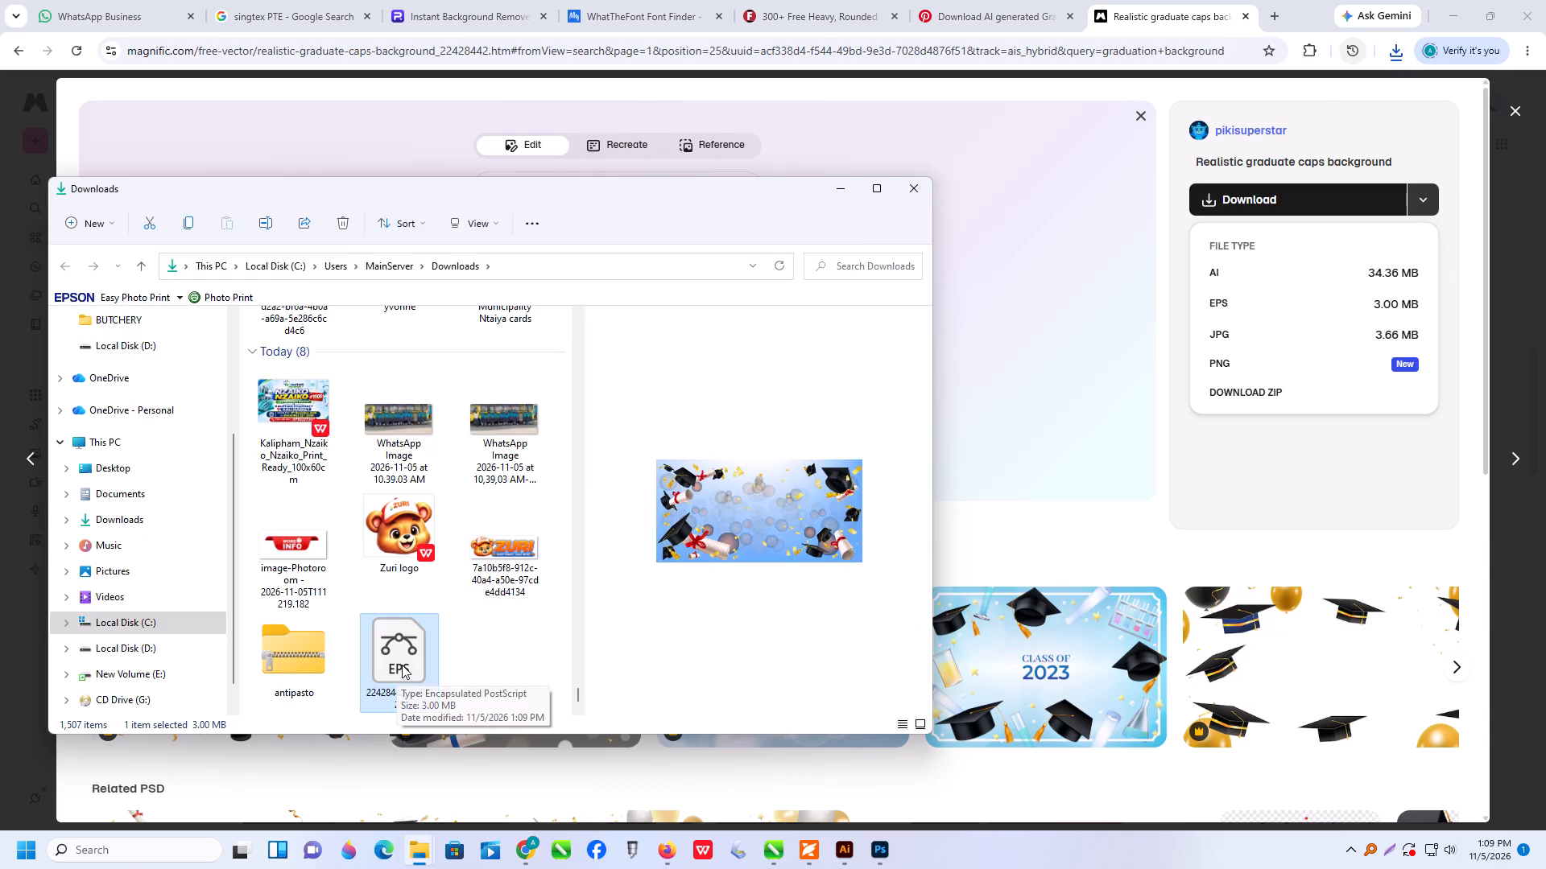
double_click(402, 665)
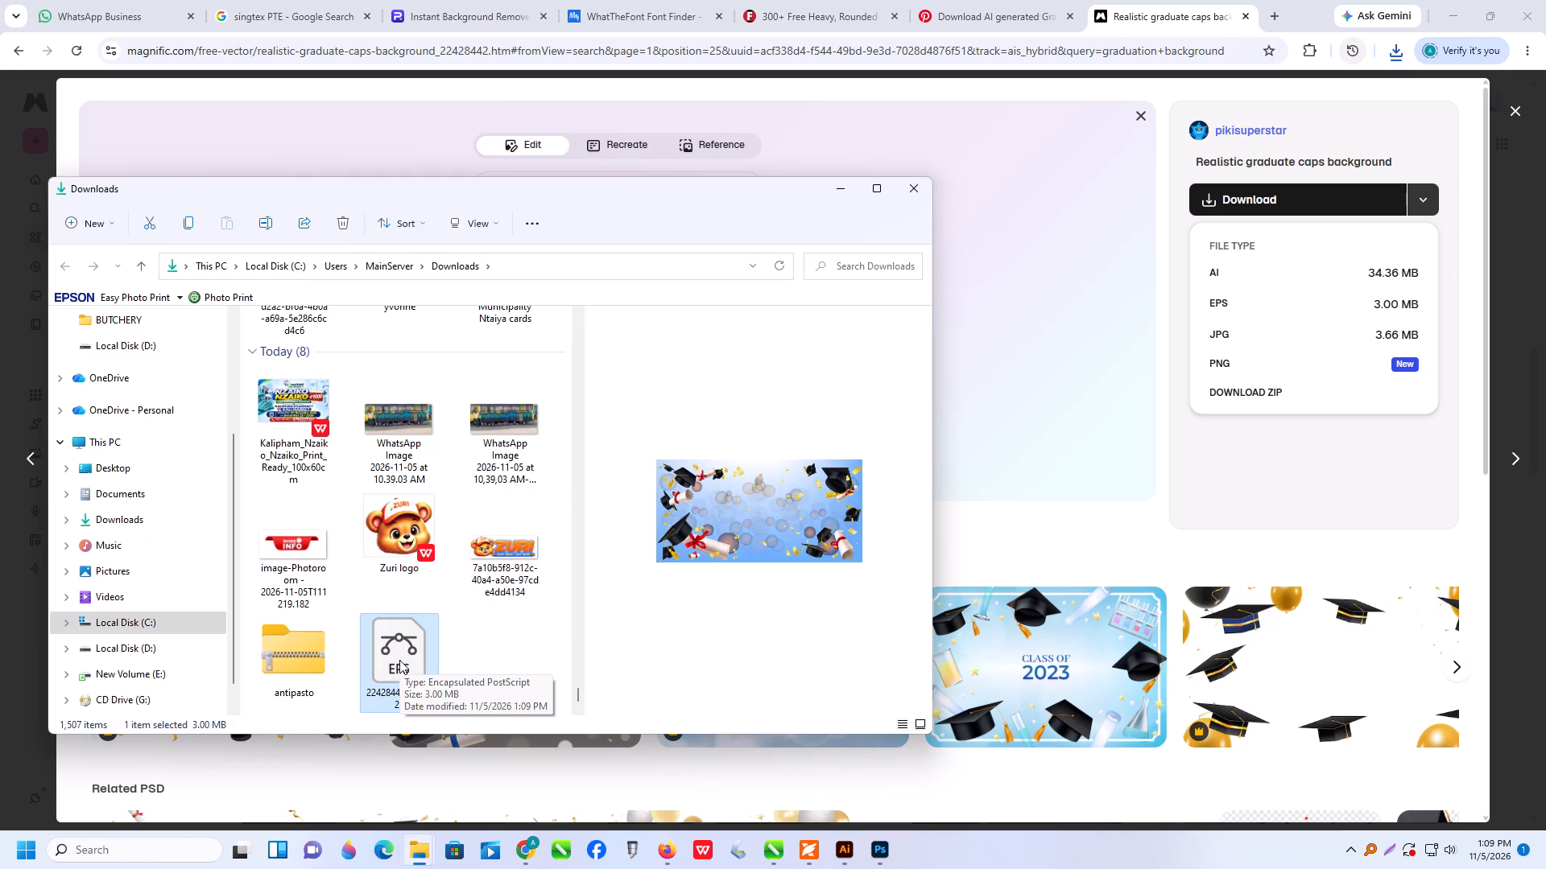
triple_click(399, 653)
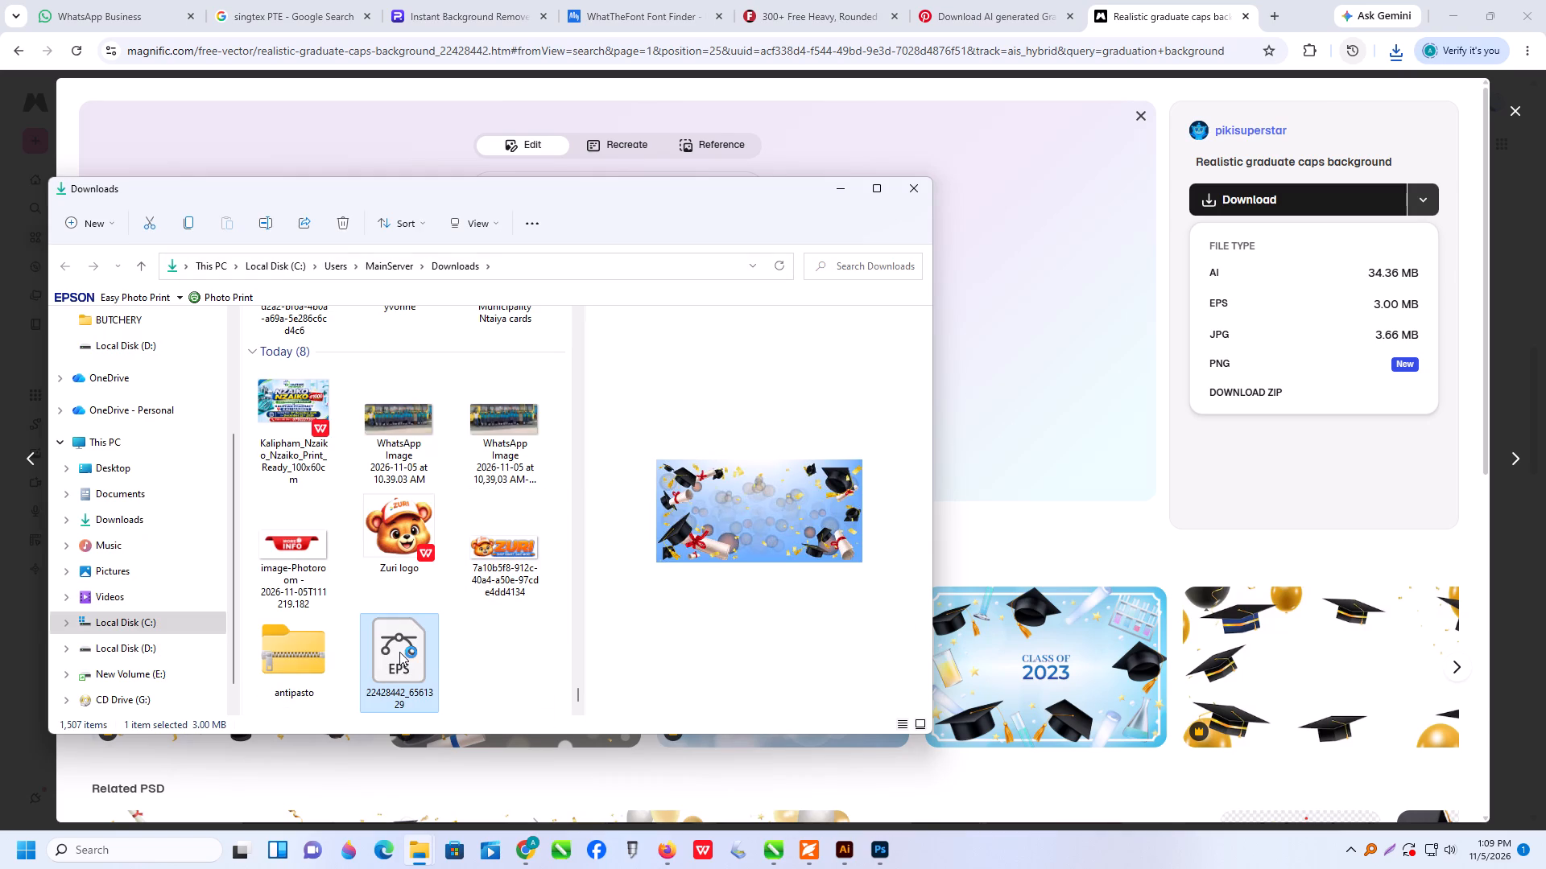
click(399, 652)
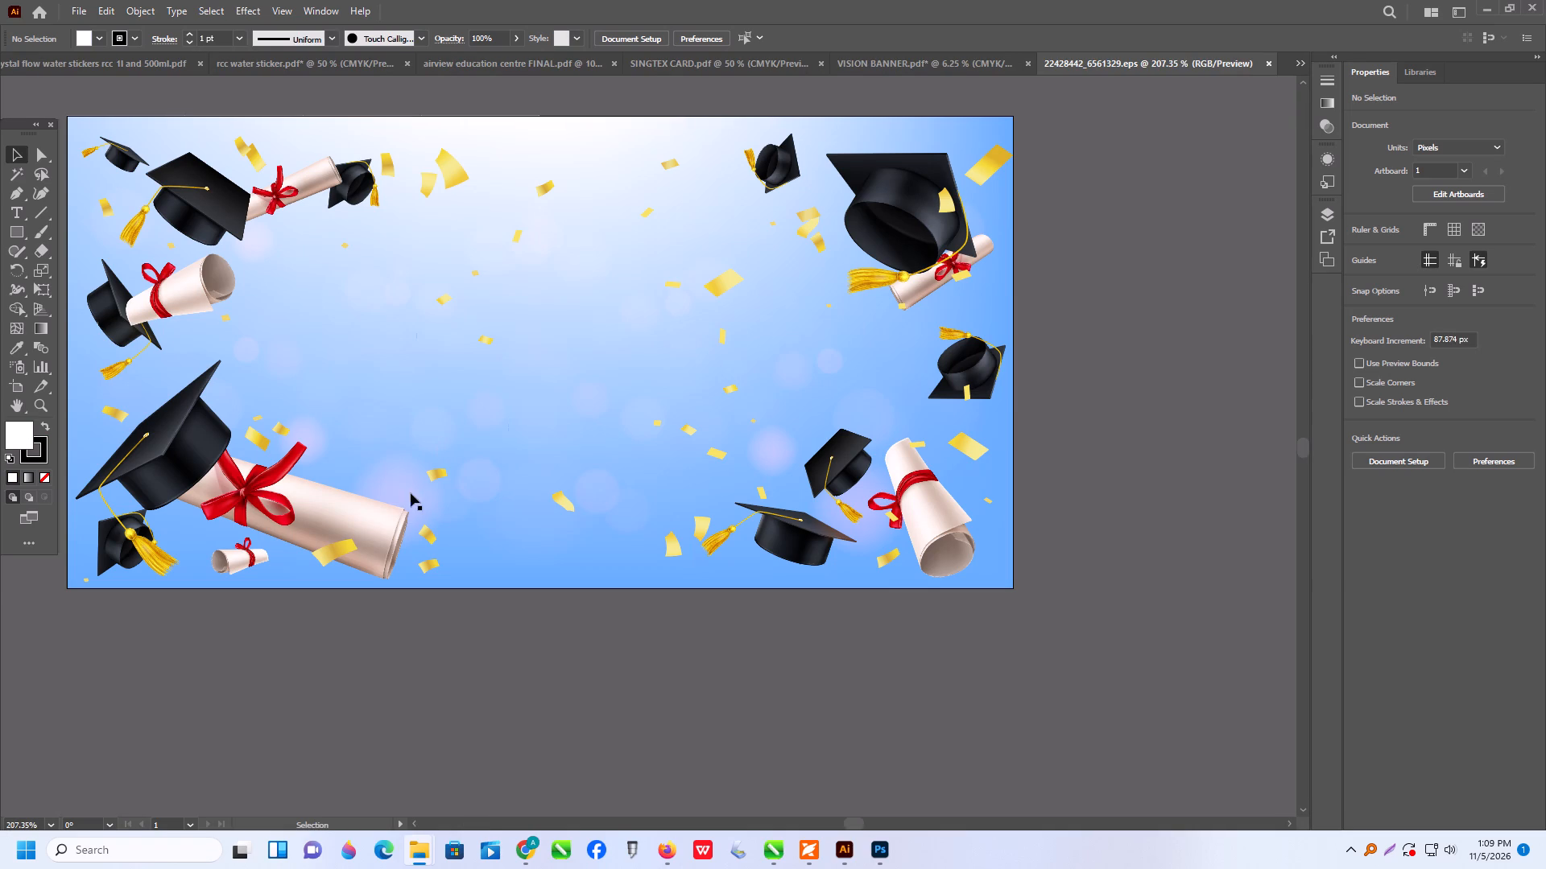
Select all the graduation background artwork on the artboard and group it into a single object.
scroll(411, 493, up, 2)
click(432, 502)
click(1133, 391)
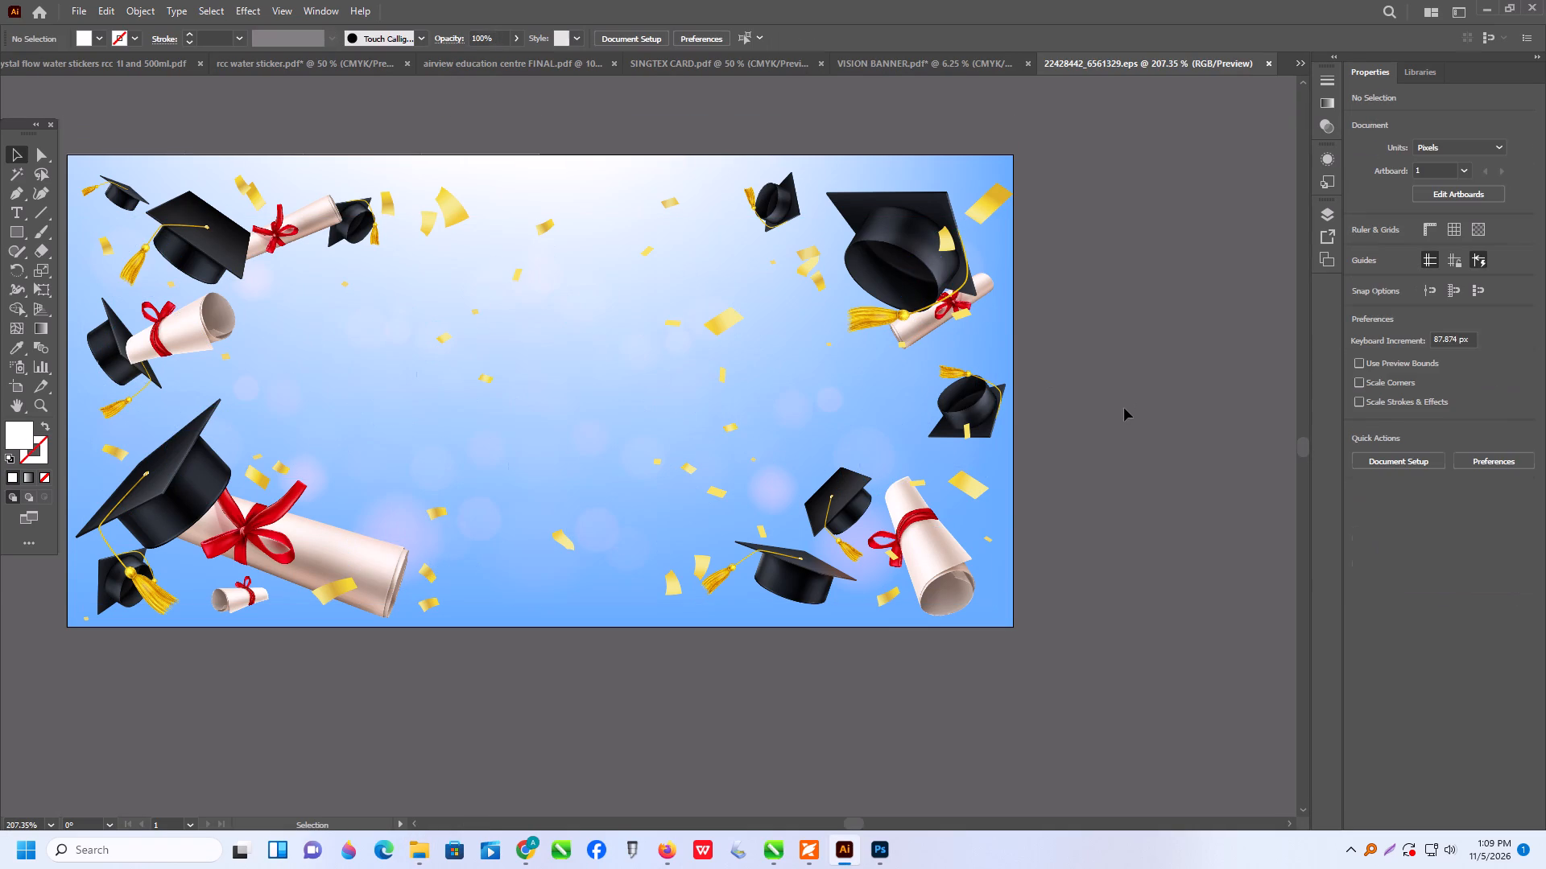
alt+scroll(1154, 439, down, 1)
scroll(1154, 440, down, 1)
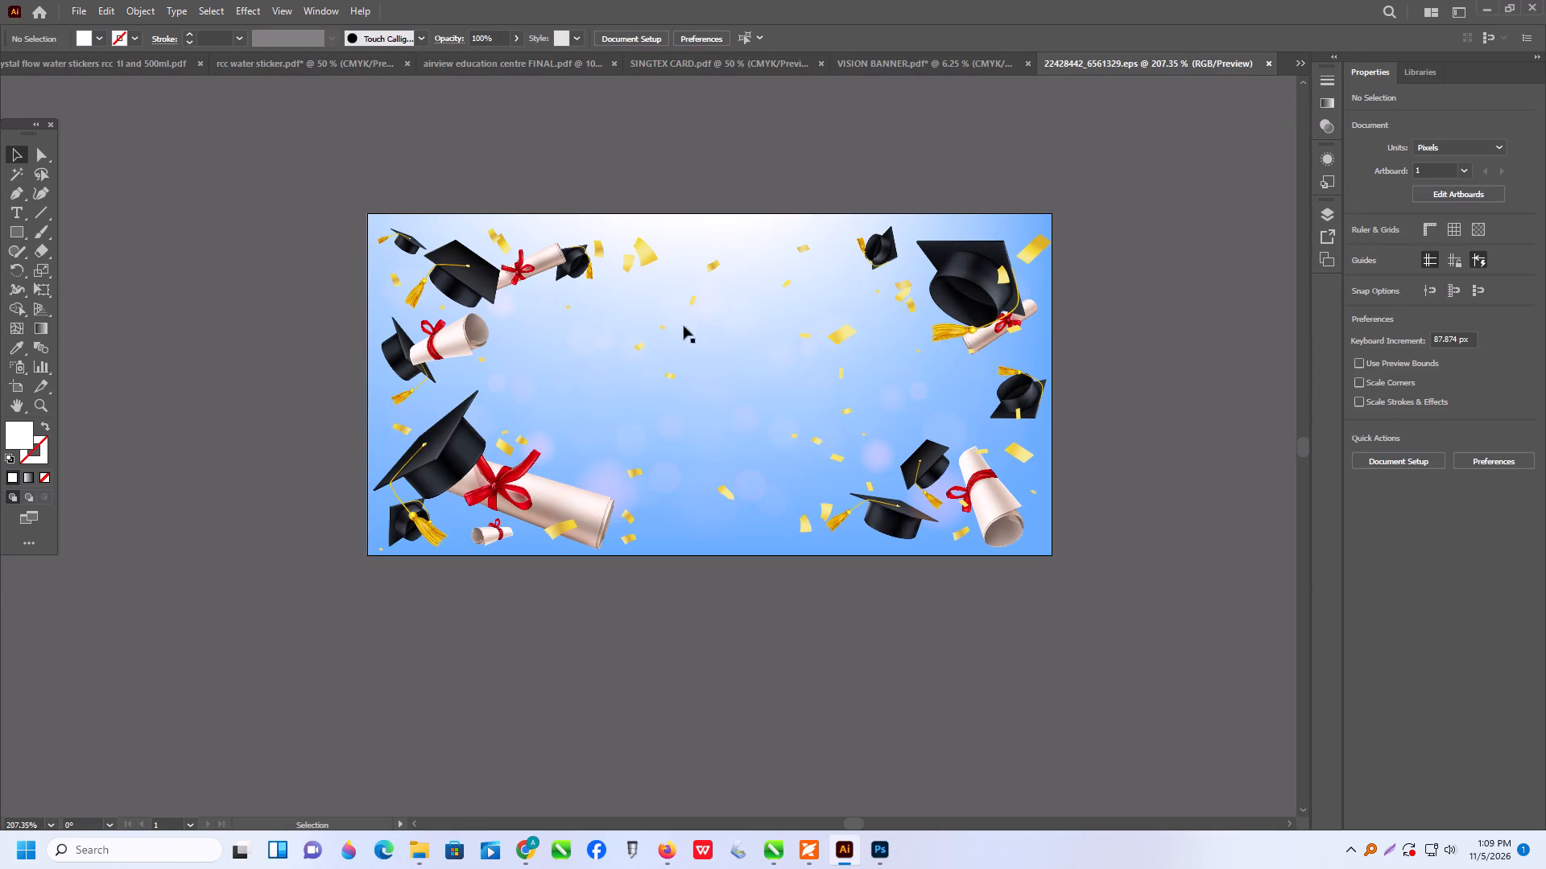
click(358, 204)
drag(238, 176, 1154, 656)
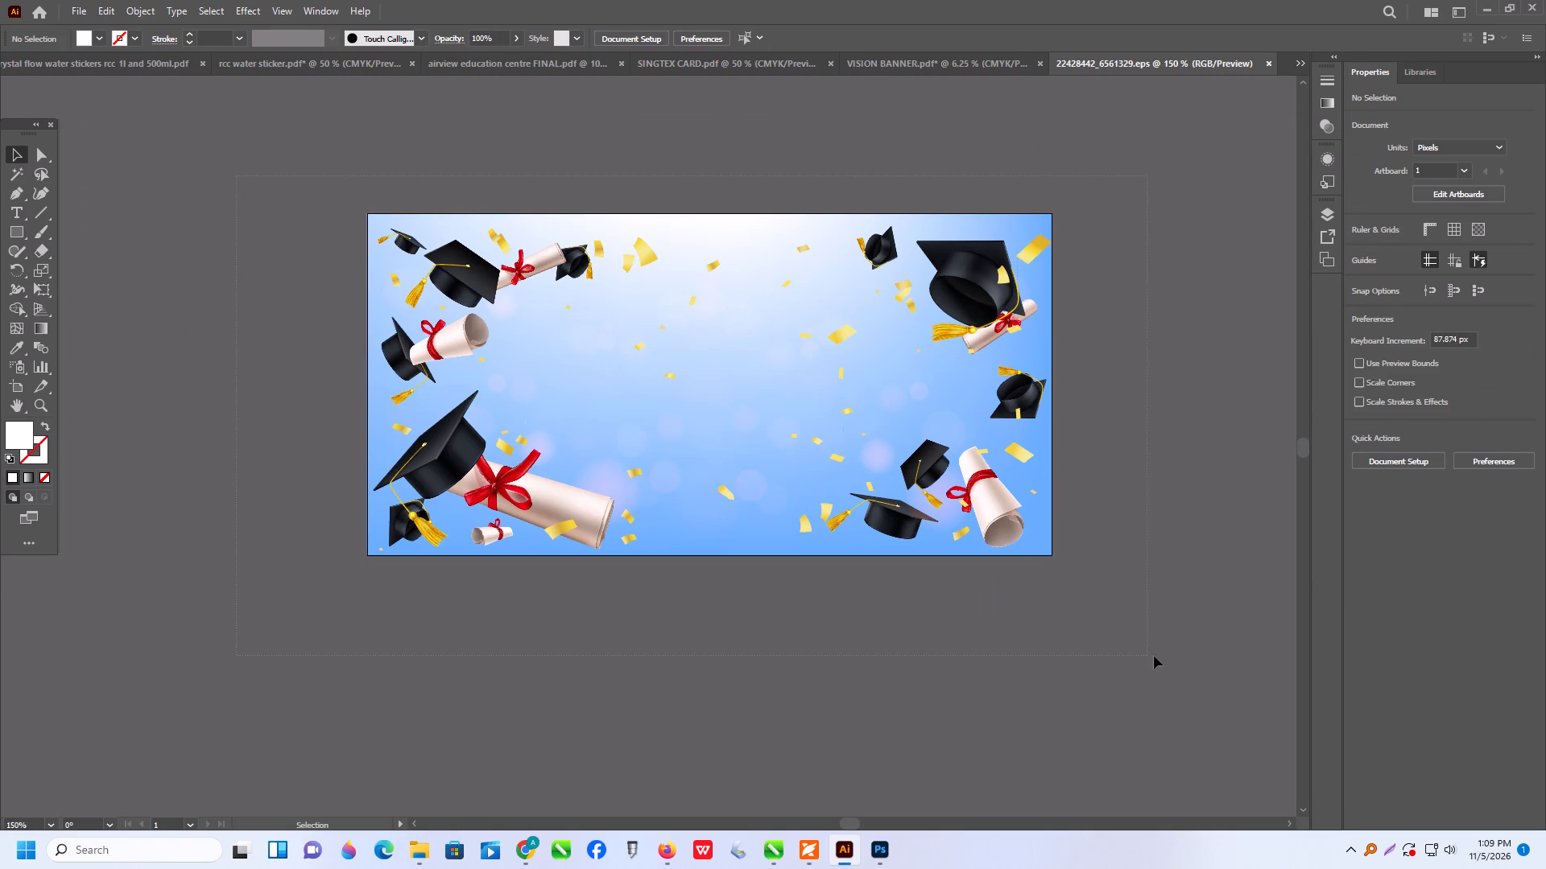
drag(1154, 656, 1156, 654)
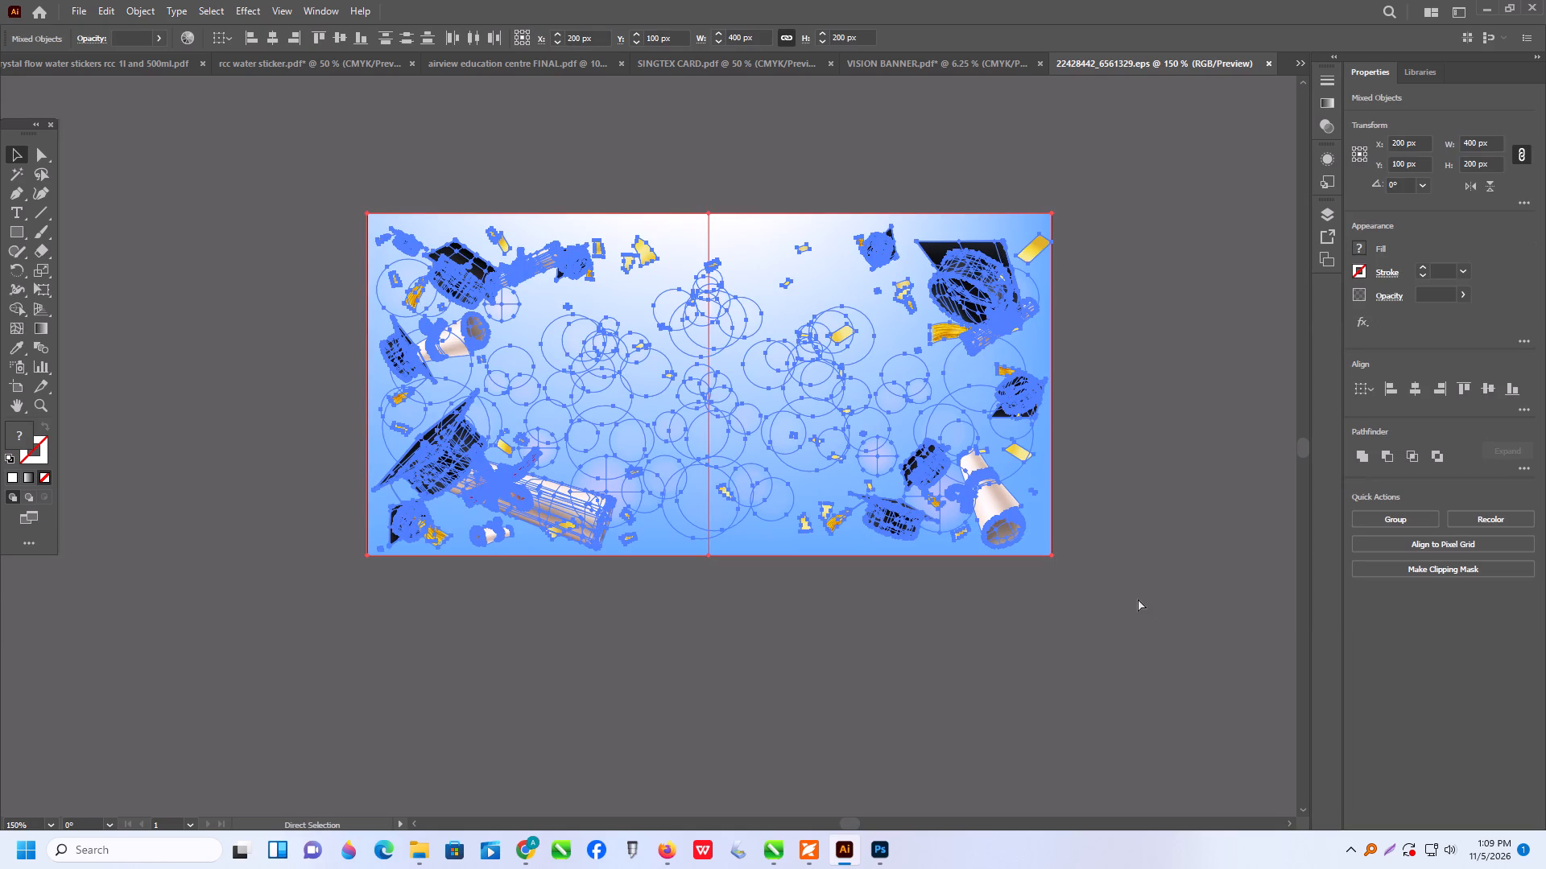
key(ctrl+g)
click(1090, 650)
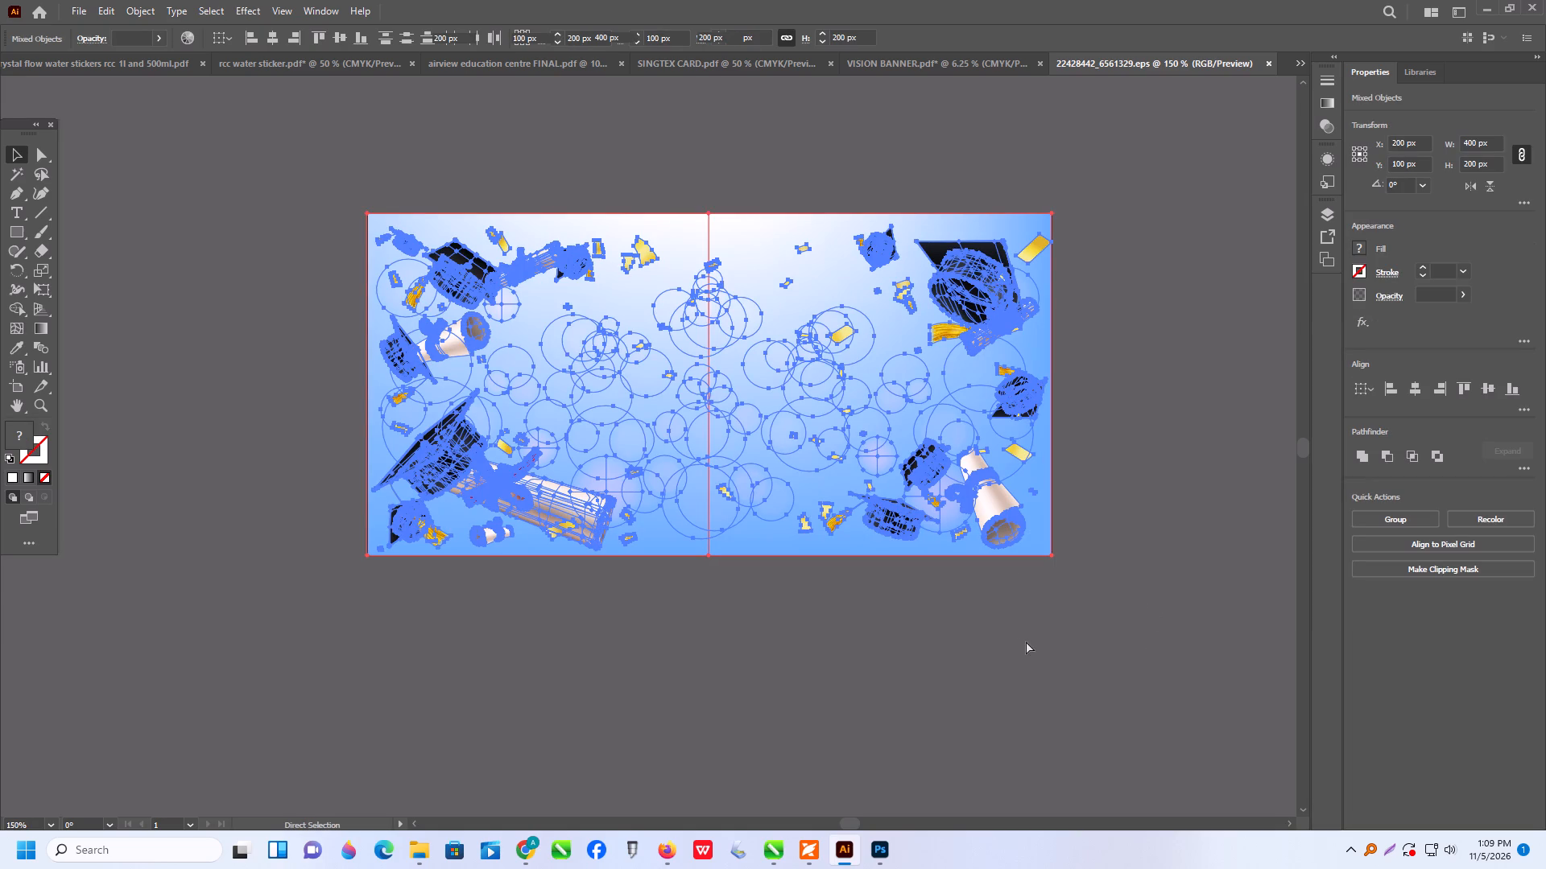
click(1014, 636)
click(952, 546)
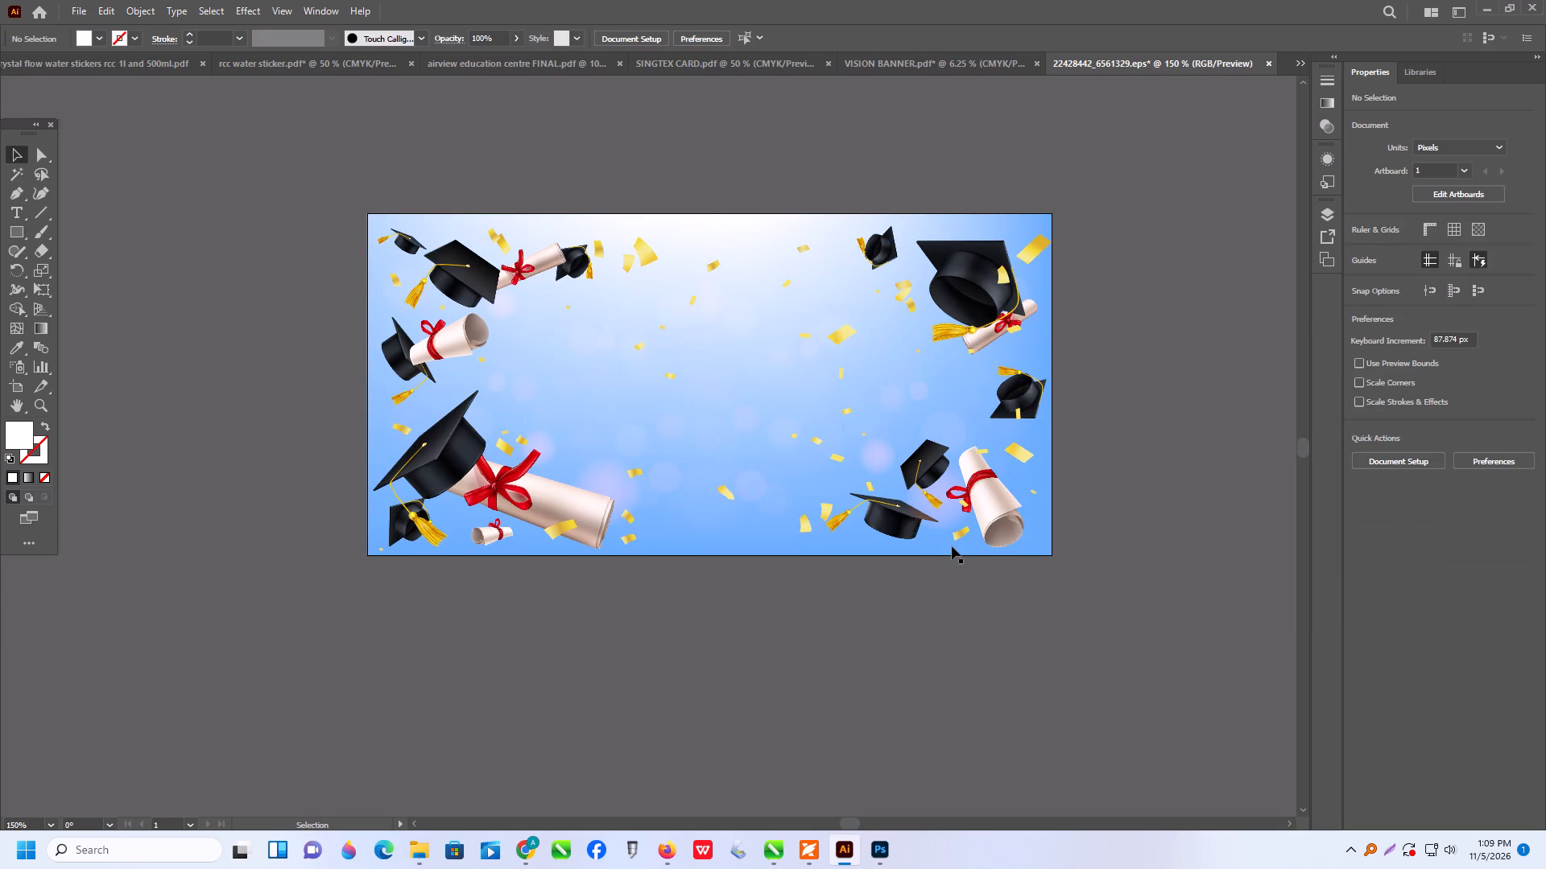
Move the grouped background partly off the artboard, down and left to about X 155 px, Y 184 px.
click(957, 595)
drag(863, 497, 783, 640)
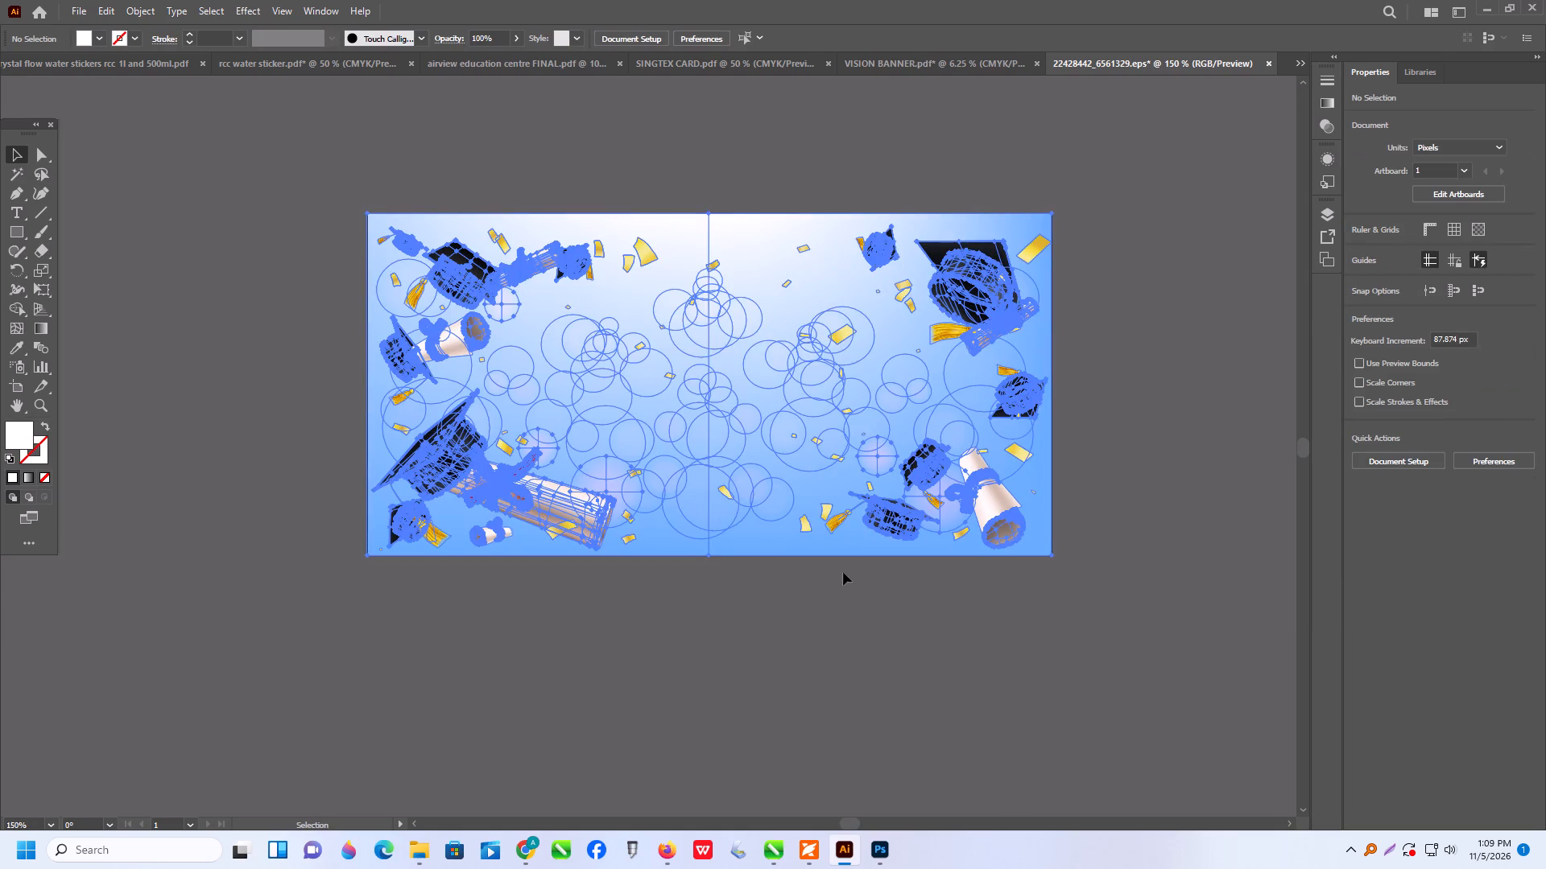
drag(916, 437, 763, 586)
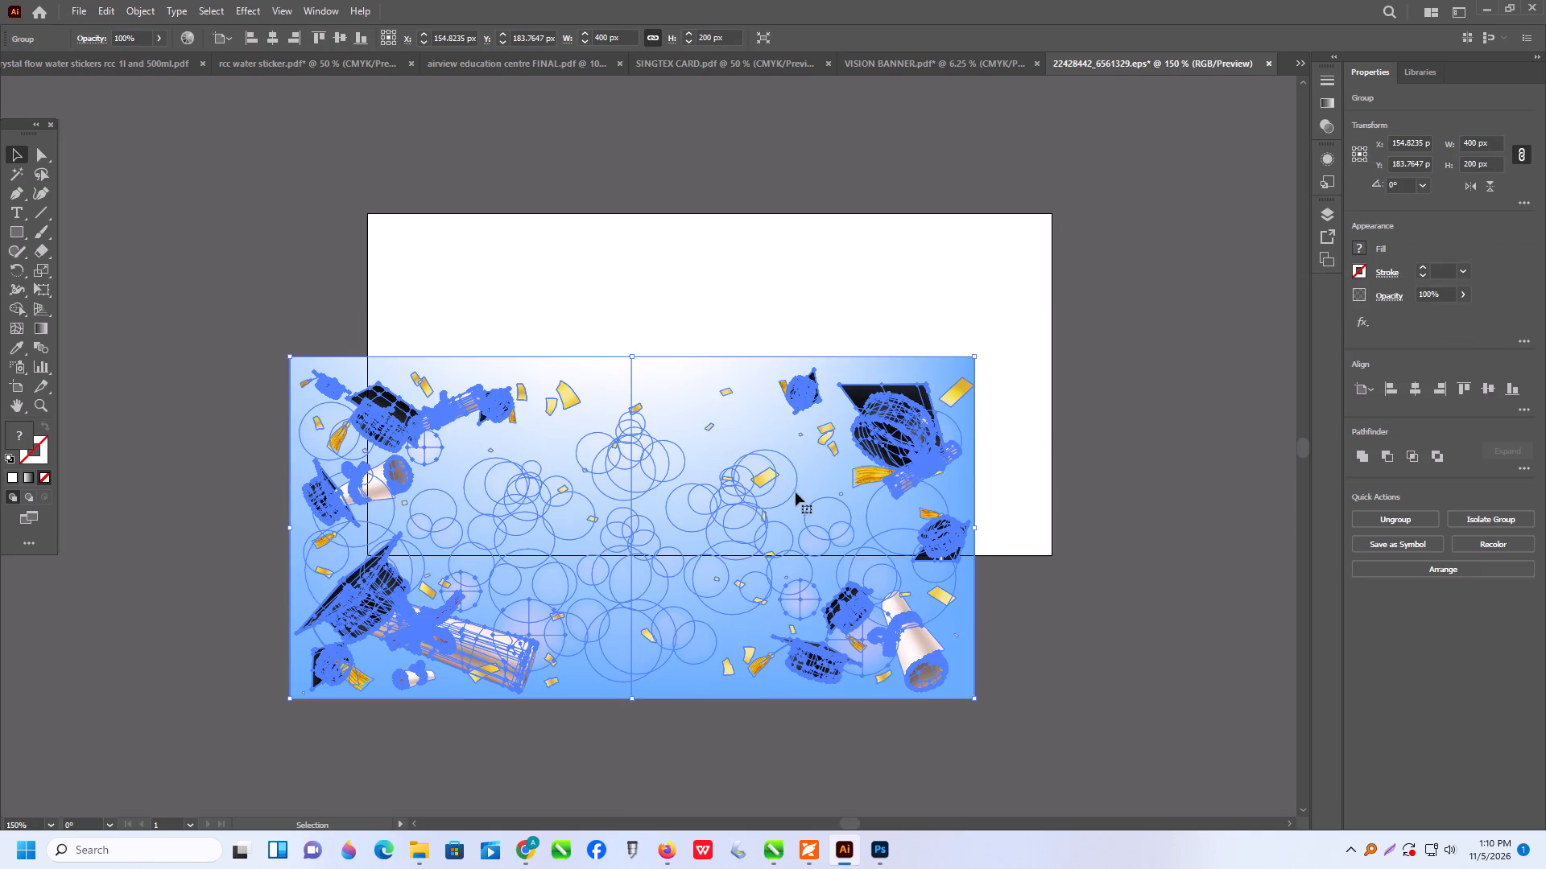
Cut the grouped graduation background artwork out of the EPS document.
click(1110, 562)
click(909, 580)
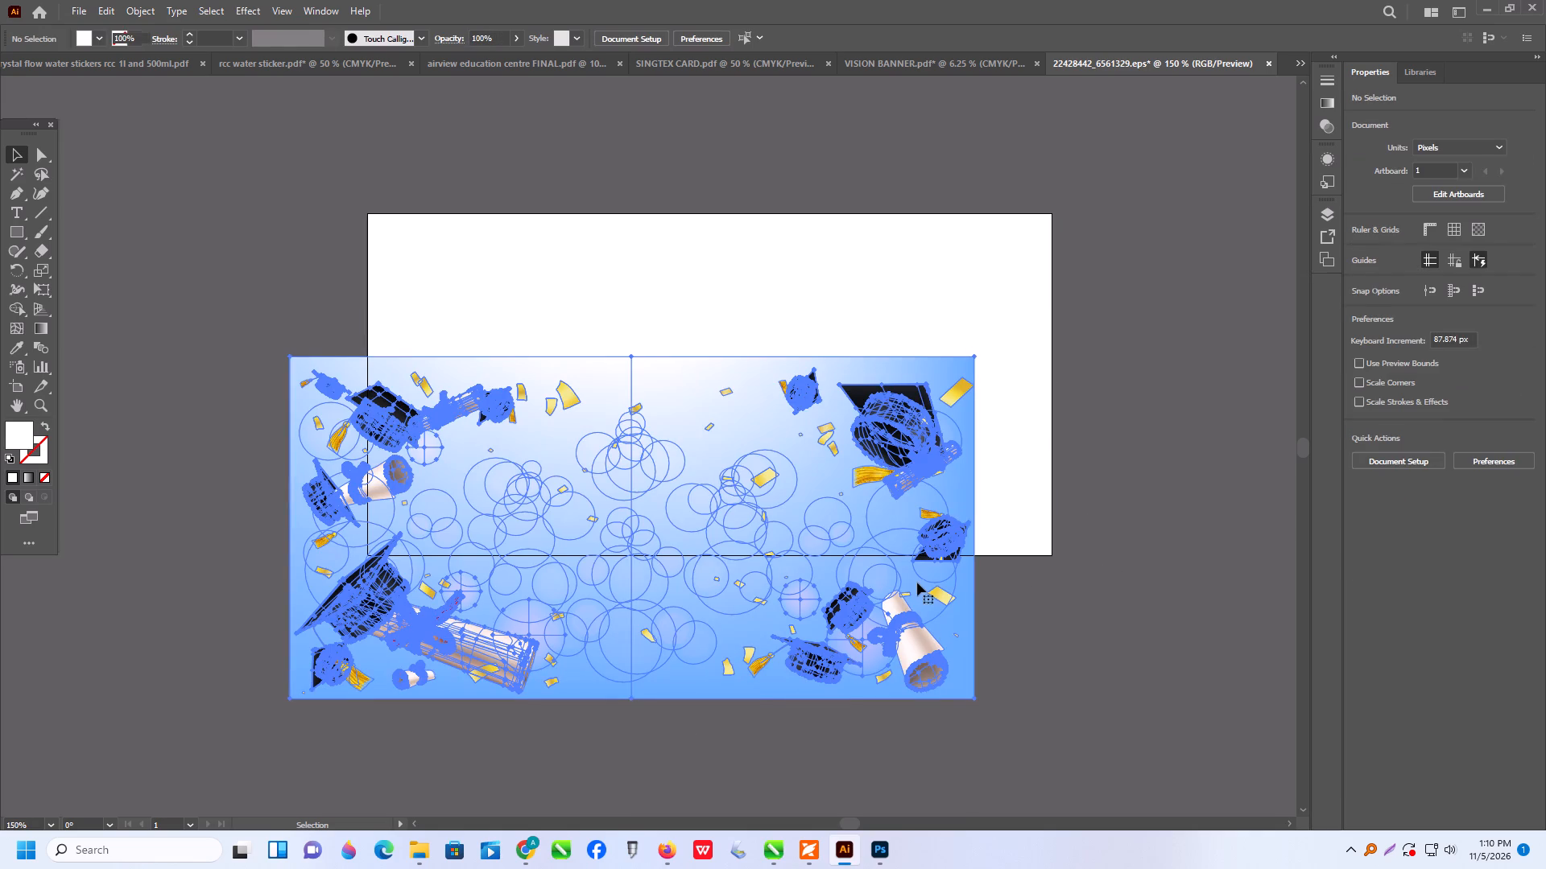
key(ctrl+x)
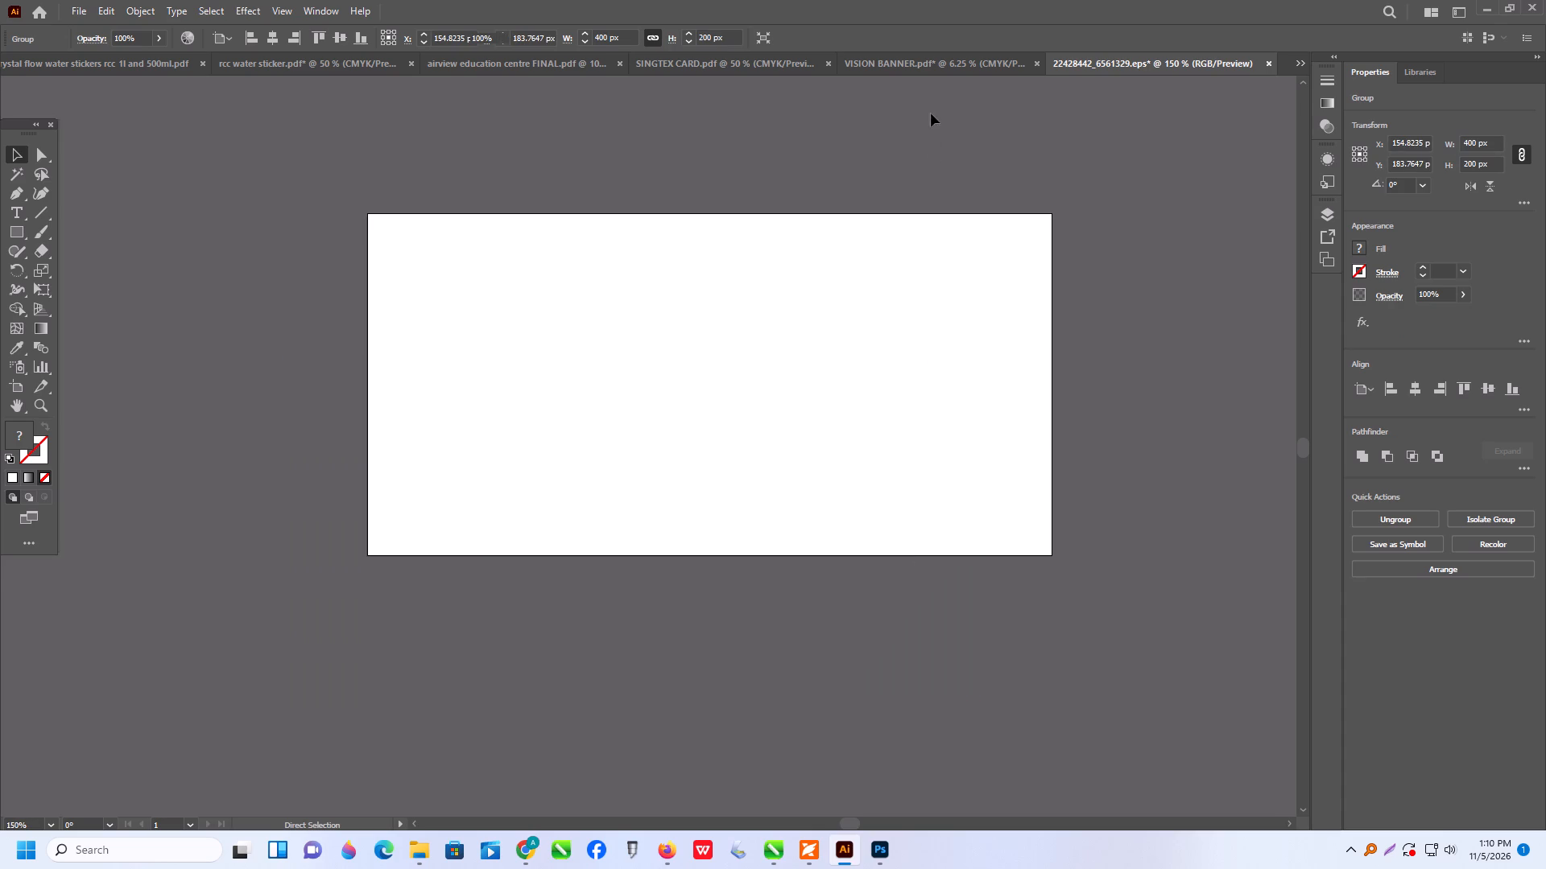
Switch to the VISION BANNER.pdf document and paste the graduation background artwork into it.
click(933, 68)
click(933, 67)
scroll(794, 410, up, 1)
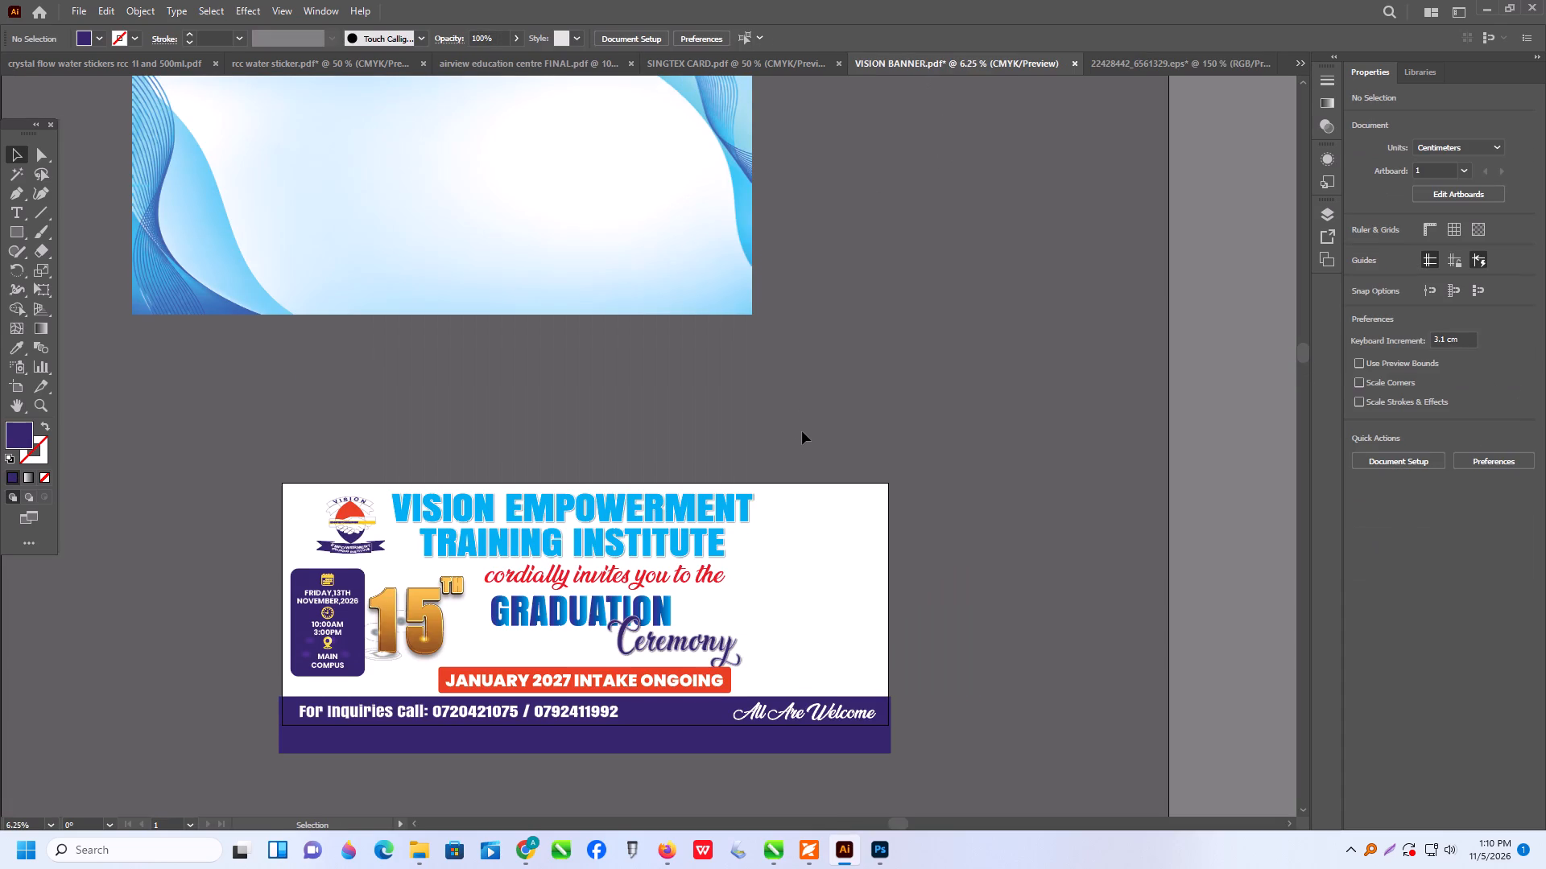
scroll(806, 441, up, 2)
scroll(806, 441, down, 4)
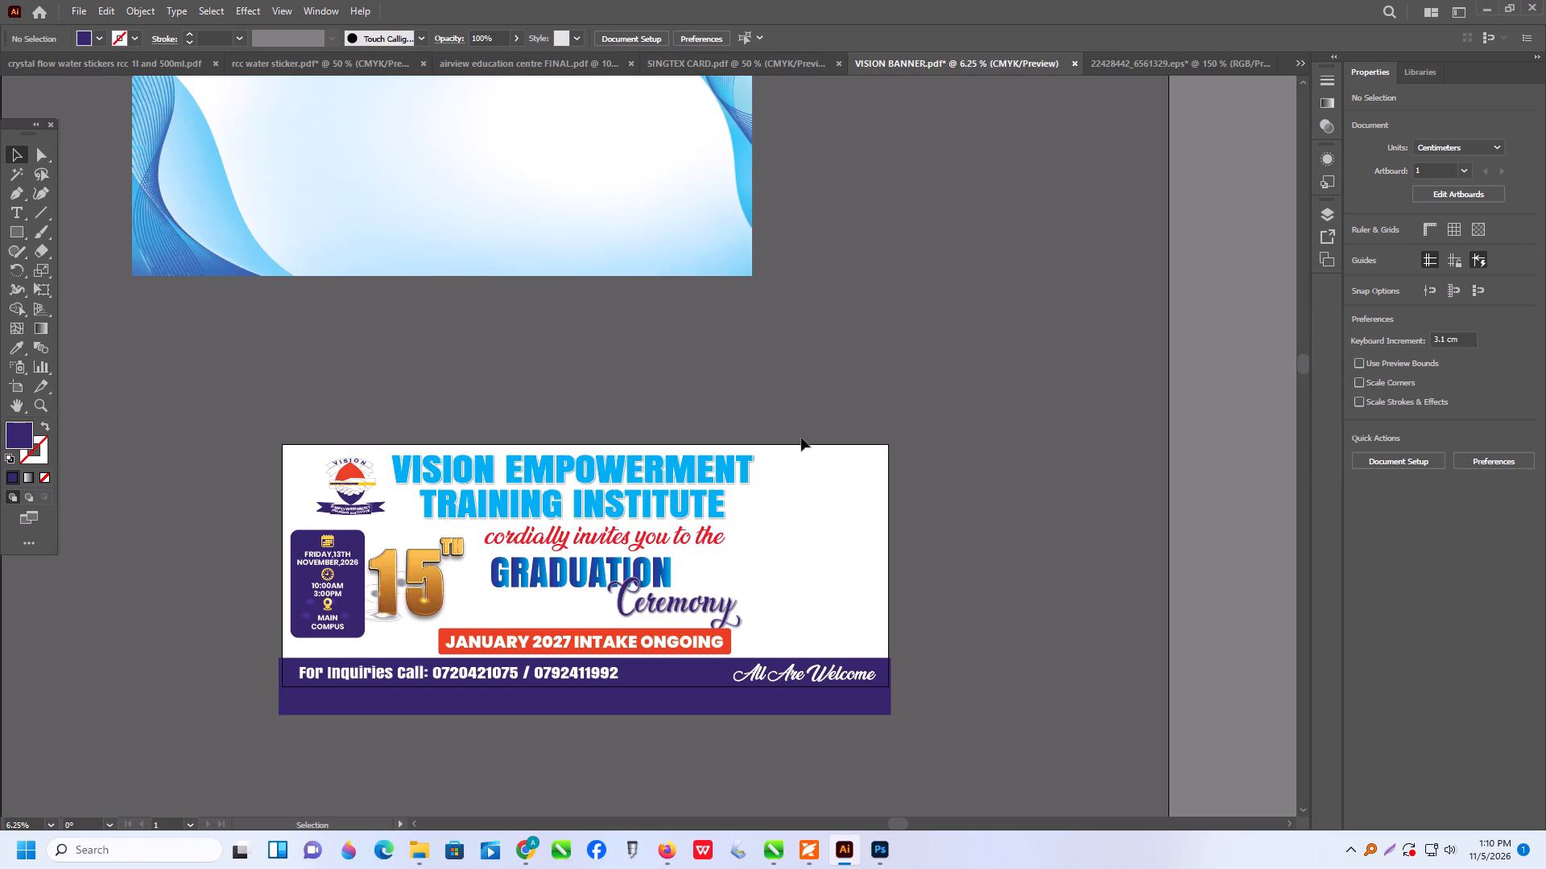
key(ctrl+v)
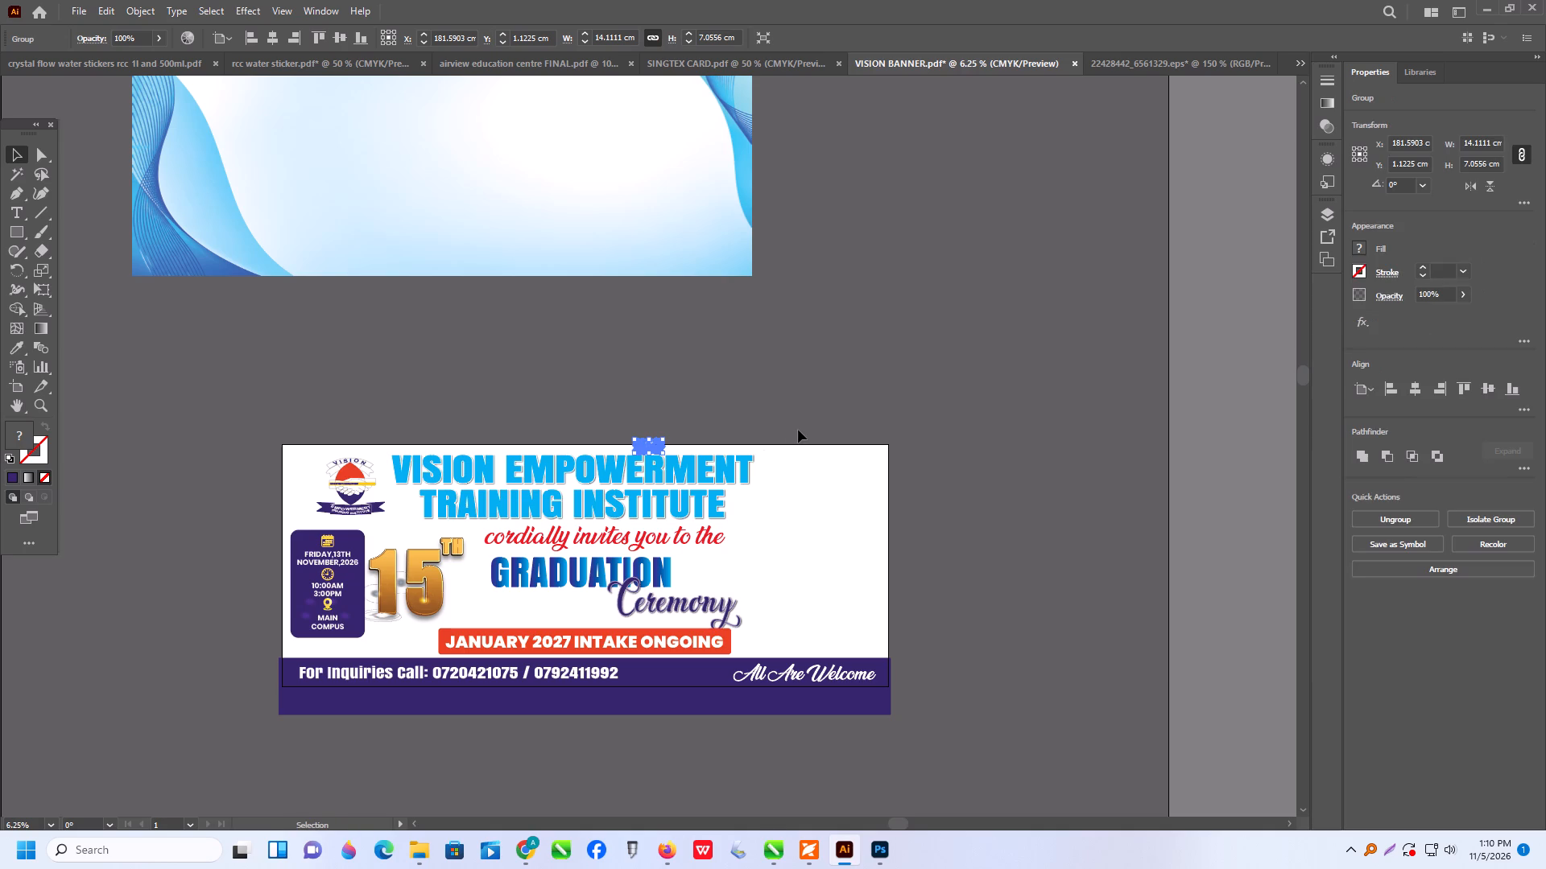
Scale the pasted graduation background up proportionally to about 236 × 118 cm.
shift+drag(662, 448, 686, 466)
shift+drag(686, 466, 1087, 706)
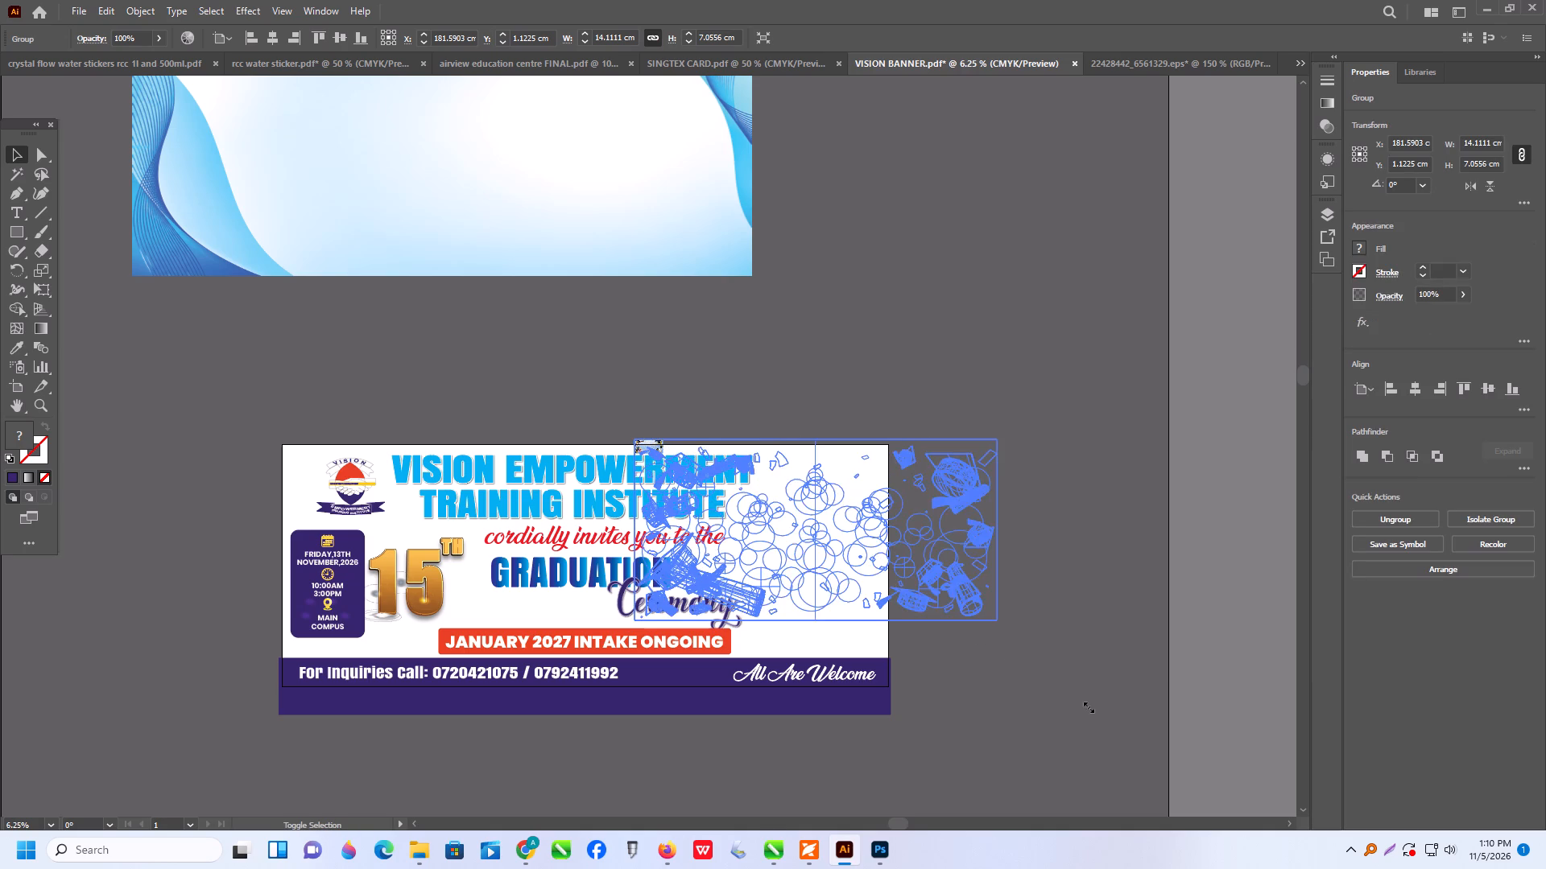
shift+drag(1087, 706, 1110, 727)
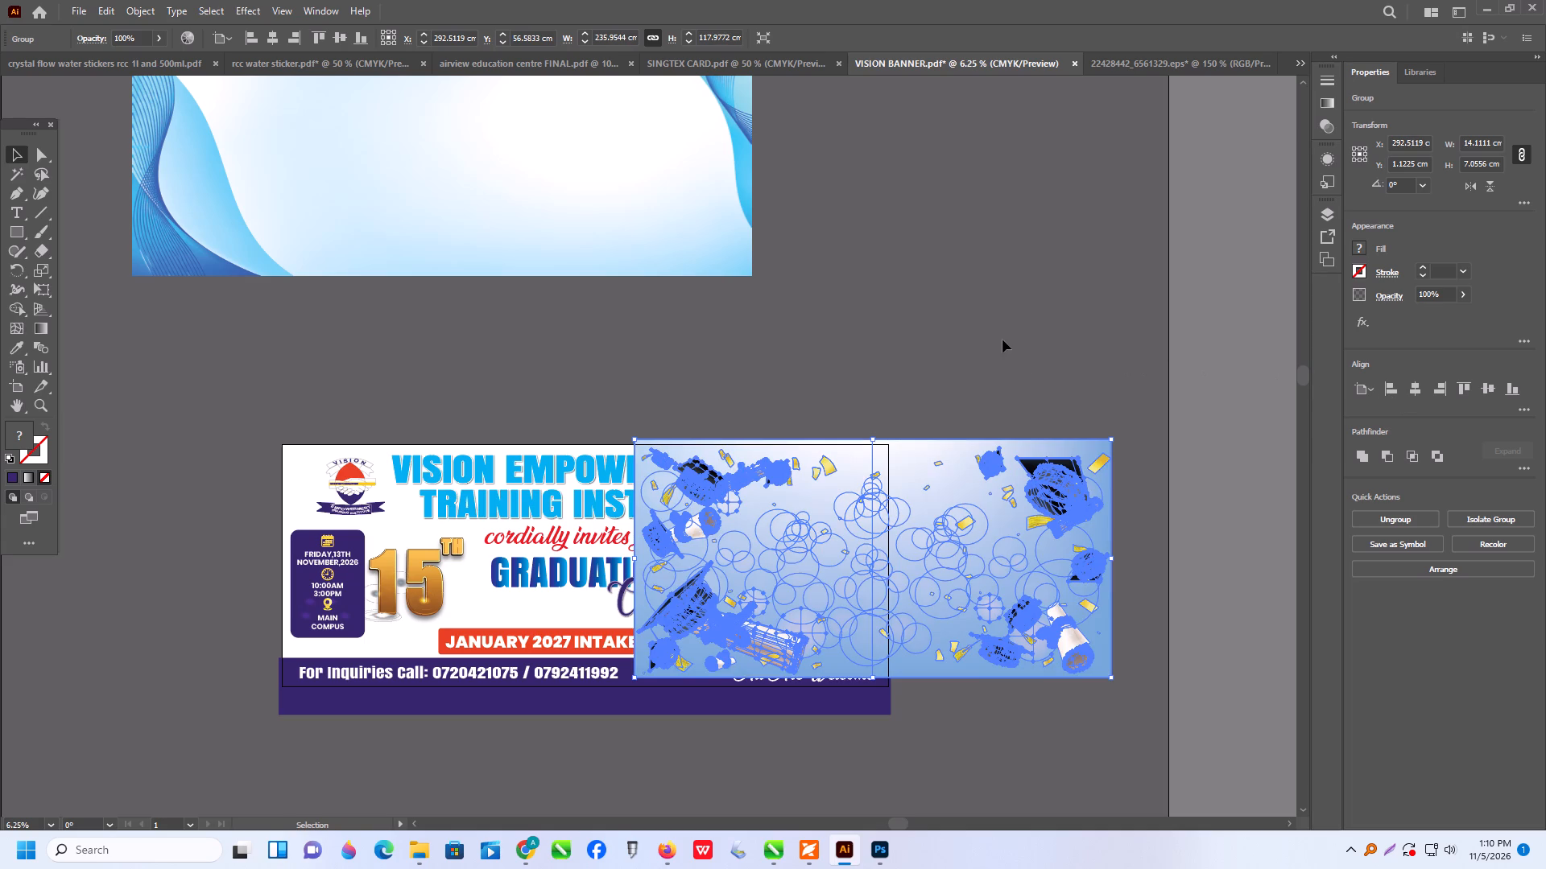
click(1081, 341)
Align the graduation background to the artboard's left edge and enlarge it proportionally to about 309.7 × 154.8 cm.
click(1041, 477)
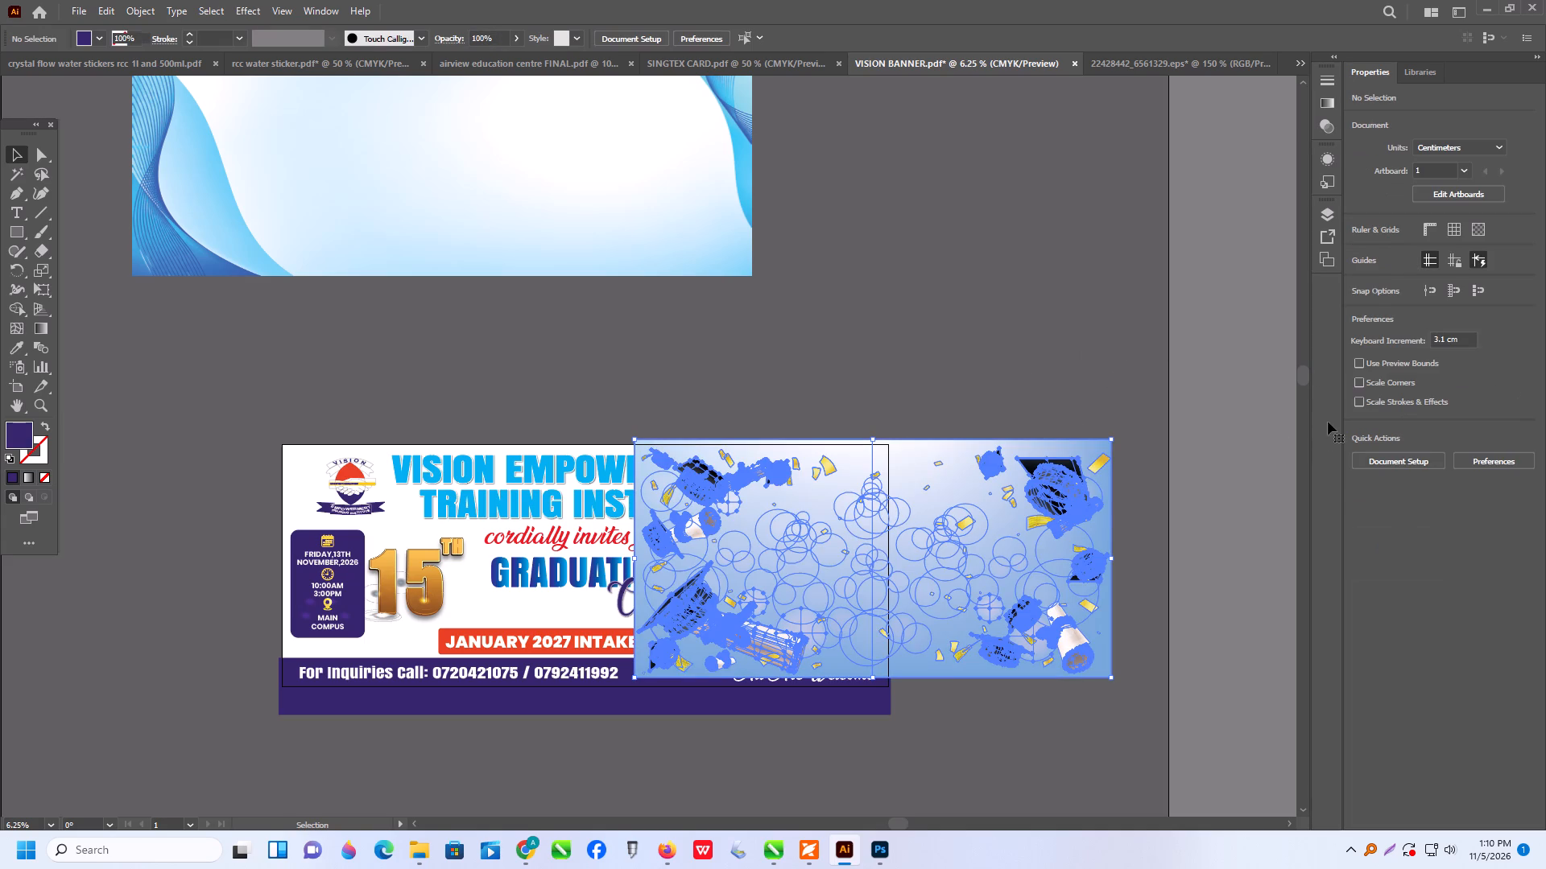
click(1381, 393)
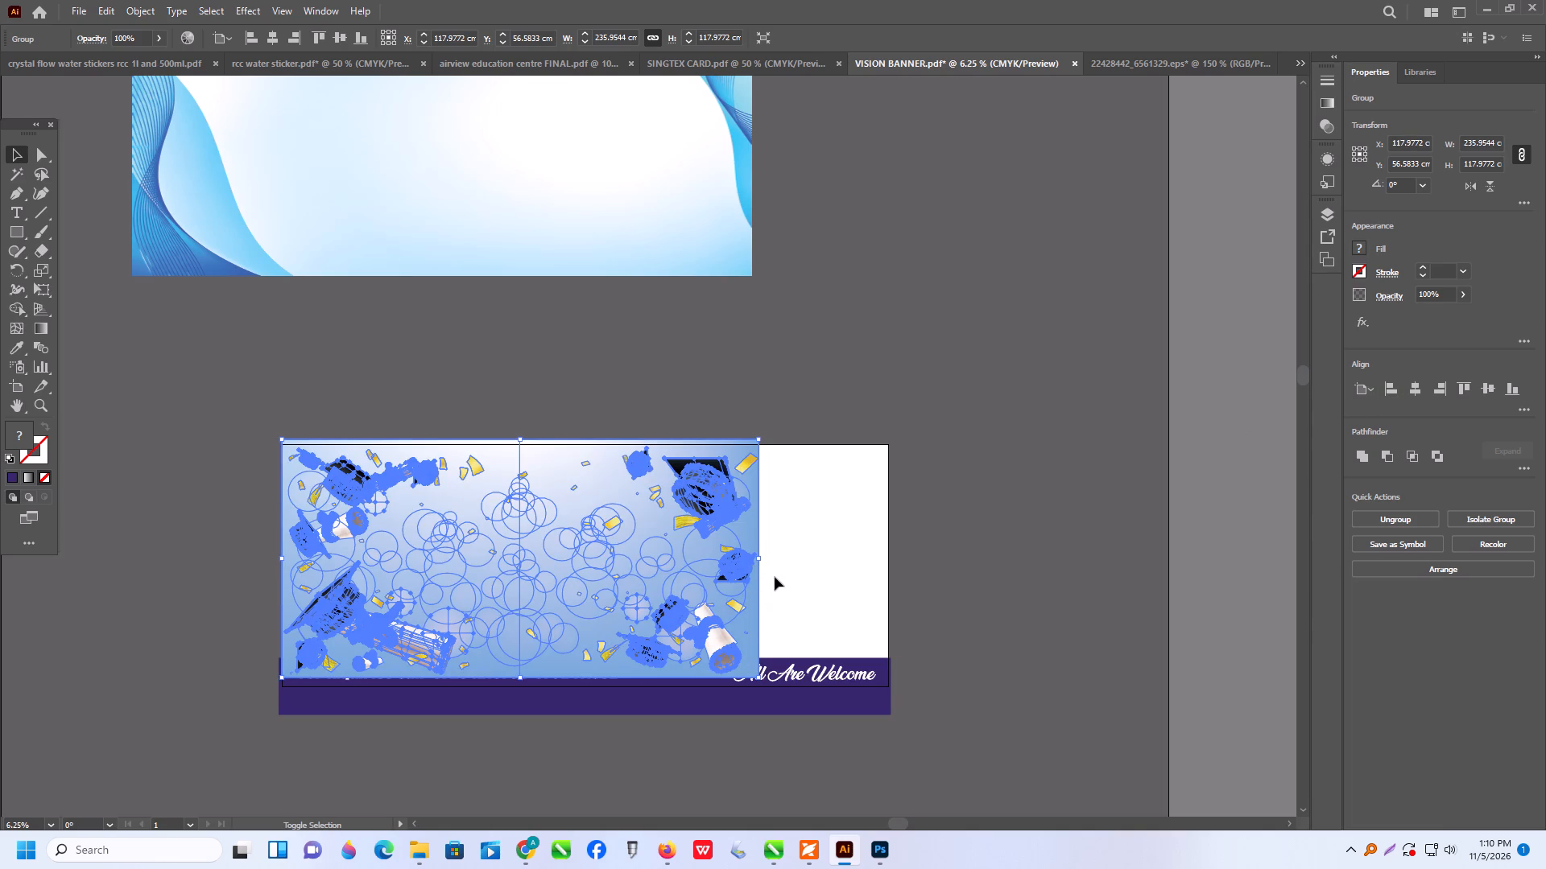
shift+drag(758, 558, 867, 578)
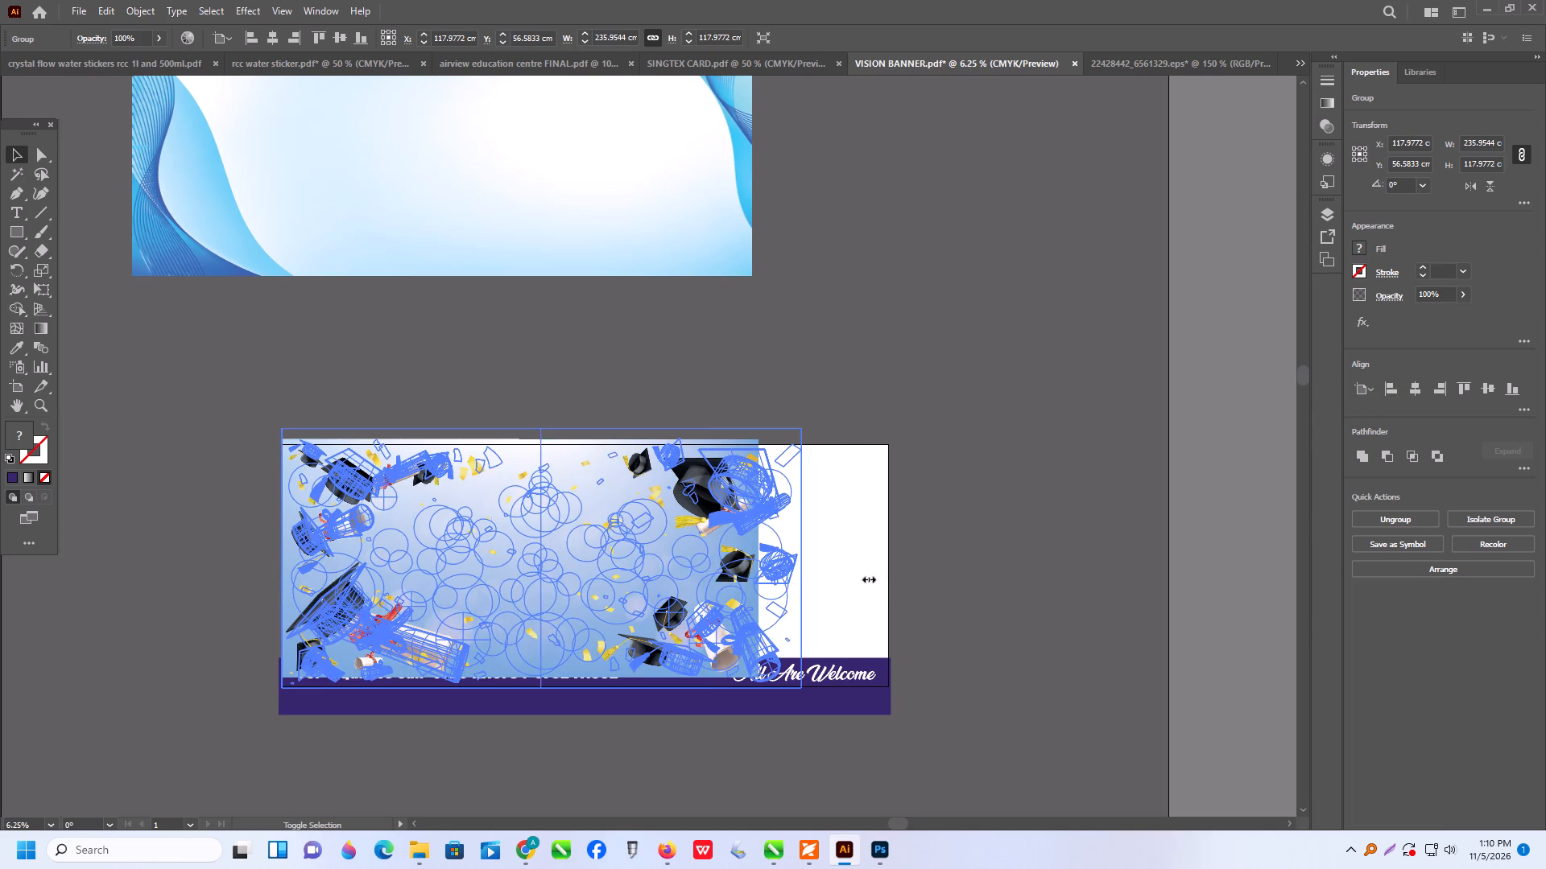
shift+drag(867, 578, 907, 587)
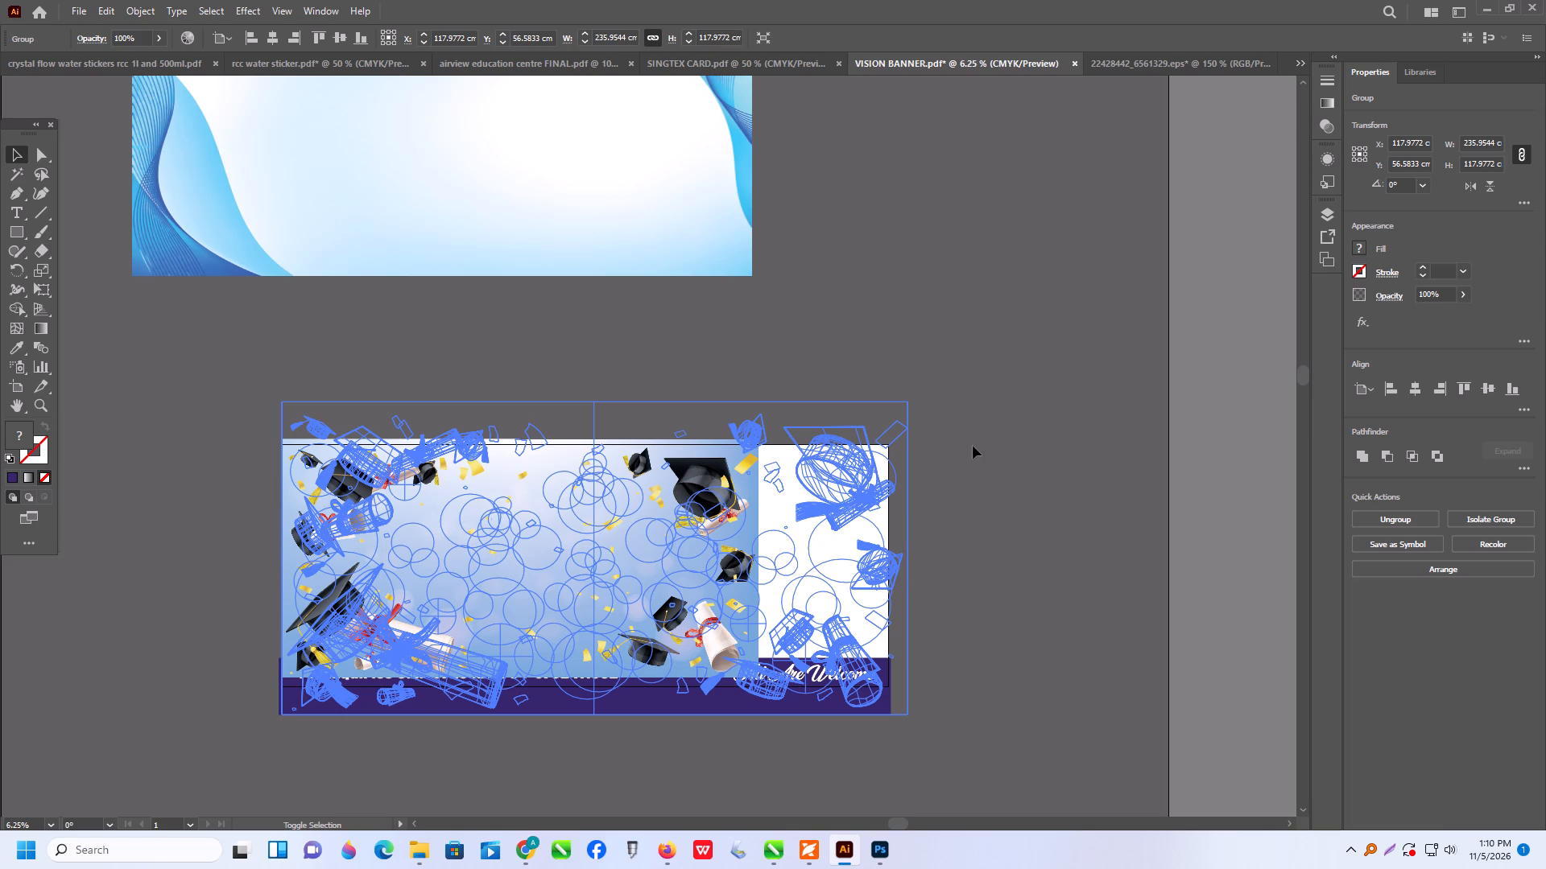
click(1018, 417)
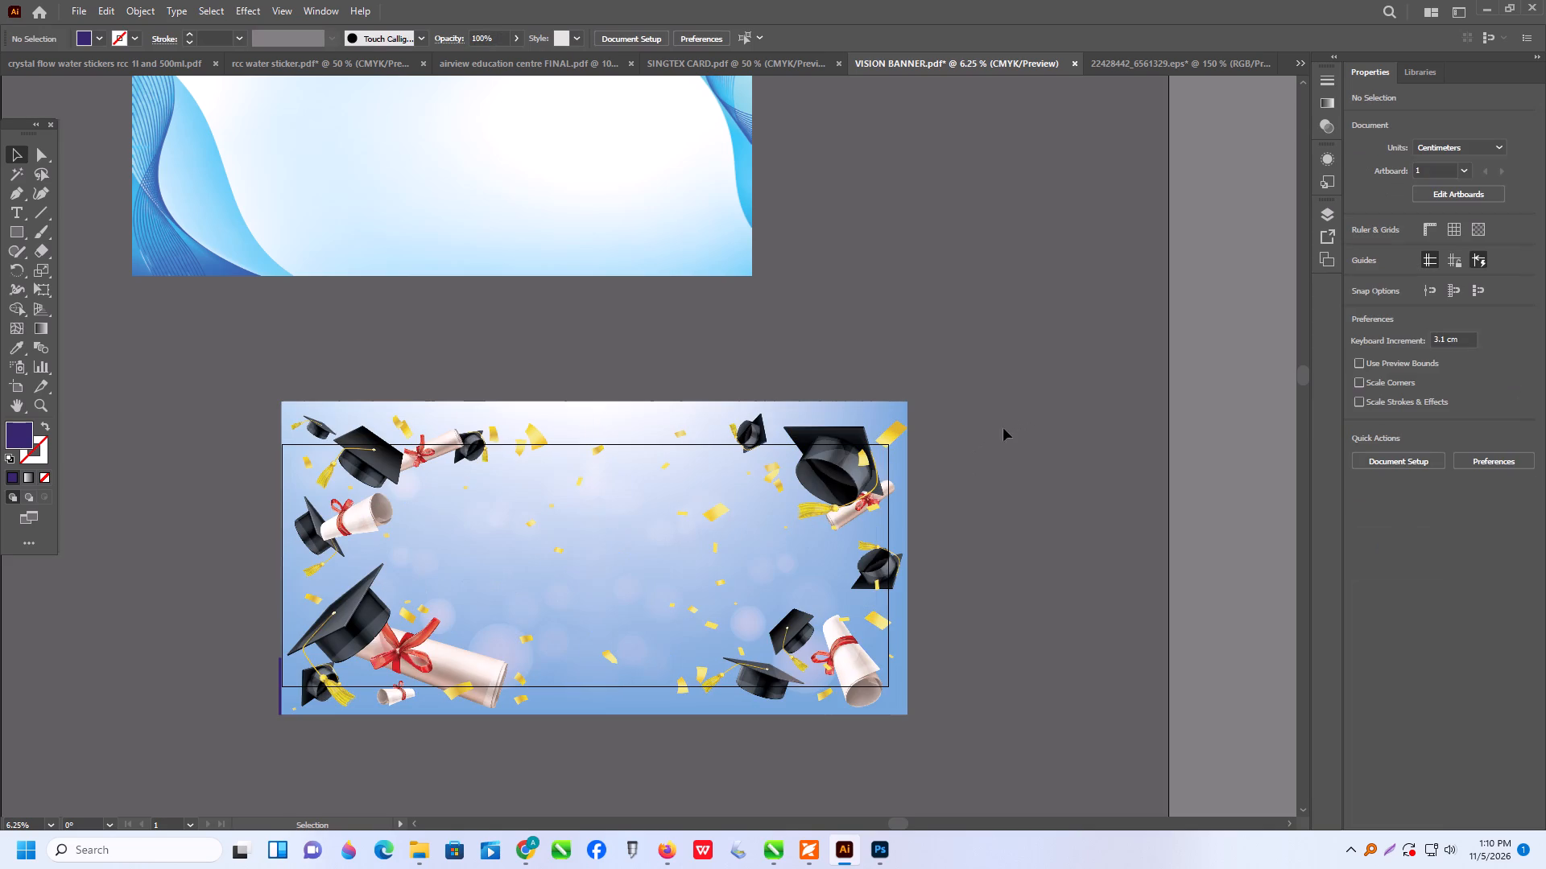
Centre the graduation background horizontally on the artboard.
click(874, 486)
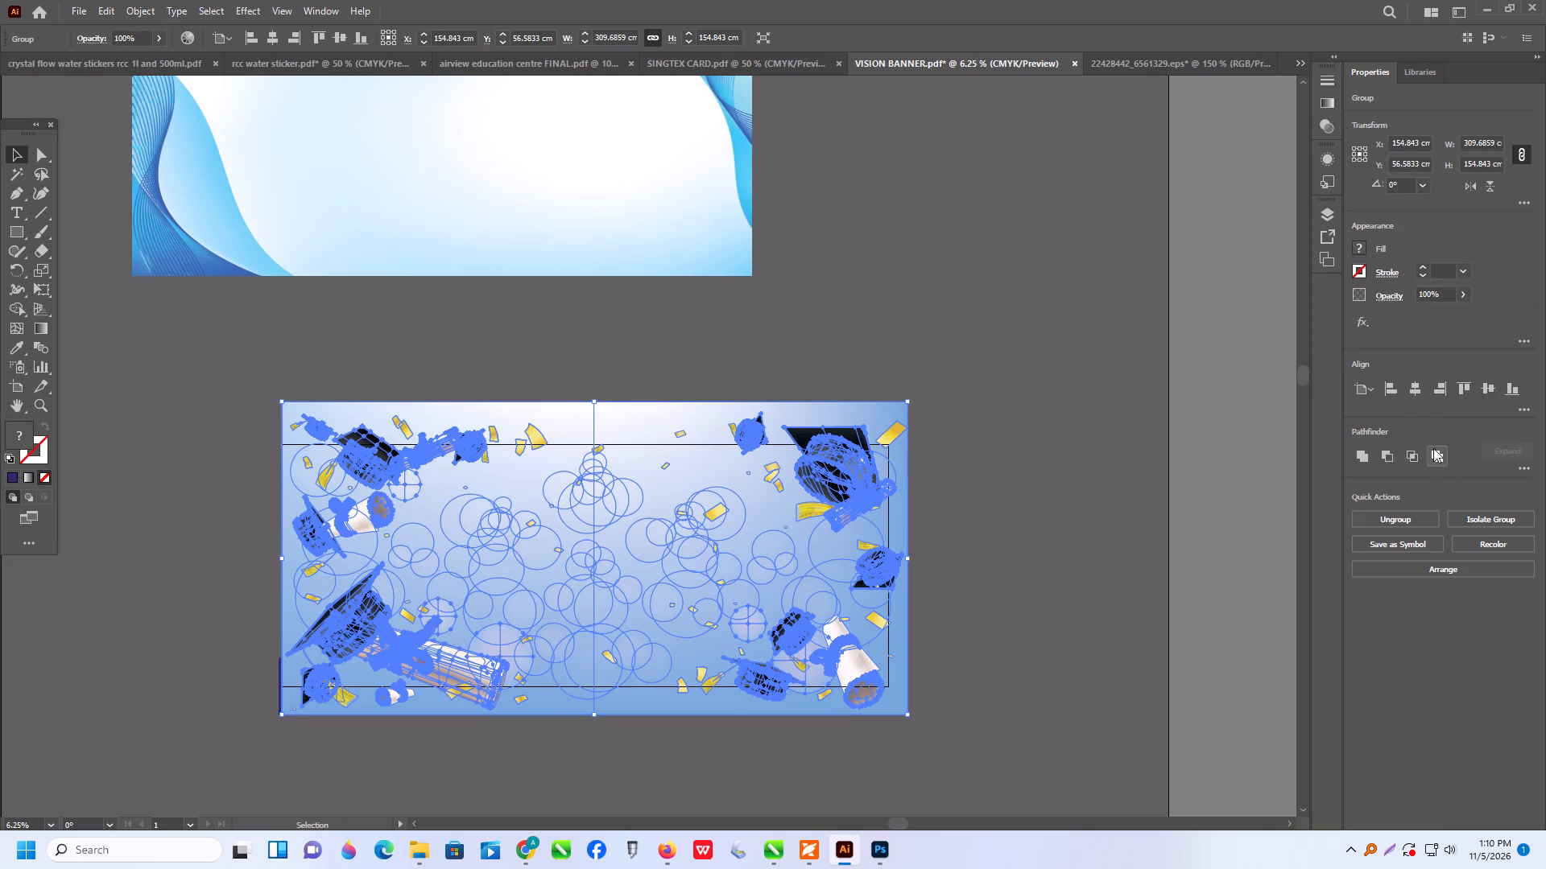
click(1414, 387)
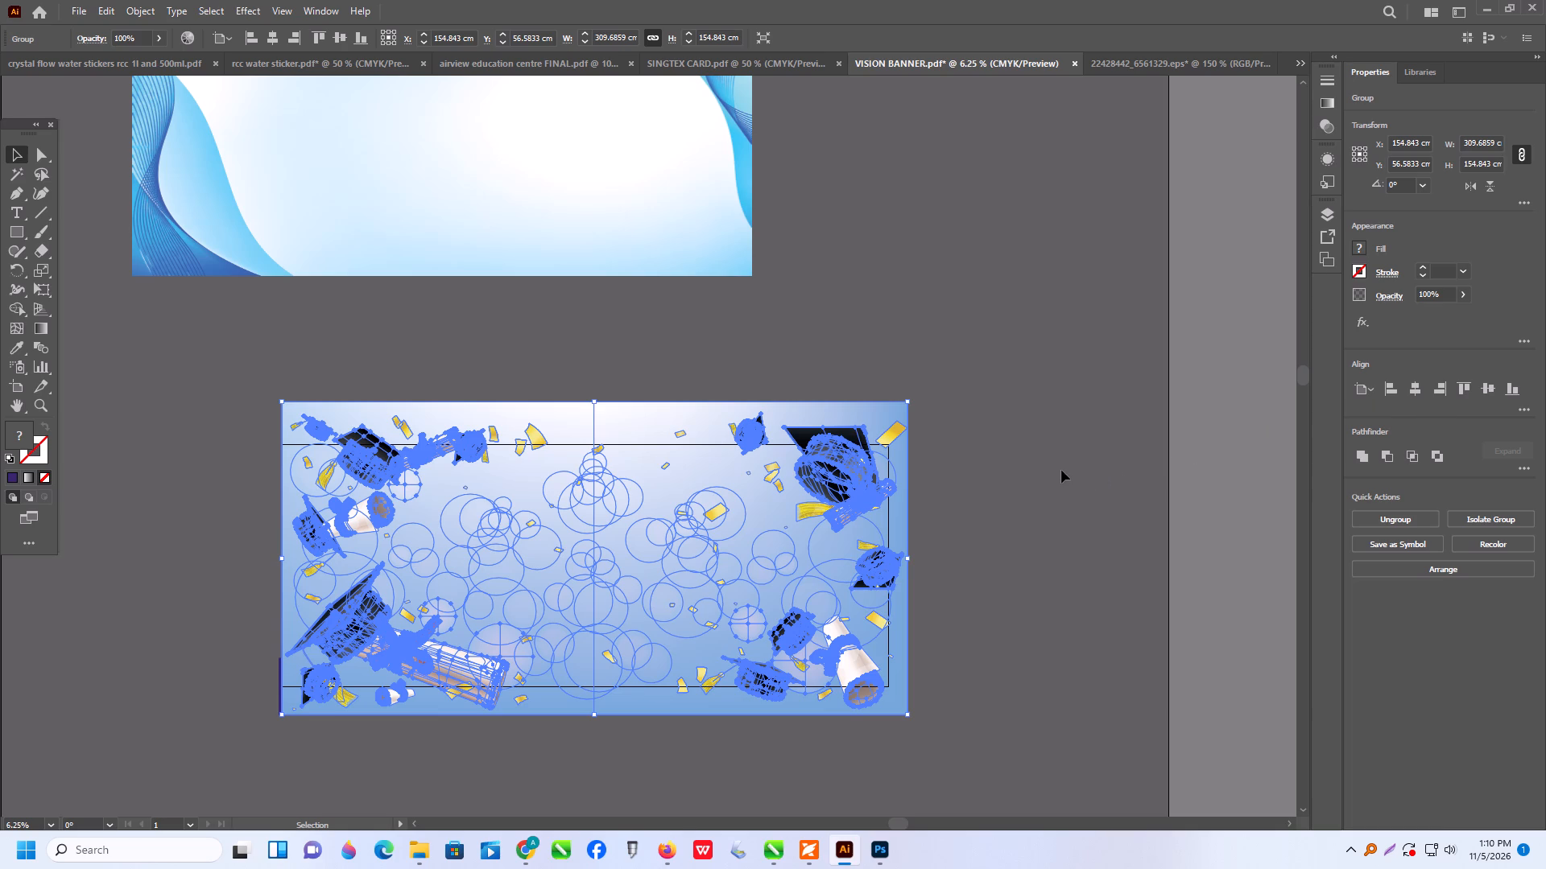
click(1061, 470)
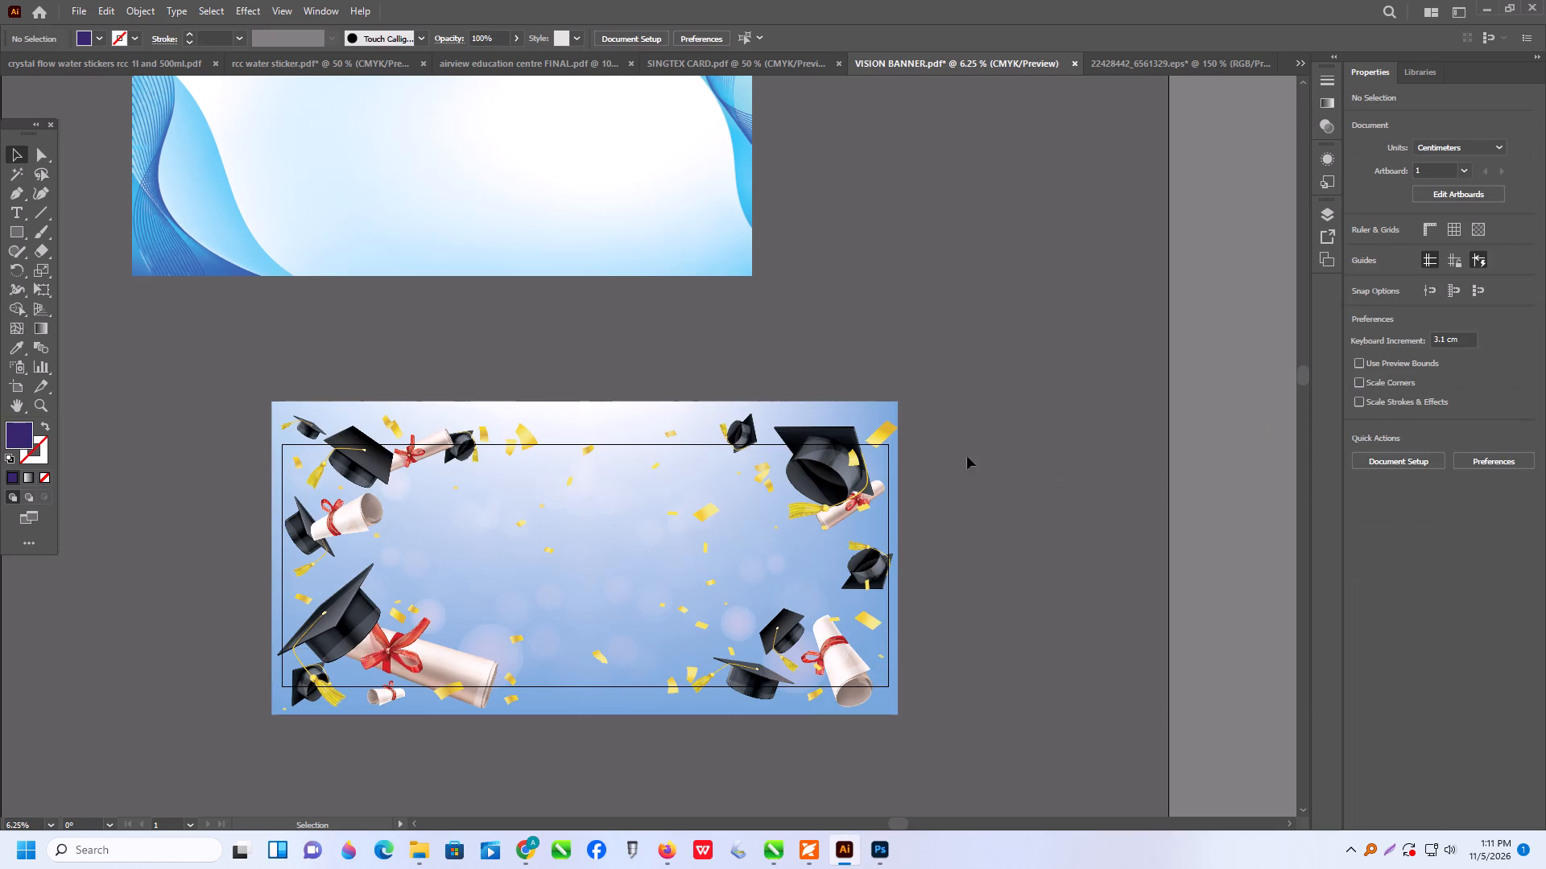
Send the graduation background to the back, behind the banner text and logo.
click(854, 427)
right_click(854, 427)
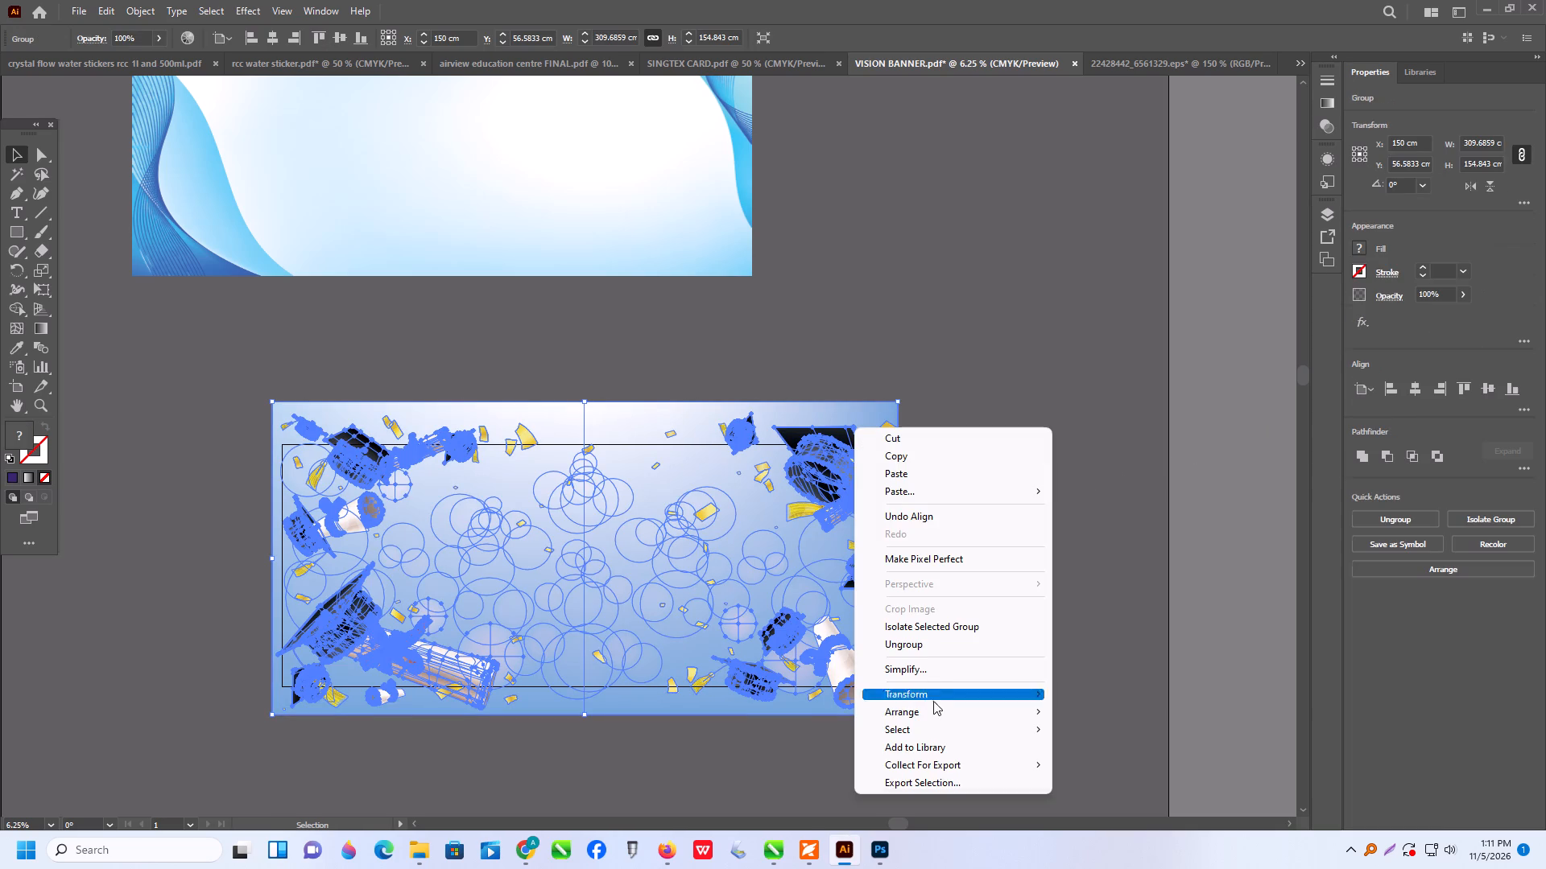
click(913, 711)
click(1110, 764)
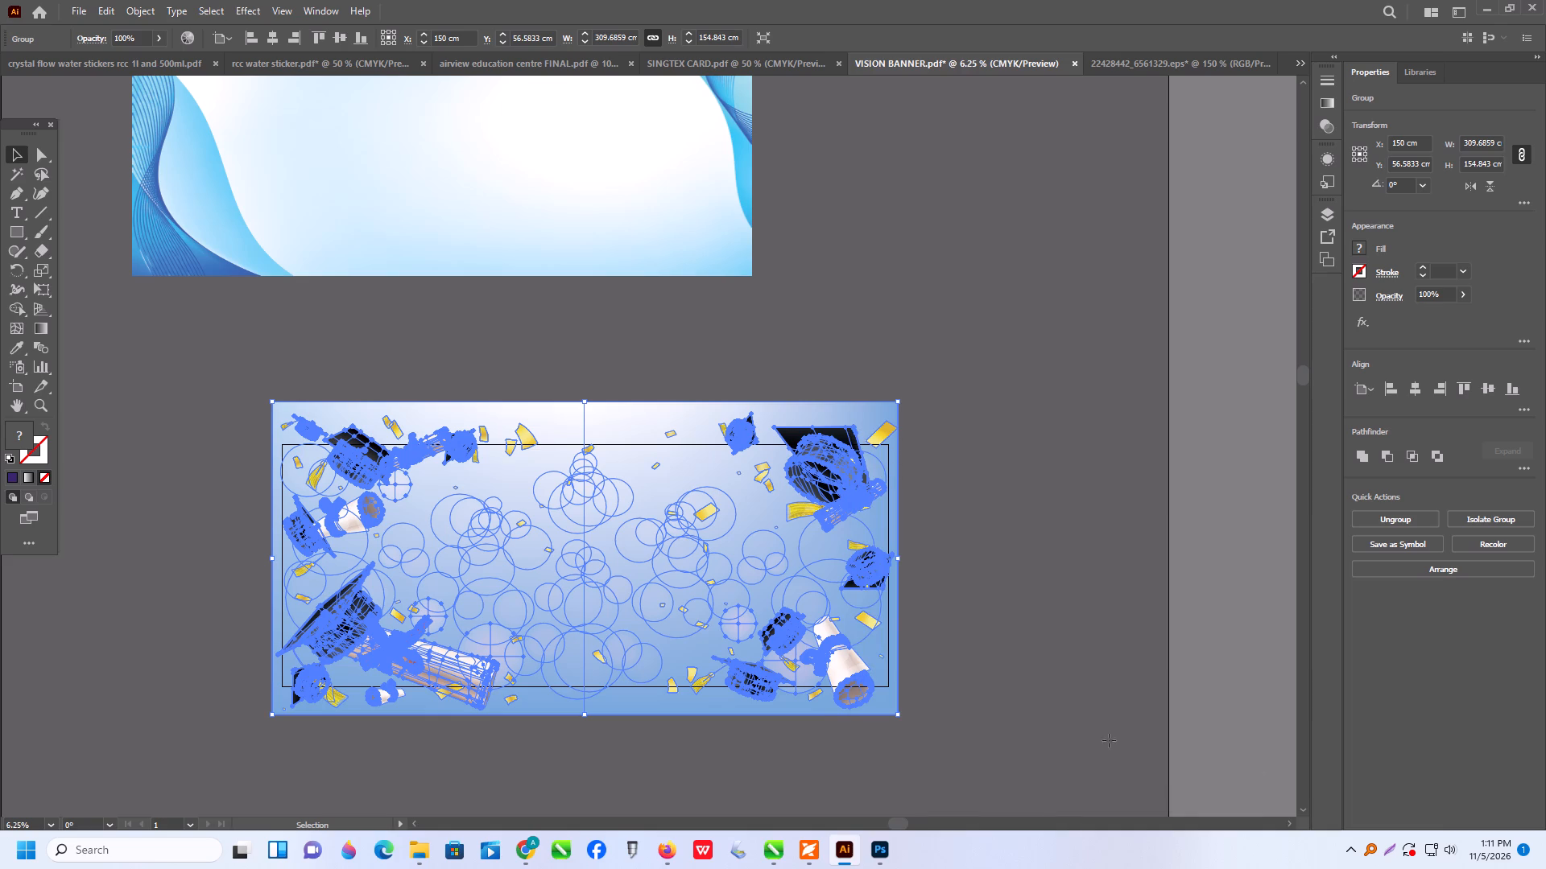
click(1064, 537)
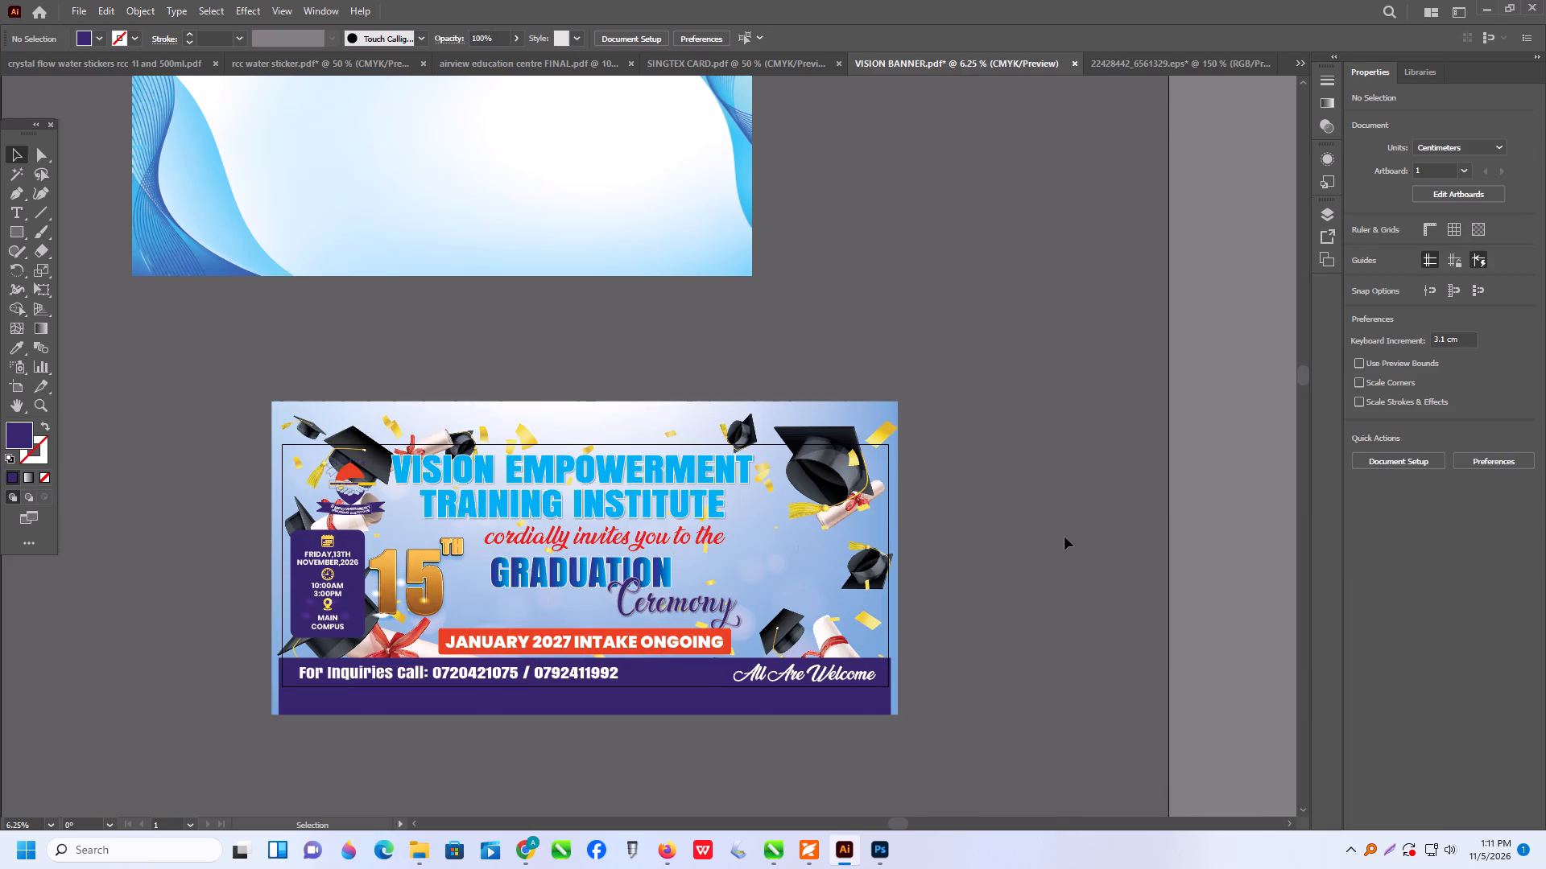
Move the VISION EMPOWERMENT TRAINING INSTITUTE heading horizontally to the right, to about X 158.5 cm.
scroll(1064, 537, down, 3)
scroll(961, 513, down, 1)
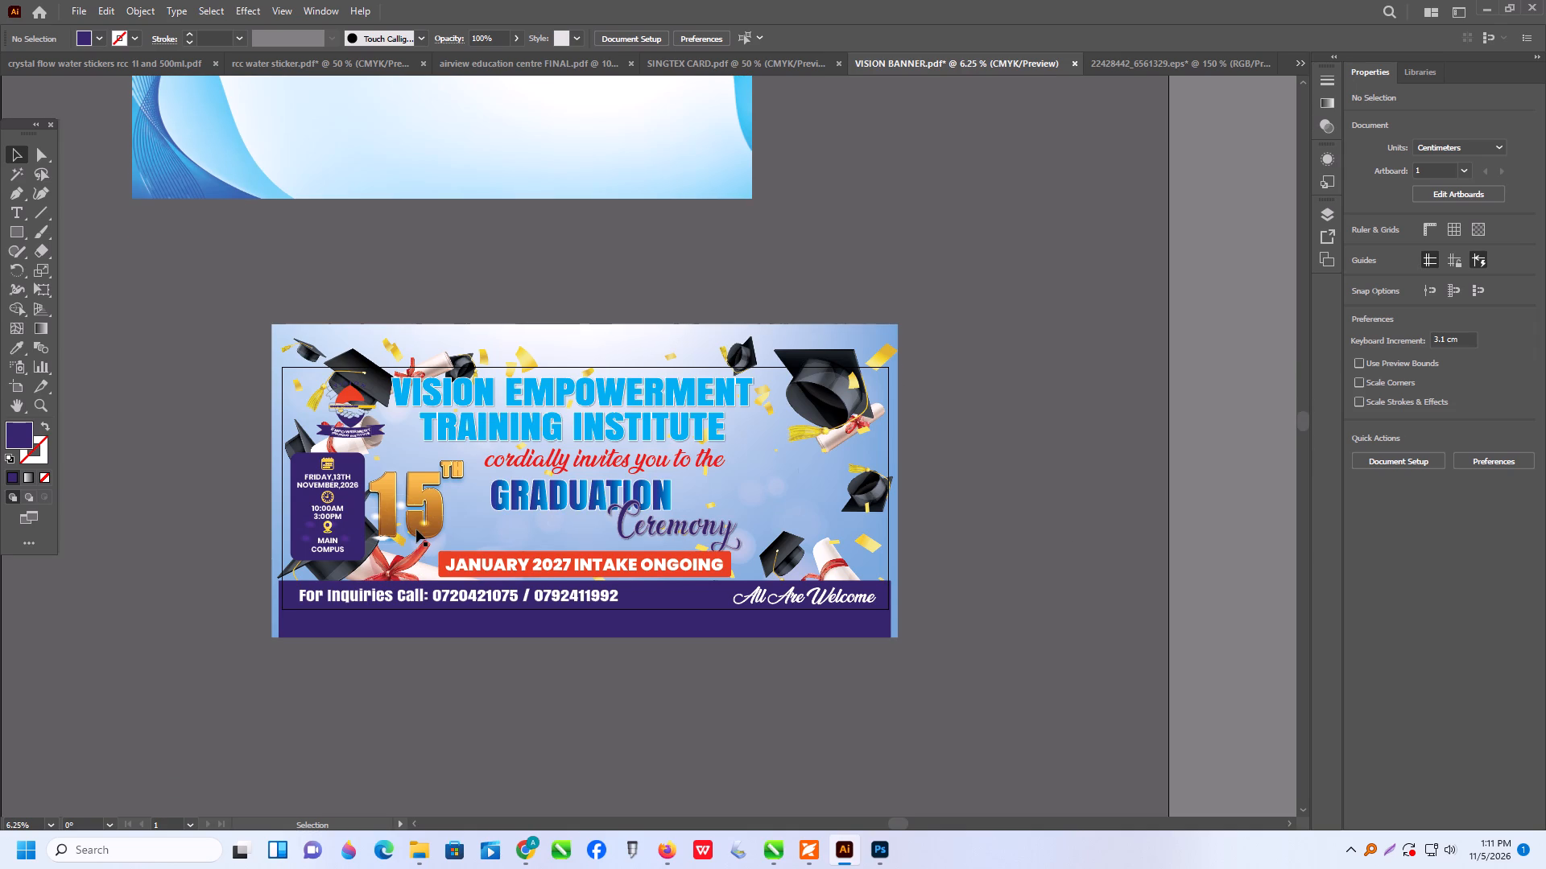
scroll(416, 525, up, 1)
key(space)
click(511, 454)
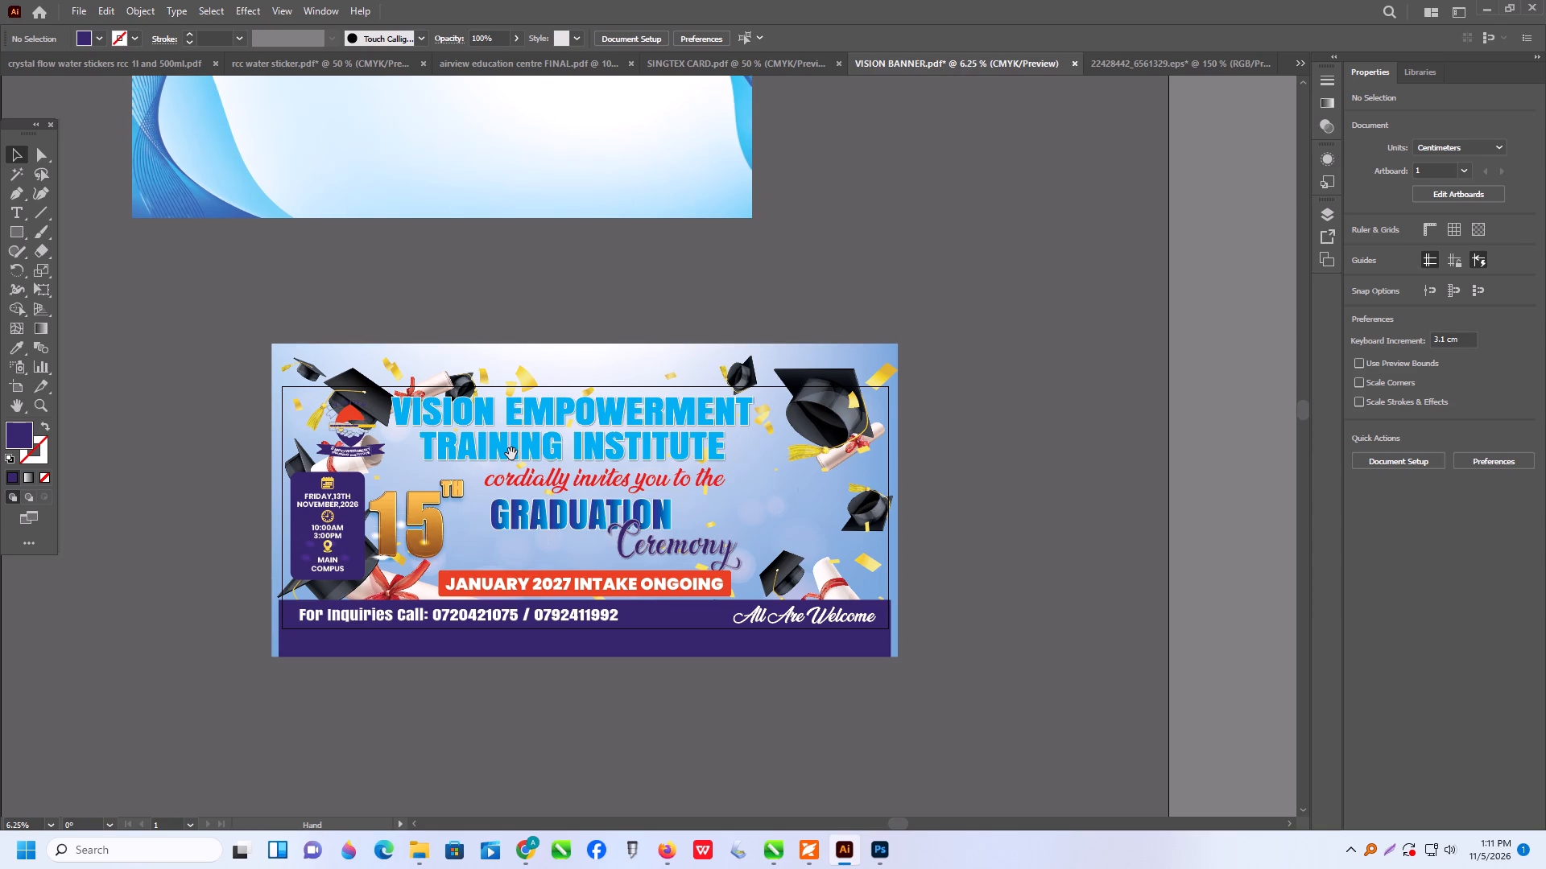
click(552, 413)
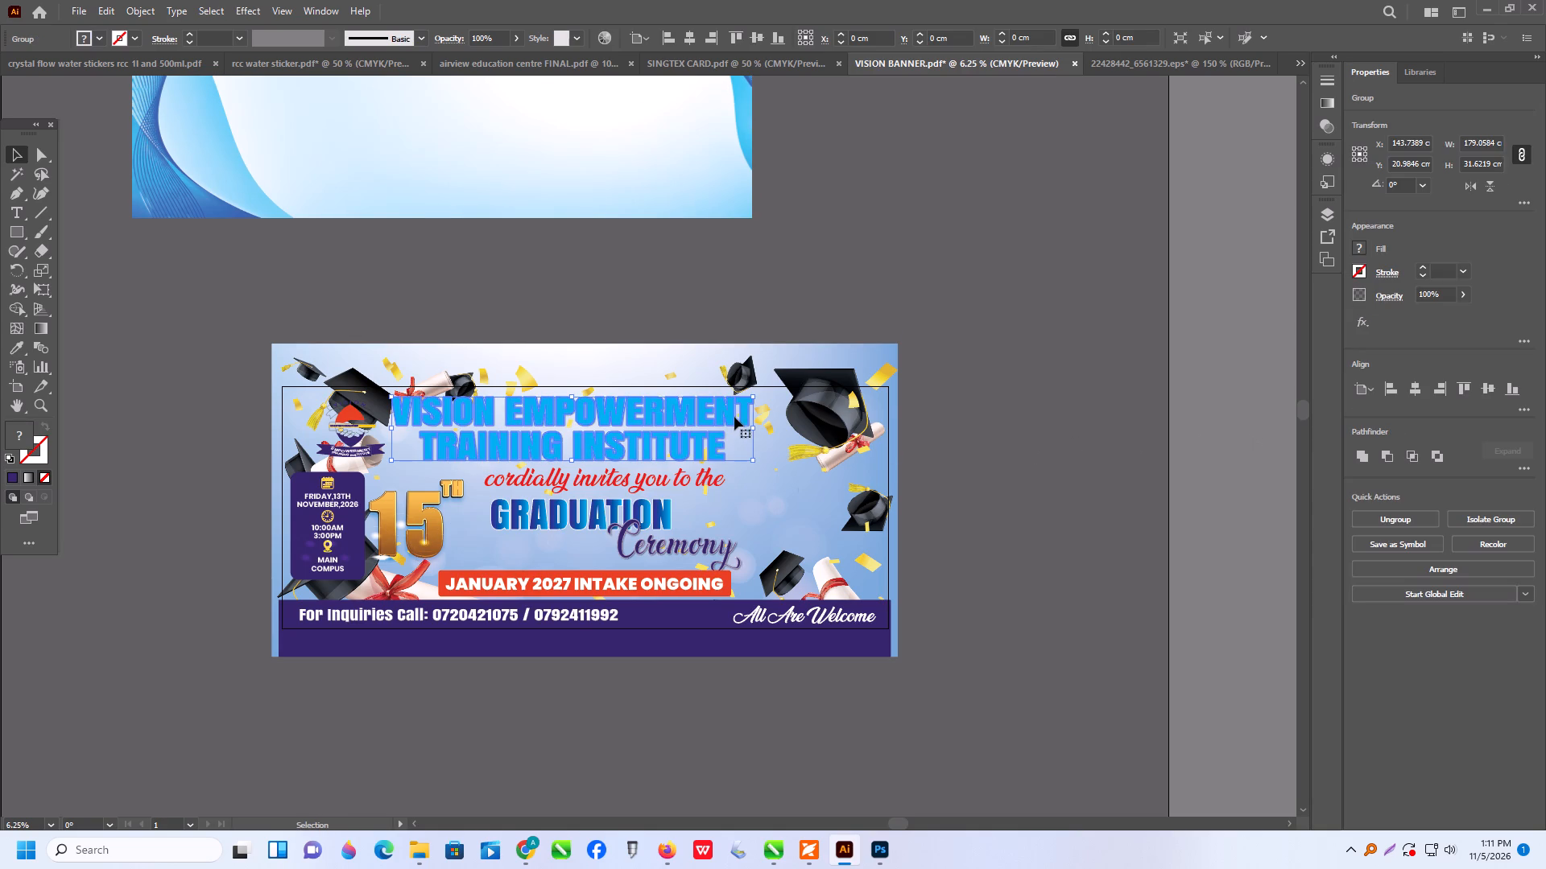
drag(731, 416, 761, 416)
Move the institute logo right and slightly down, beside the heading, to about X 63.3 cm, Y 23.6 cm.
click(339, 434)
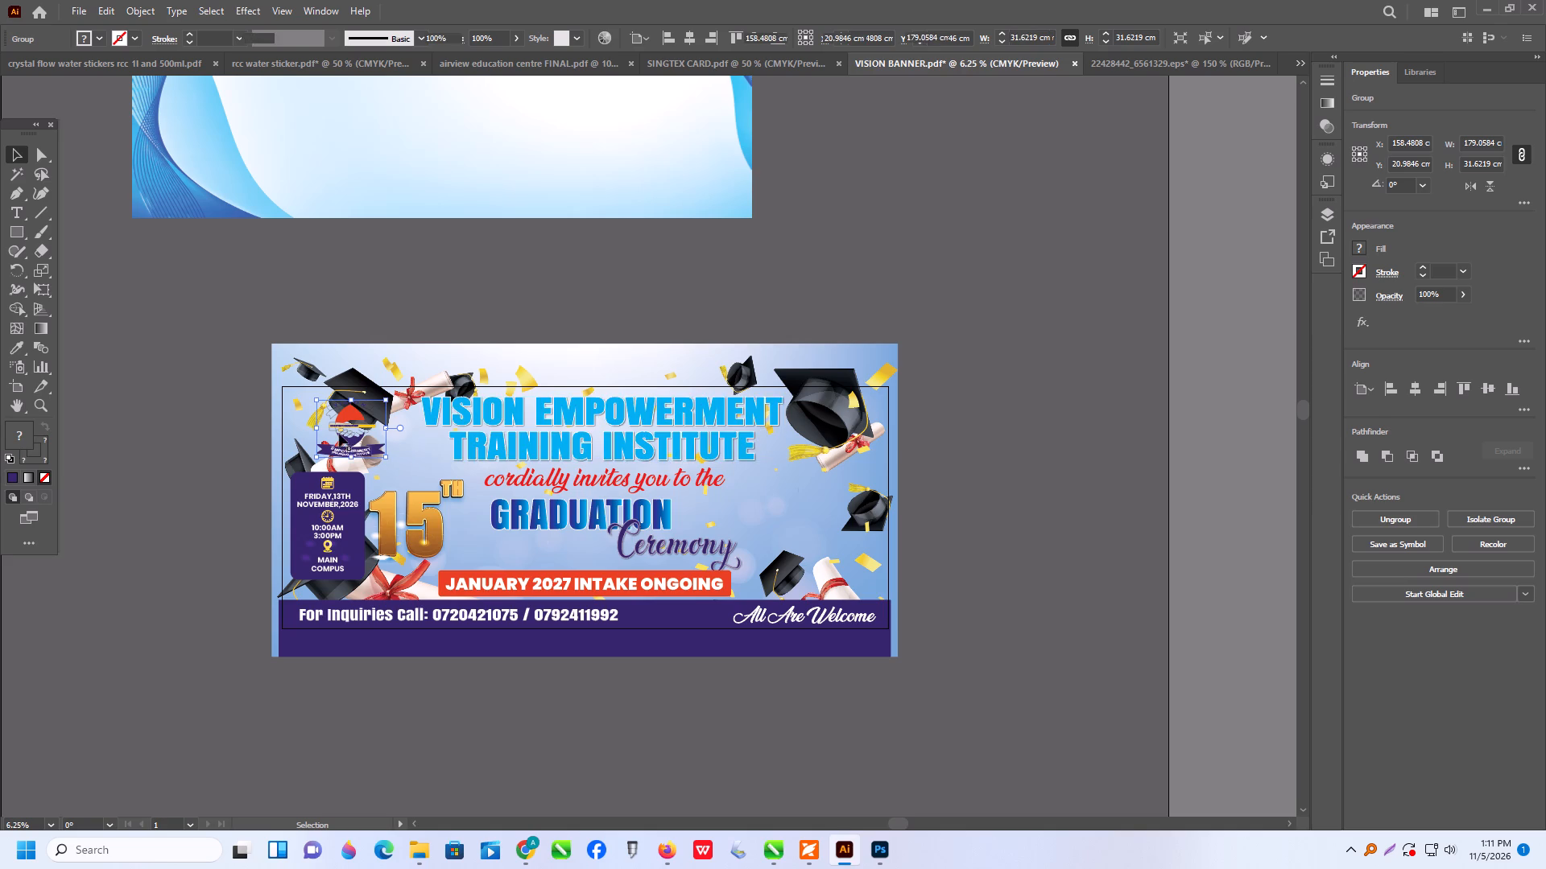
drag(356, 430, 413, 437)
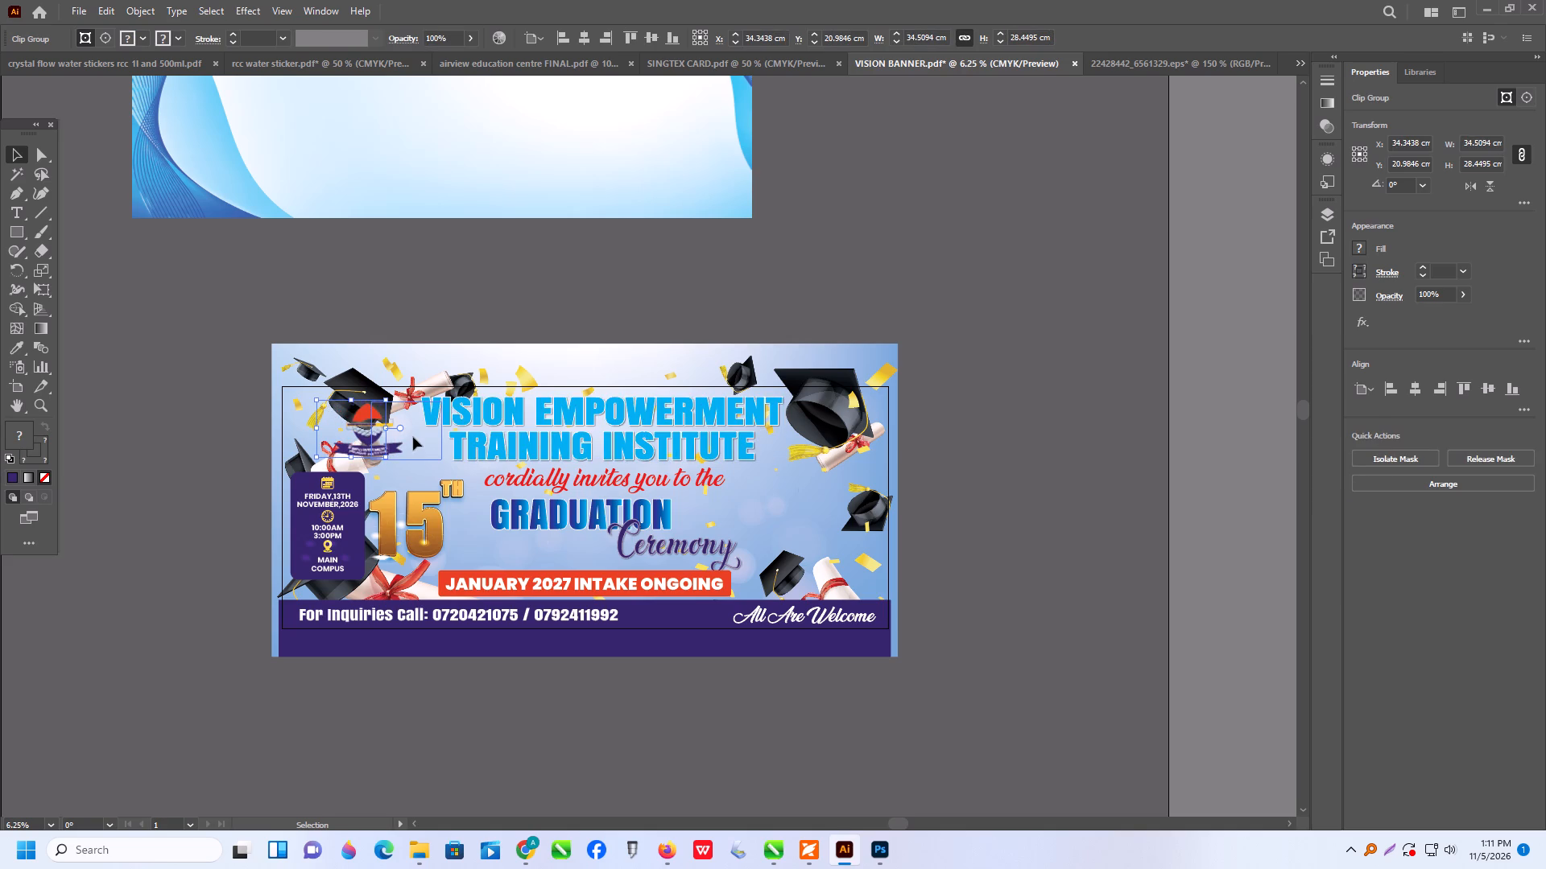
drag(413, 437, 415, 438)
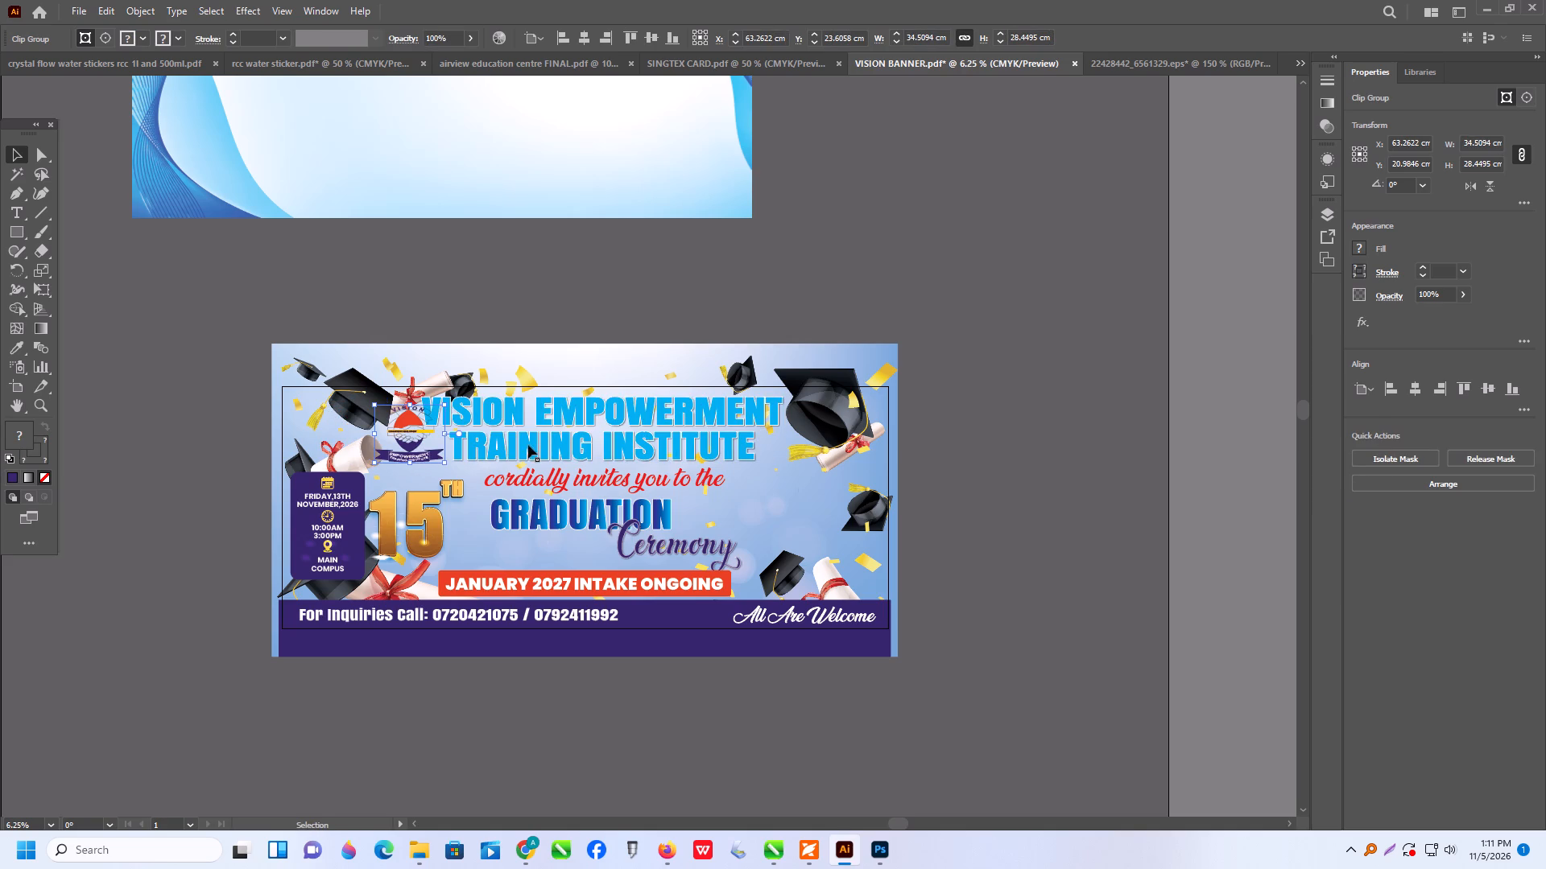
Scale the institute heading down proportionally to about 165.4 × 29.2 cm, making room for the logo.
click(536, 447)
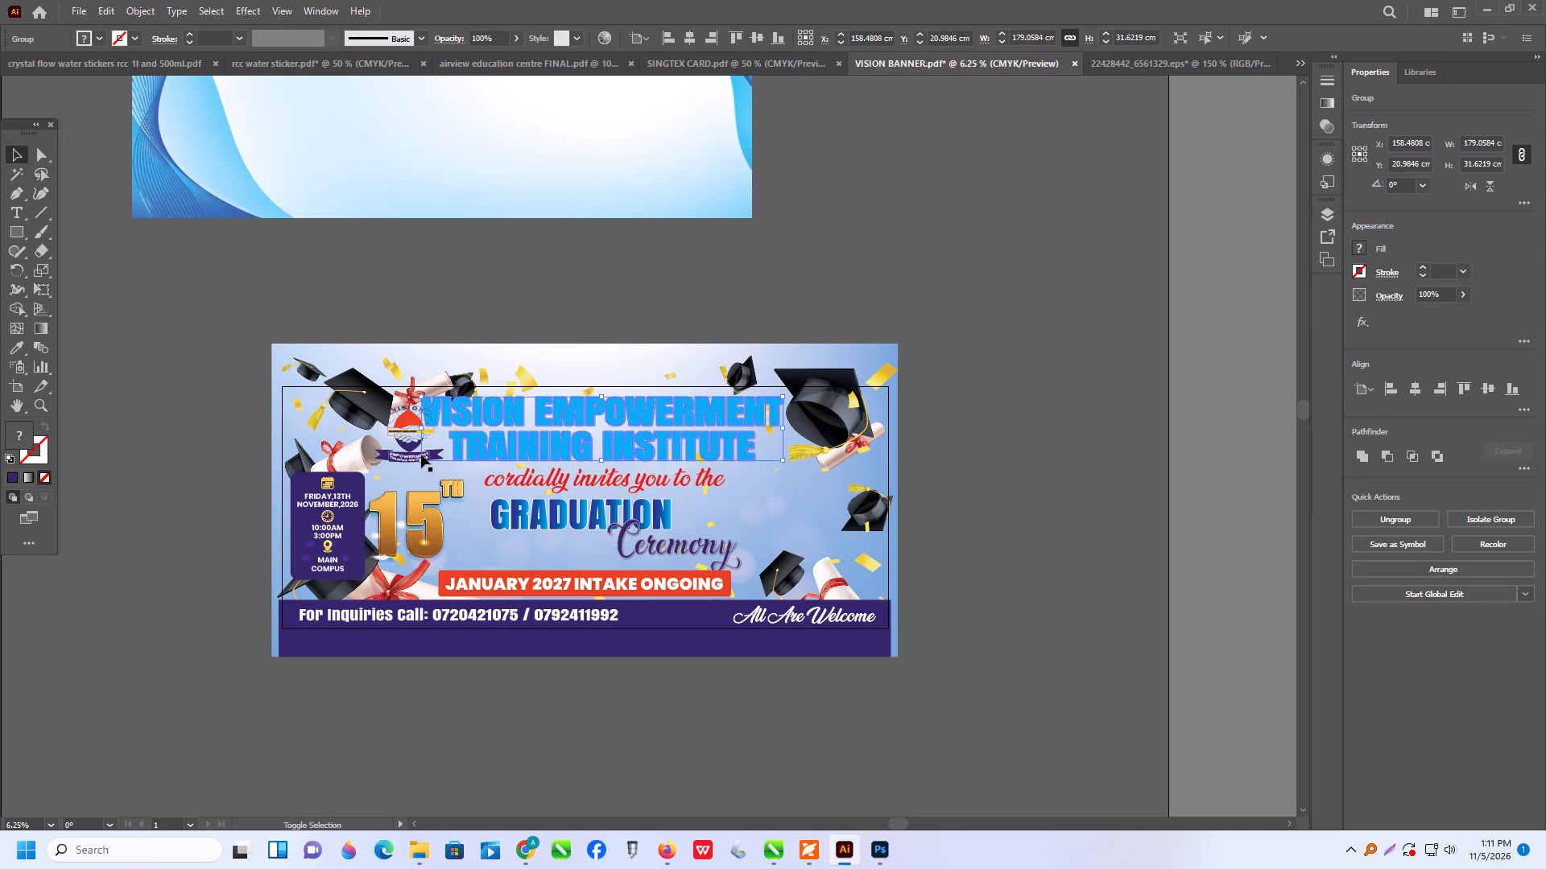
shift+drag(421, 460, 449, 461)
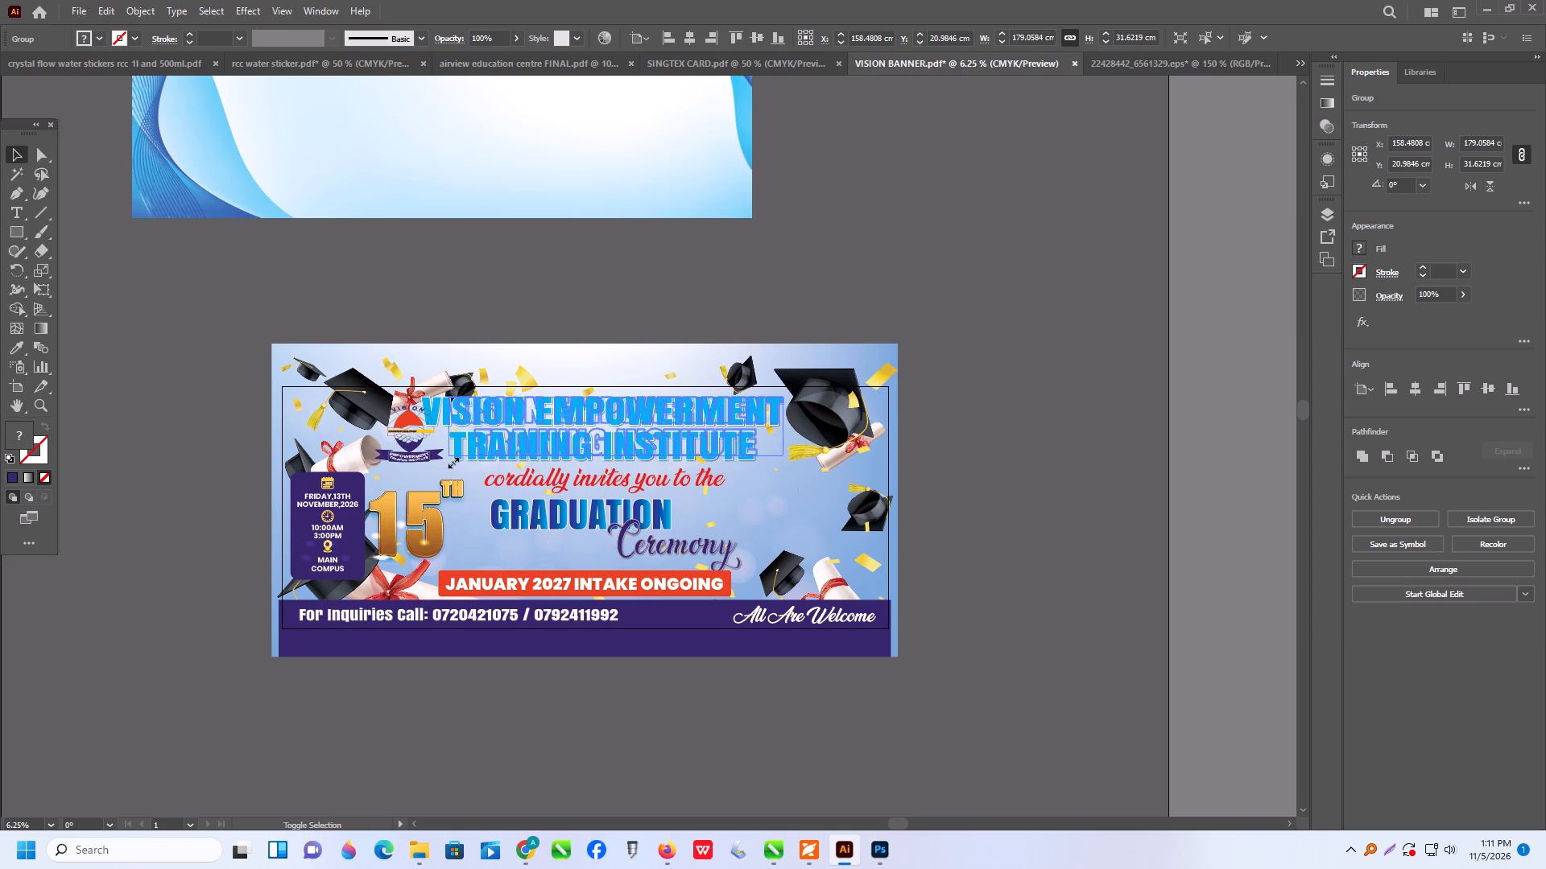
click(577, 297)
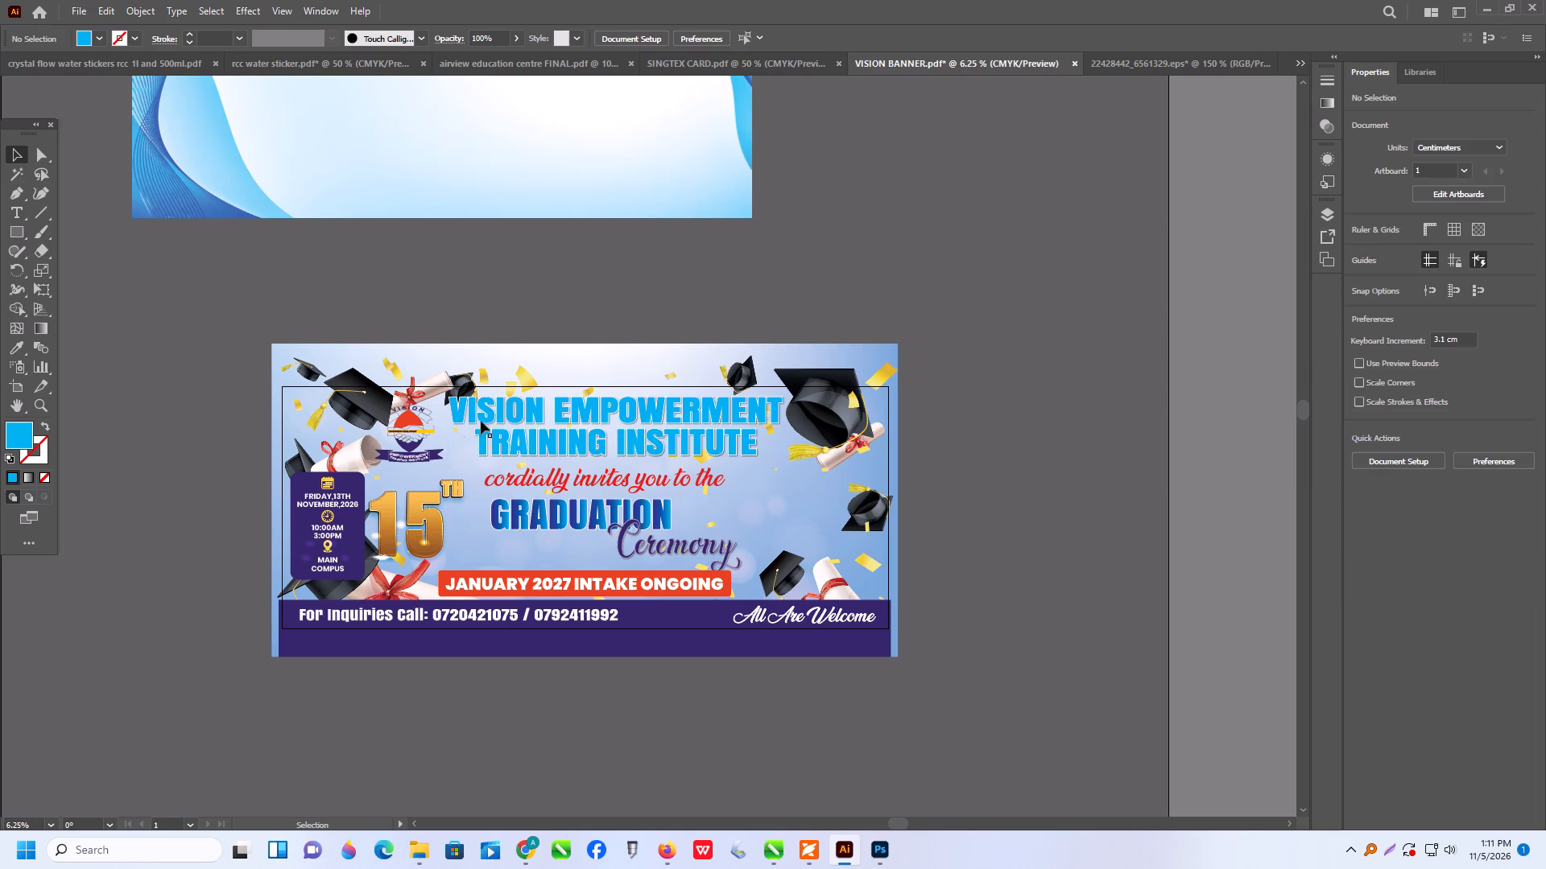
Shift the graduation background slightly right and down behind the logo and heading, to about X 152.9 cm, Y 60.3 cm.
alt+scroll(405, 444, up, 1)
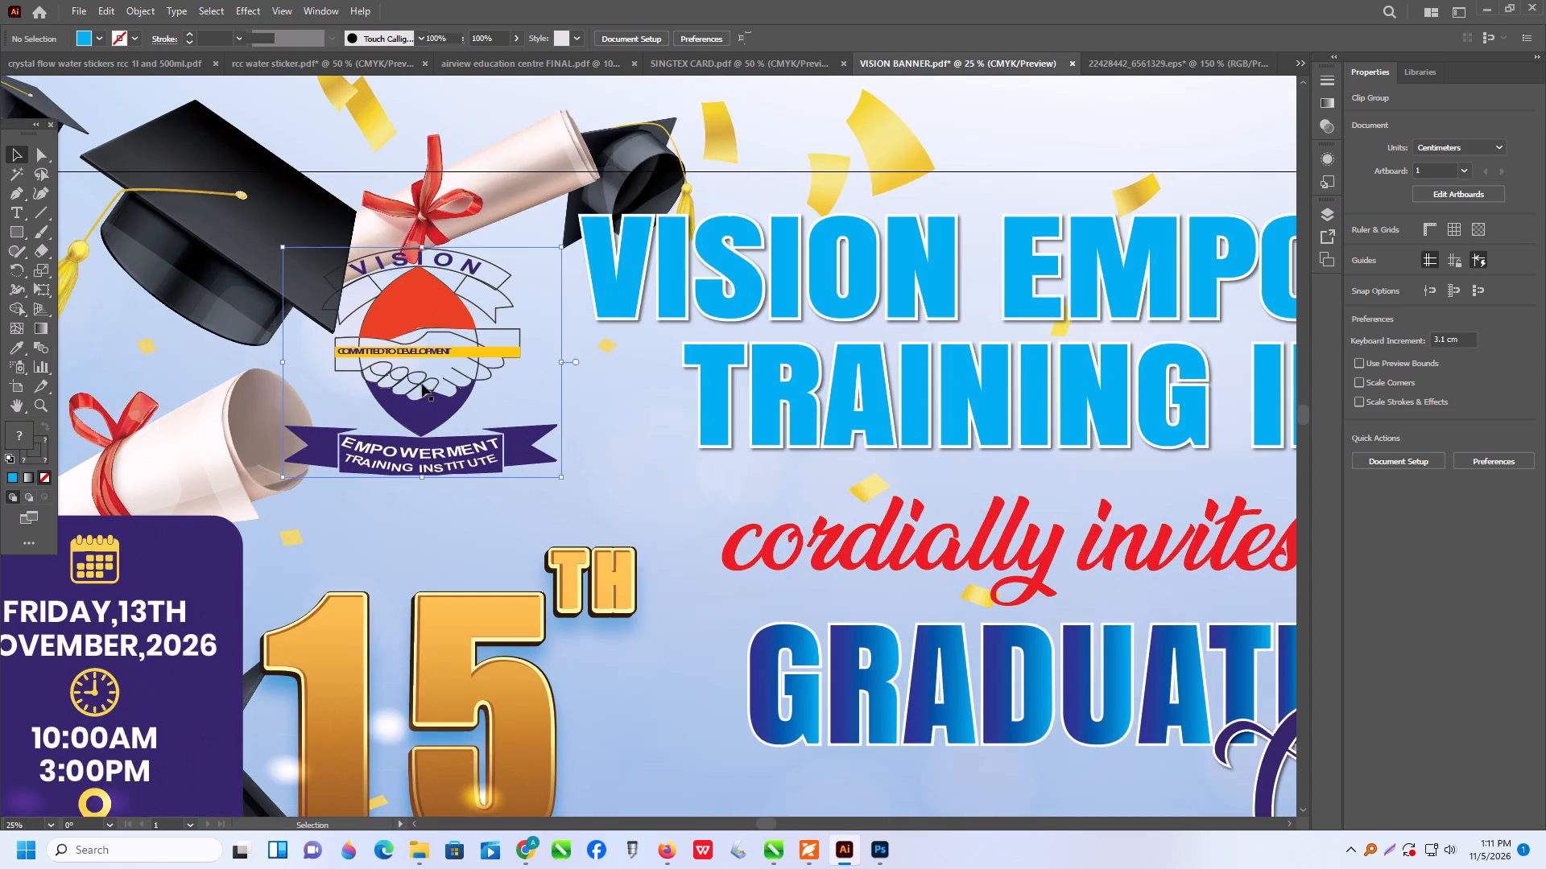
drag(428, 342, 454, 346)
click(454, 346)
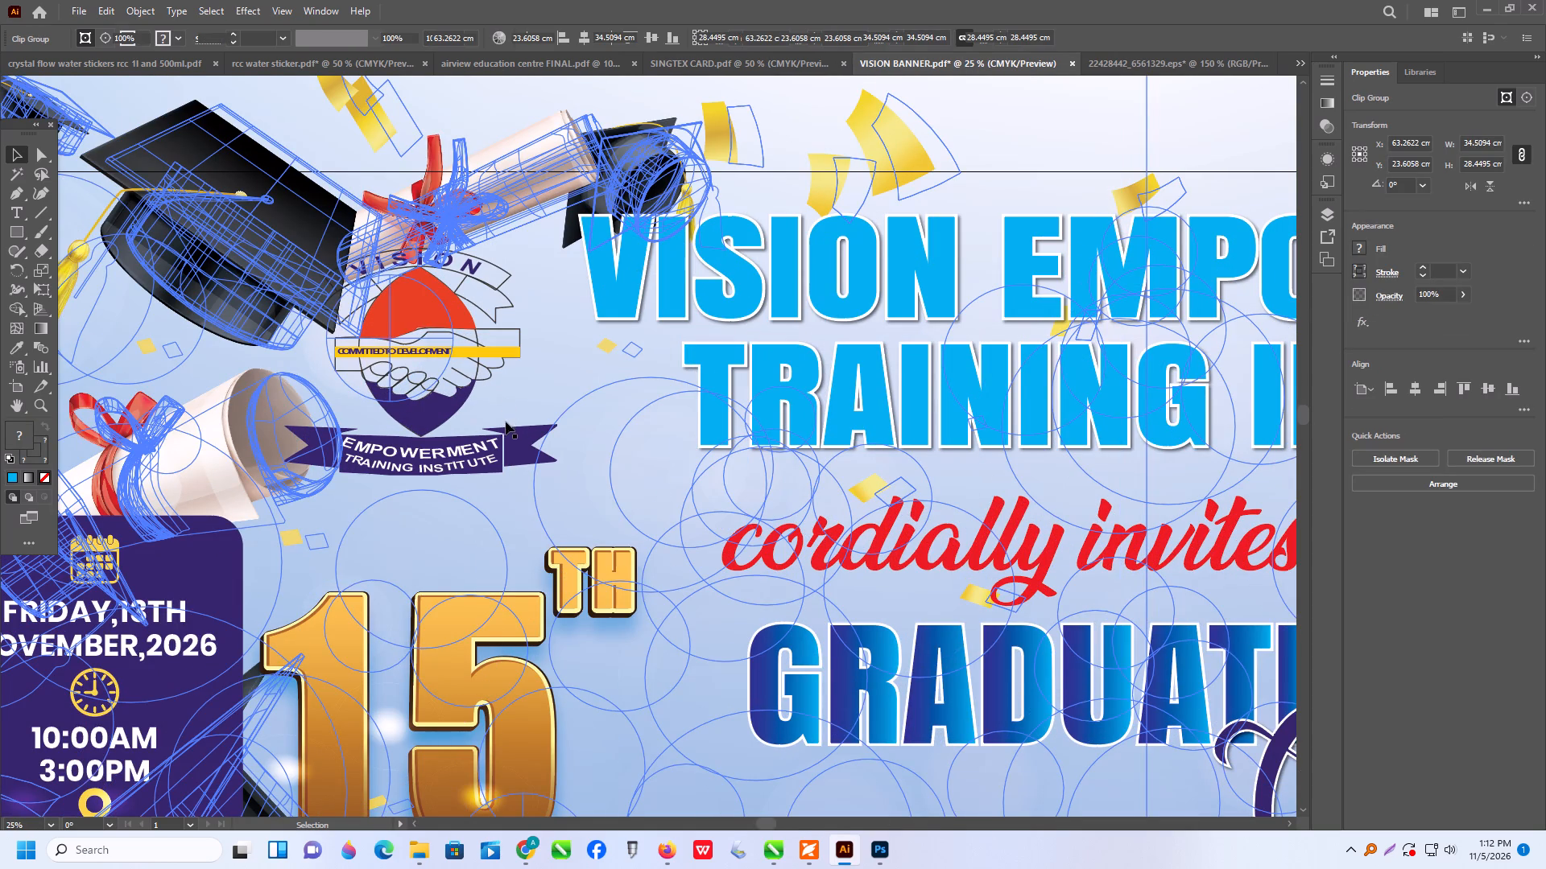
scroll(564, 497, up, 4)
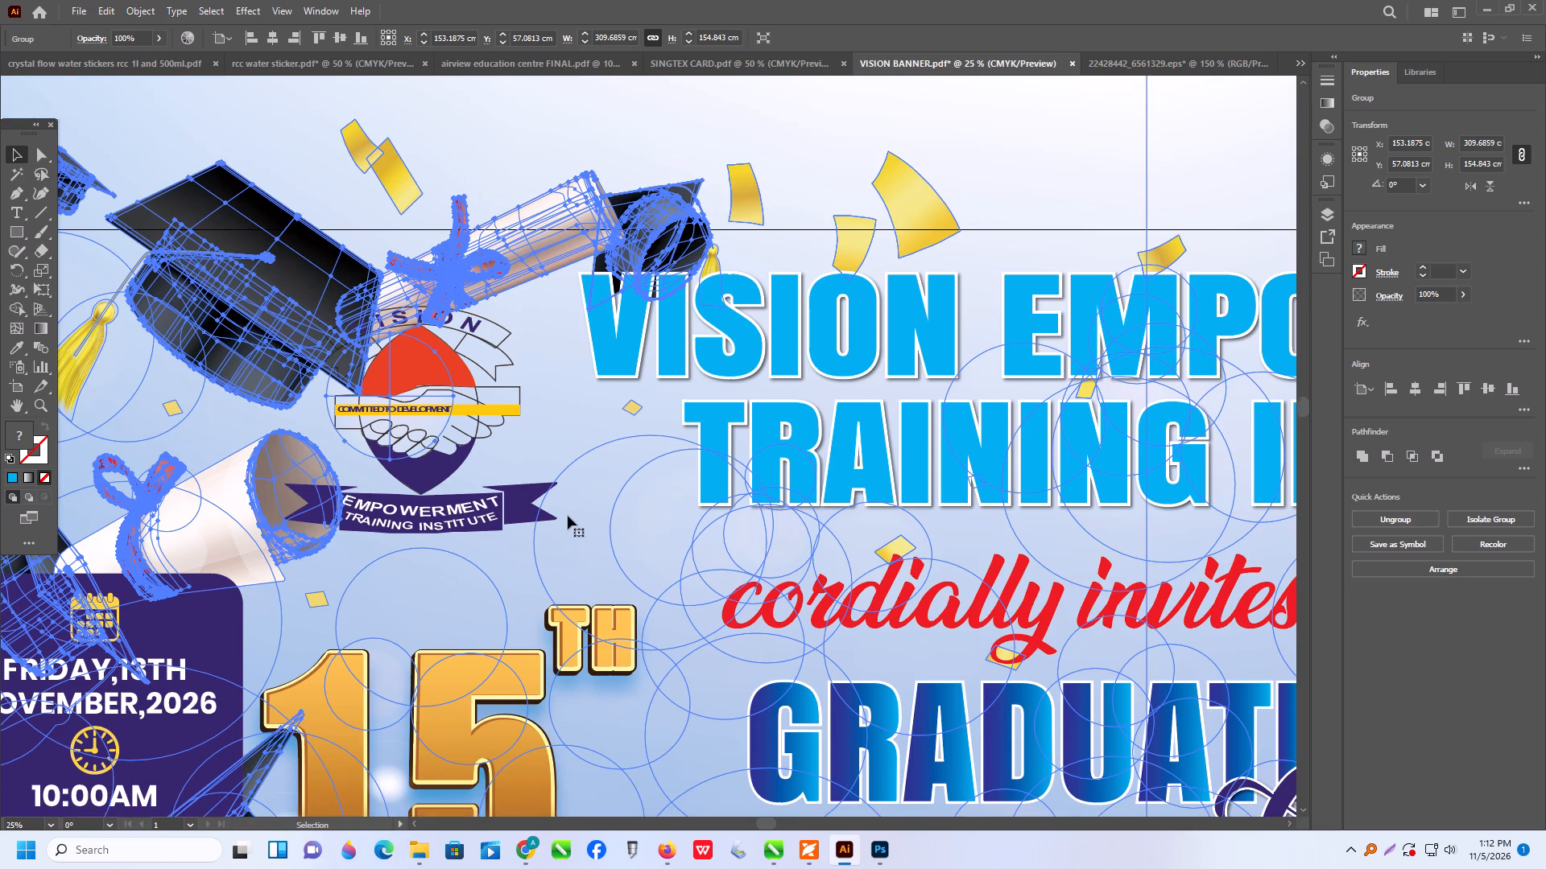
scroll(603, 610, up, 10)
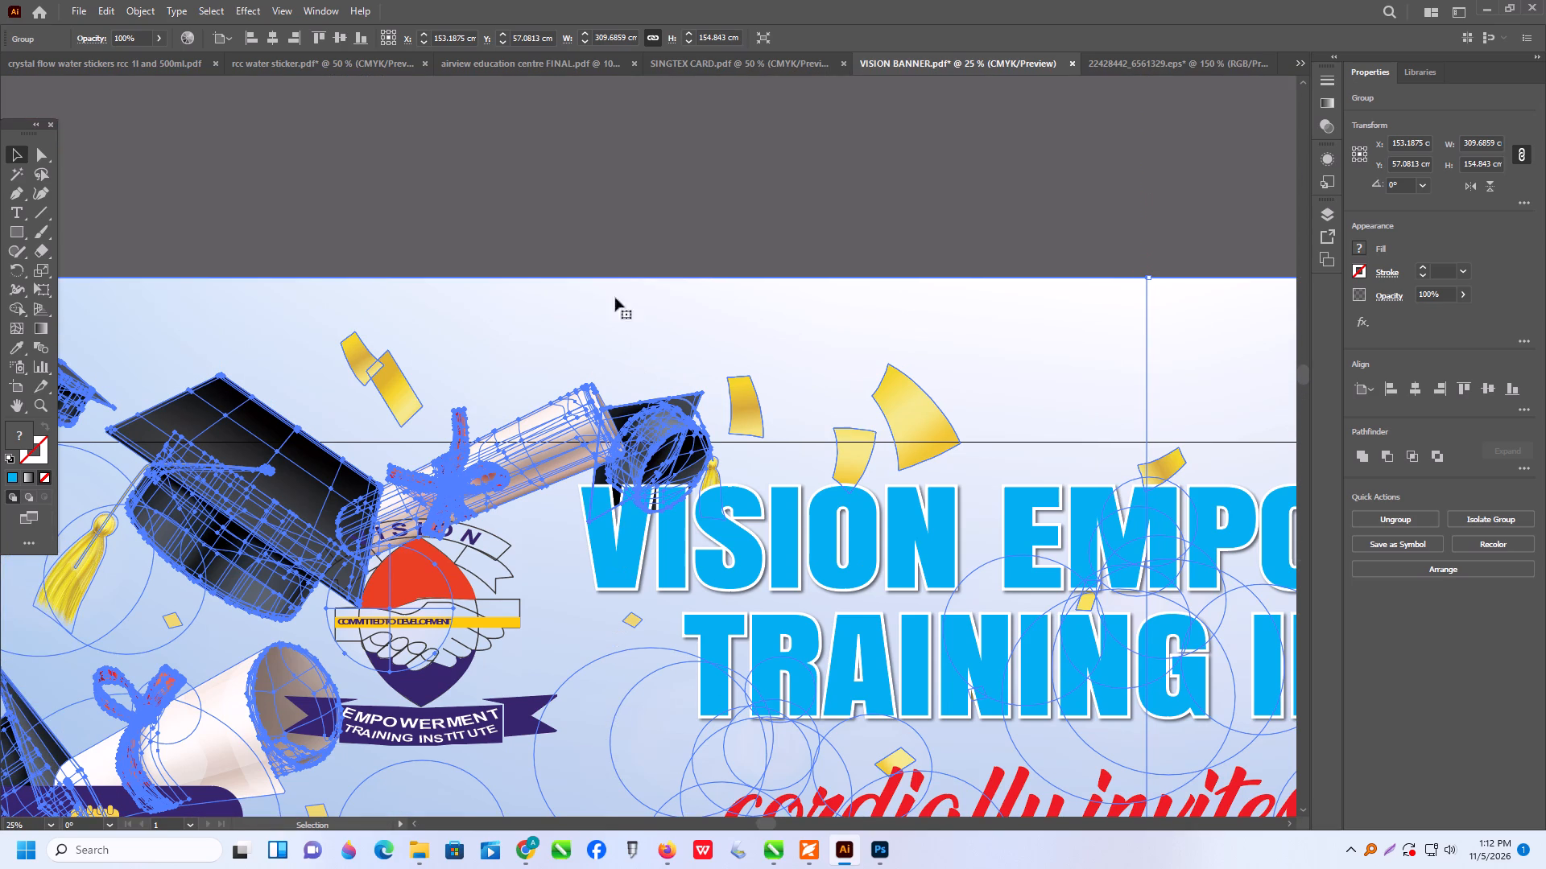
click(607, 256)
click(629, 311)
drag(645, 337, 645, 338)
drag(645, 338, 643, 363)
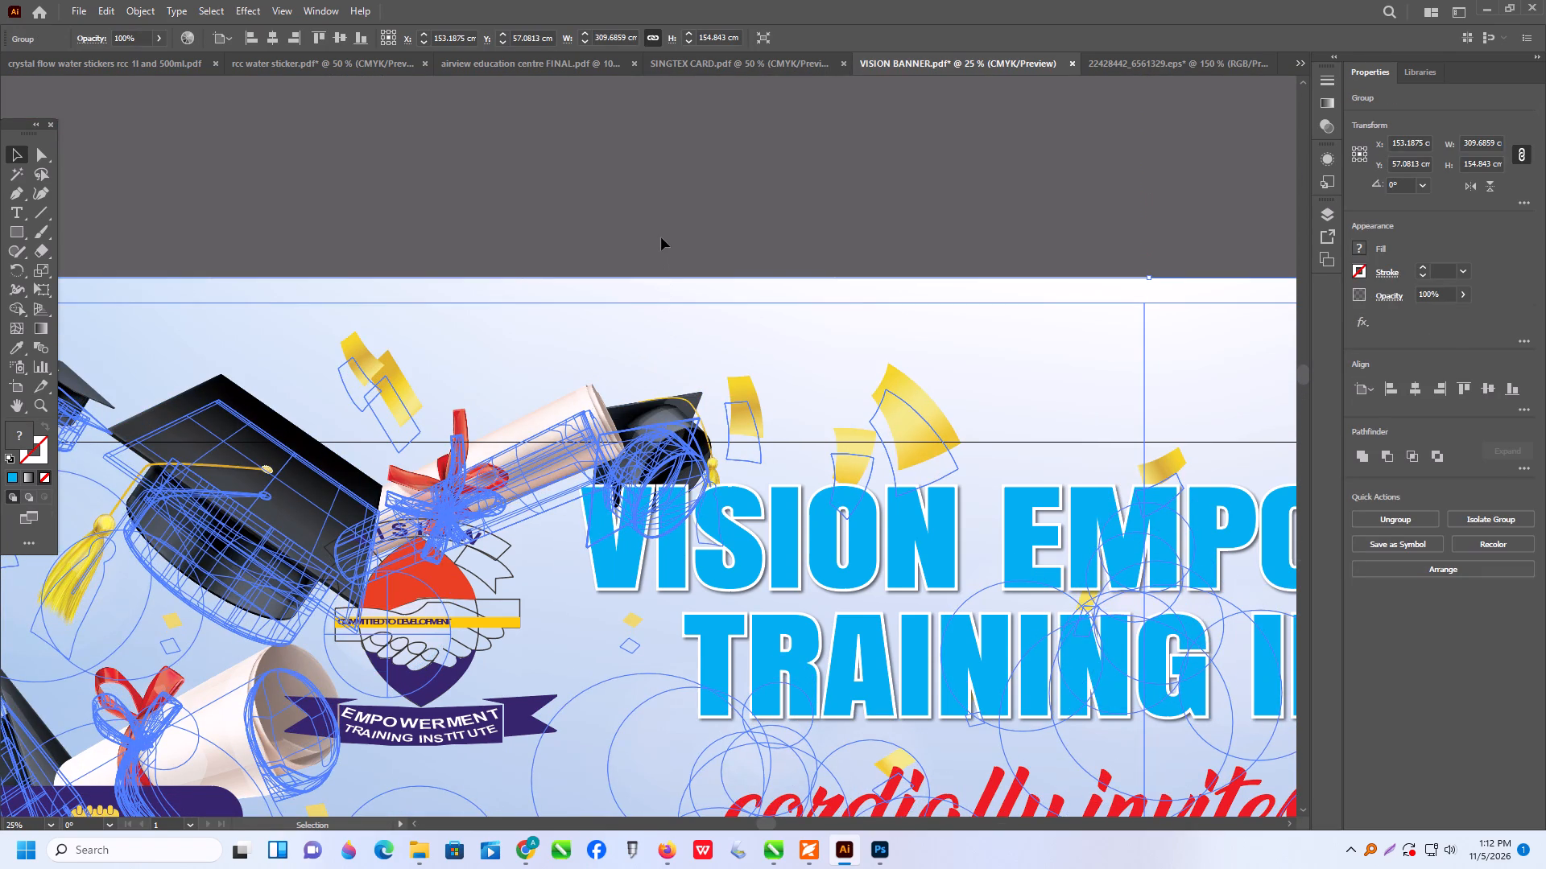
click(661, 237)
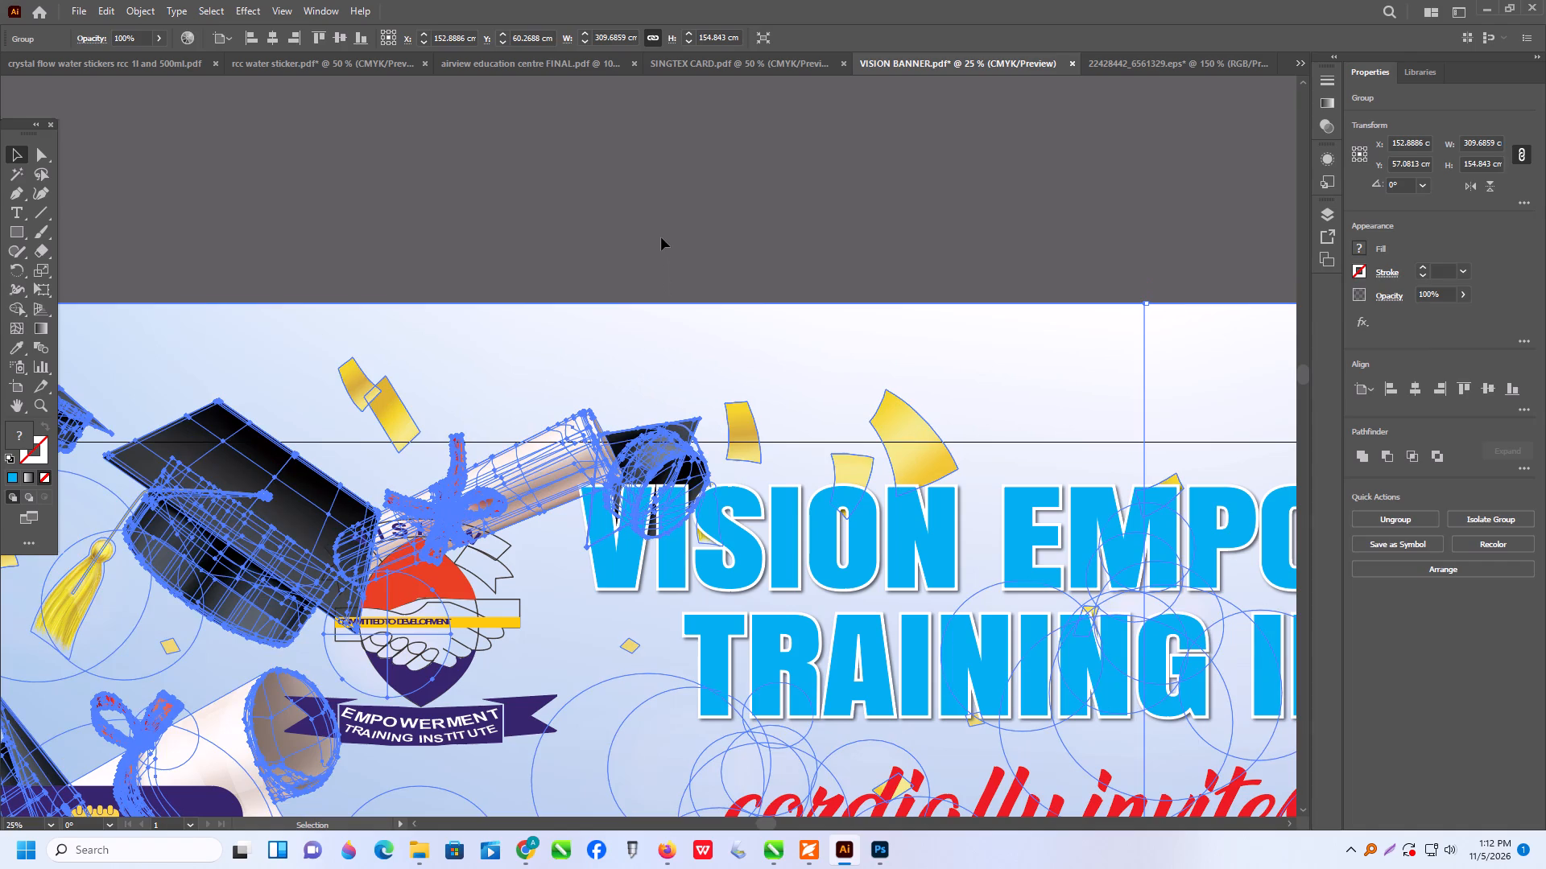
click(692, 339)
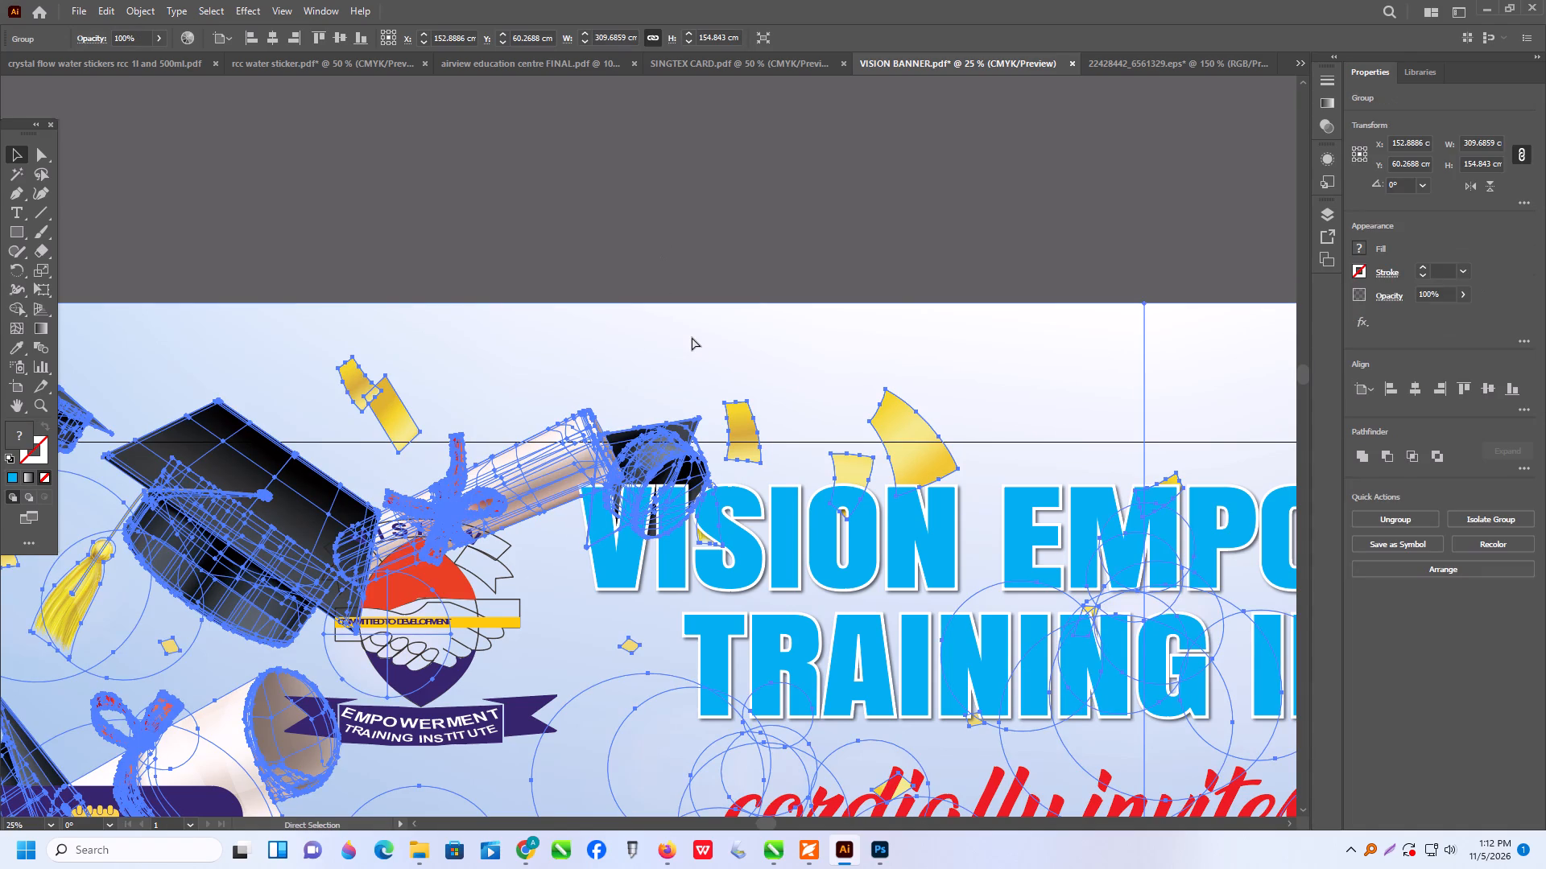
Lock the selected graduation background so it stays fixed behind the banner content.
key(ctrl+2)
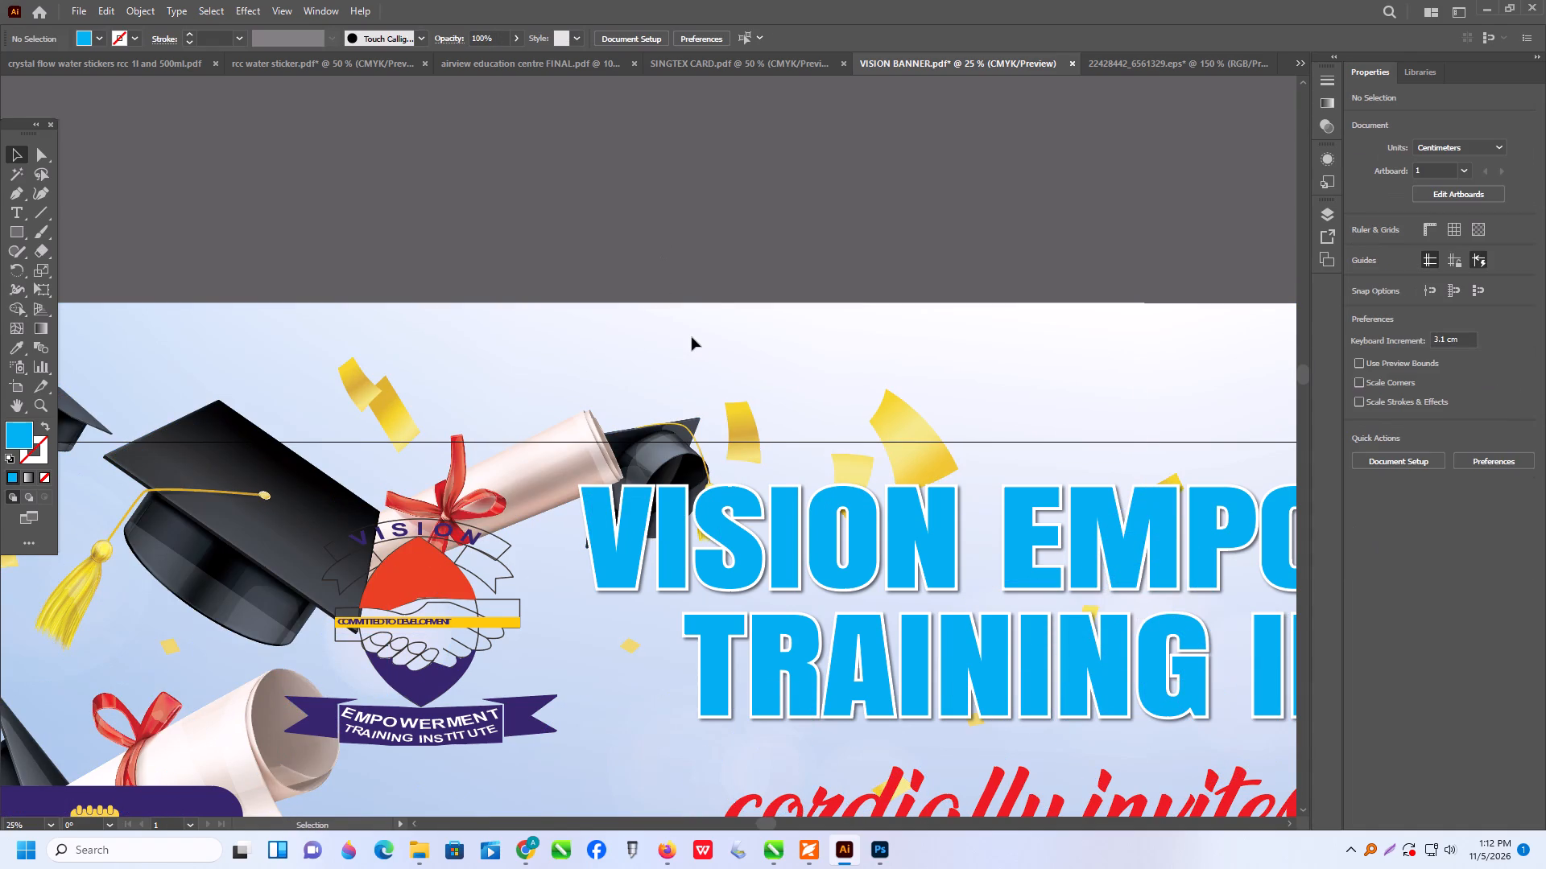
Scale the institute logo down to about 25.6 × 21.1 cm and place it below the scroll at about X 73.6 cm, Y 24.6 cm.
scroll(734, 373, down, 3)
scroll(675, 492, down, 4)
drag(443, 506, 464, 528)
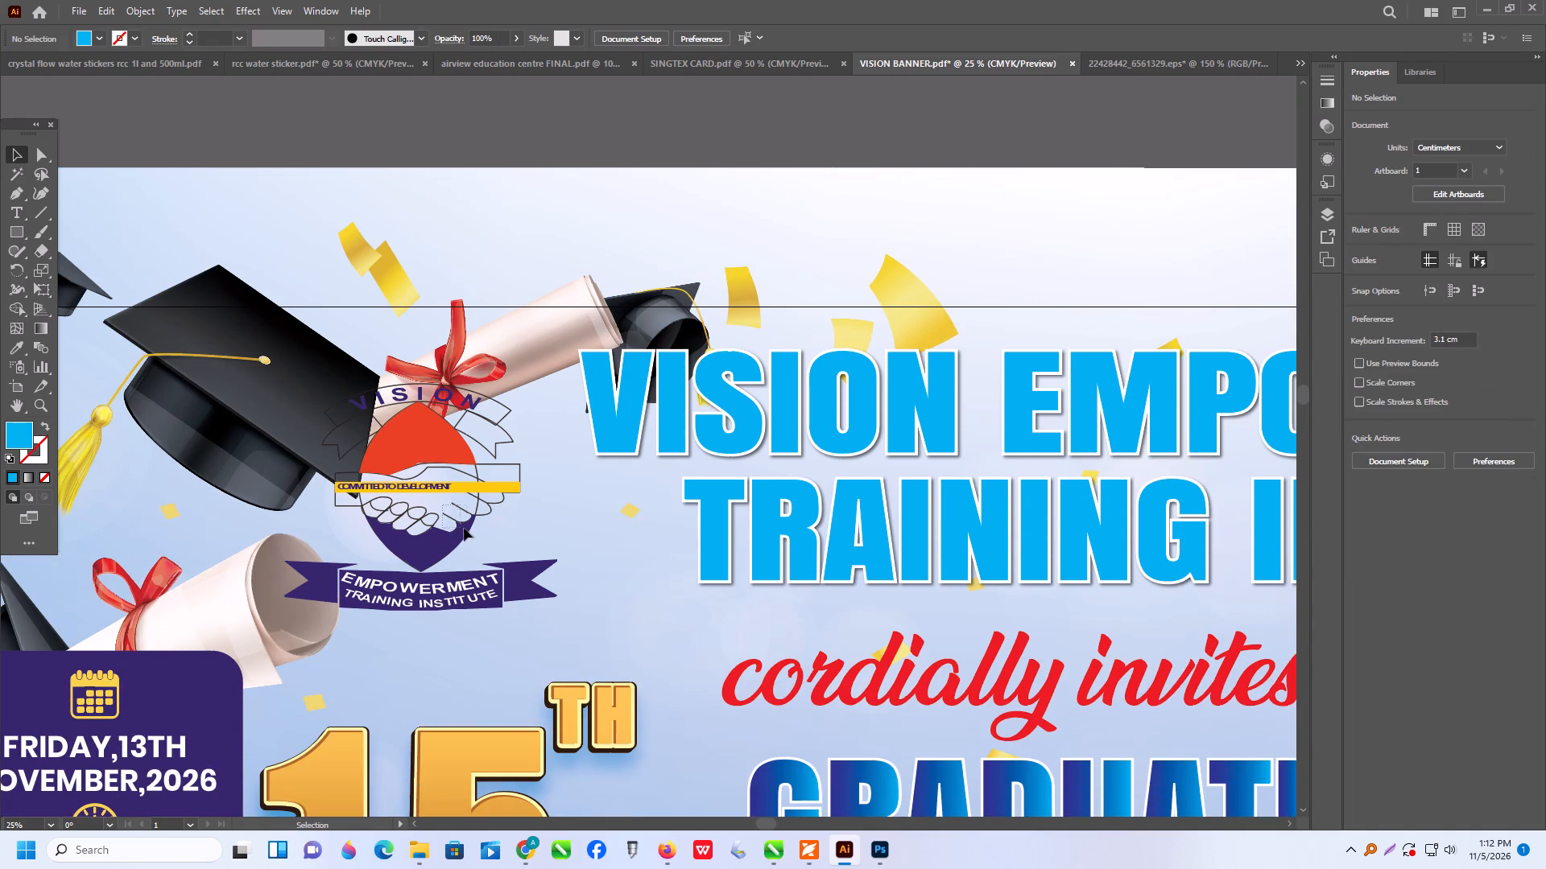
drag(464, 528, 502, 533)
drag(450, 521, 533, 545)
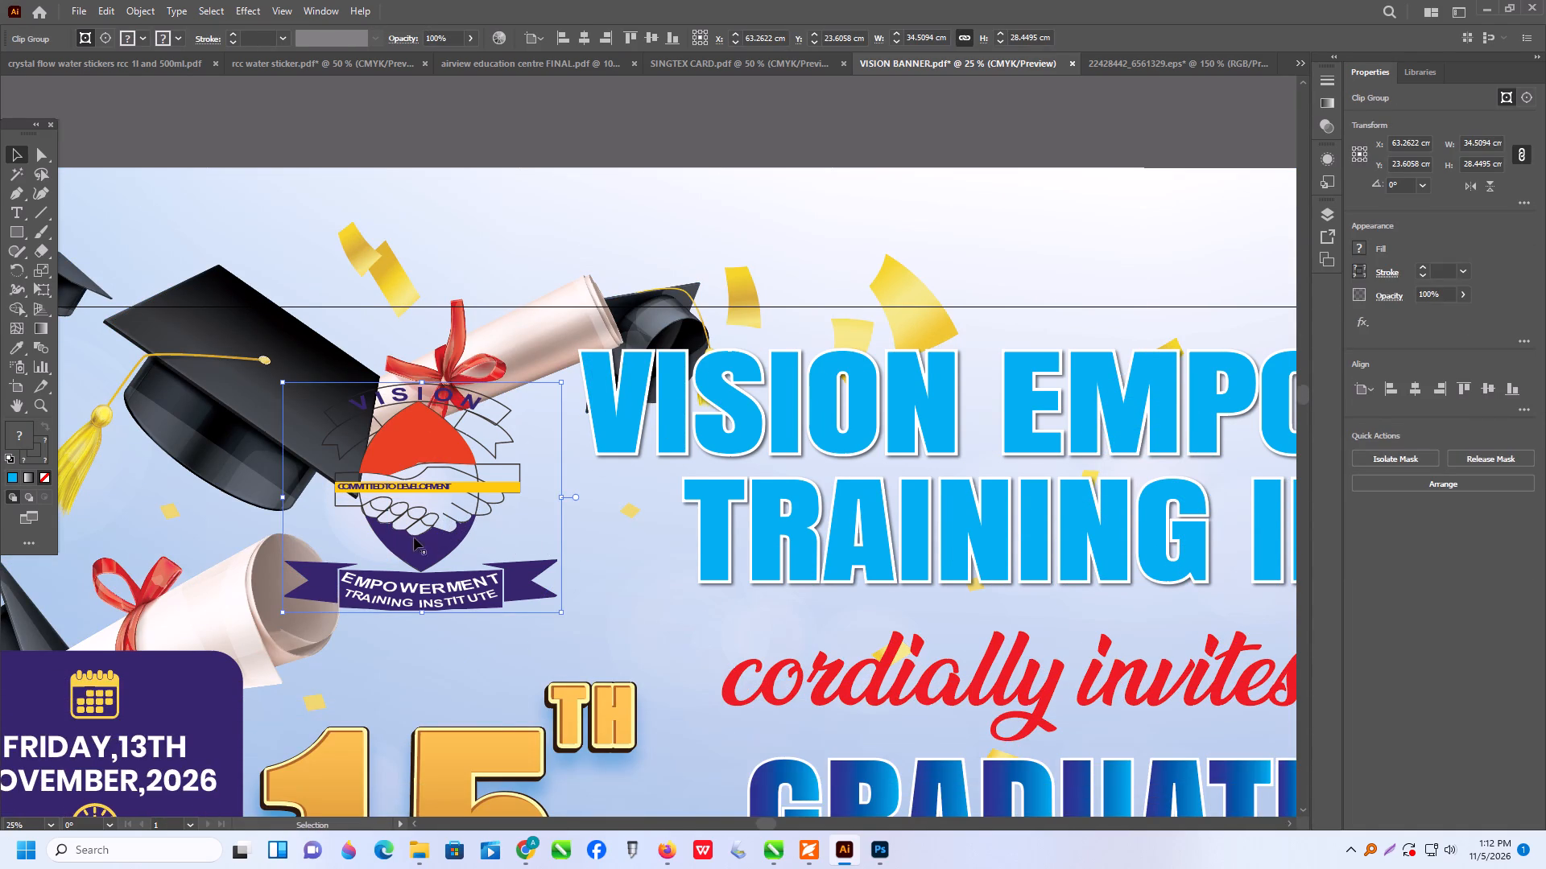
drag(415, 537, 495, 573)
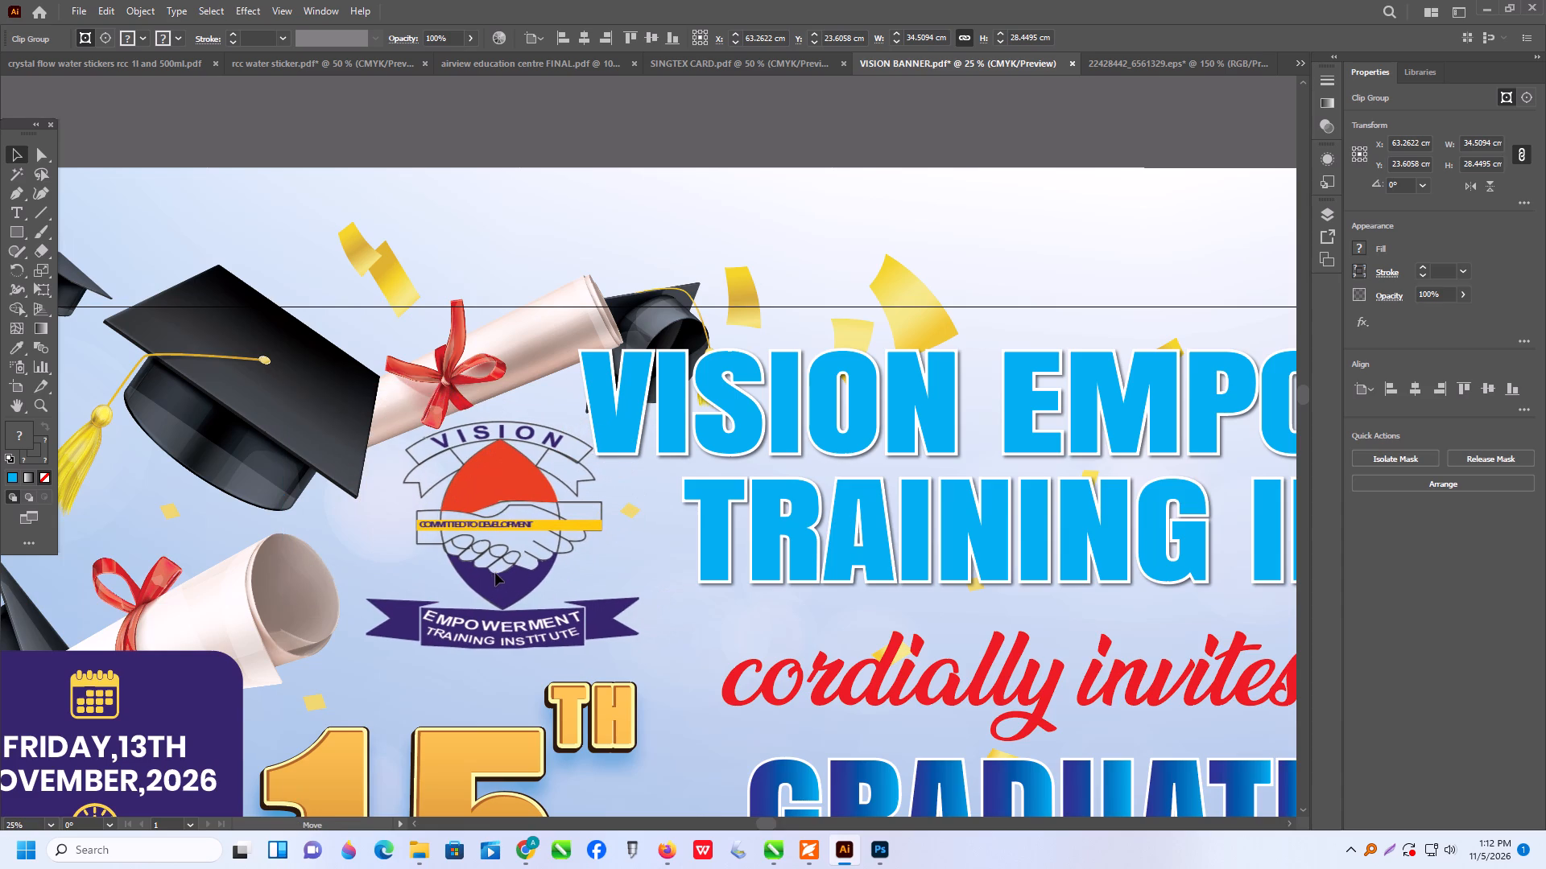
drag(495, 573, 494, 565)
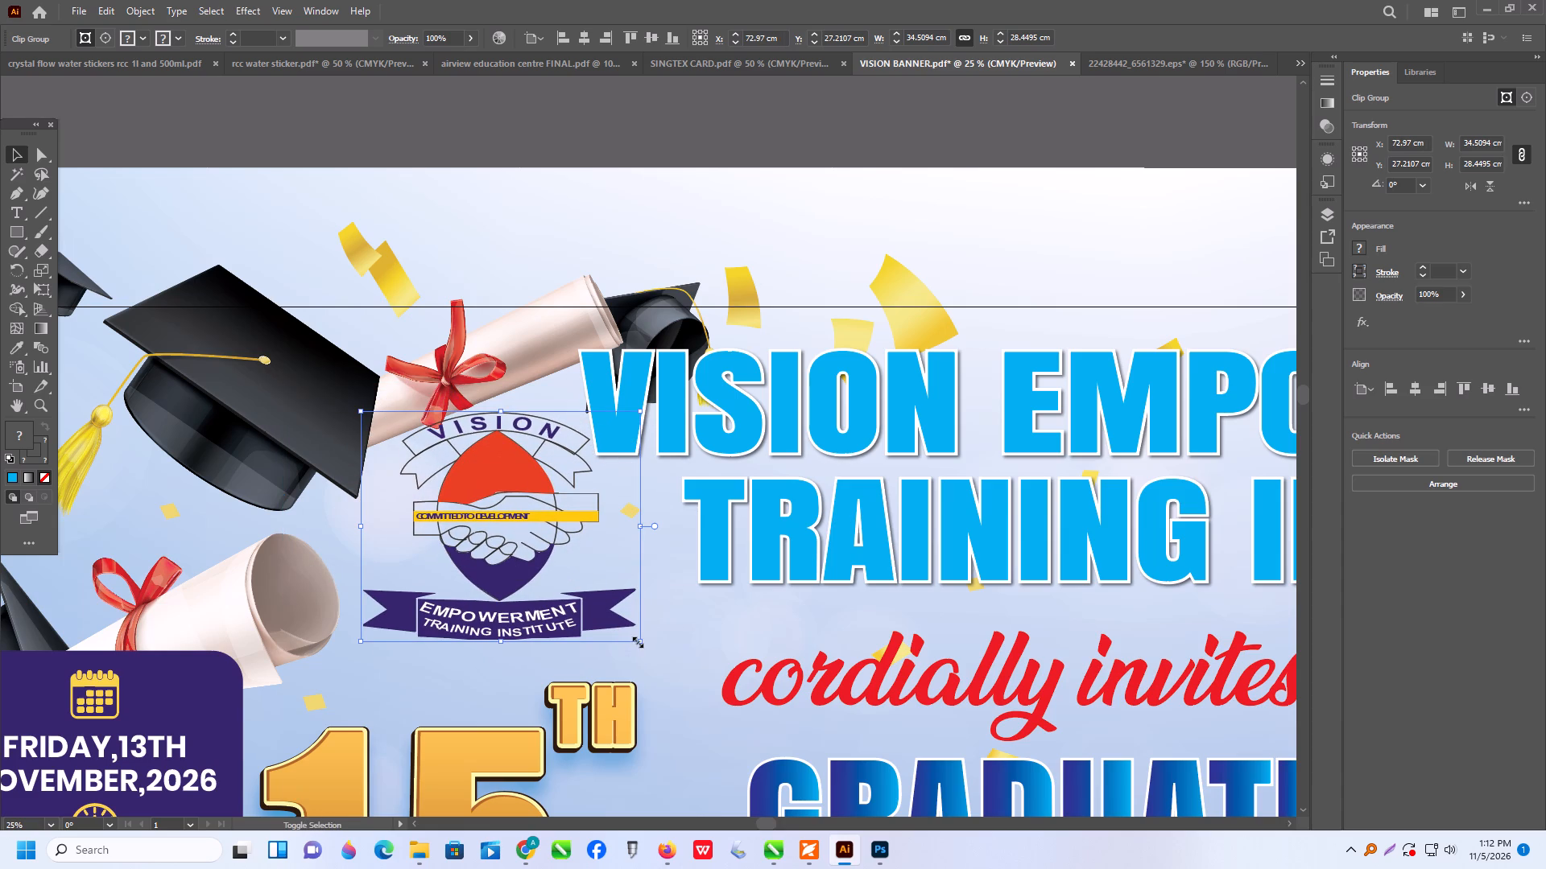
shift+drag(636, 640, 568, 598)
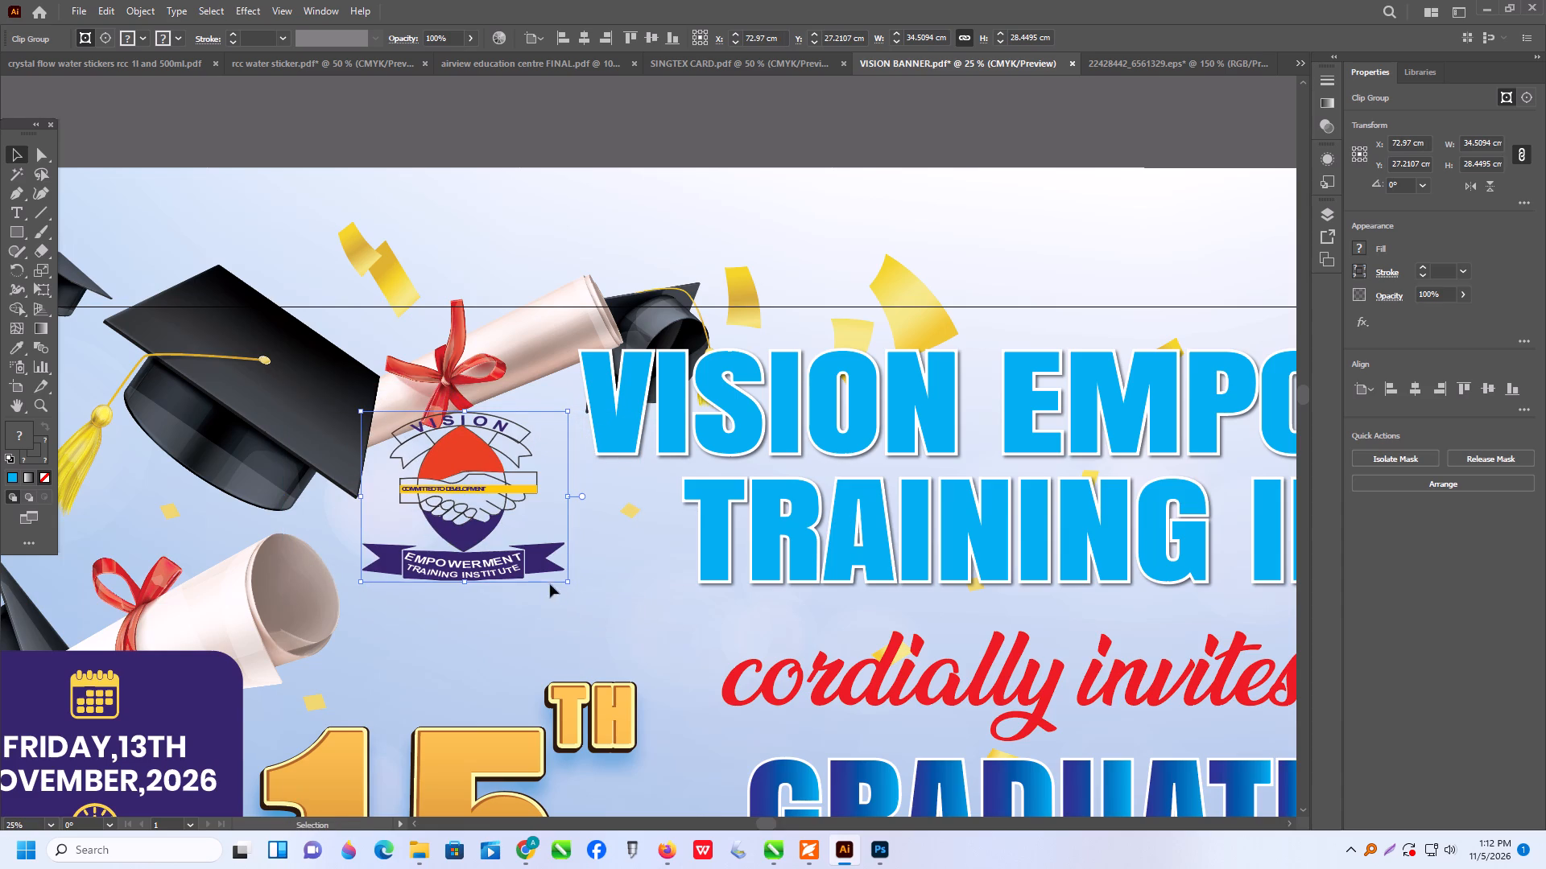
drag(480, 523, 521, 532)
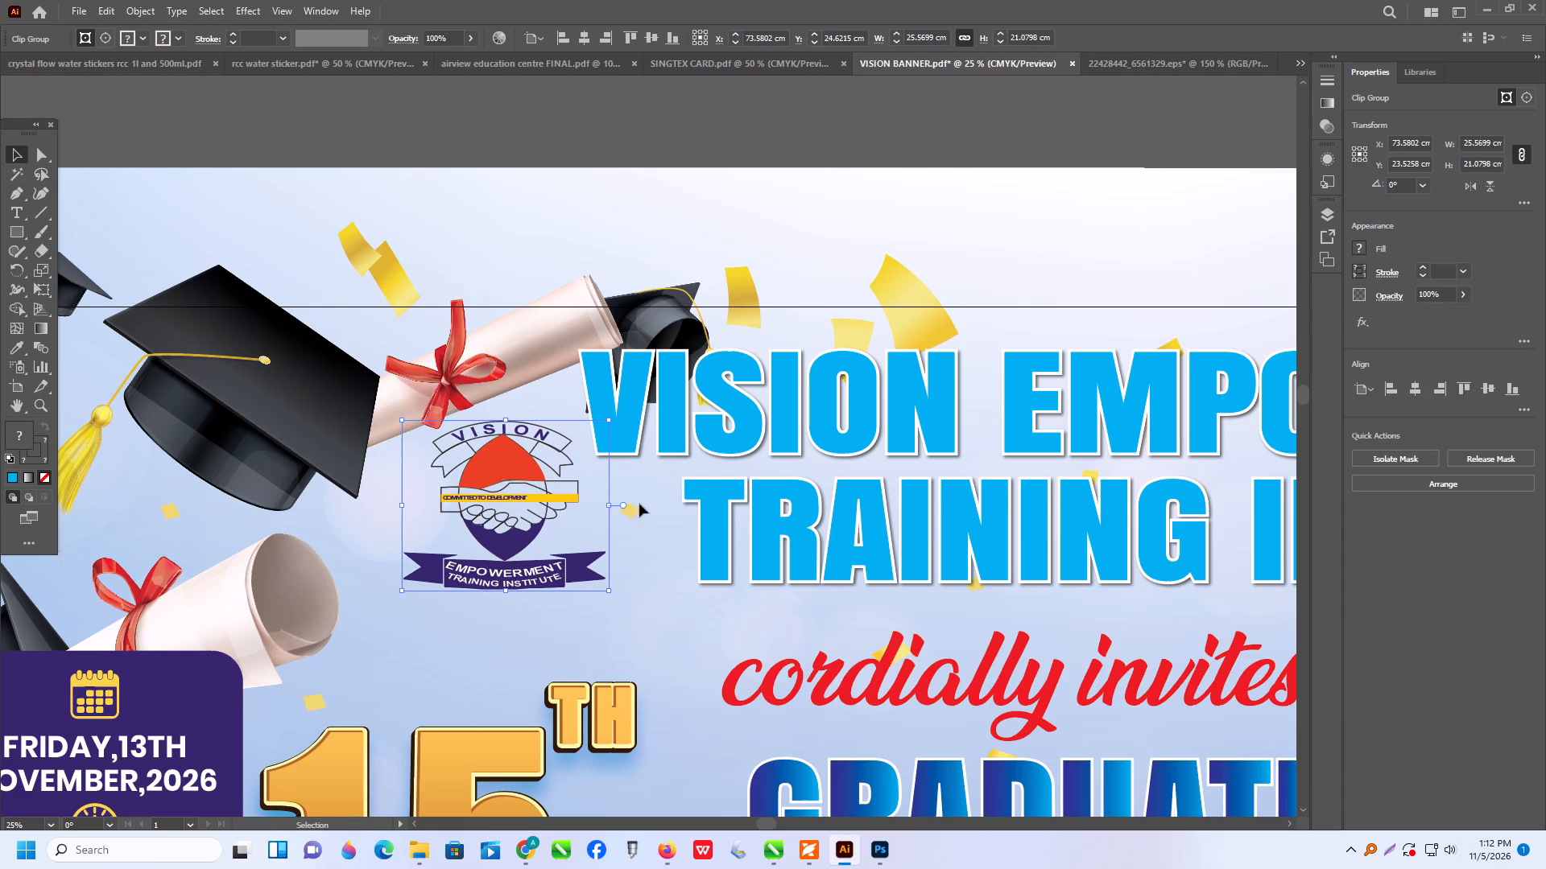
Align the institute heading to the logo's vertical centre, using the logo as the key object.
shift+click(718, 446)
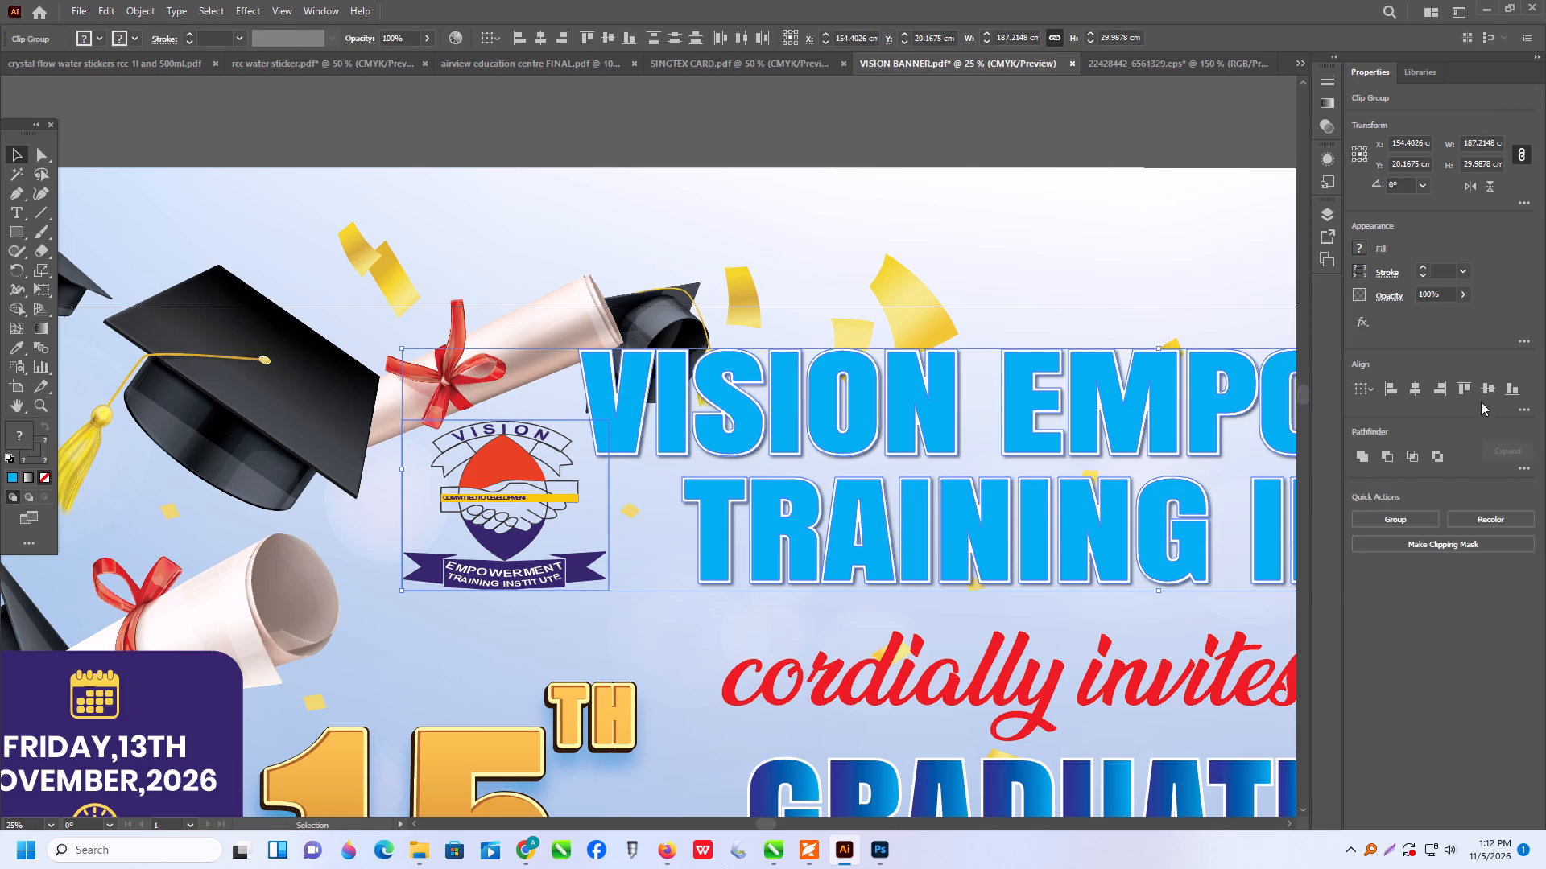
click(1378, 385)
click(1374, 389)
click(1397, 430)
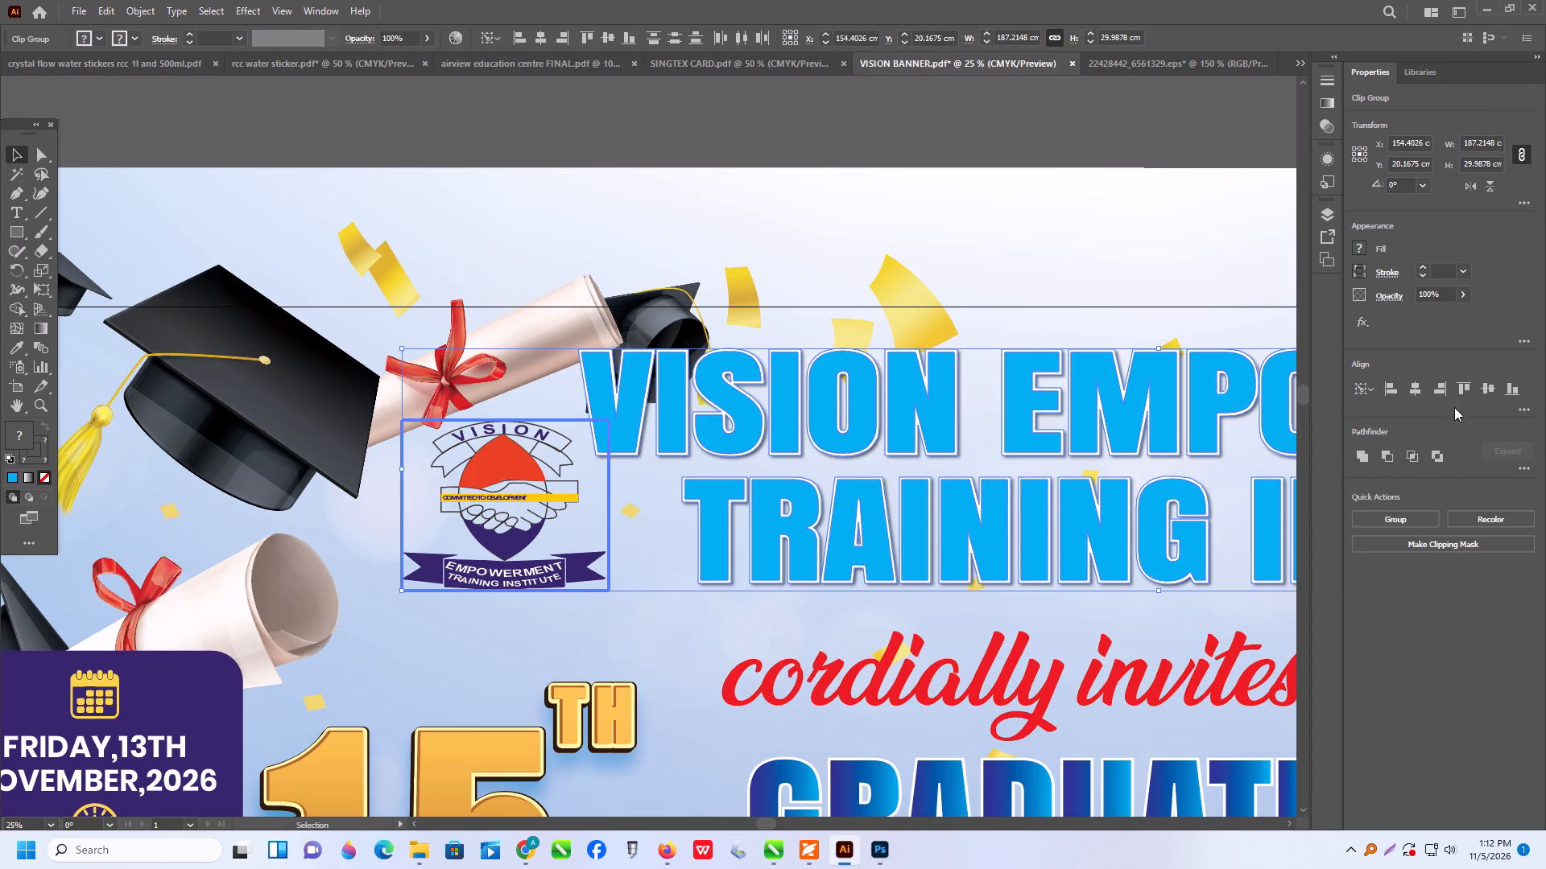
click(1494, 388)
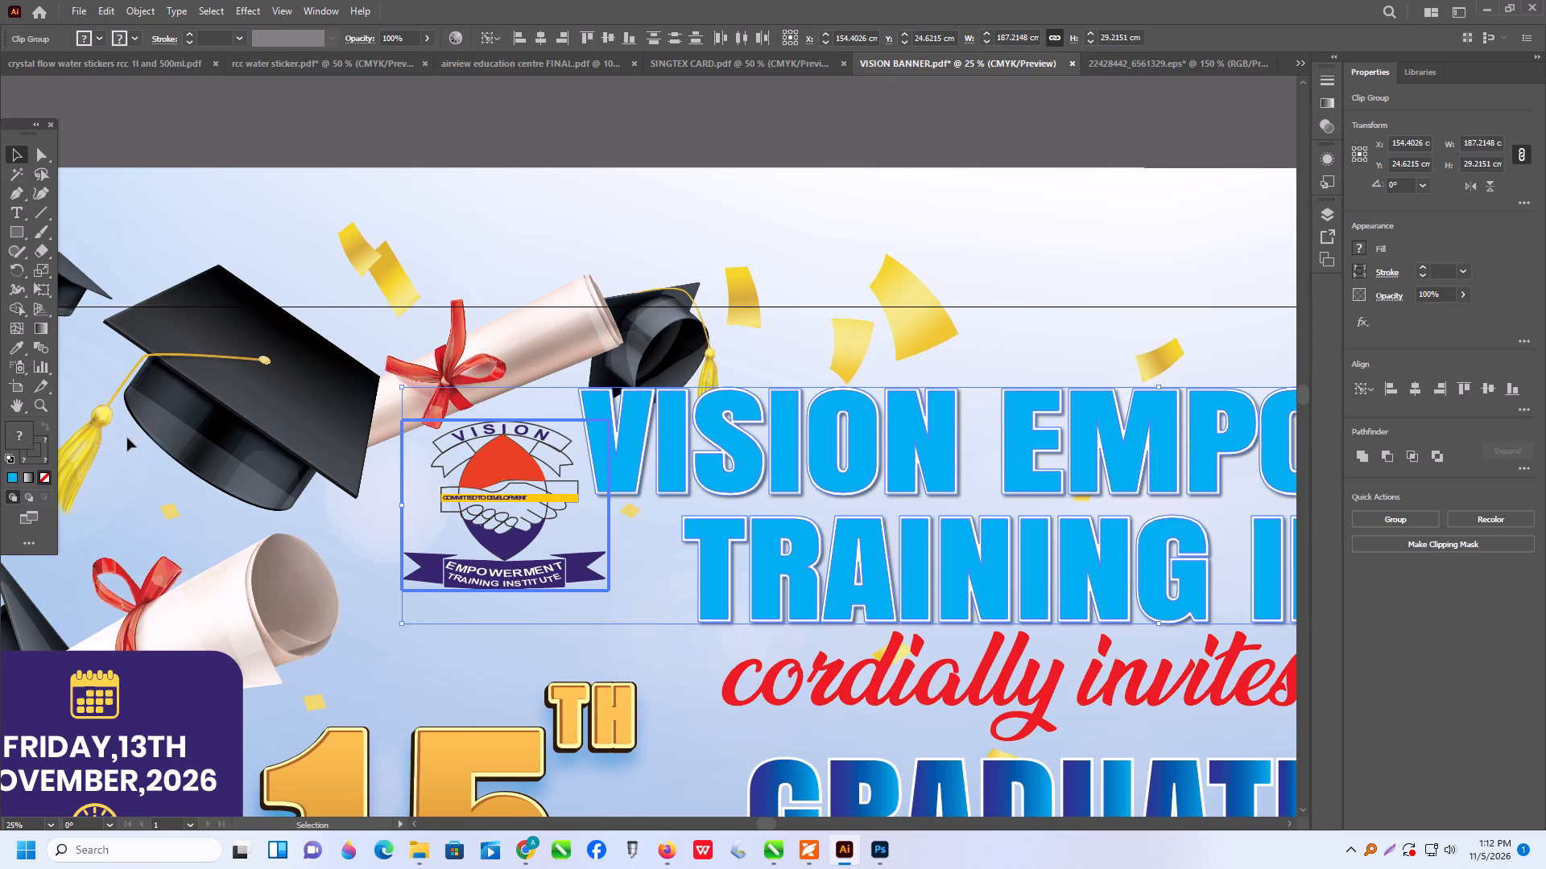
Move the gold 15TH lettering right, away from the date panel and closer to the word GRADUATION.
scroll(339, 451, down, 6)
alt+scroll(357, 476, down, 1)
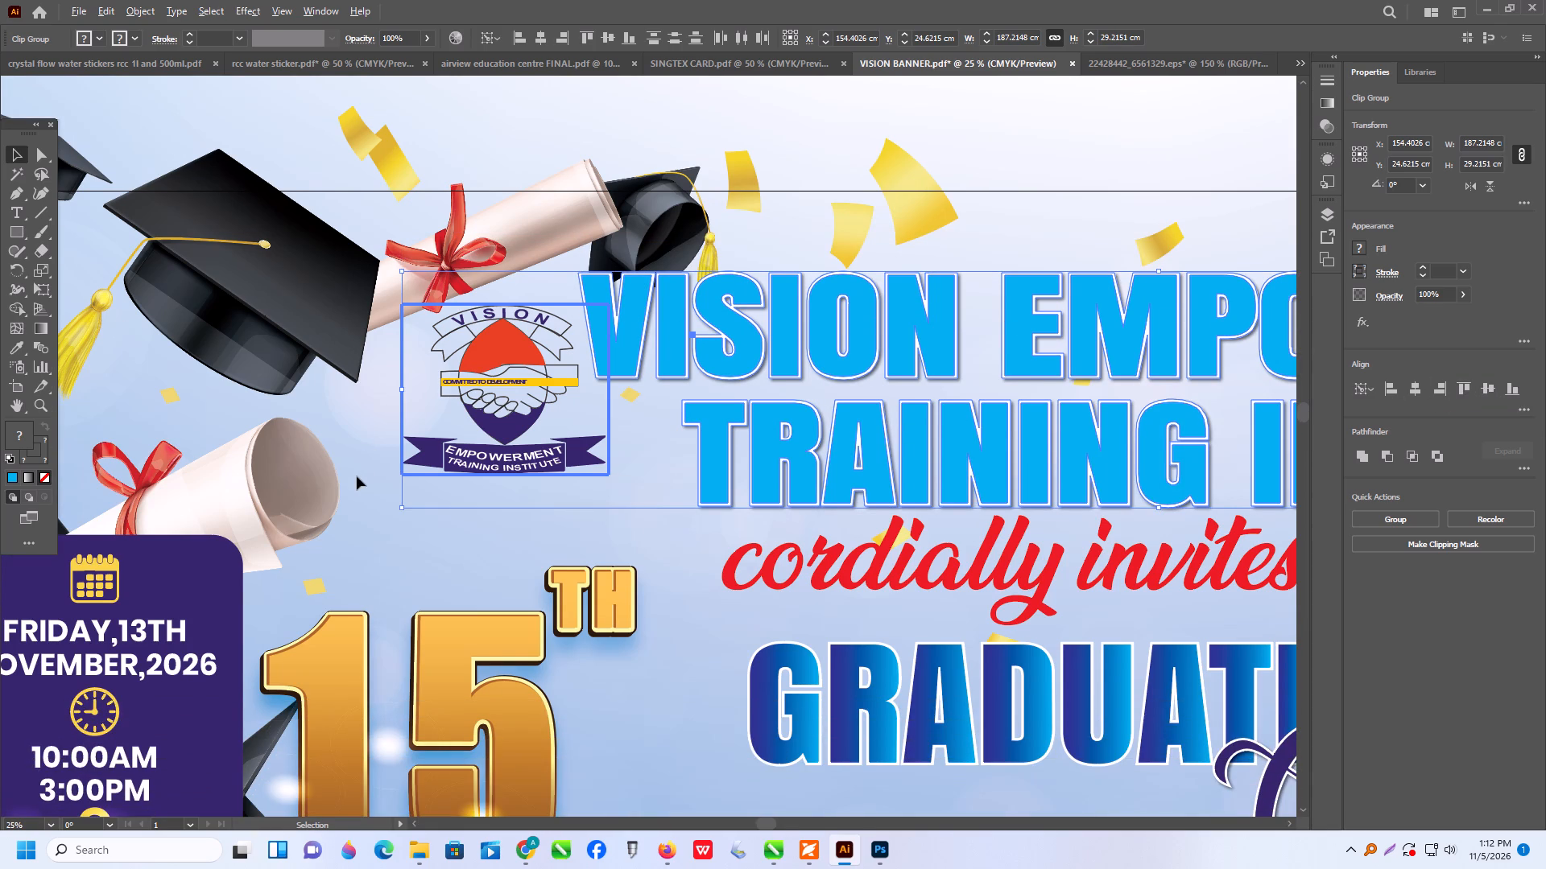
alt+scroll(357, 479, down, 1)
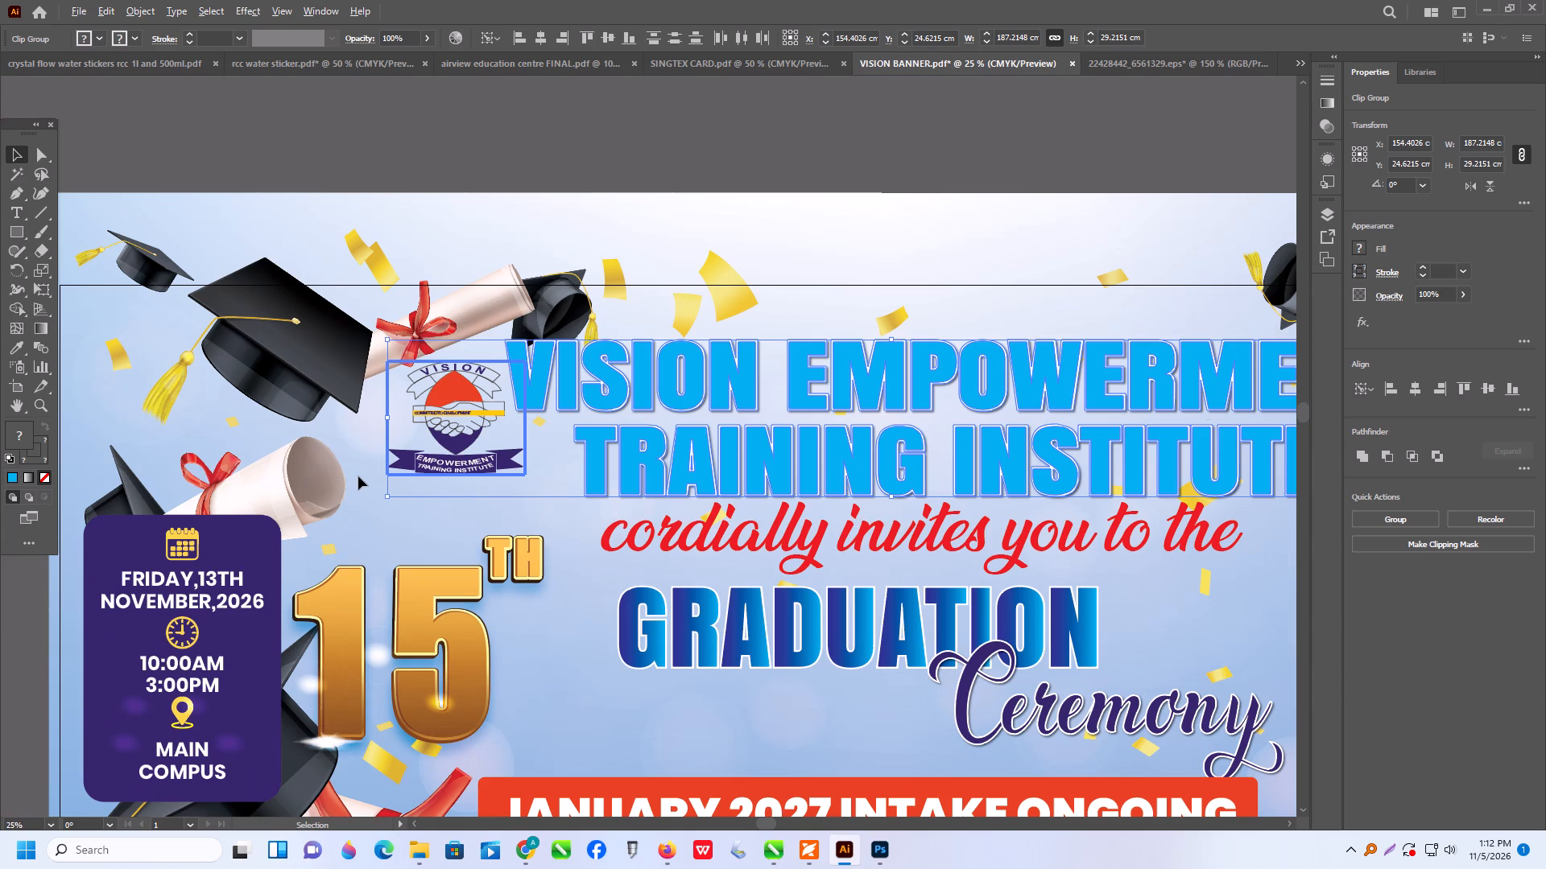
alt+scroll(364, 475, down, 2)
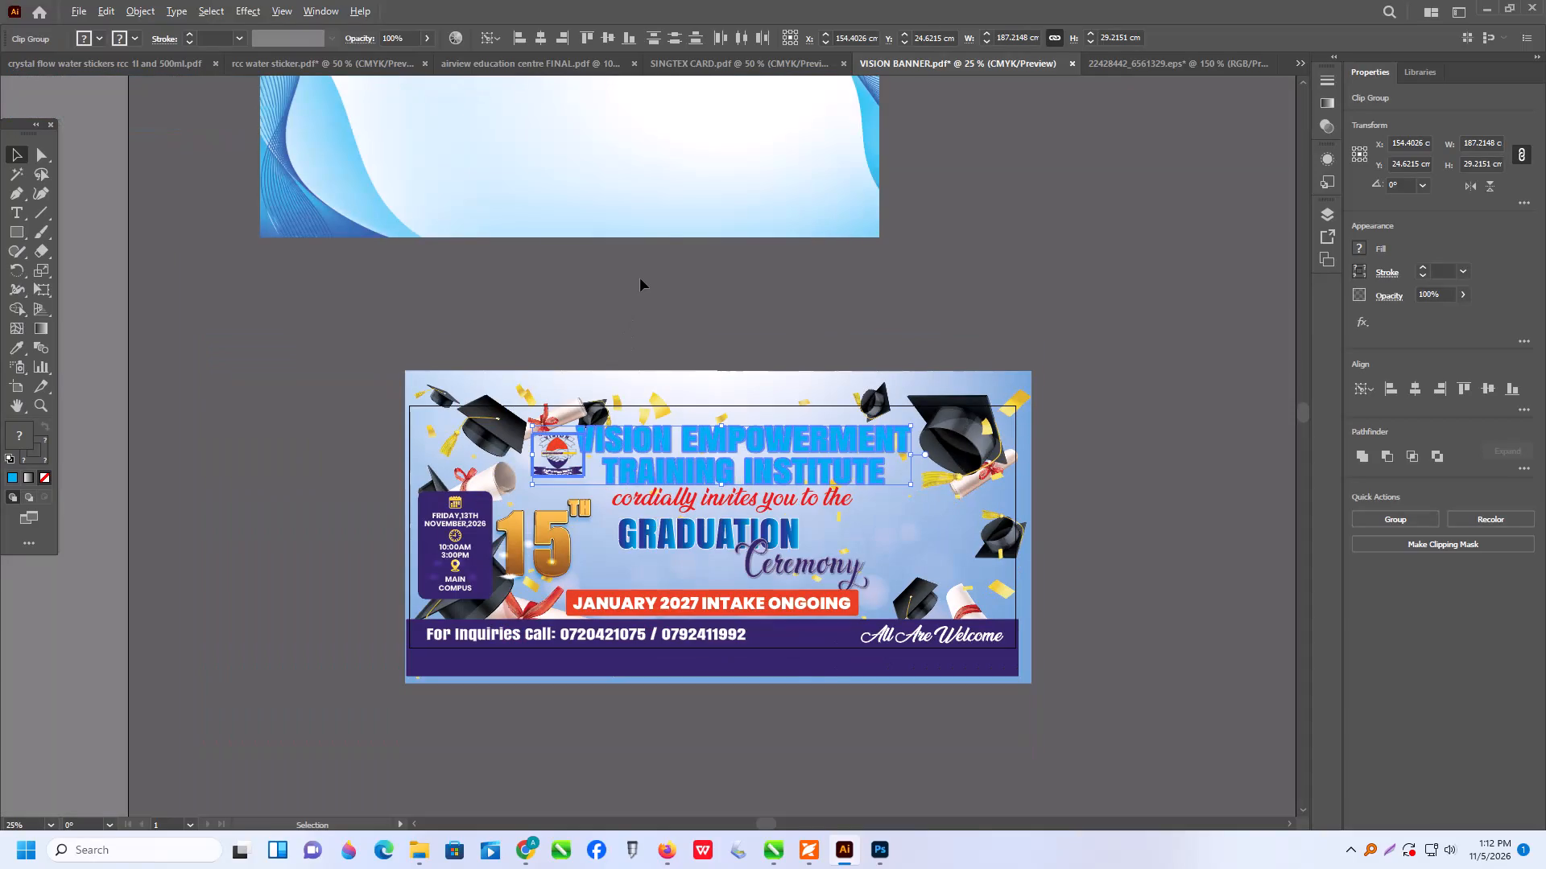
click(640, 278)
alt+scroll(634, 429, up, 1)
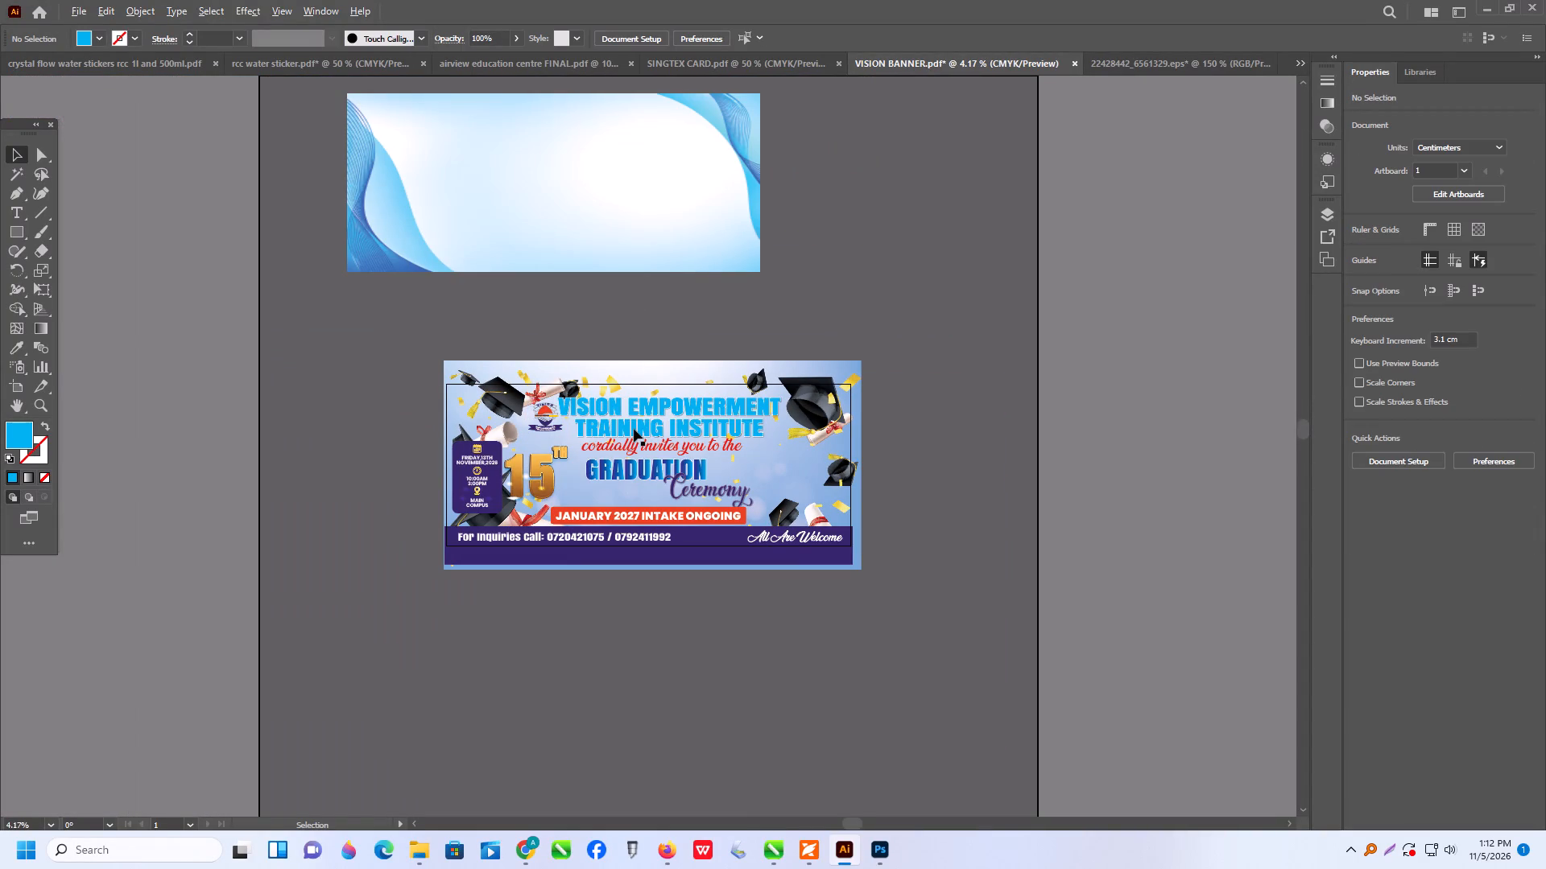
scroll(659, 469, up, 1)
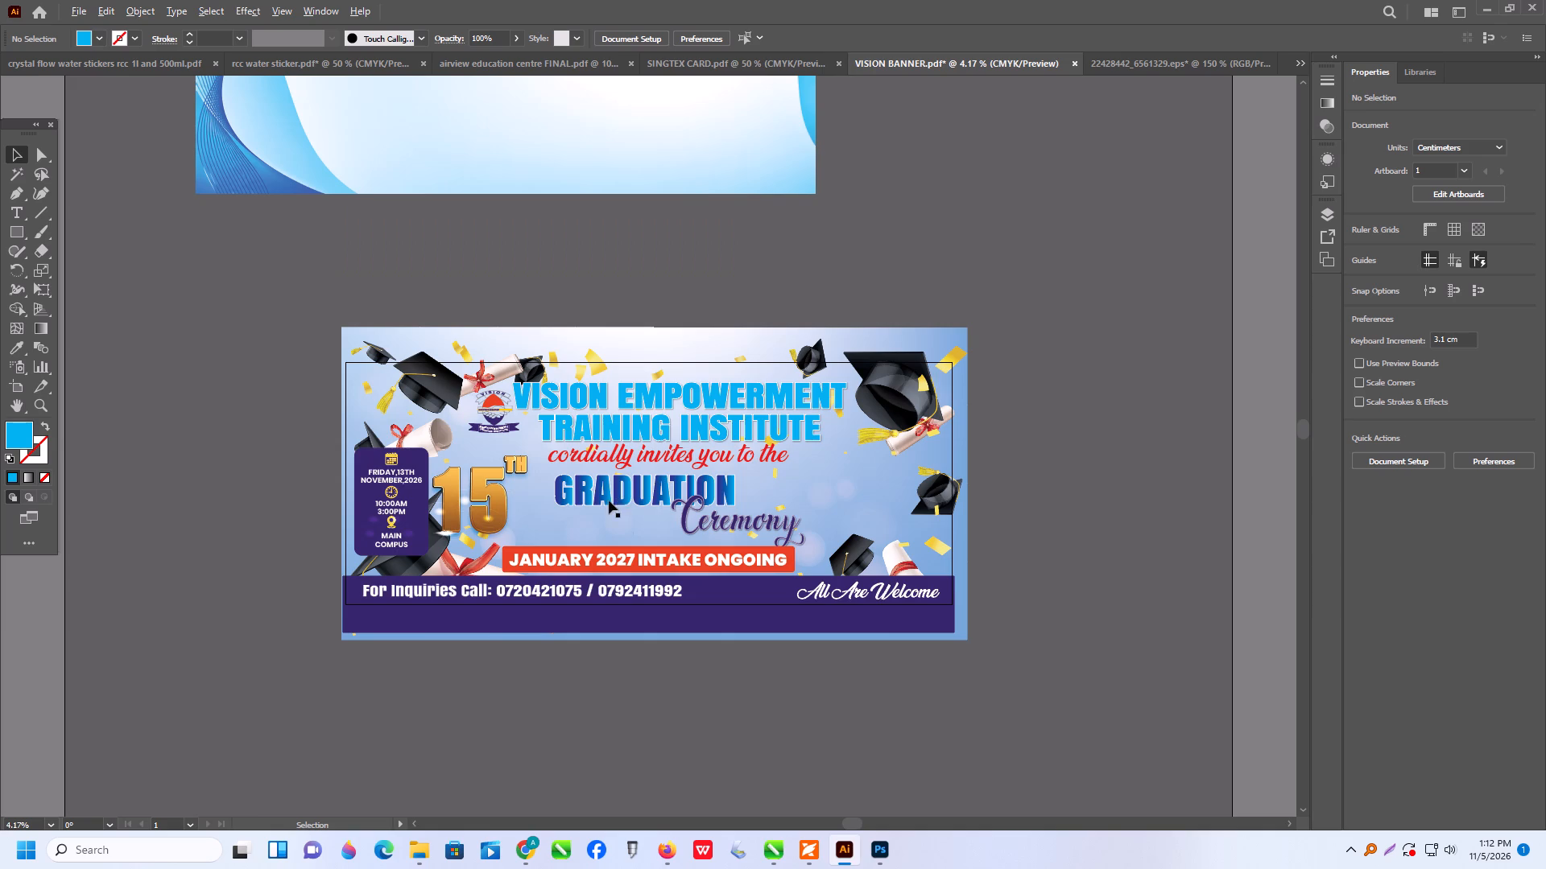
scroll(515, 552, up, 1)
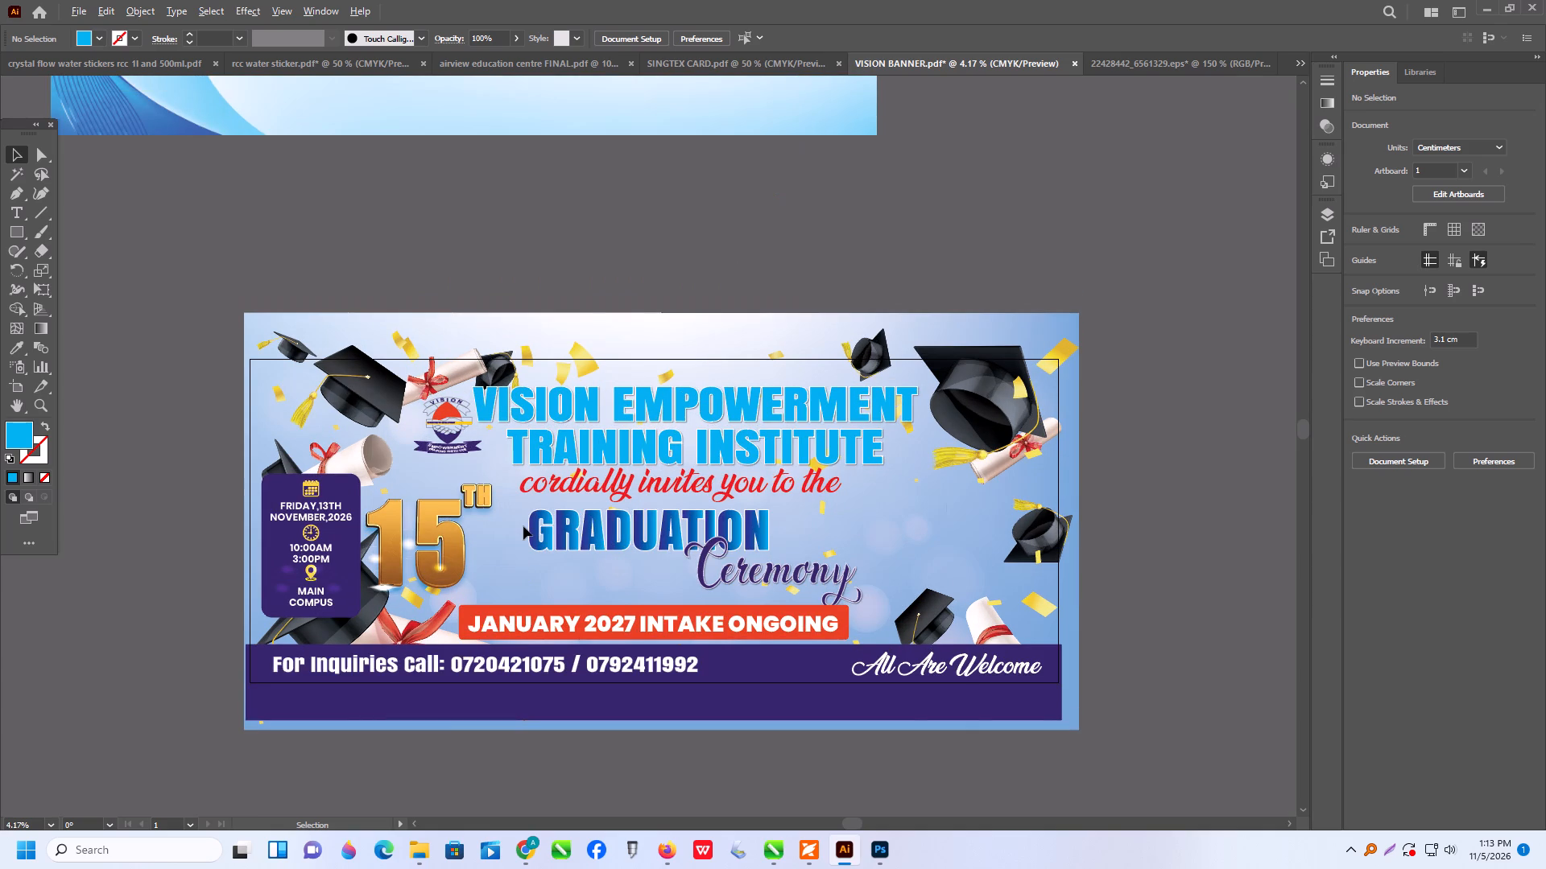
click(391, 535)
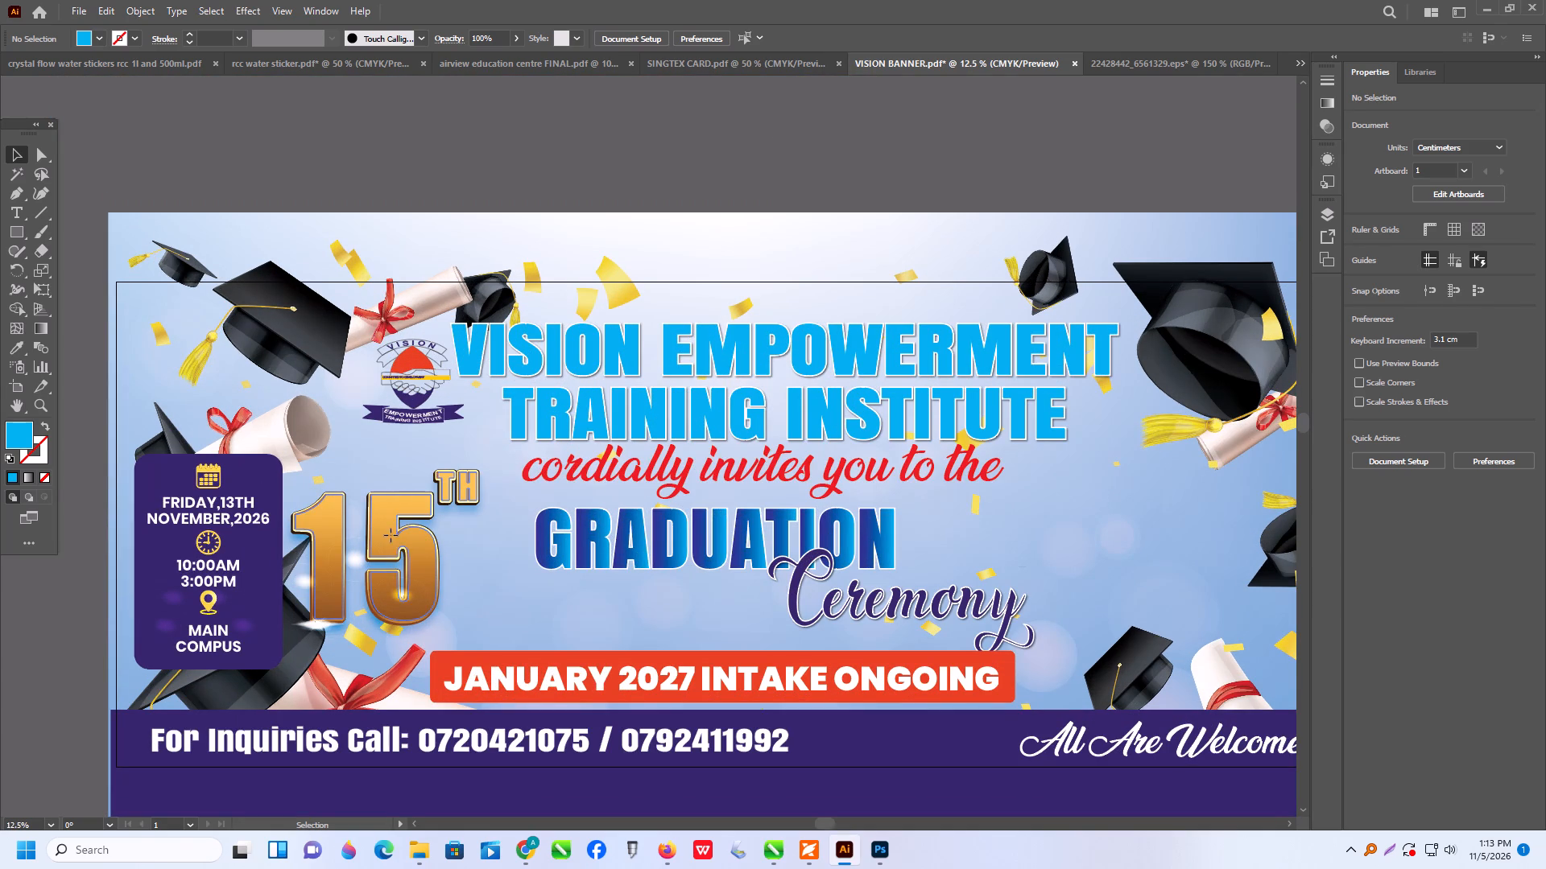
drag(395, 538, 428, 542)
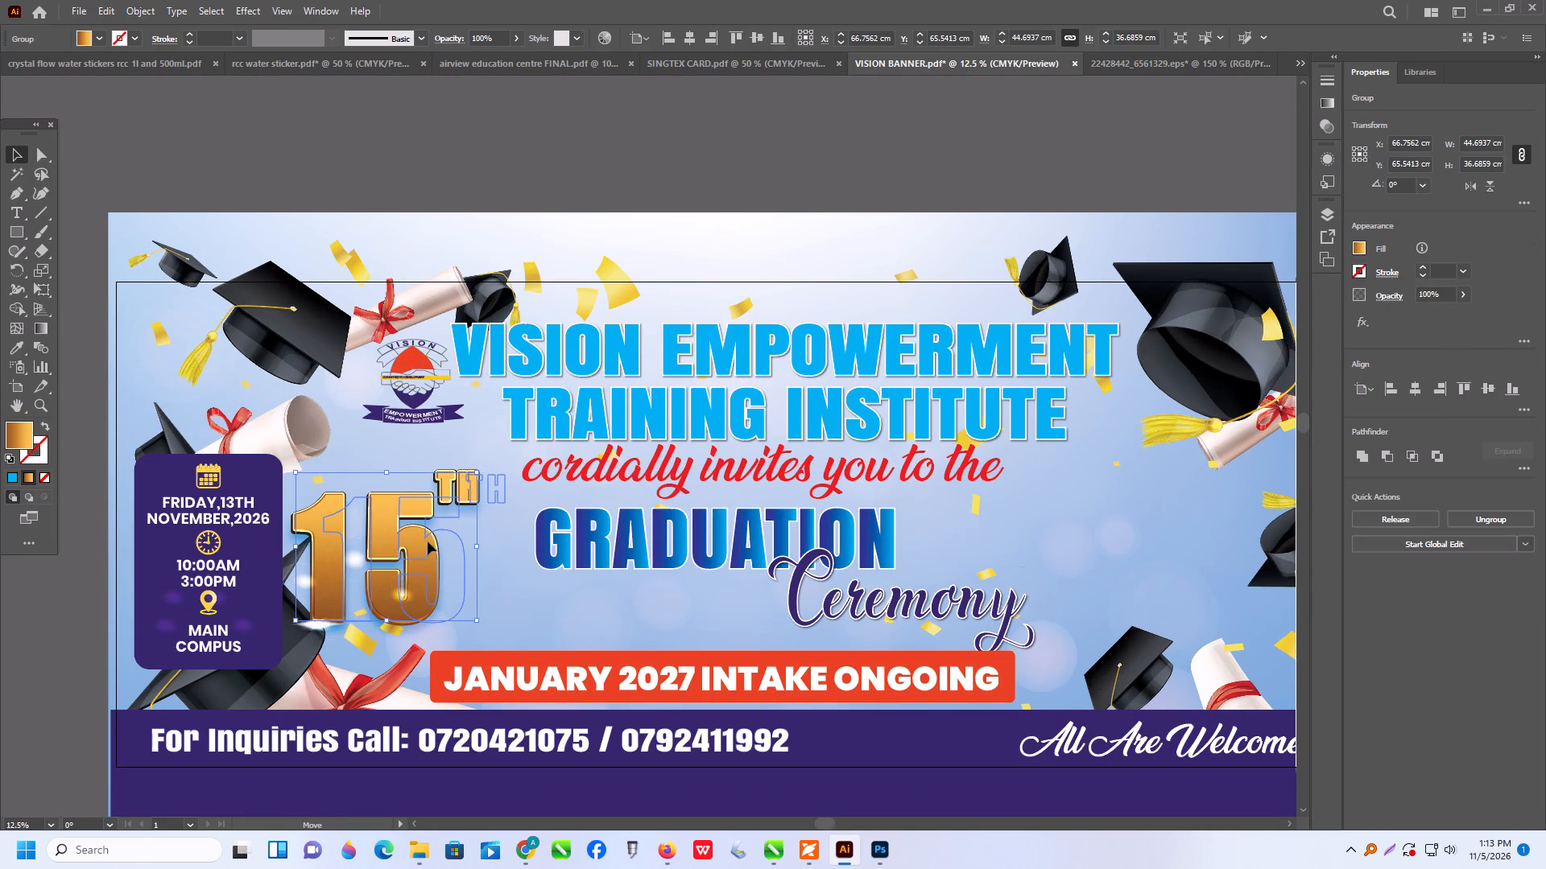
drag(428, 542, 436, 542)
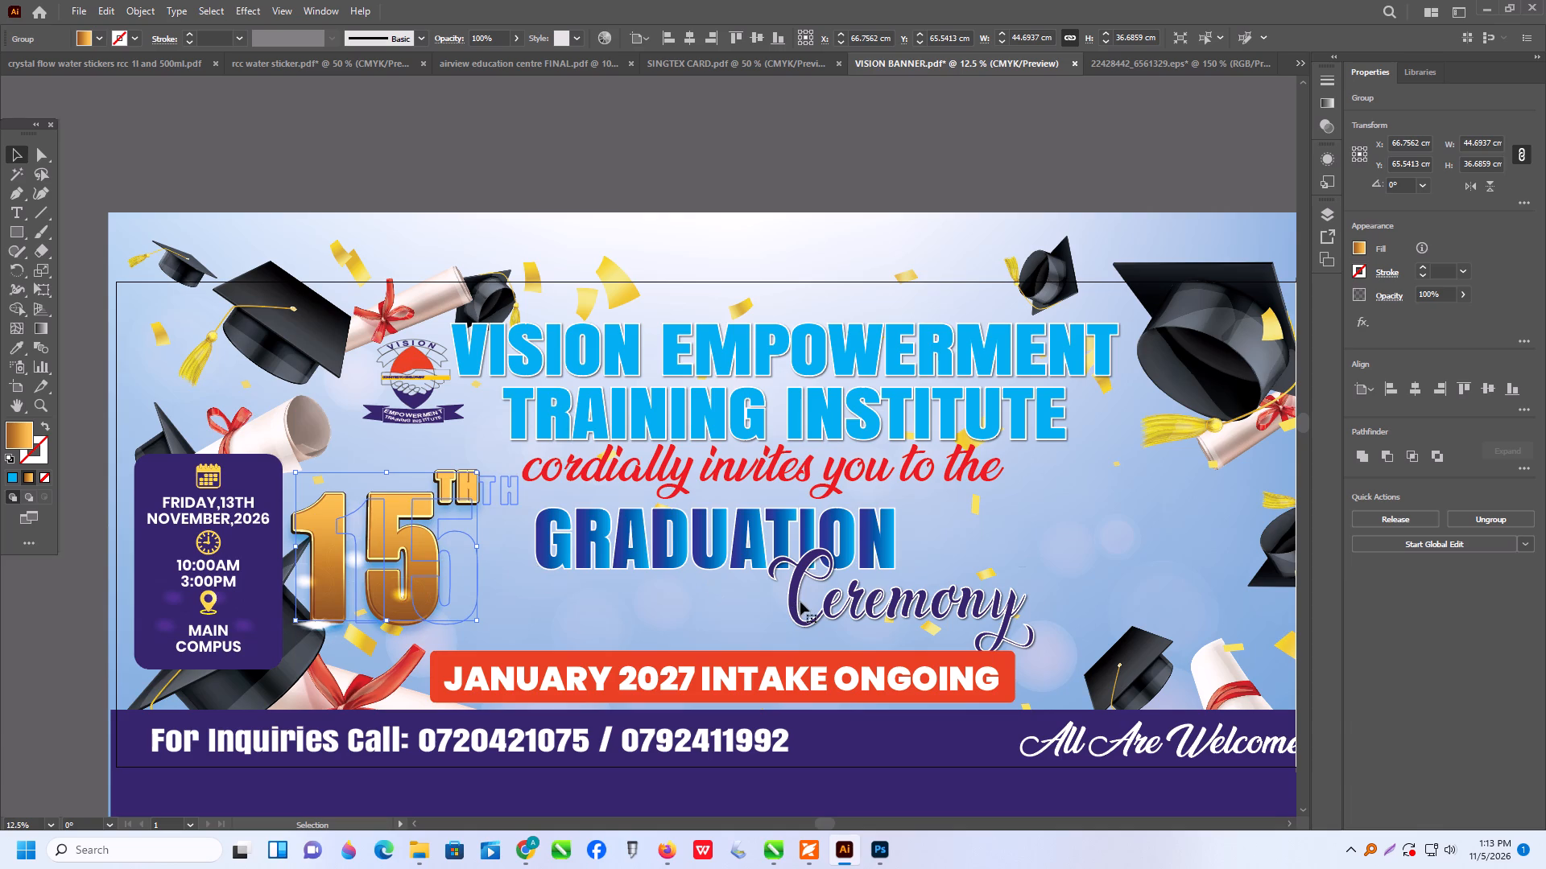
Delete the script word Ceremony below GRADUATION.
click(797, 595)
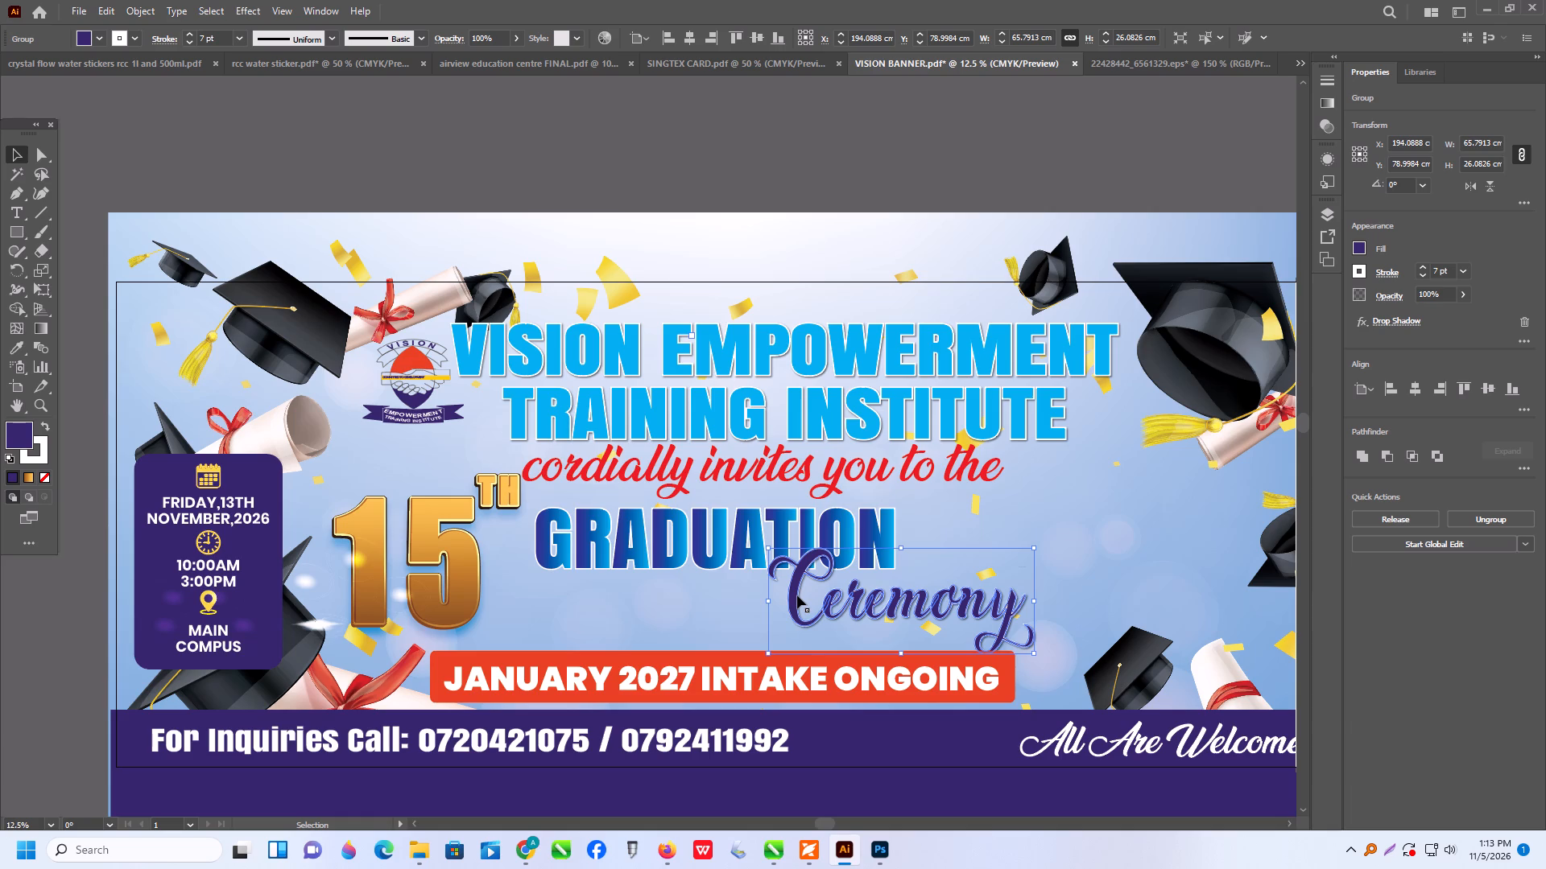
key(Delete)
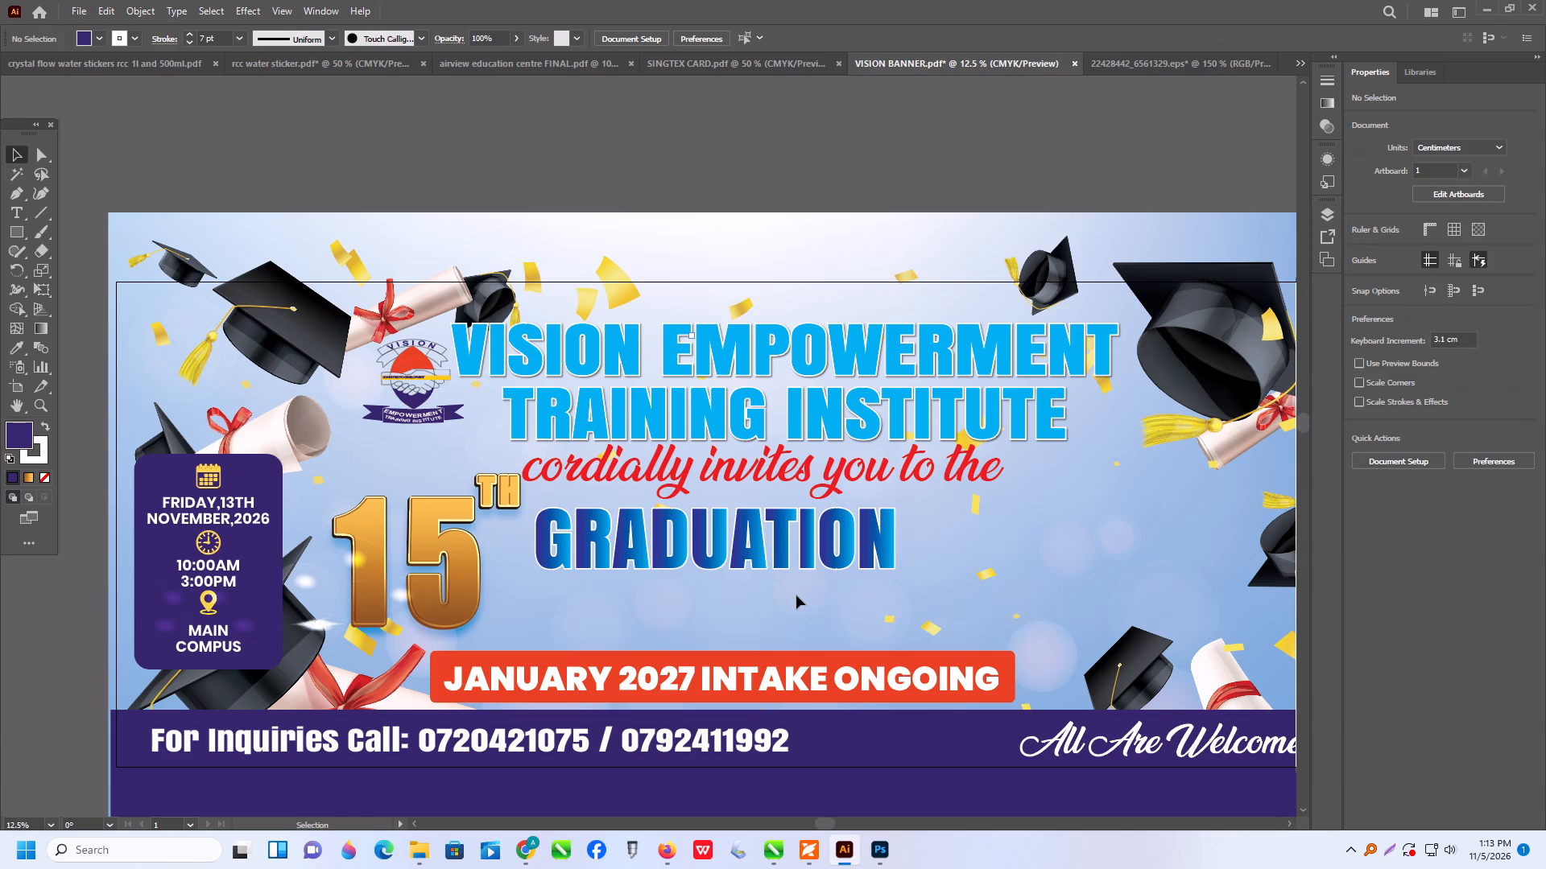
Add a new text line reading GRADUATION CEREMONY in the empty area above the banner.
scroll(796, 595, down, 5)
scroll(803, 599, up, 4)
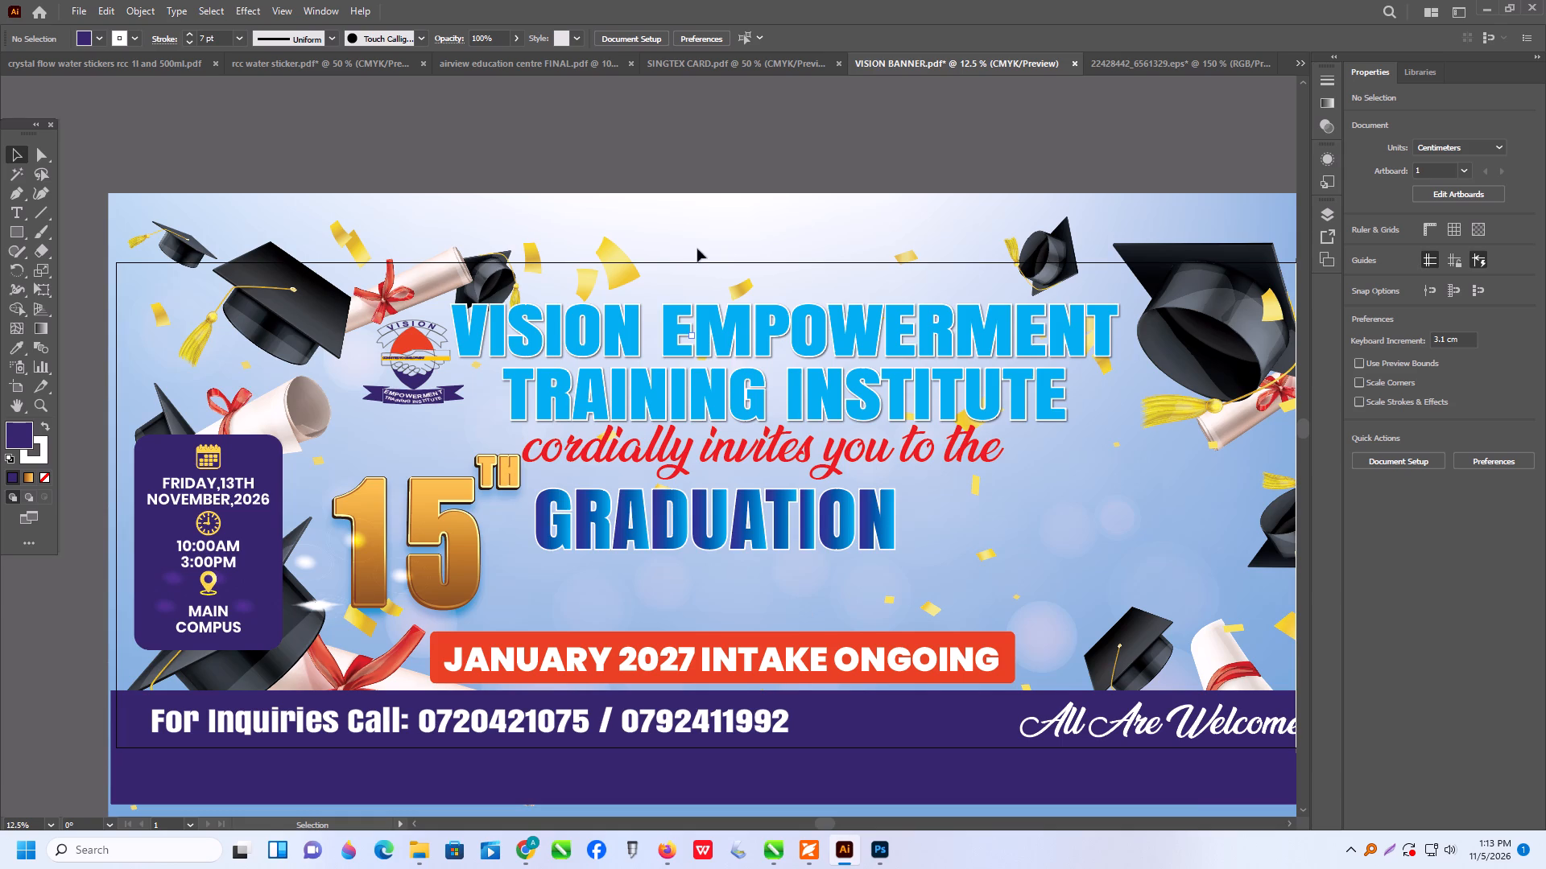
scroll(693, 256, up, 4)
click(16, 213)
click(678, 181)
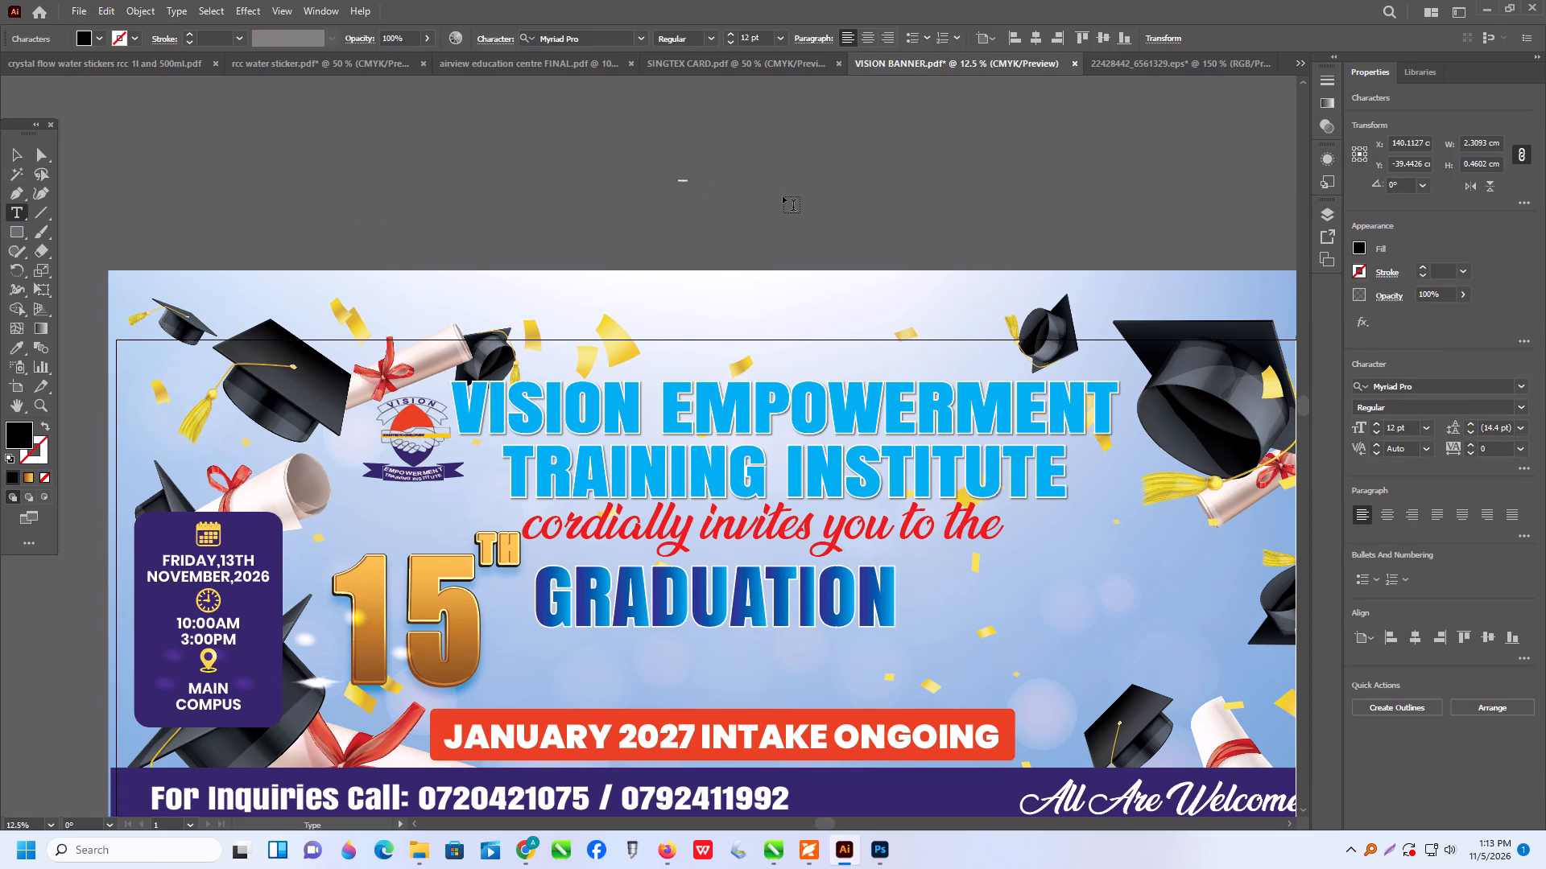
text(GRA)
key(d)
text(UAT)
text(ION)
key(space)
text(CEREMONY)
Enlarge the new GRADUATION CEREMONY text to about 59.3 × 6.0 cm, roughly 157 pt.
click(13, 154)
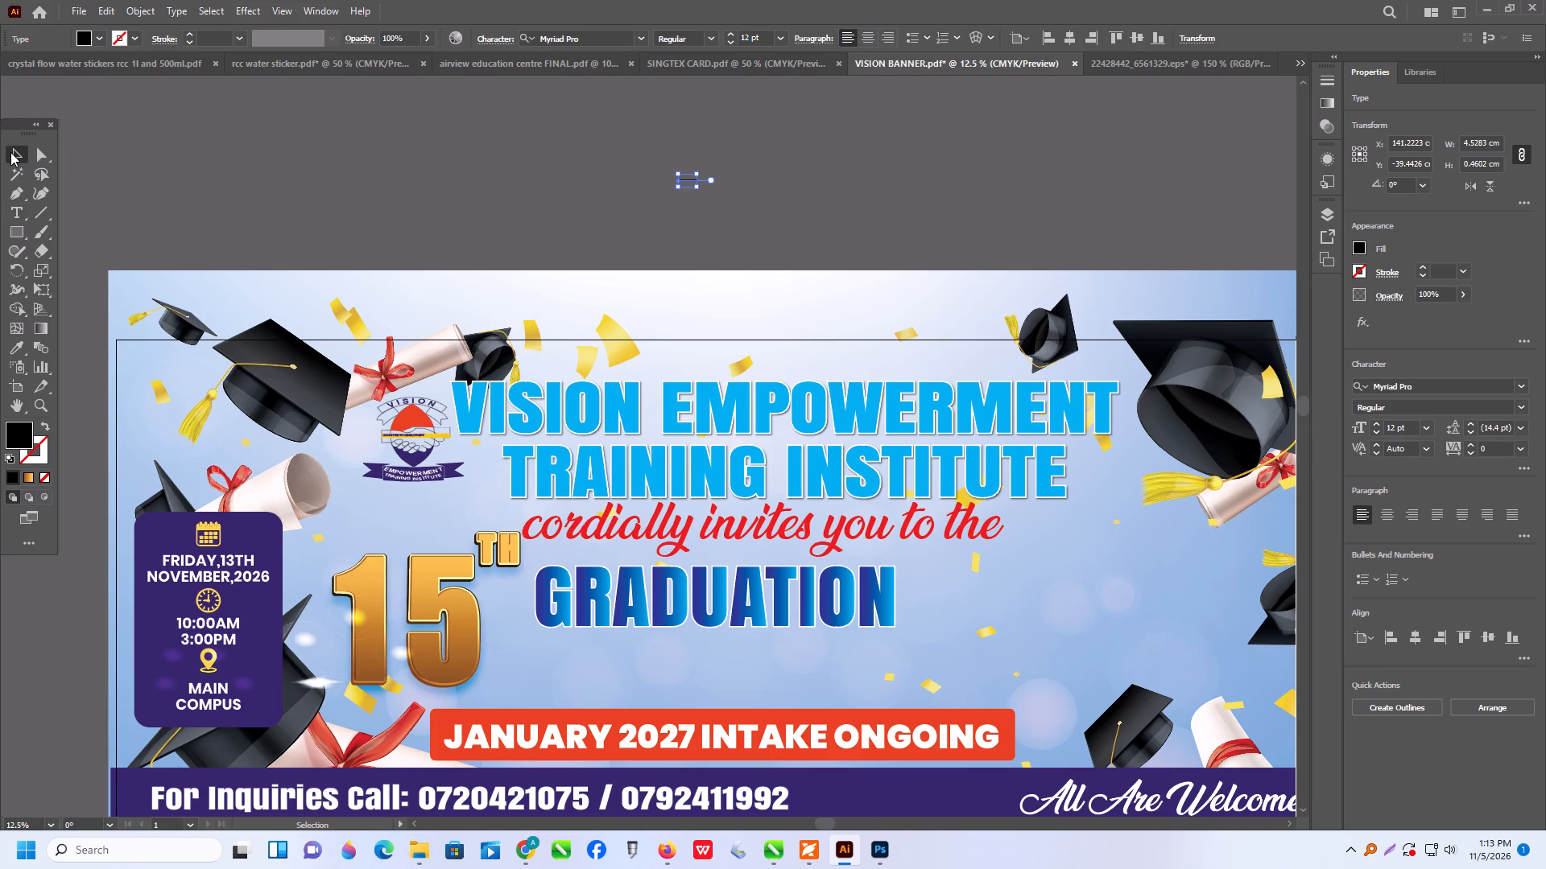
shift+drag(697, 182, 699, 183)
shift+drag(699, 183, 939, 341)
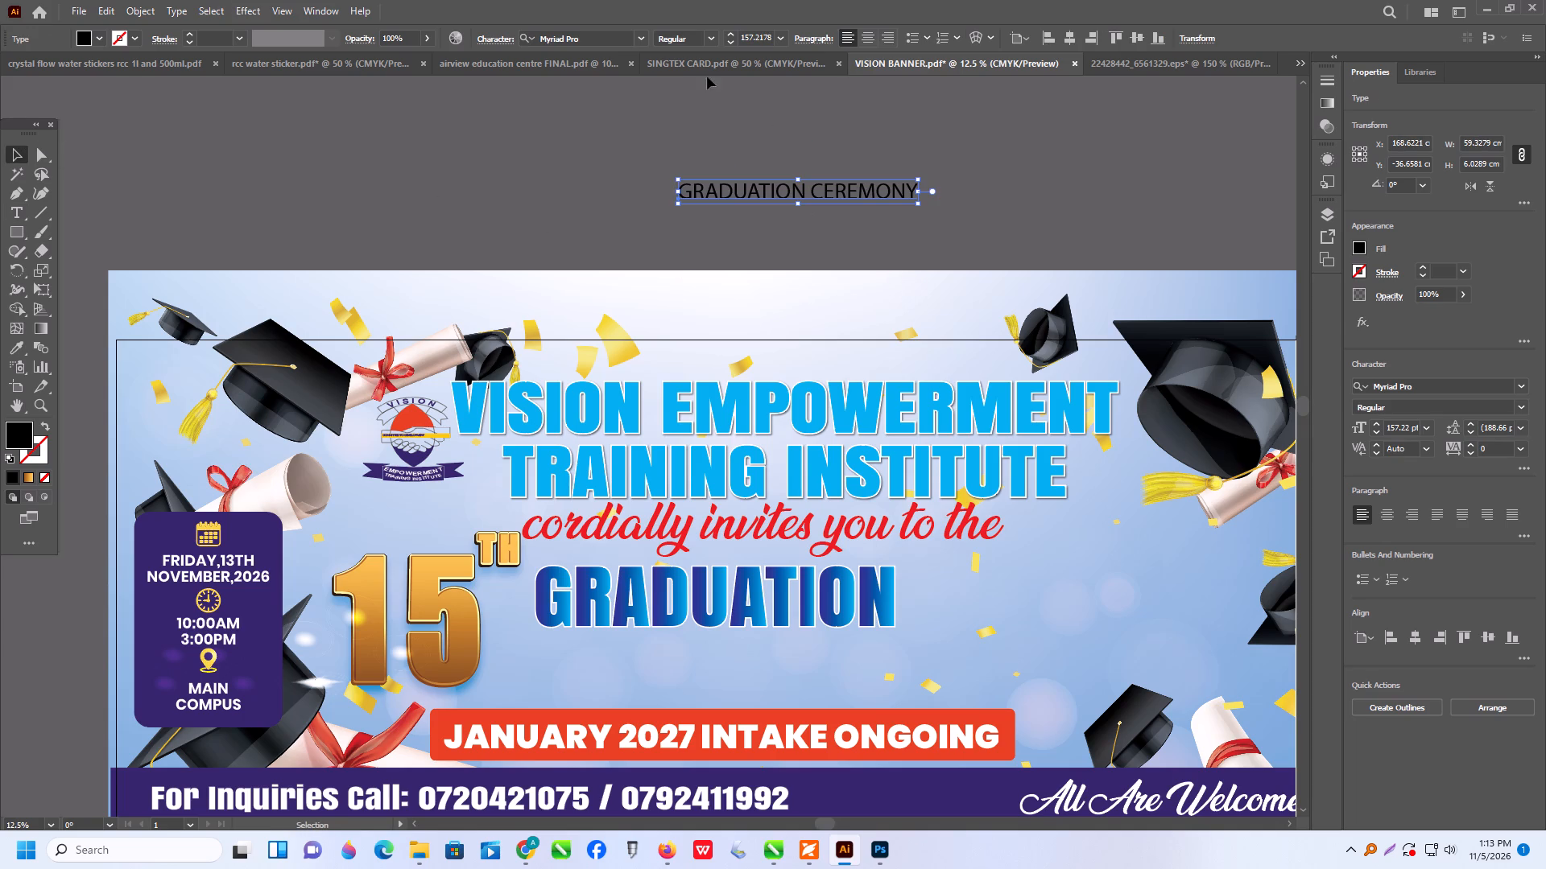
Set the font of the new GRADUATION CEREMONY text to Impact.
click(638, 36)
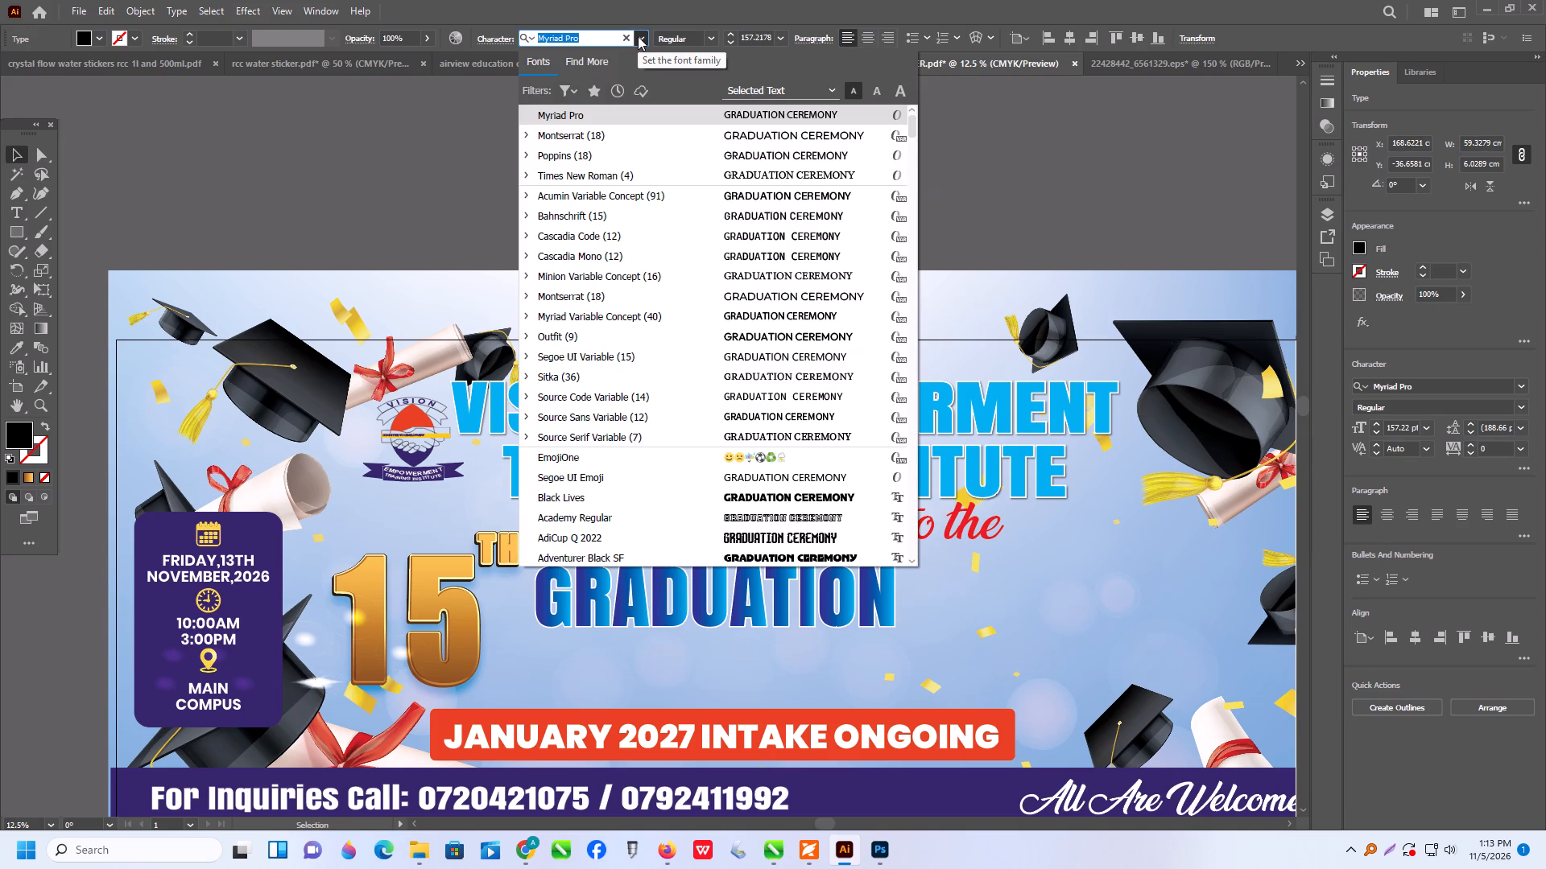
text(IM)
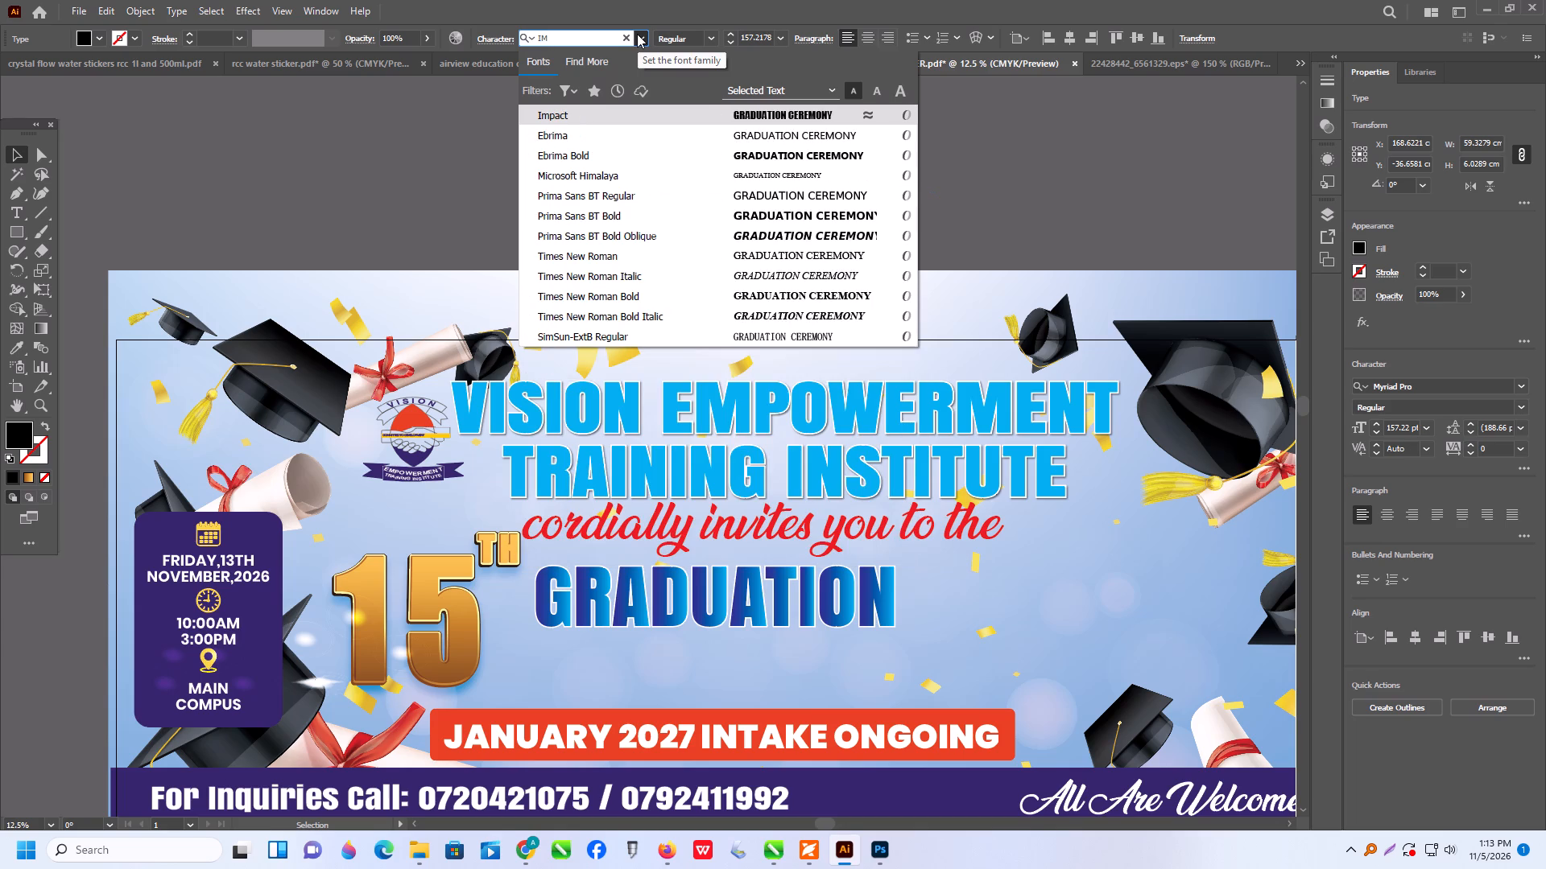
key(Return)
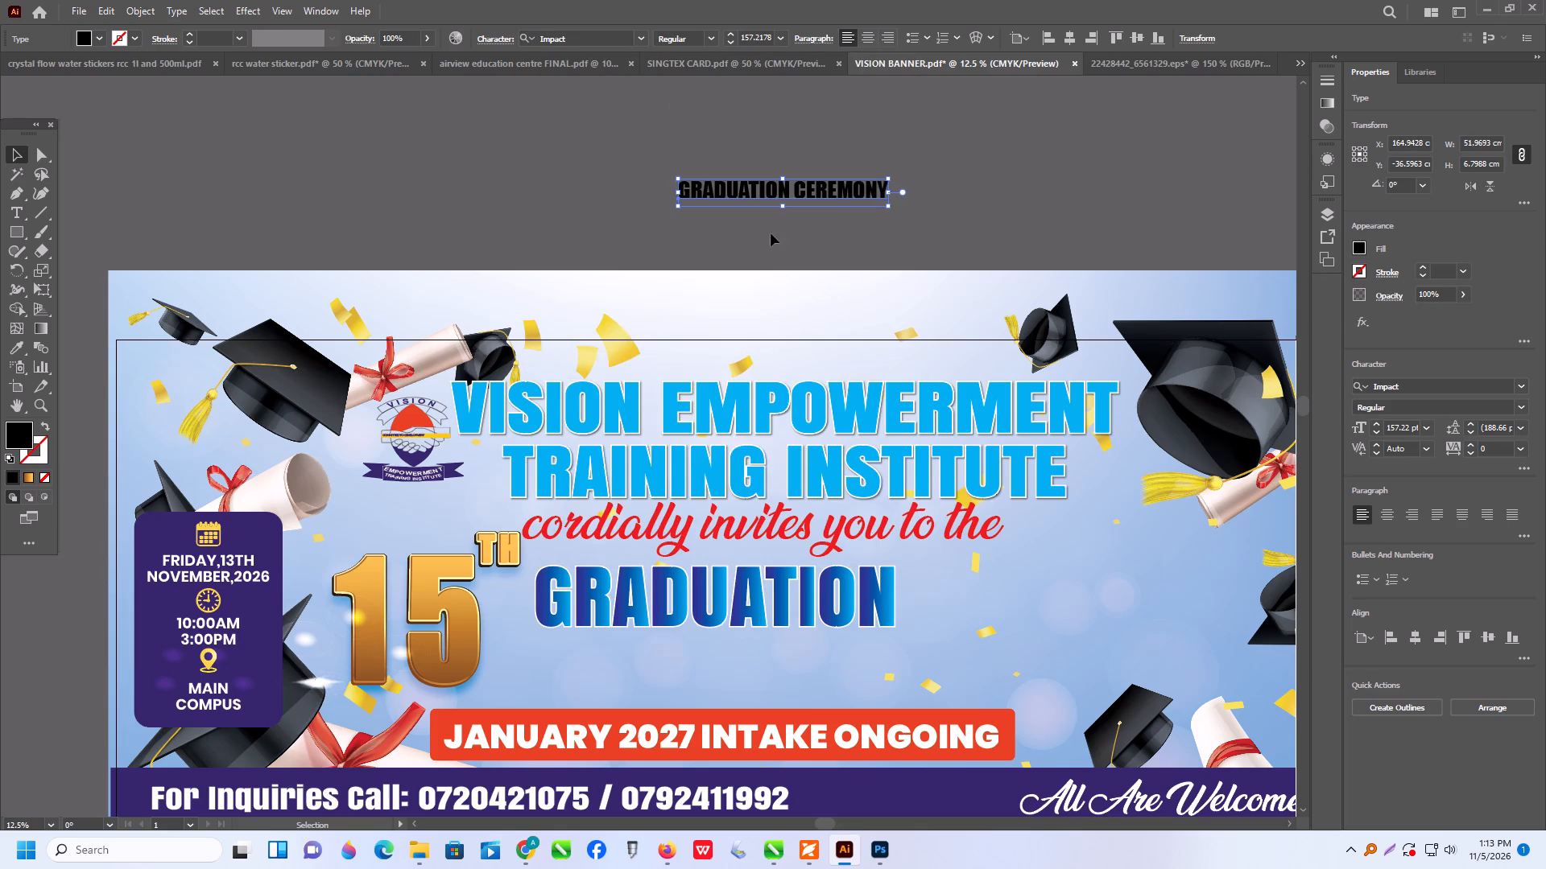
Enlarge the GRADUATION CEREMONY text proportionally in two stages and shift it left above the banner, making it wider than the institute heading.
shift+drag(887, 202, 1245, 316)
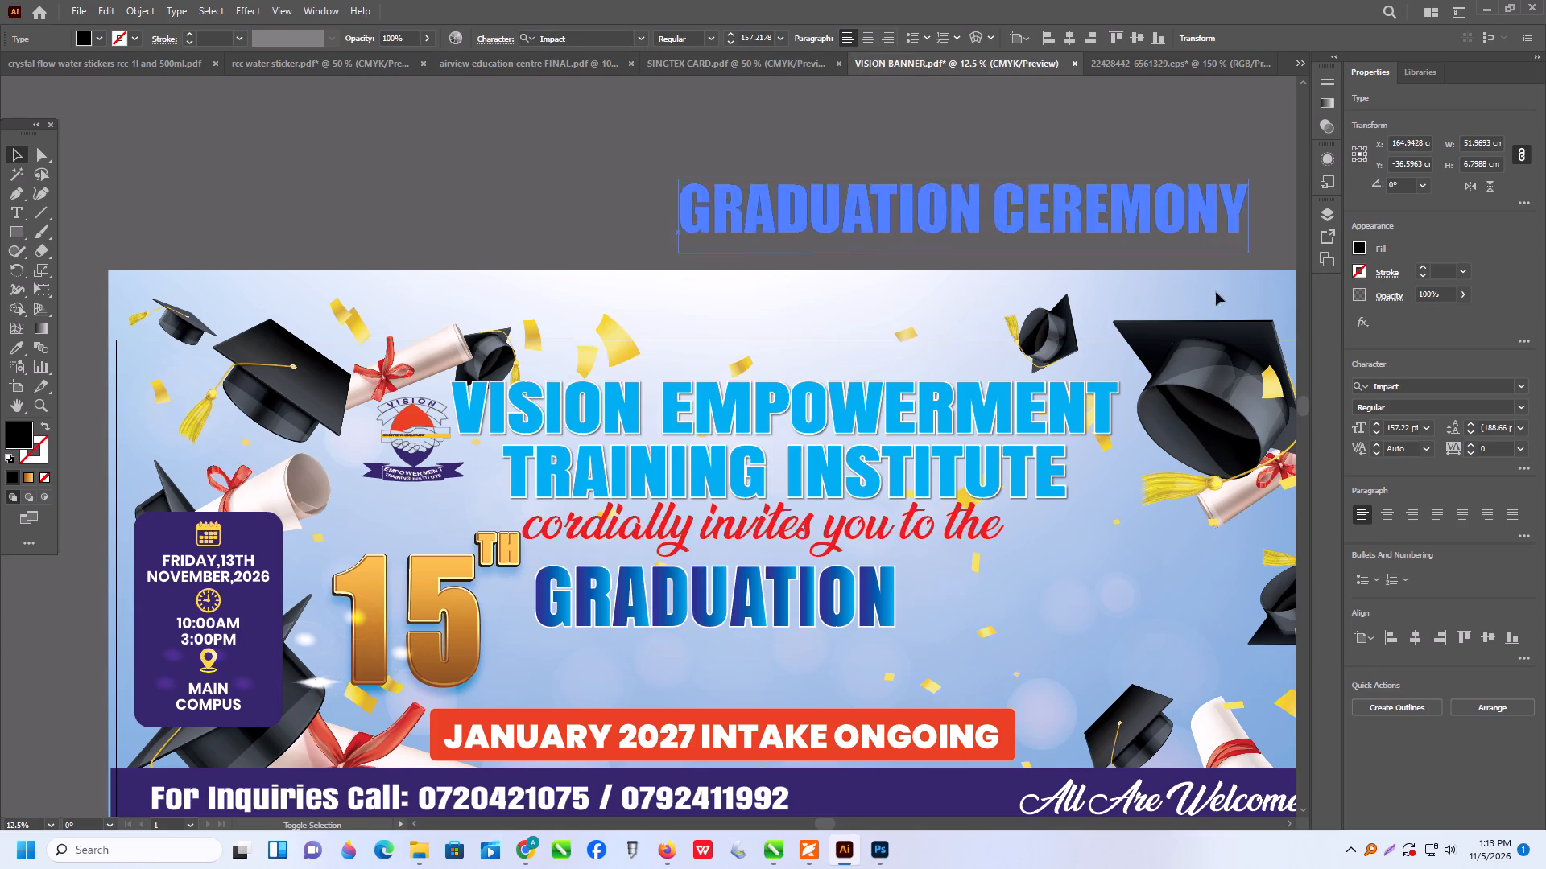
shift+drag(1051, 208, 909, 194)
drag(952, 222, 709, 190)
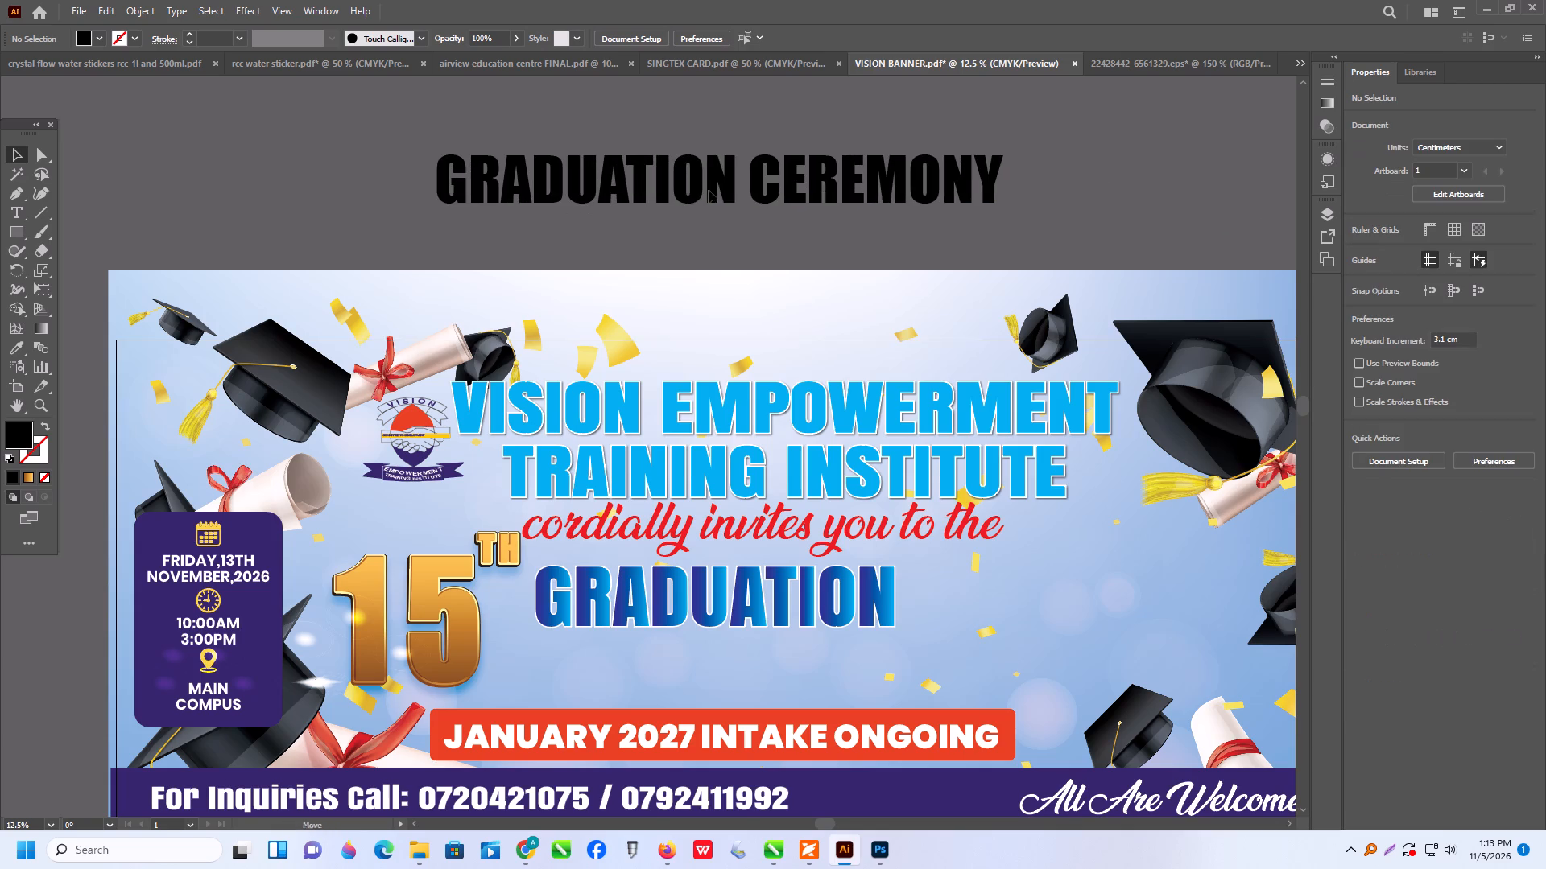
shift+drag(1005, 220, 1224, 300)
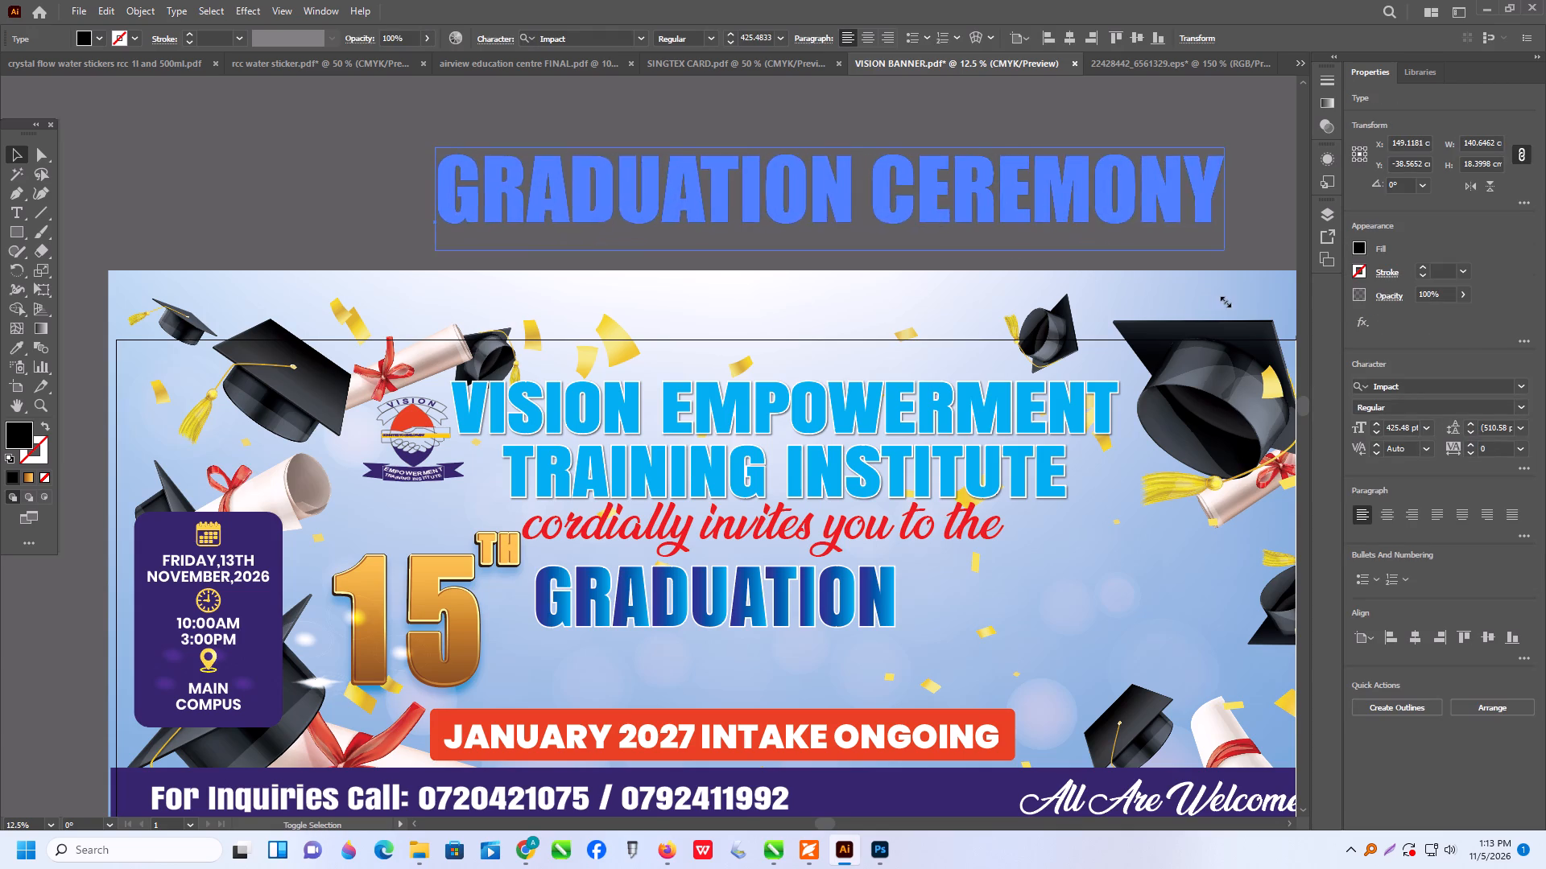
Finish enlarging the GRADUATION CEREMONY text to about 195.2 × 25.5 cm and move it onto the banner, just below the old GRADUATION lettering.
shift+drag(1224, 300, 1223, 301)
scroll(864, 245, down, 3)
drag(844, 185, 862, 388)
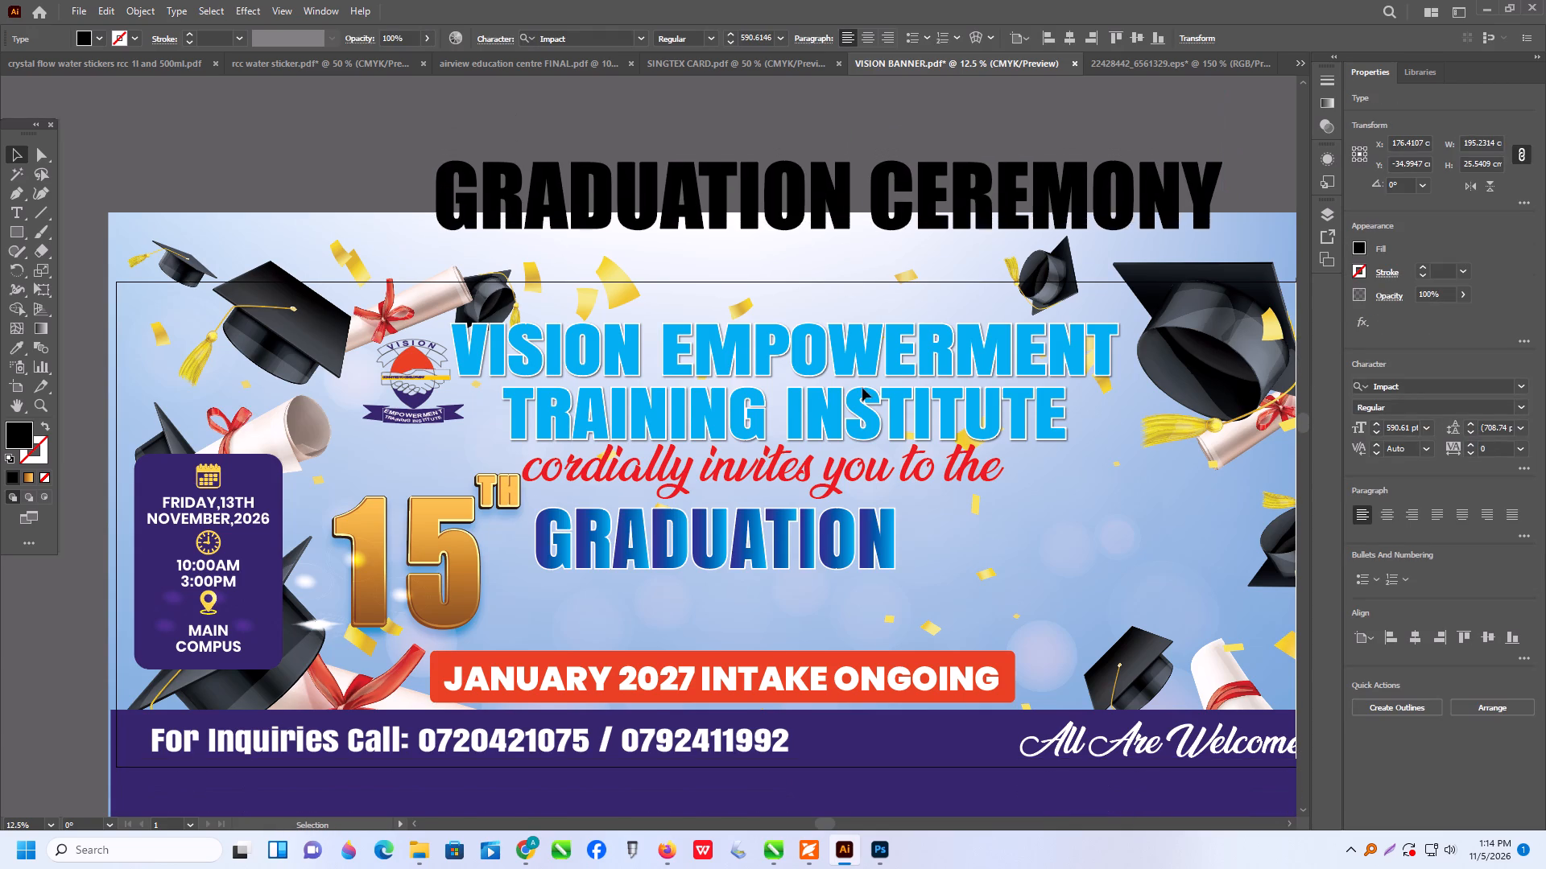
drag(862, 388, 907, 607)
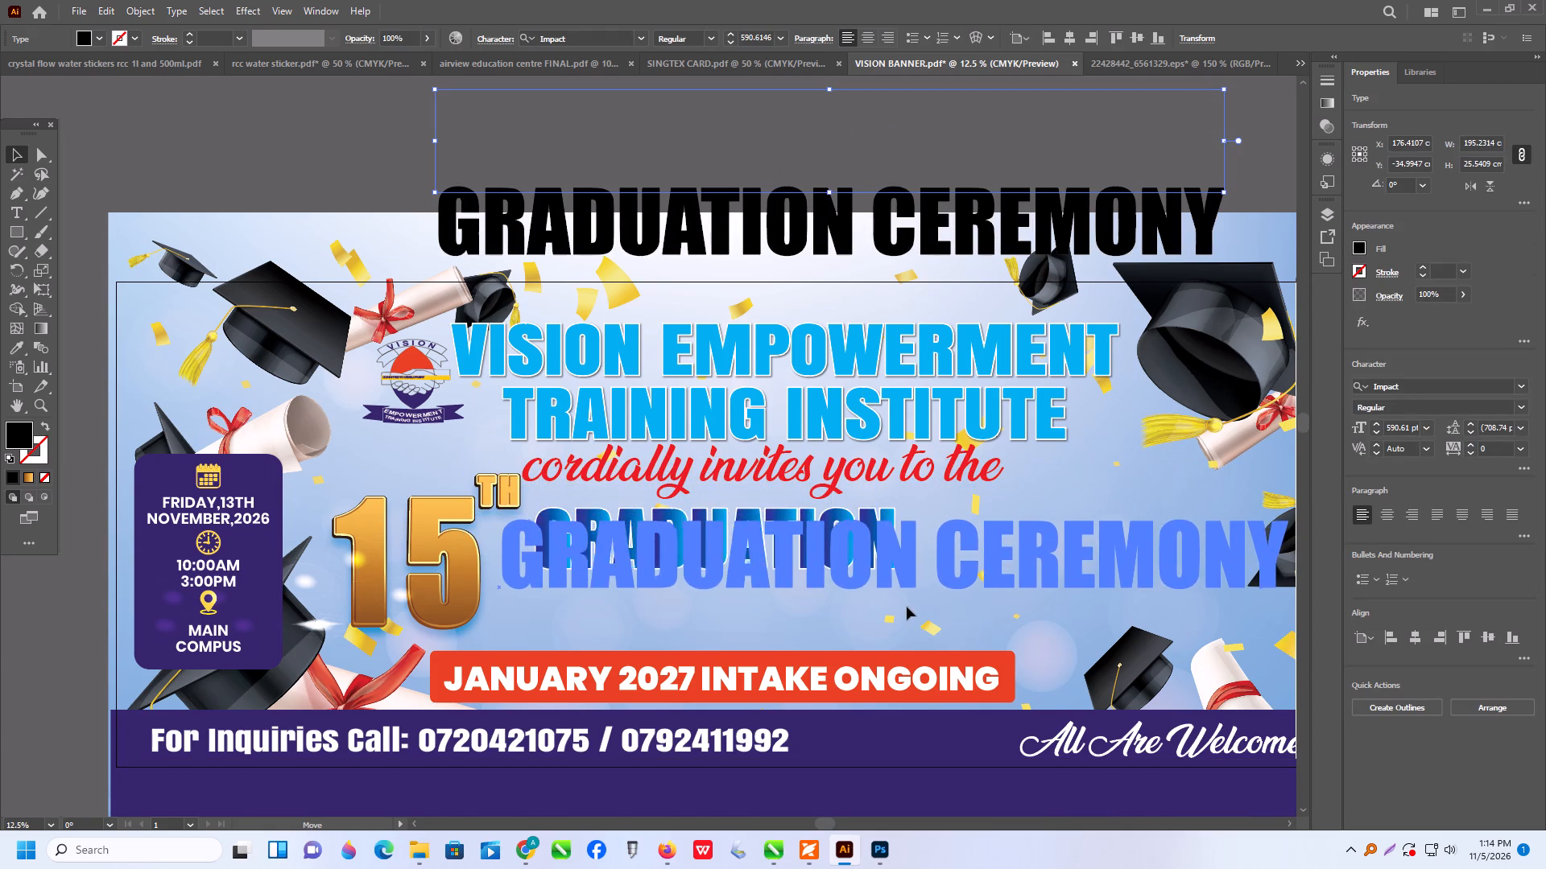
drag(907, 607, 904, 602)
drag(874, 545, 866, 598)
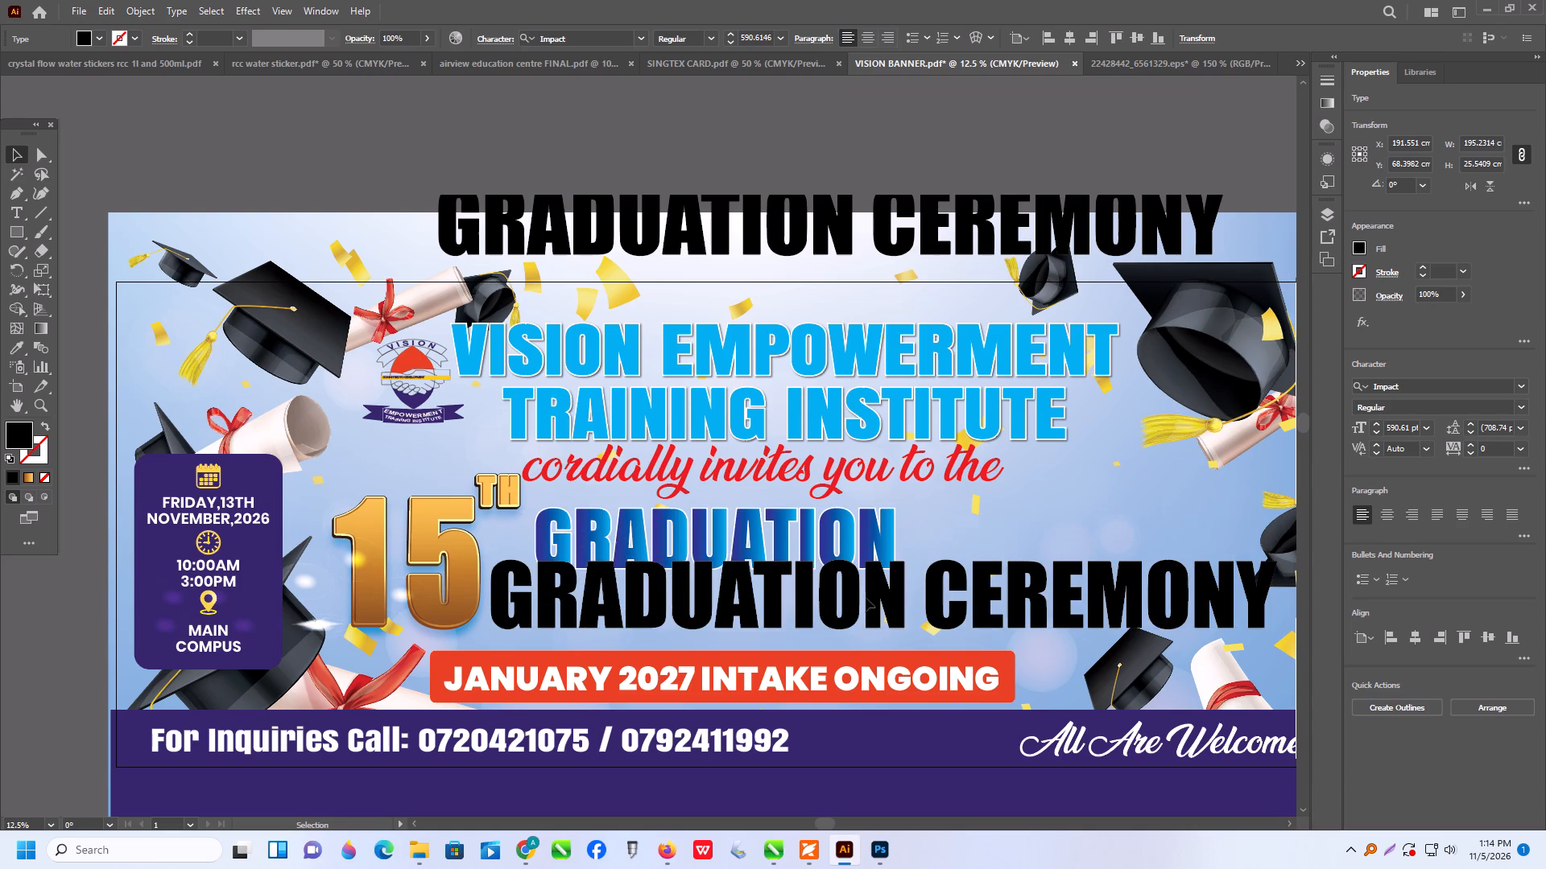
drag(866, 598, 864, 603)
Delete the unfilled 300 × 120 cm rectangle framing the banner so it no longer interferes with selecting the old GRADUATION lettering.
click(862, 531)
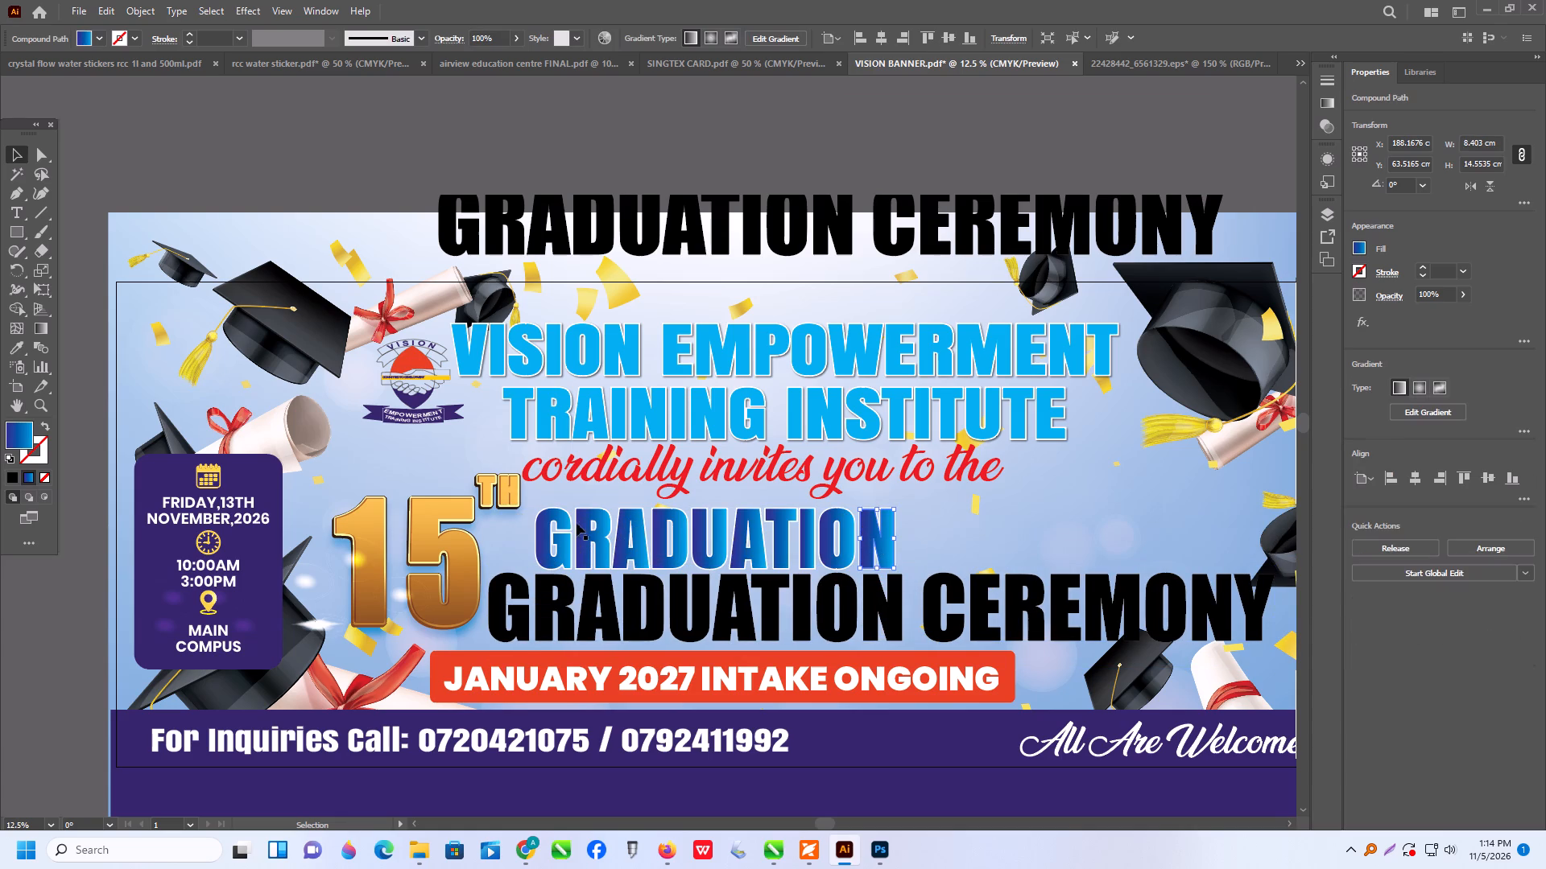
click(531, 522)
drag(530, 520, 908, 569)
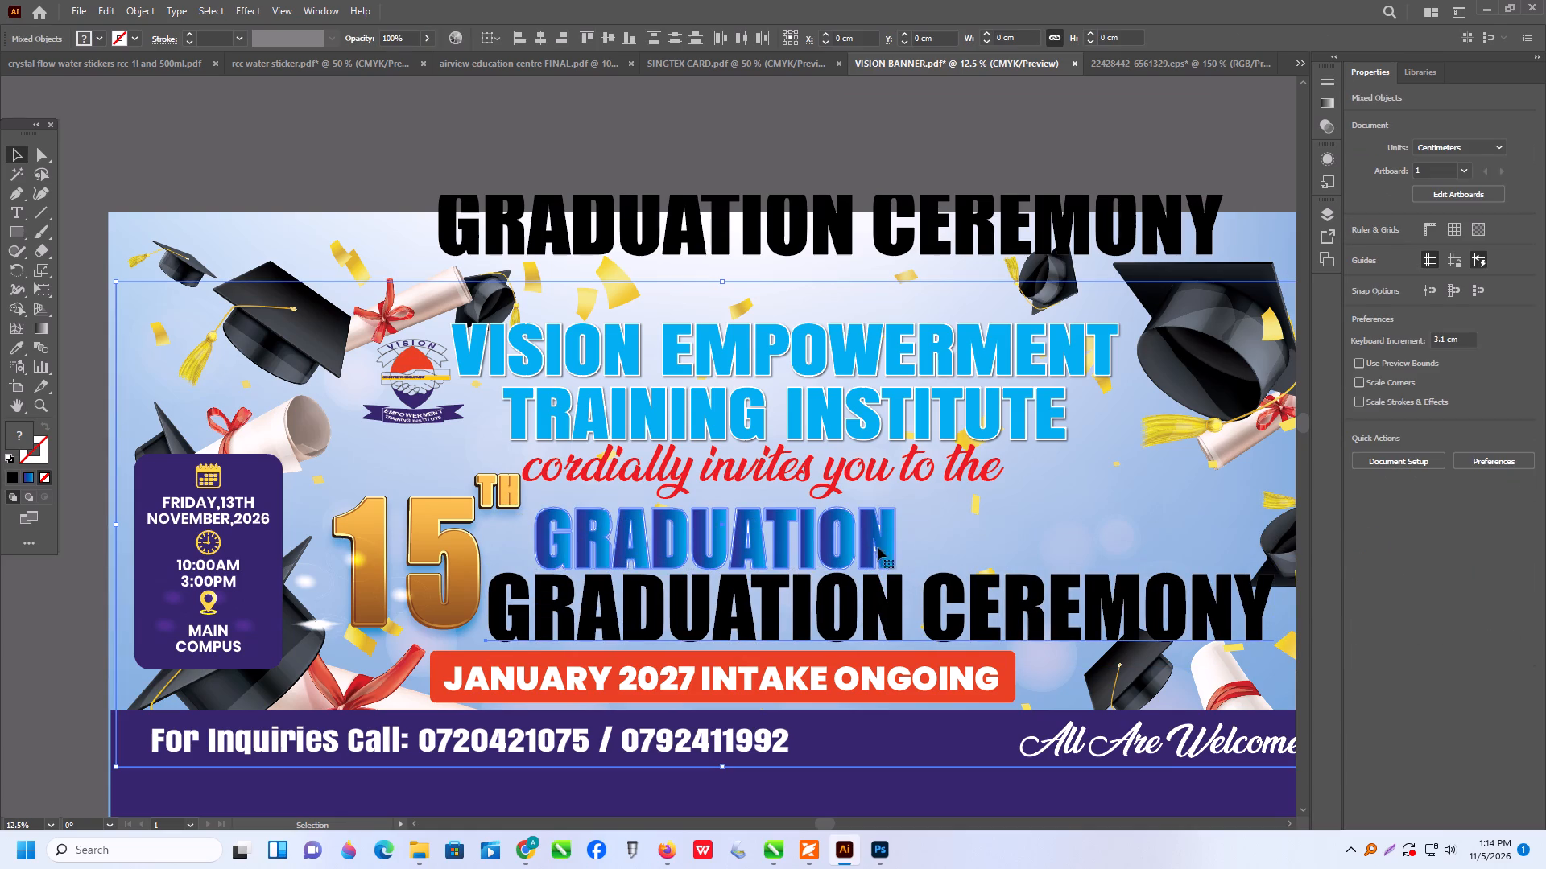
click(508, 513)
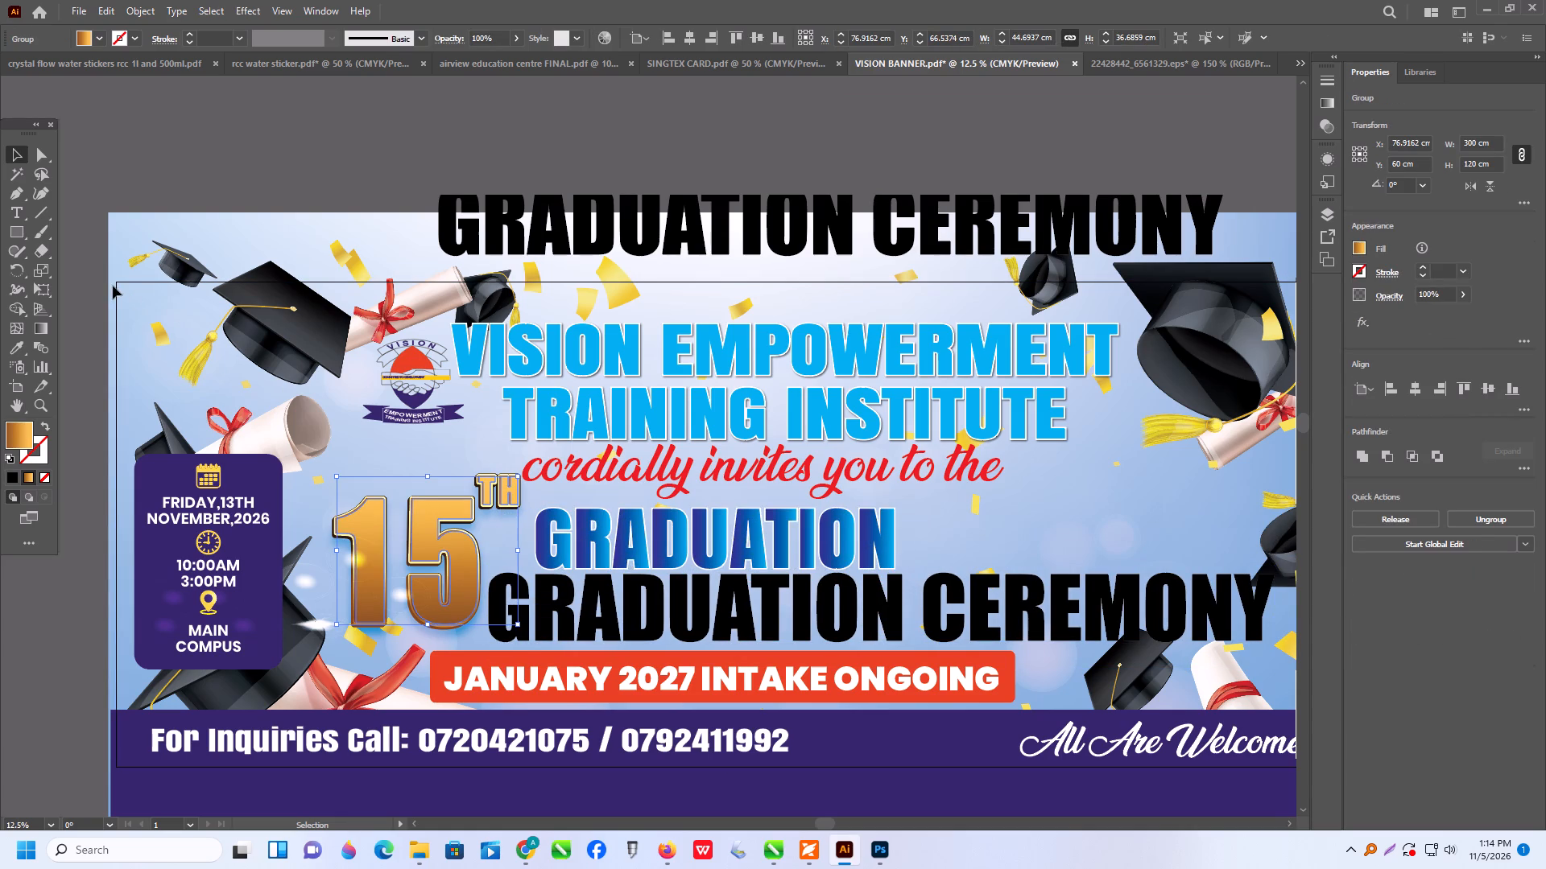
click(113, 278)
click(120, 282)
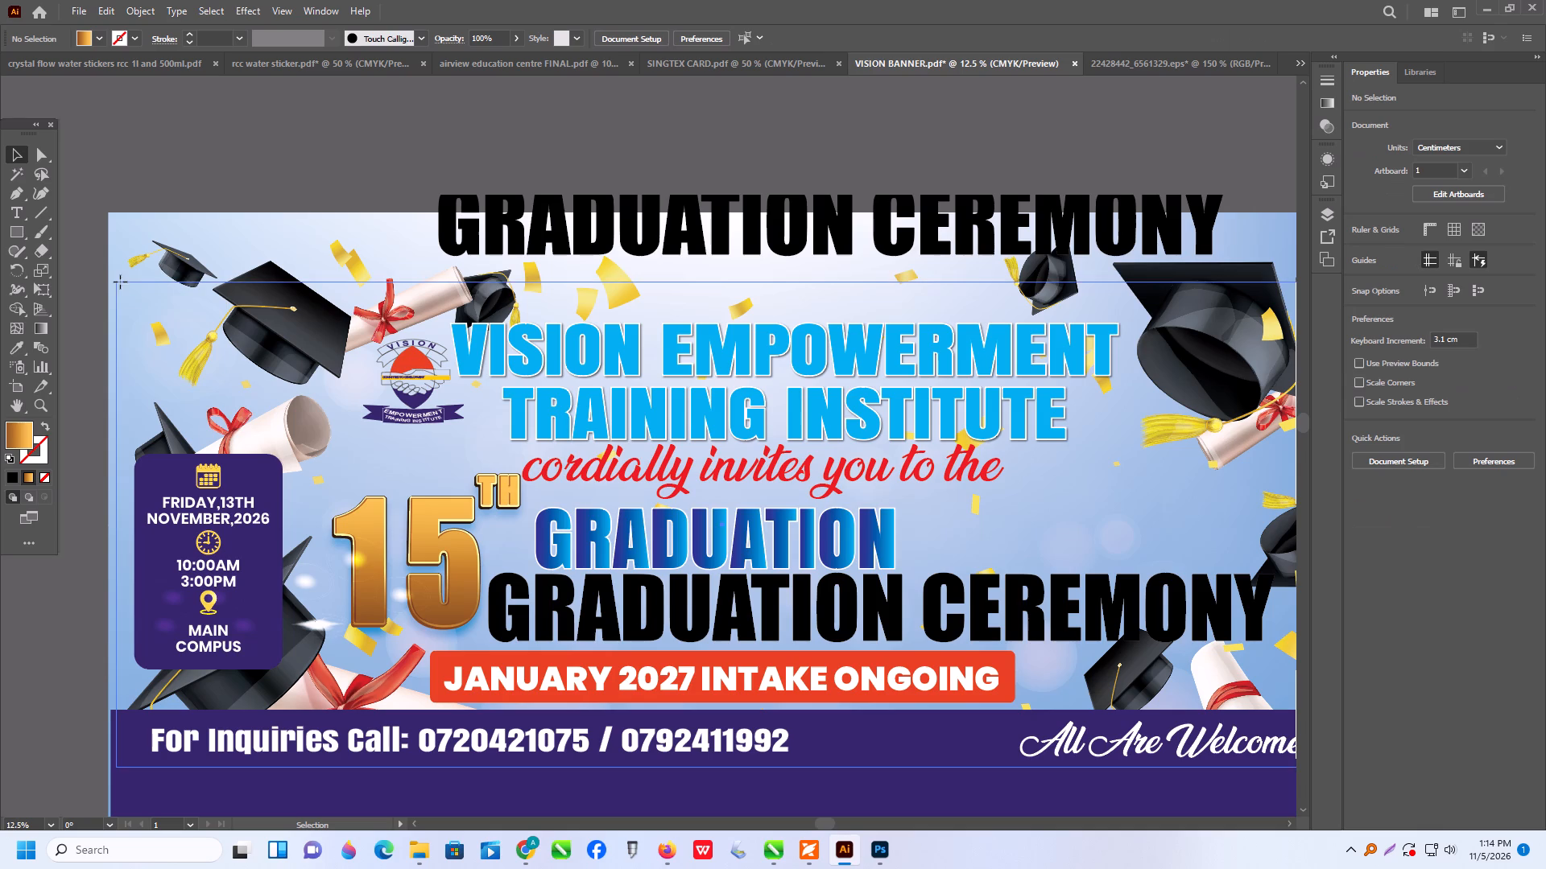
key(Delete)
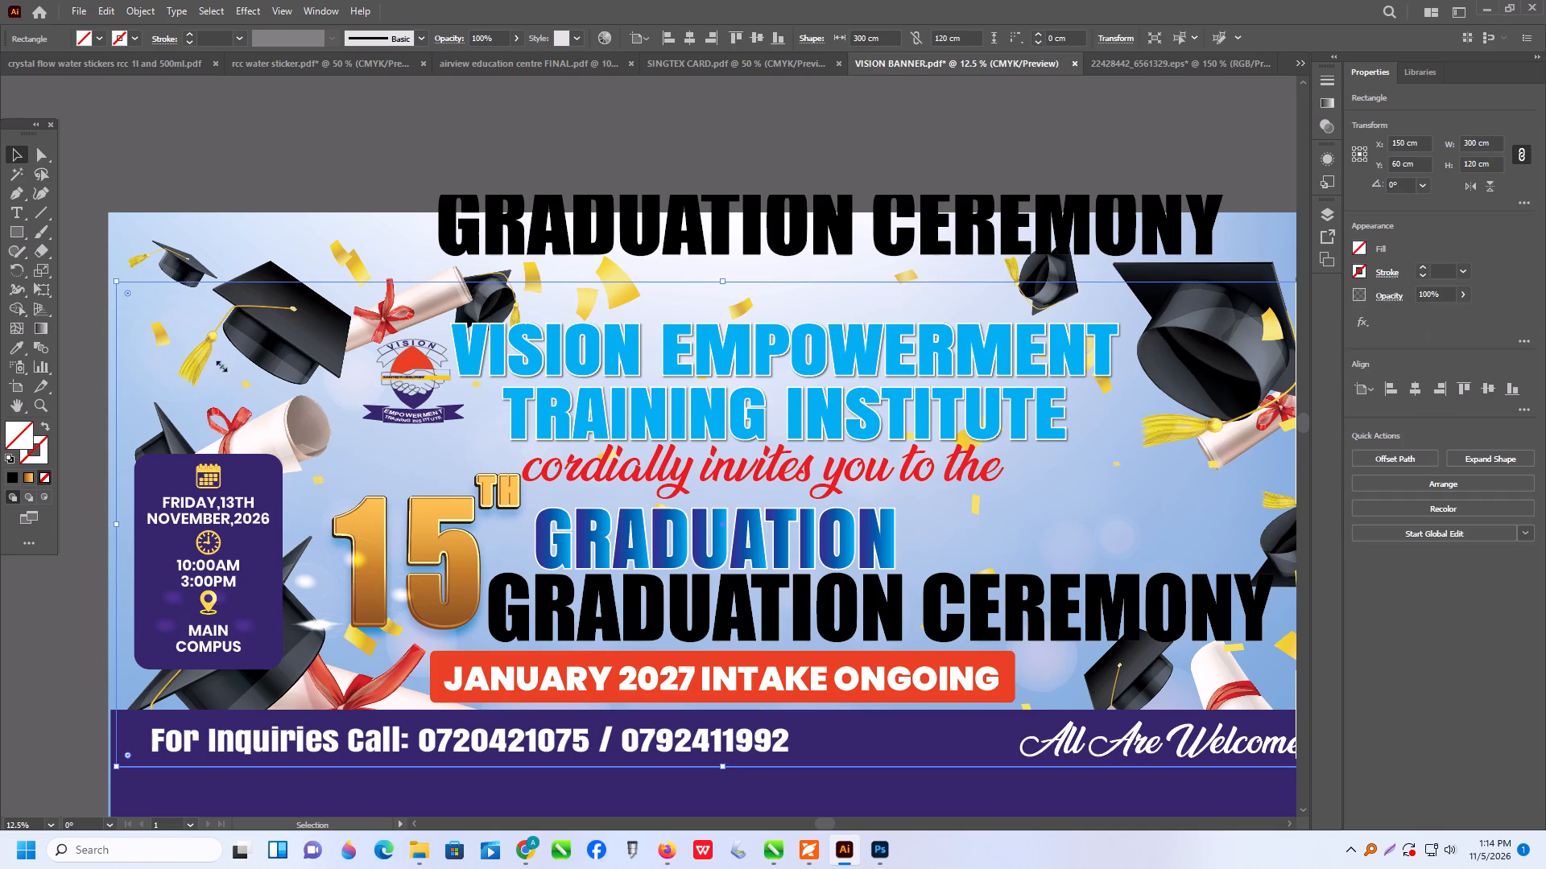
key(Delete)
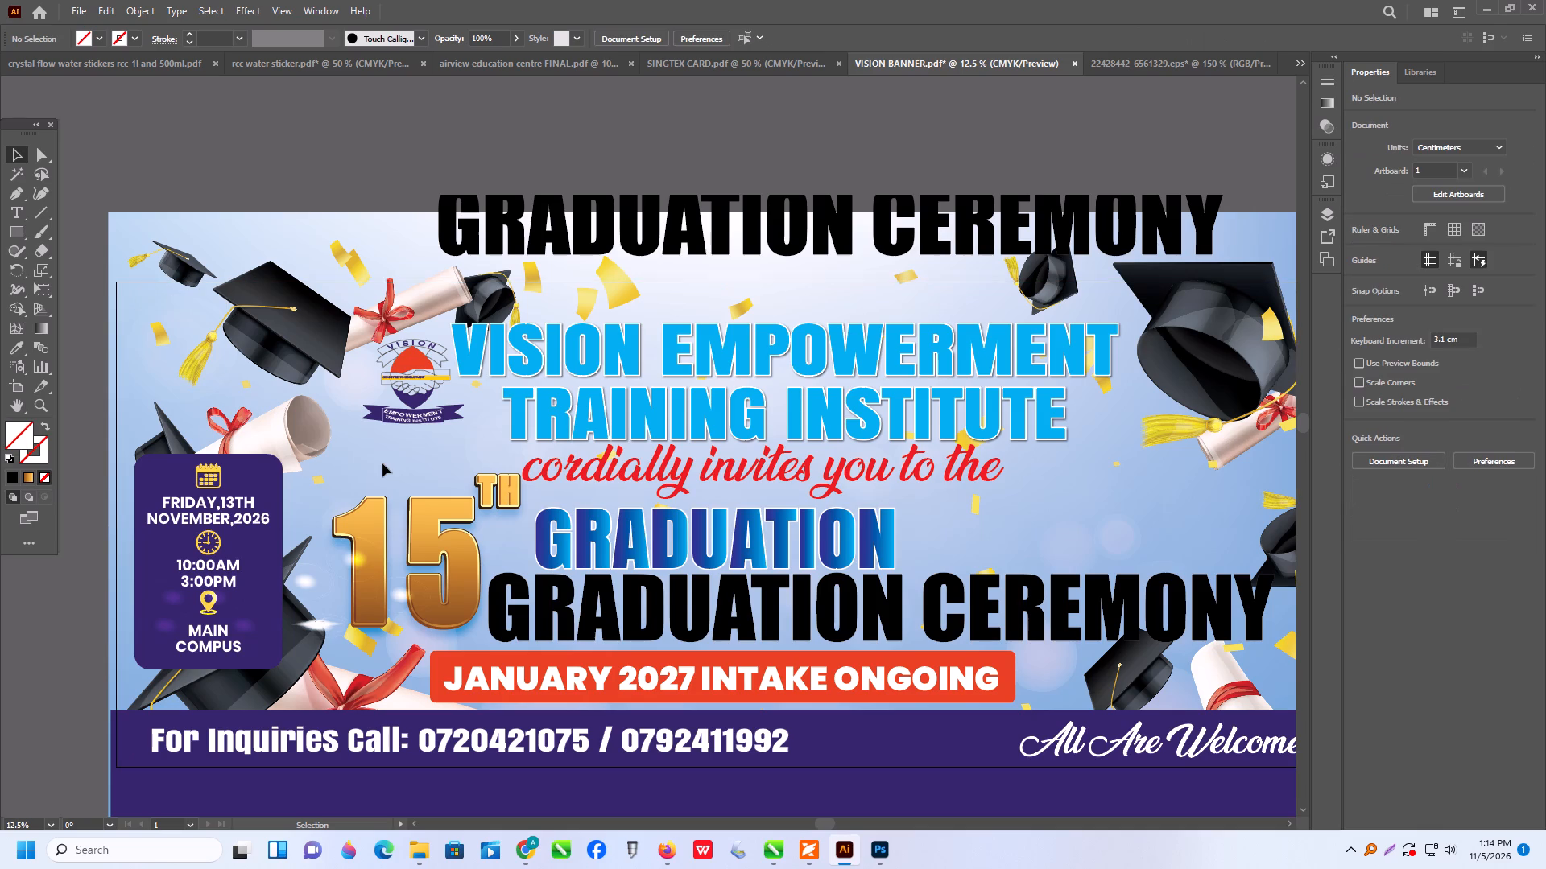
Move the old blue gradient GRADUATION lettering off the banner into the empty area above it.
drag(523, 534, 961, 560)
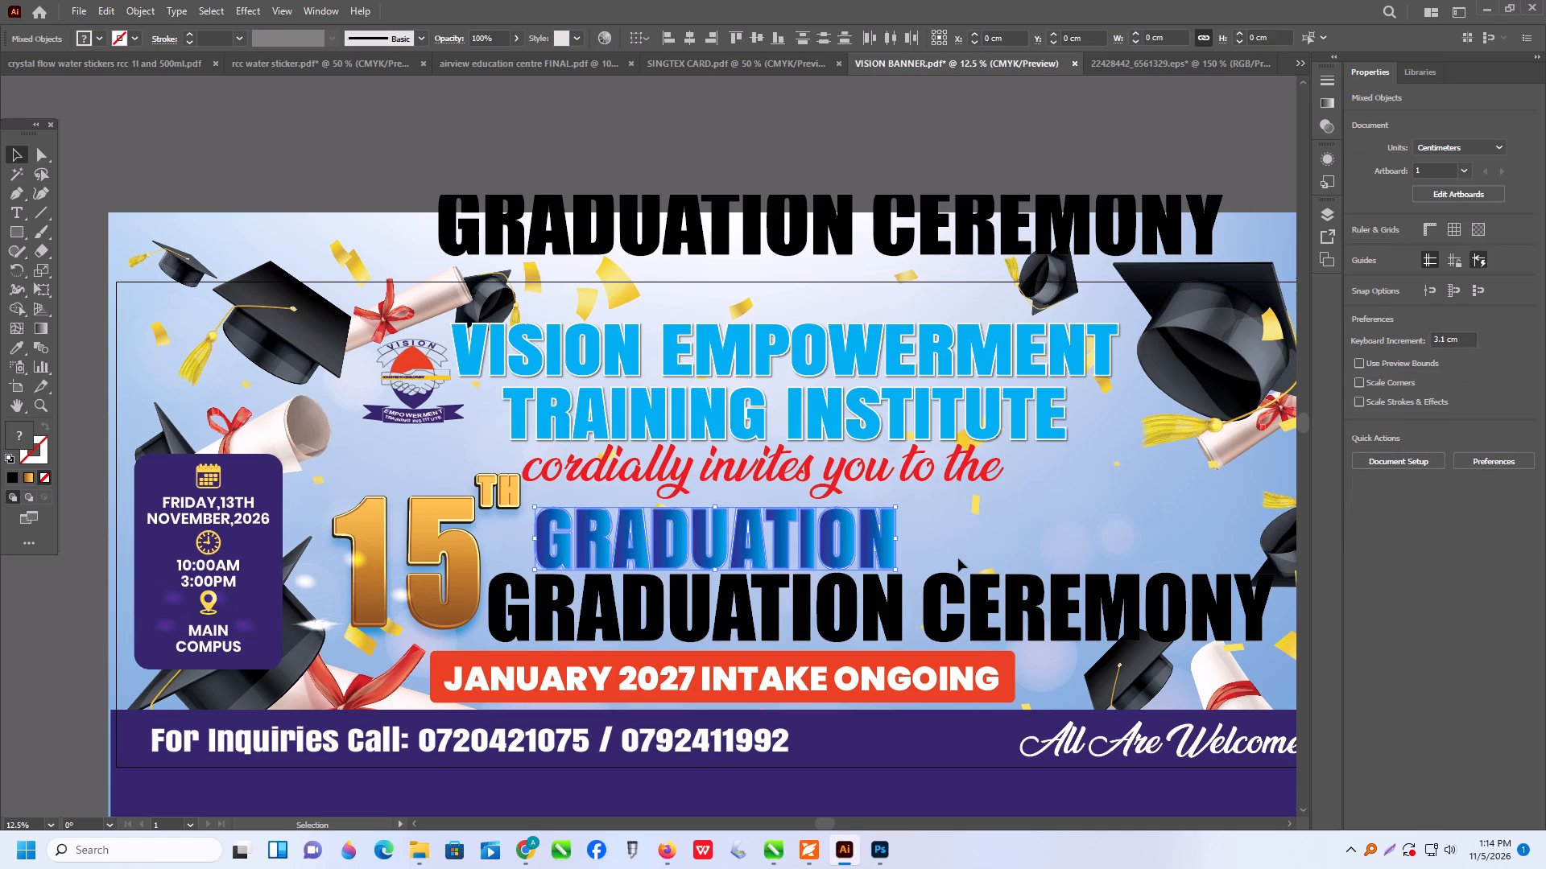
scroll(856, 547, up, 5)
drag(851, 644, 878, 260)
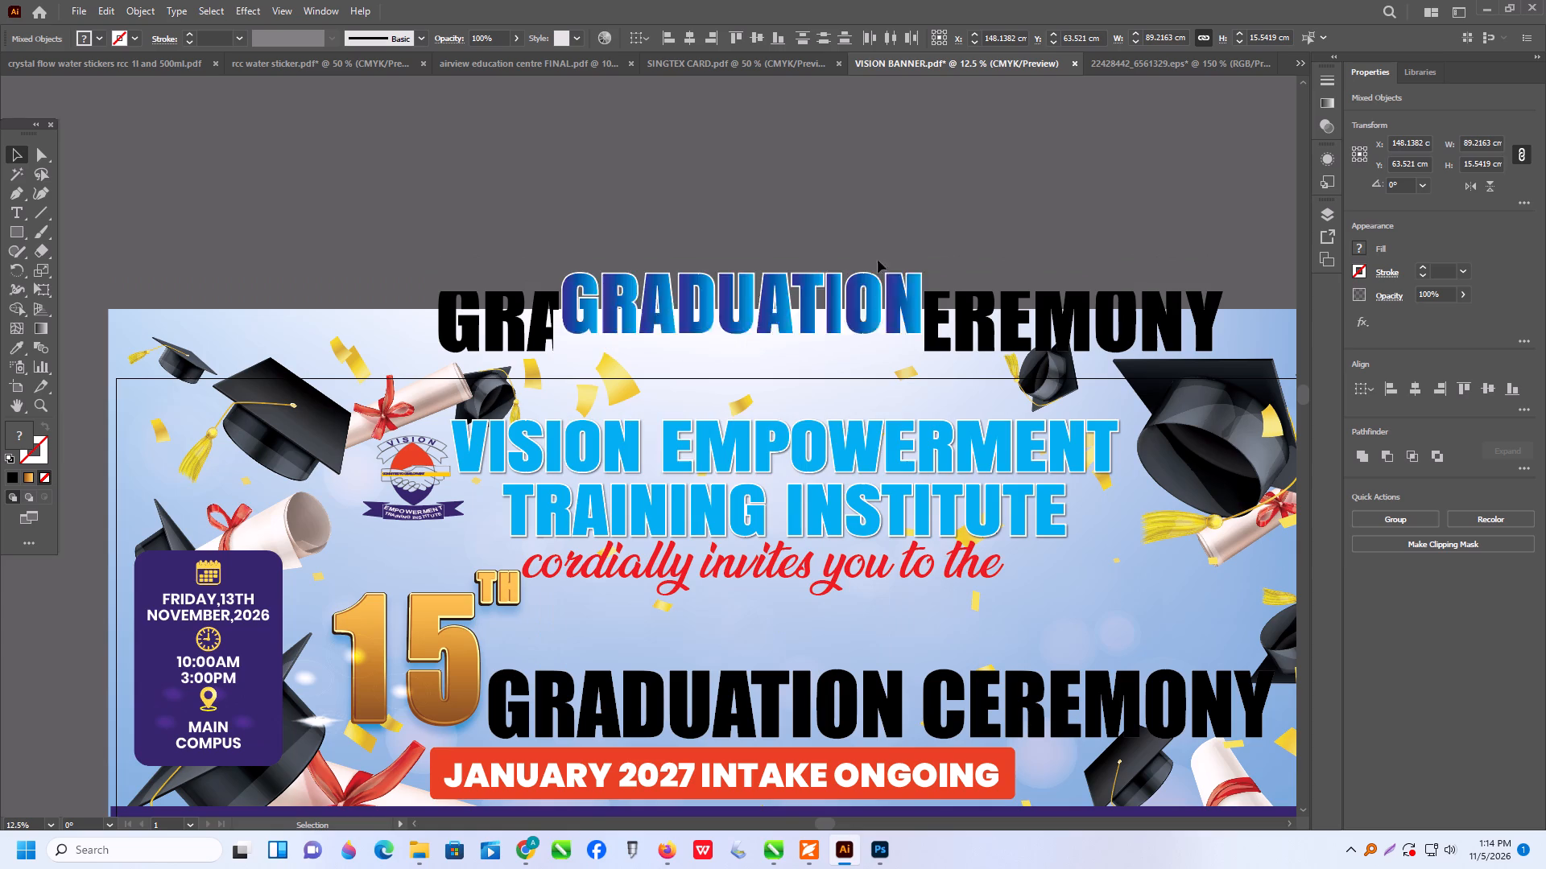
drag(878, 260, 870, 149)
scroll(864, 315, down, 1)
click(950, 314)
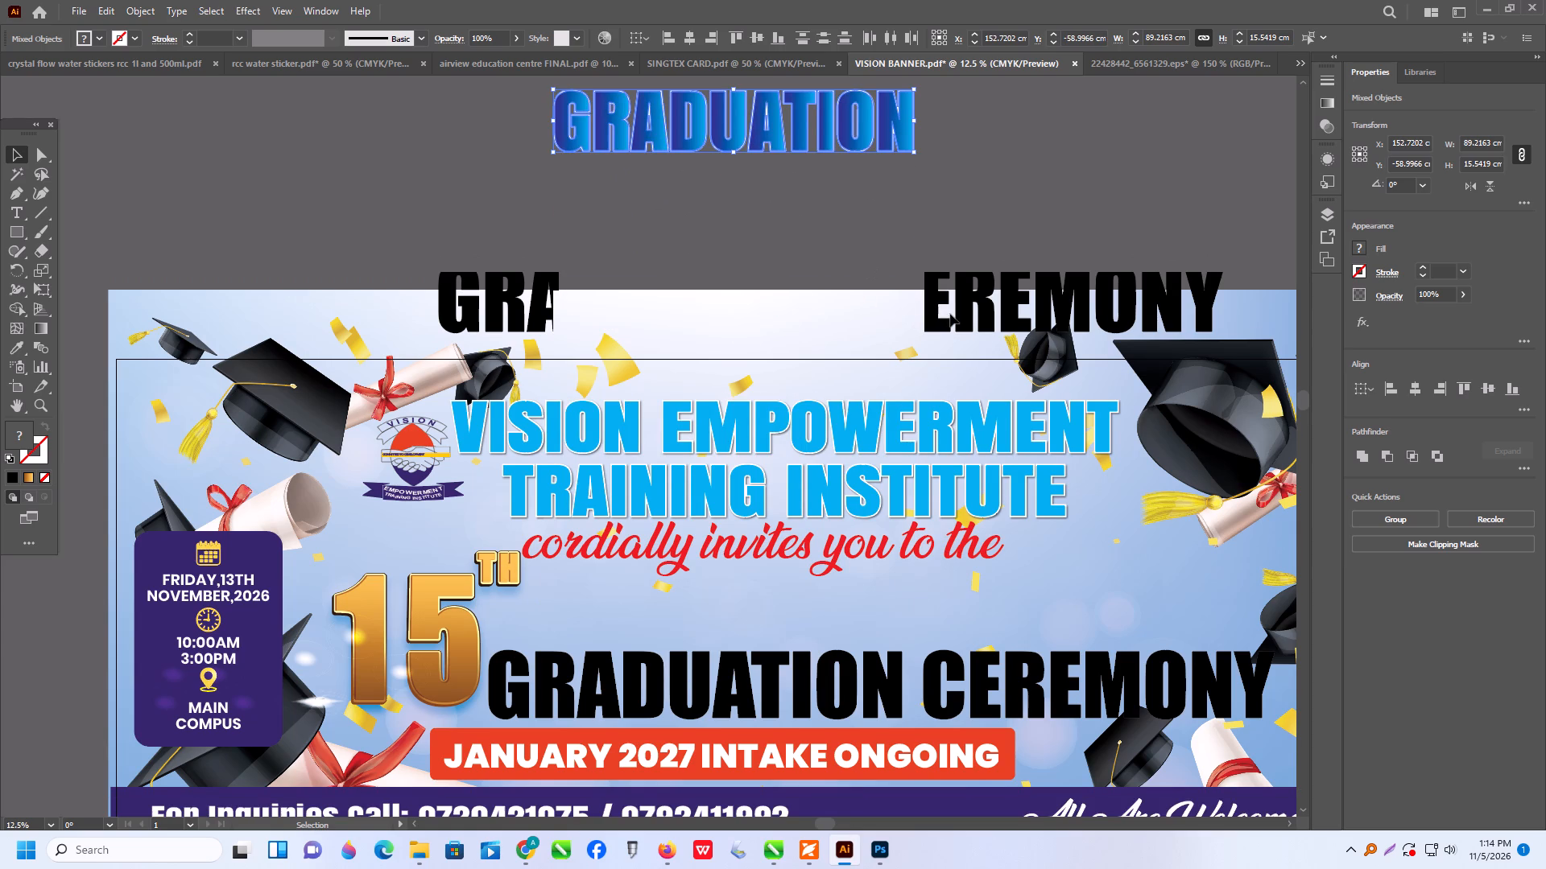
Move the GRADUATION CEREMONY text up beside the 15TH and narrow it to about 184.7 cm wide.
scroll(947, 309, down, 8)
drag(880, 546, 885, 522)
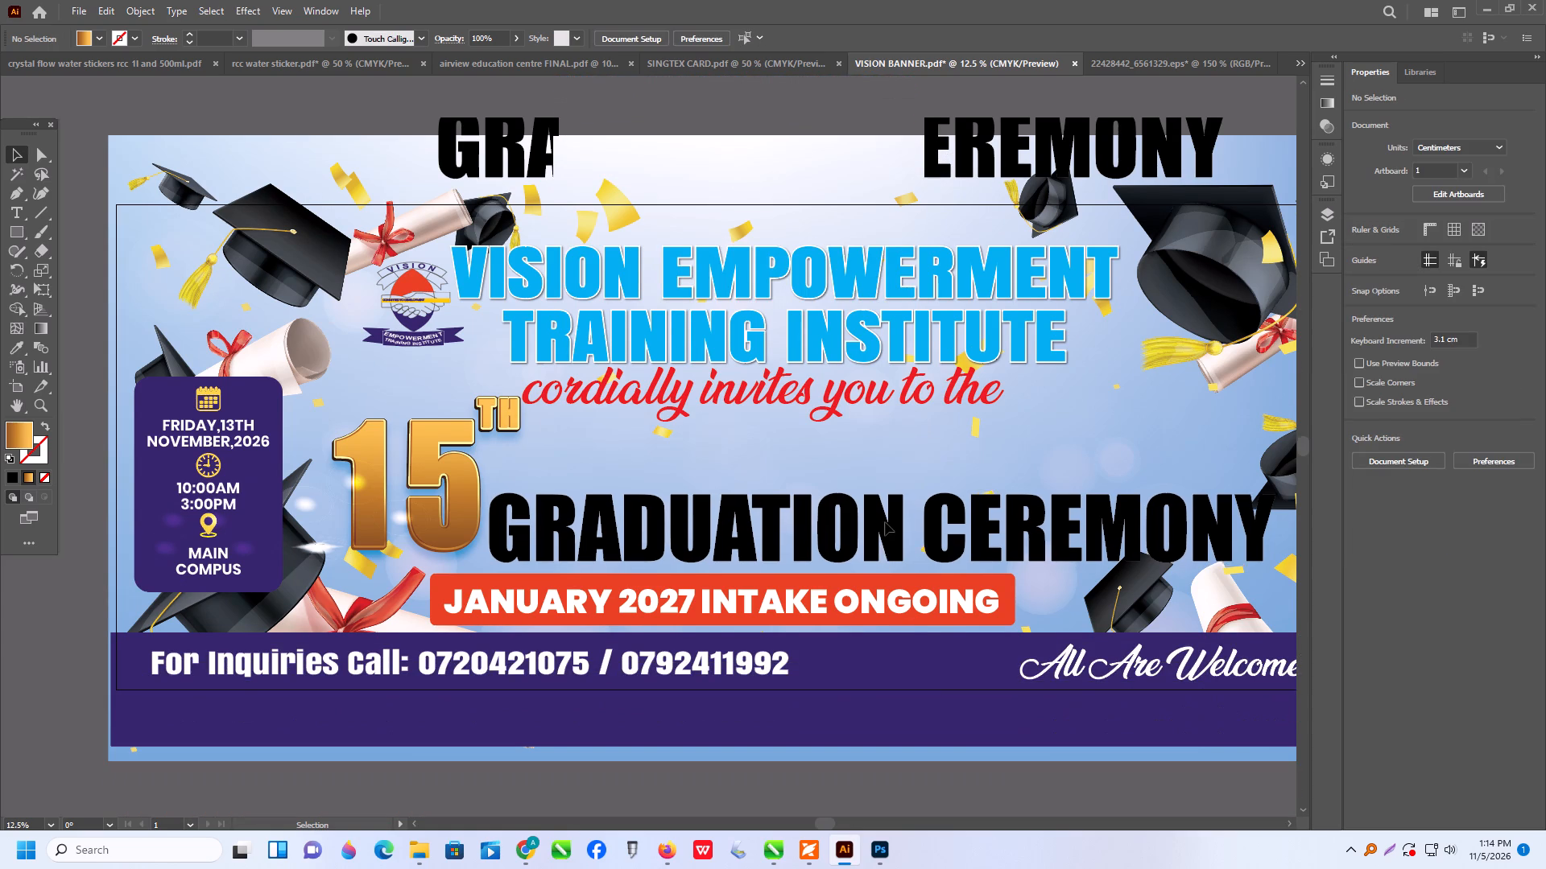
drag(885, 522, 889, 489)
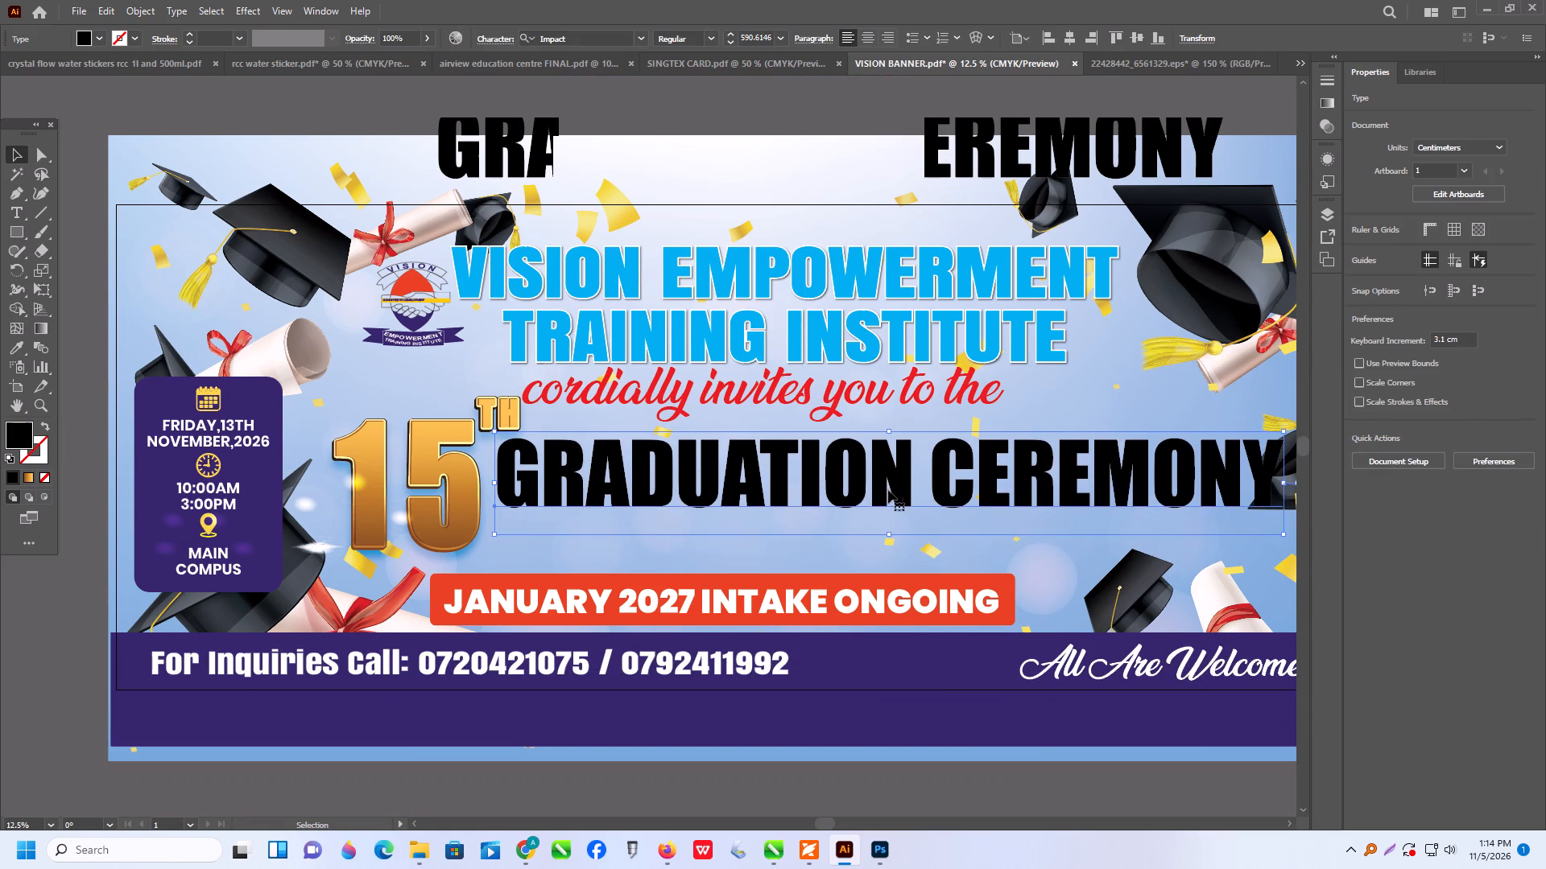
drag(1283, 484, 1265, 480)
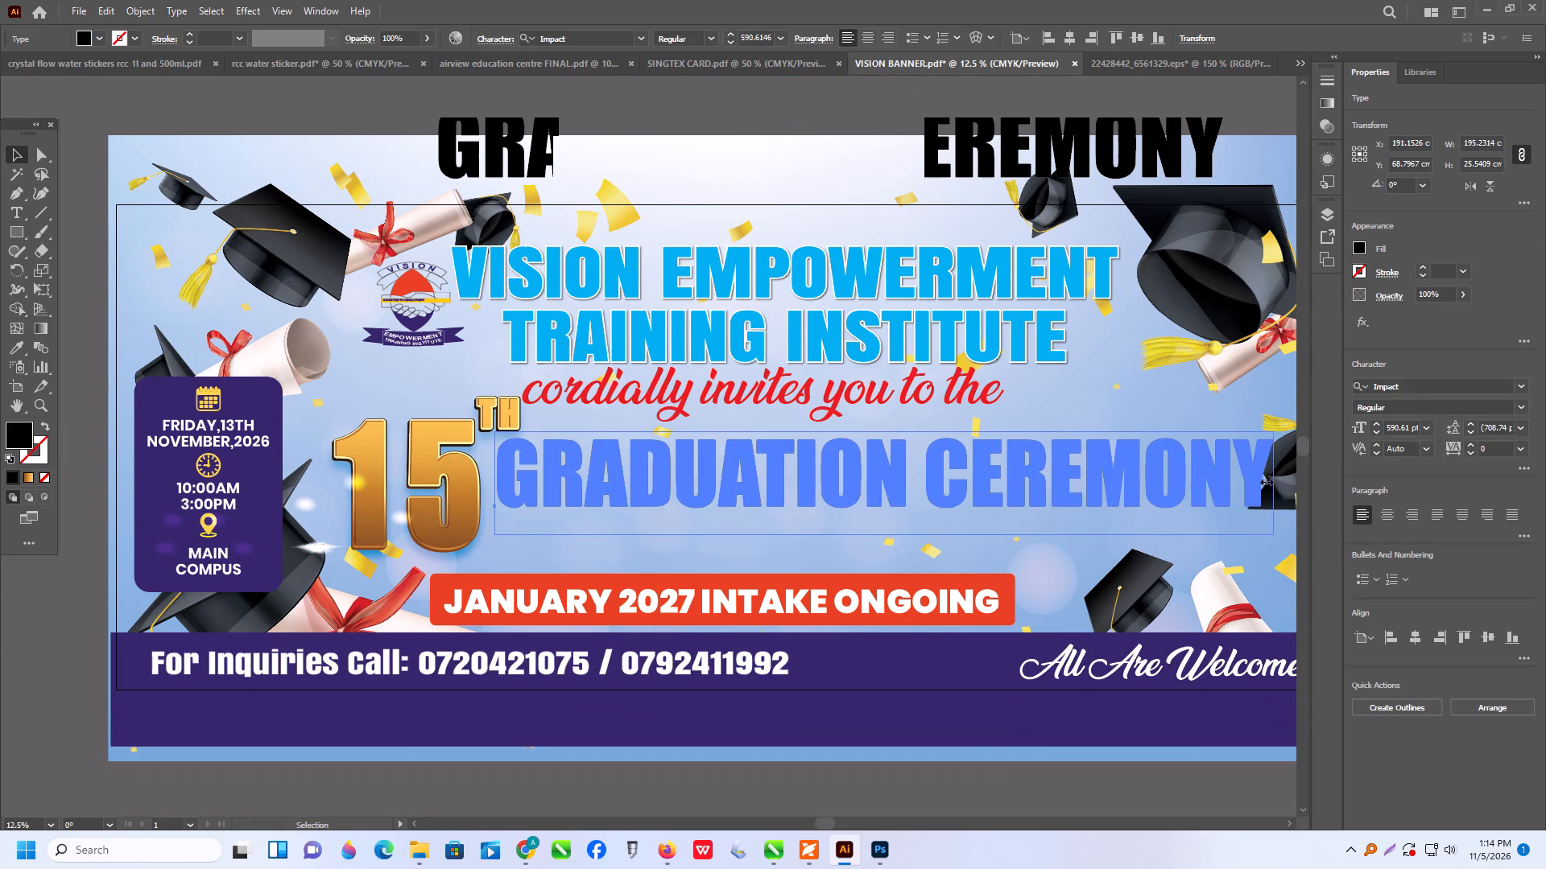
drag(1265, 480, 1241, 481)
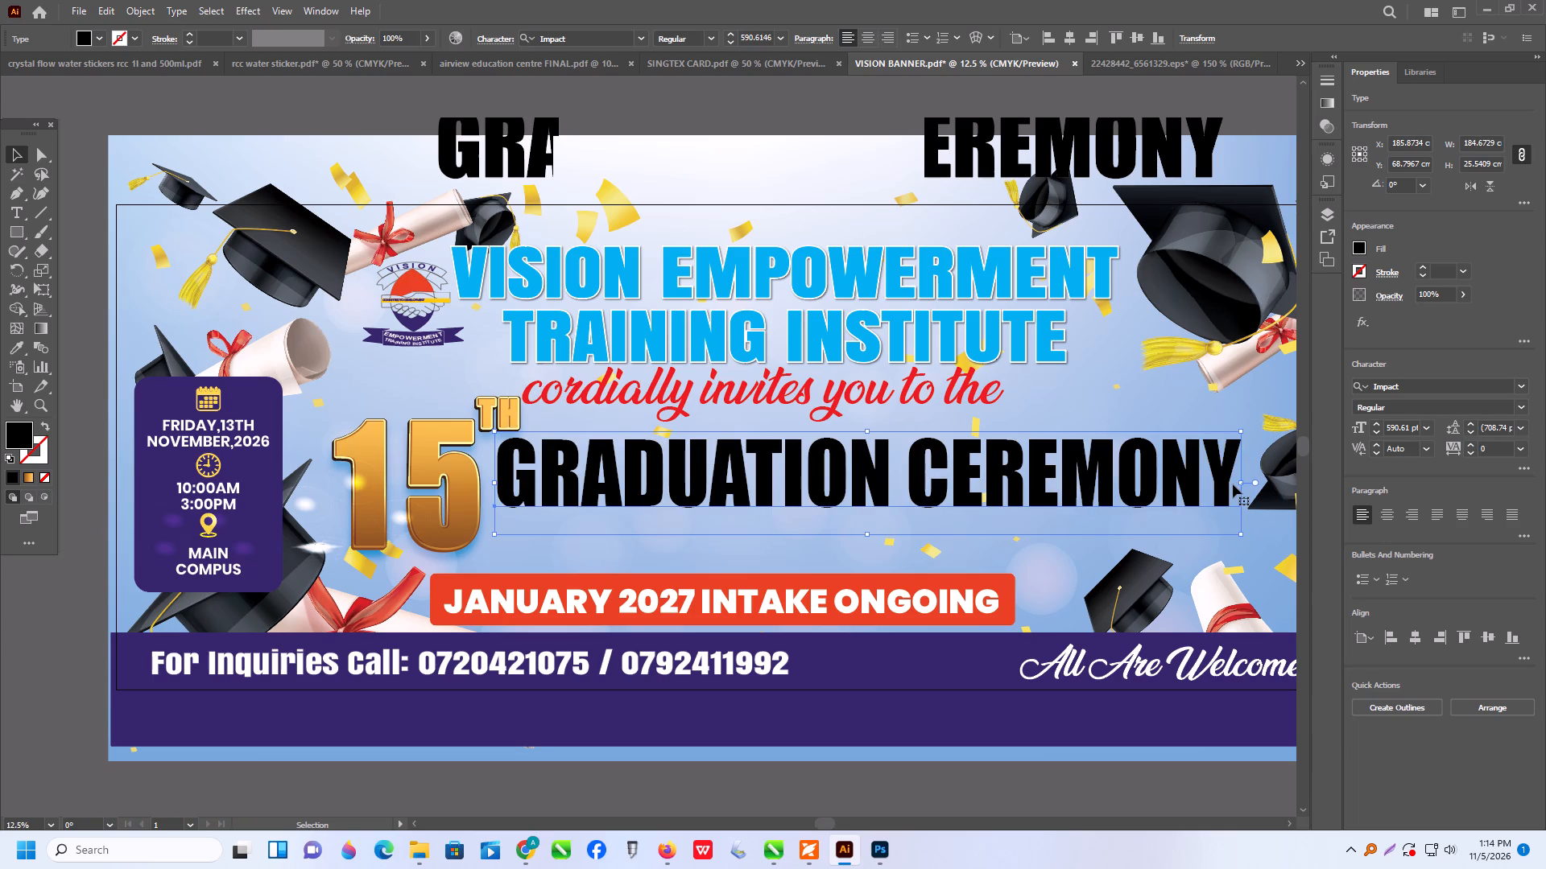
Group the JANUARY 2027 INTAKE ONGOING text with its red box.
scroll(1231, 484, down, 5)
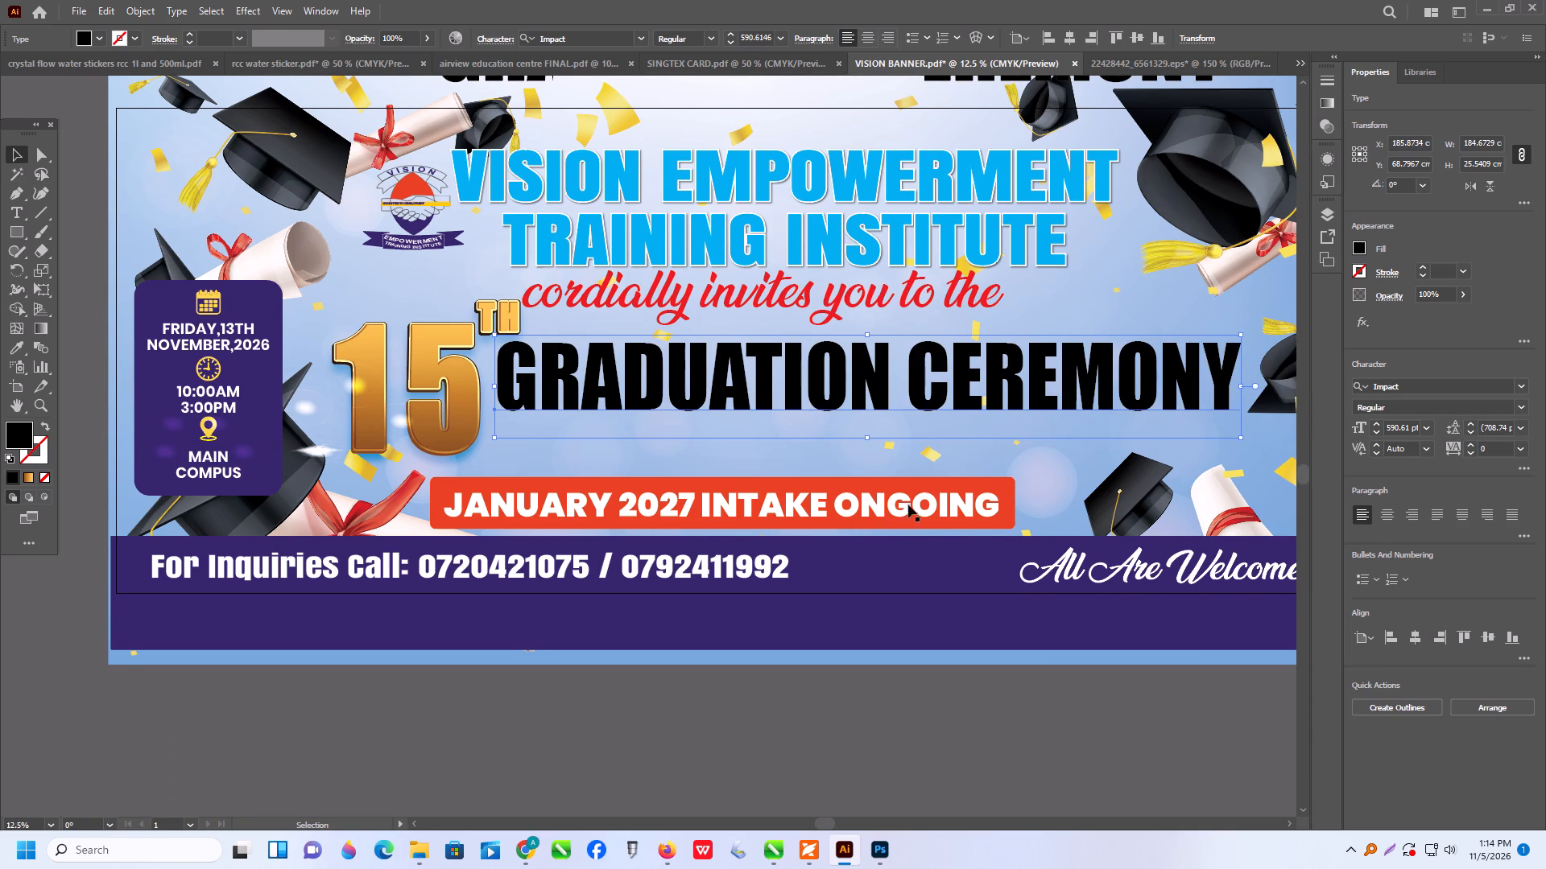
click(914, 496)
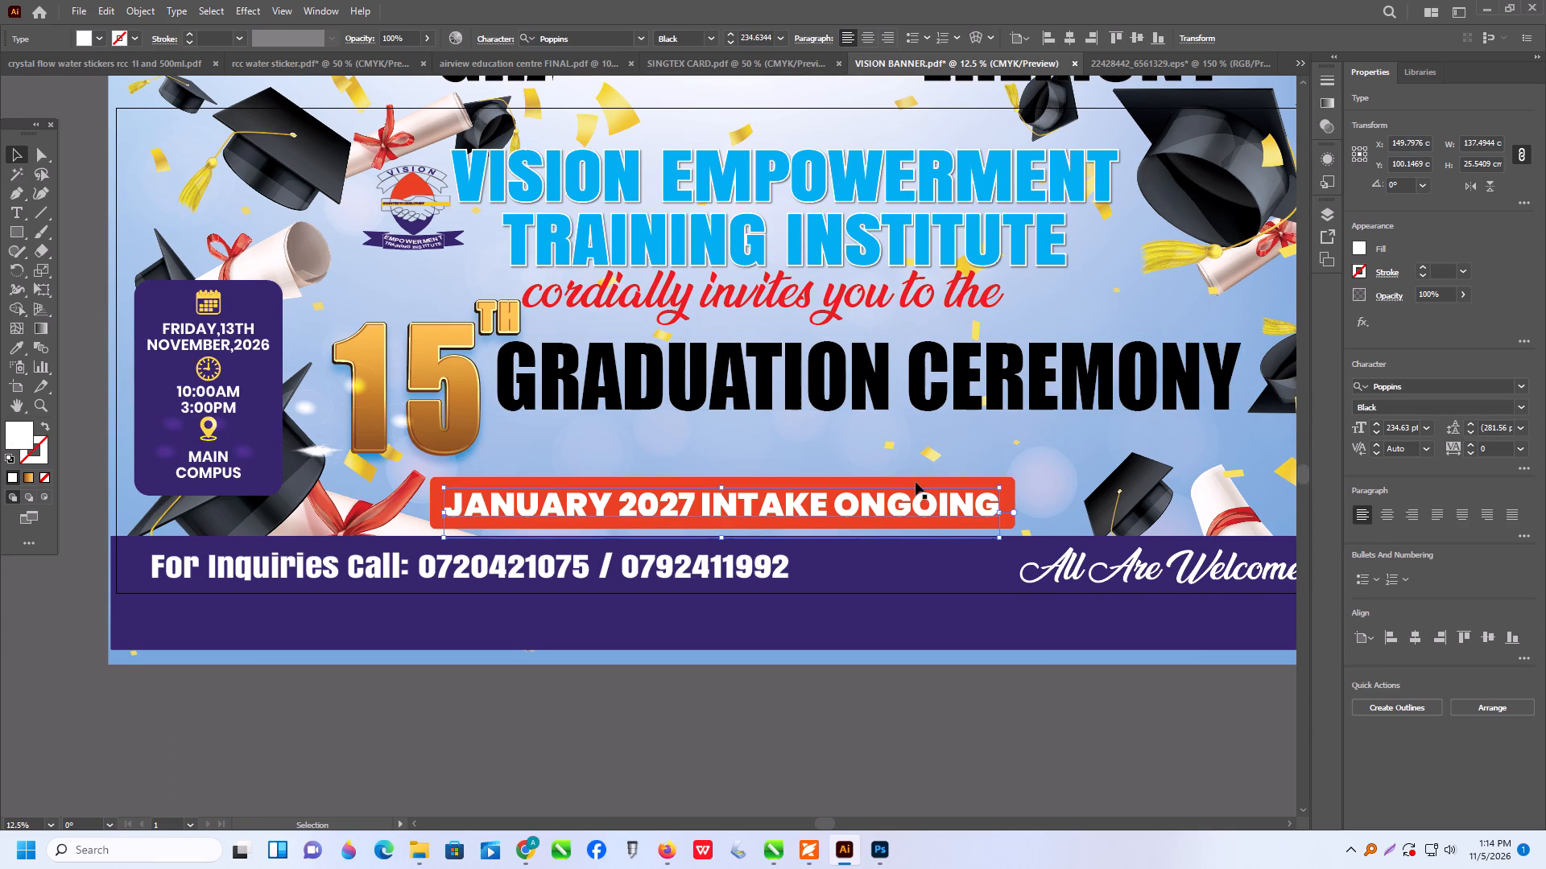
shift+click(888, 479)
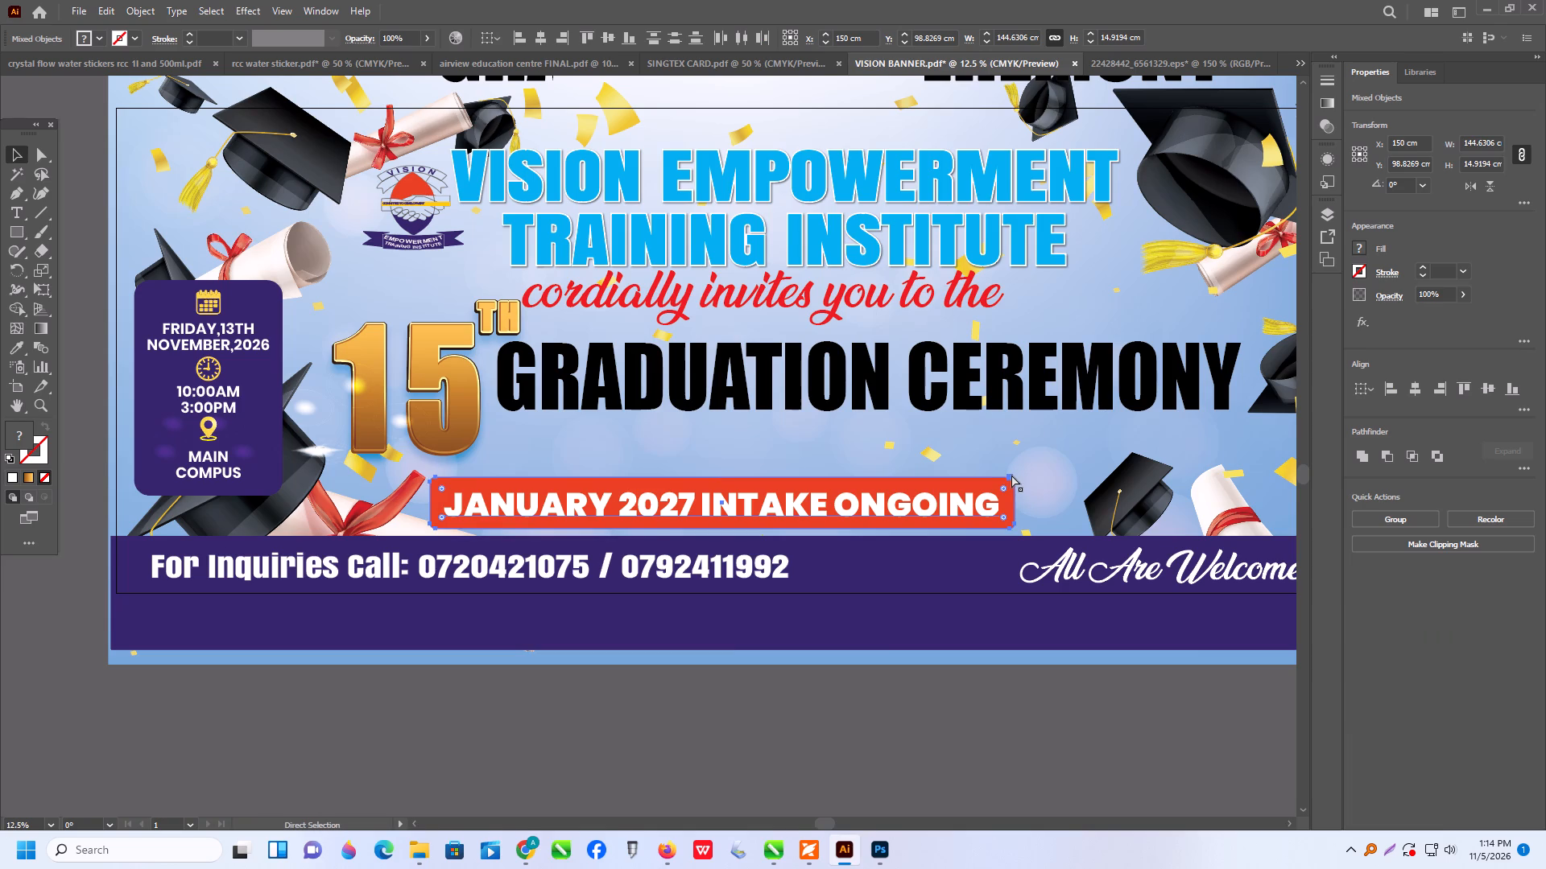
key(ctrl+g)
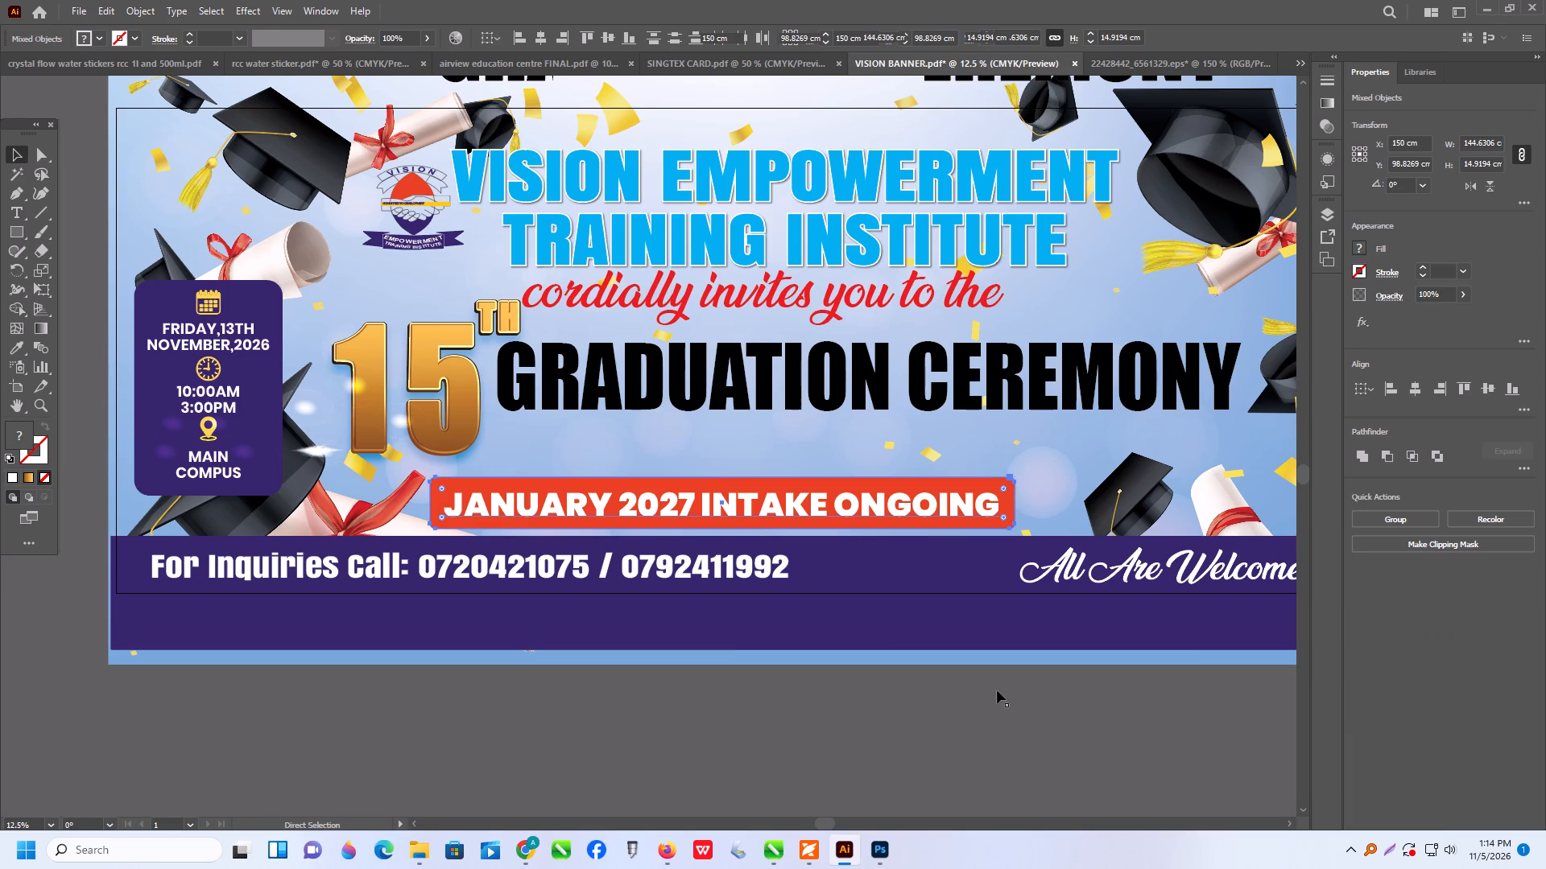
click(994, 696)
Enlarge the grouped JANUARY 2027 INTAKE ONGOING strip proportionally up to the edge of the small graduation cap beside it.
click(975, 514)
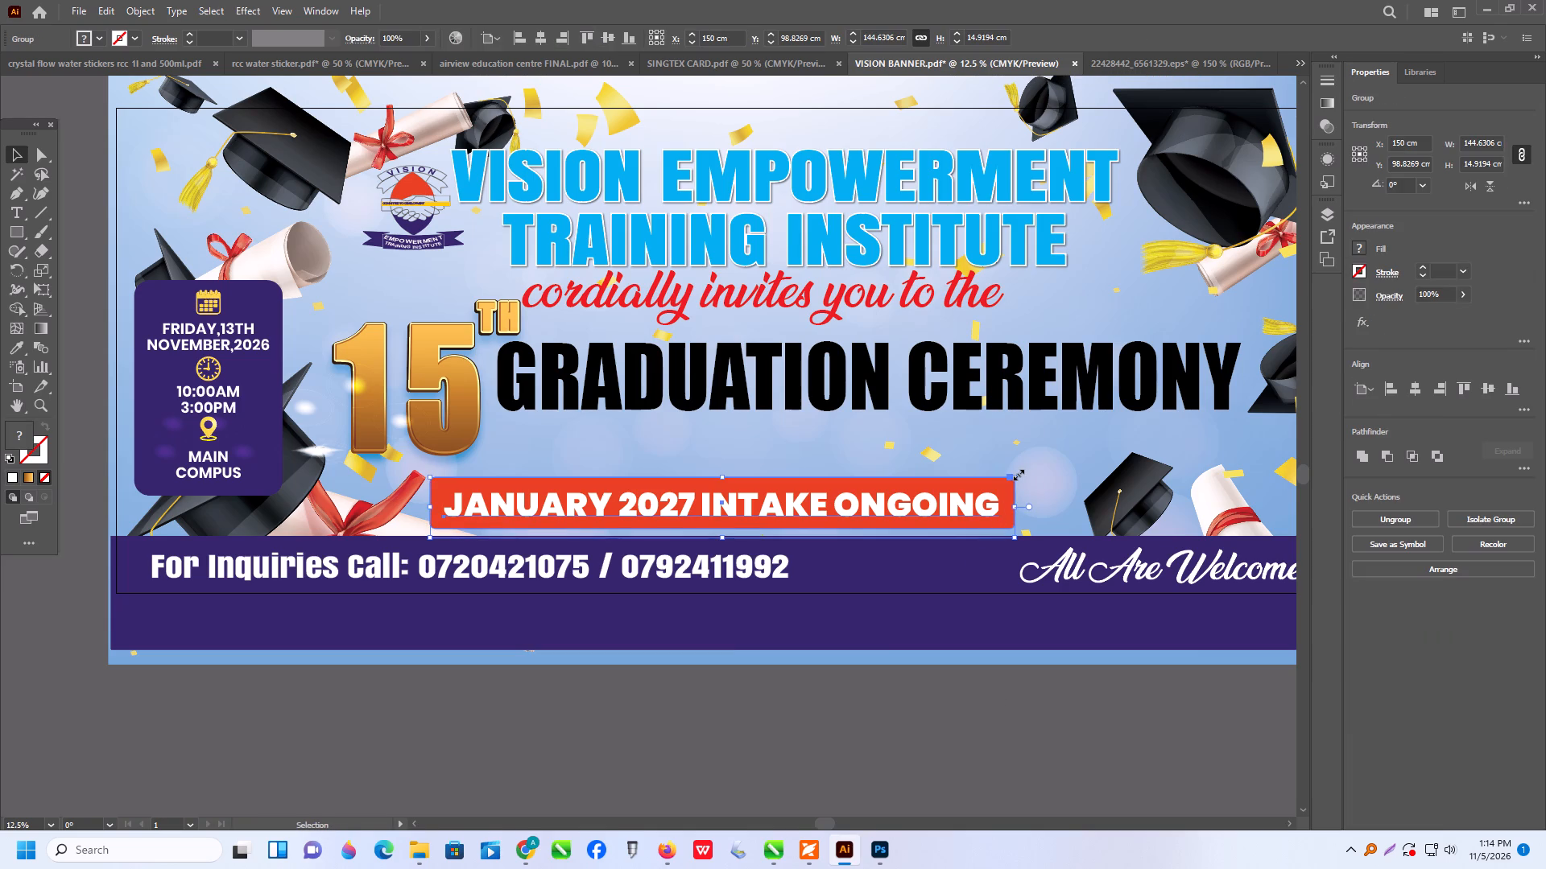
shift+drag(1017, 473, 1097, 459)
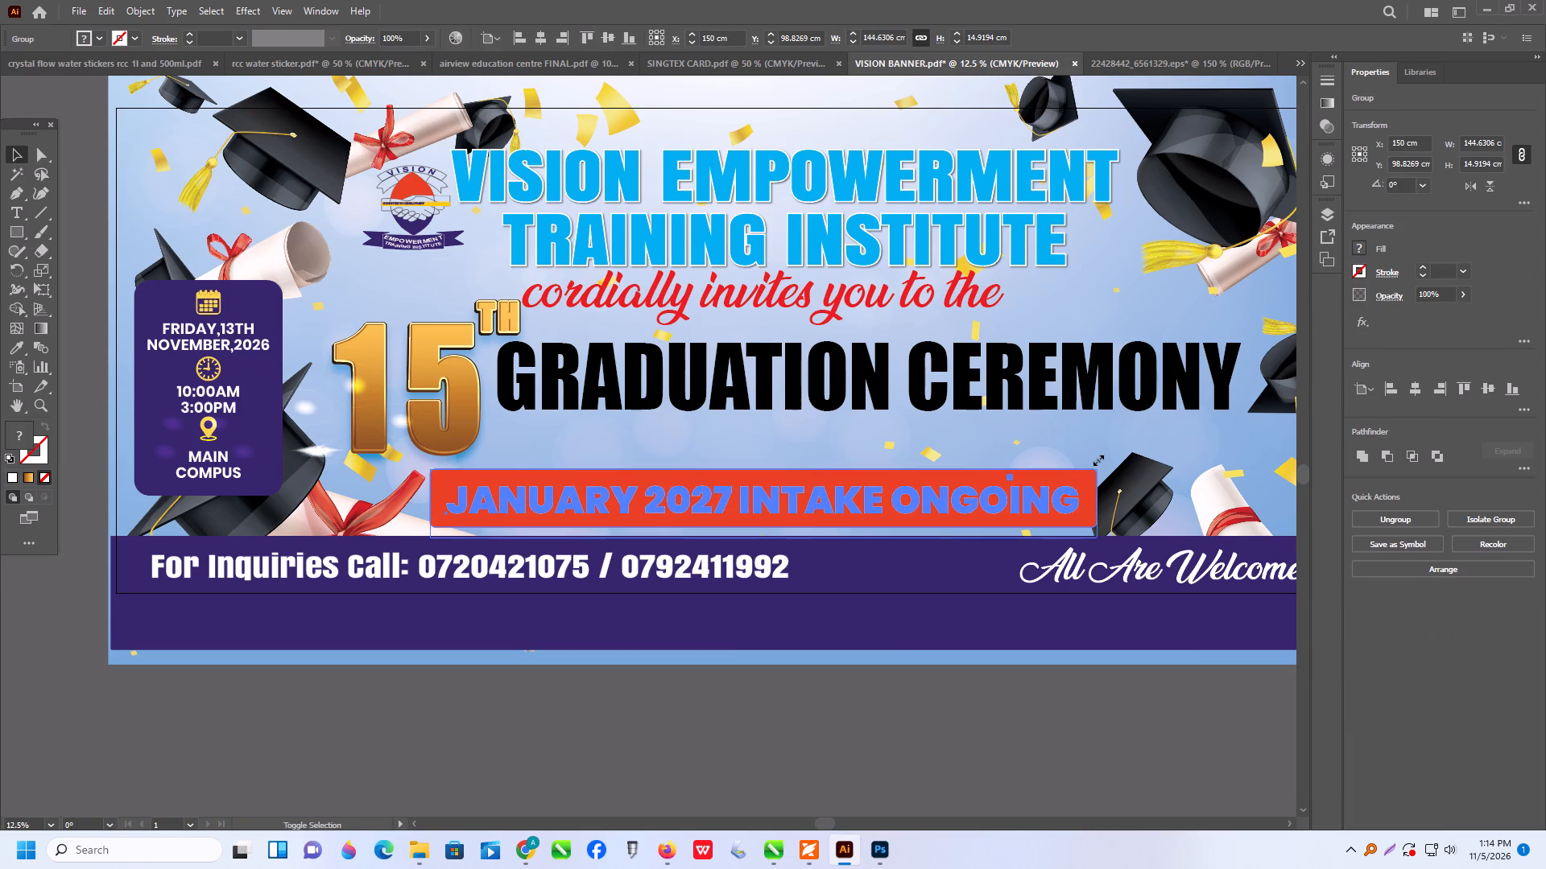
shift+drag(1097, 459, 1096, 459)
click(919, 765)
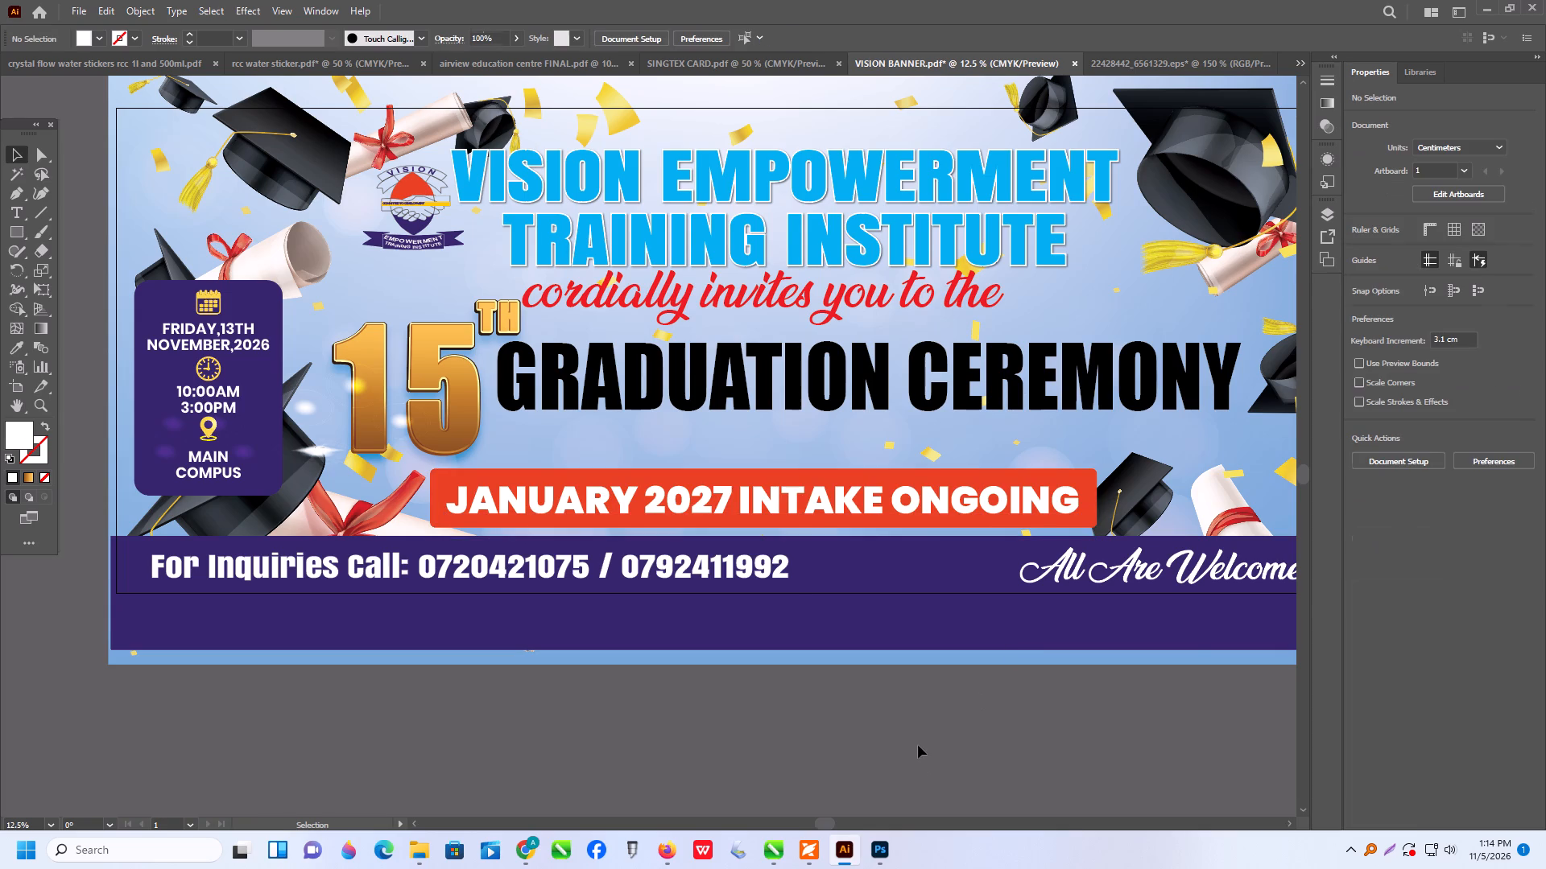
Resize the GRADUATION CEREMONY text to about 180.7 cm wide and 27.4 cm high.
scroll(792, 599, down, 4)
alt+scroll(767, 599, down, 1)
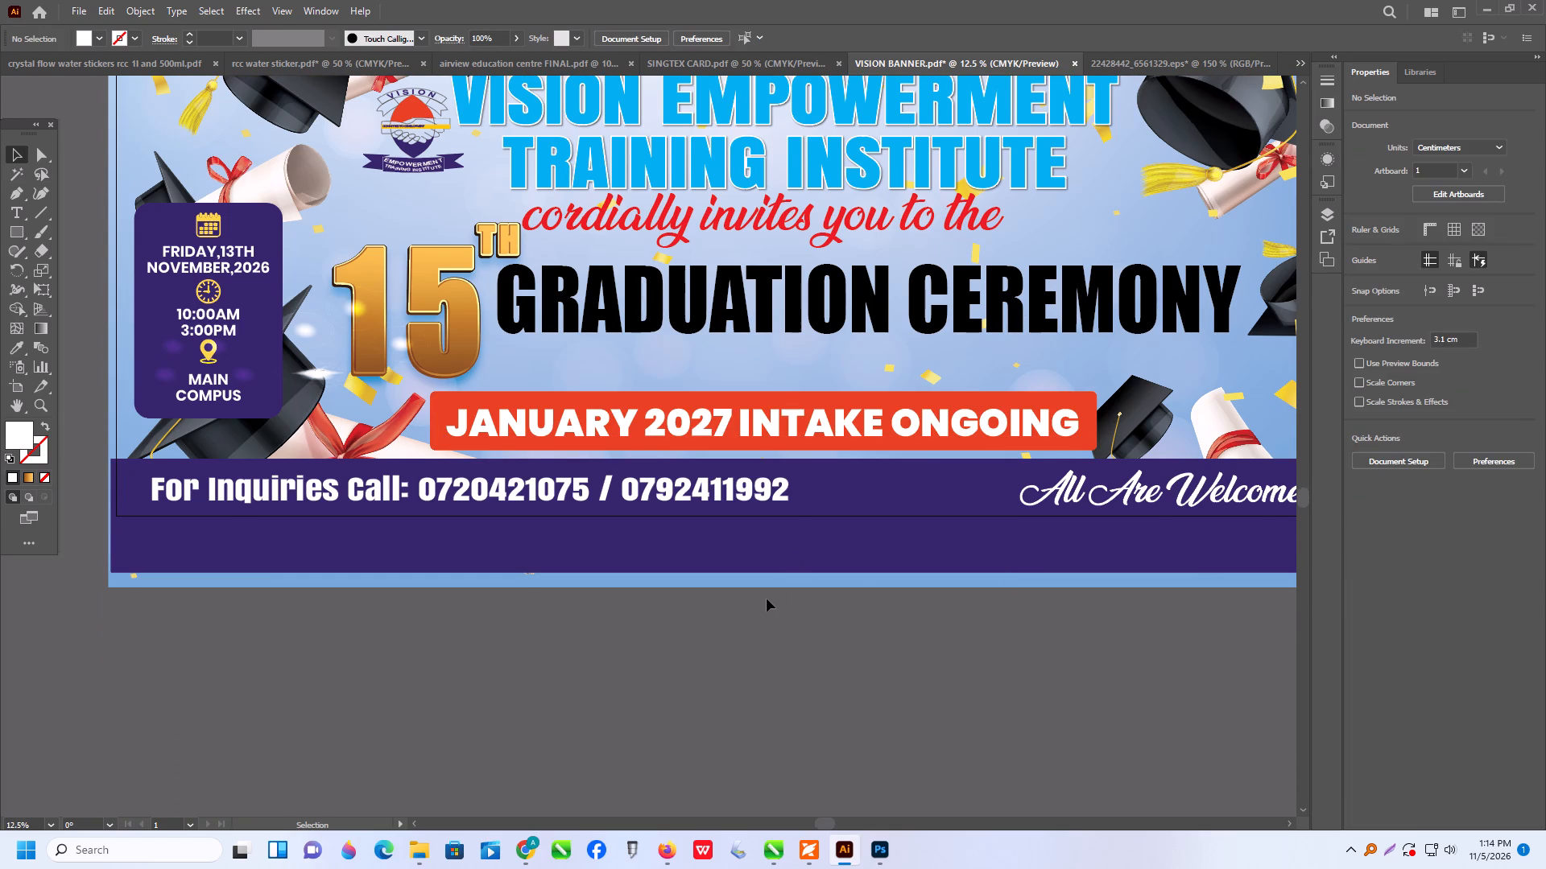
scroll(767, 599, down, 2)
scroll(738, 620, up, 1)
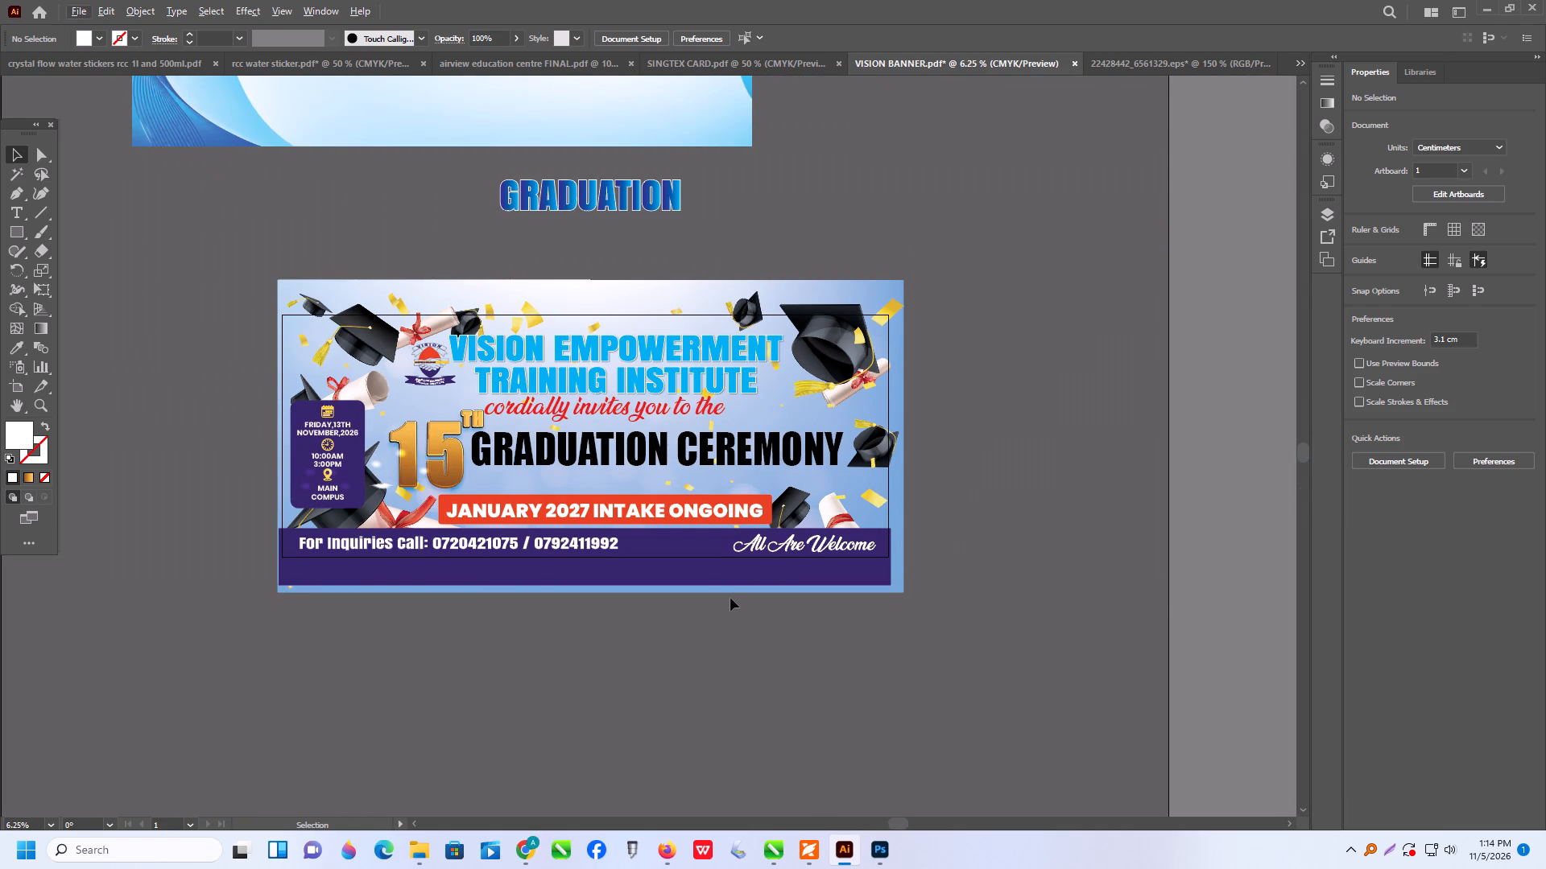
click(719, 455)
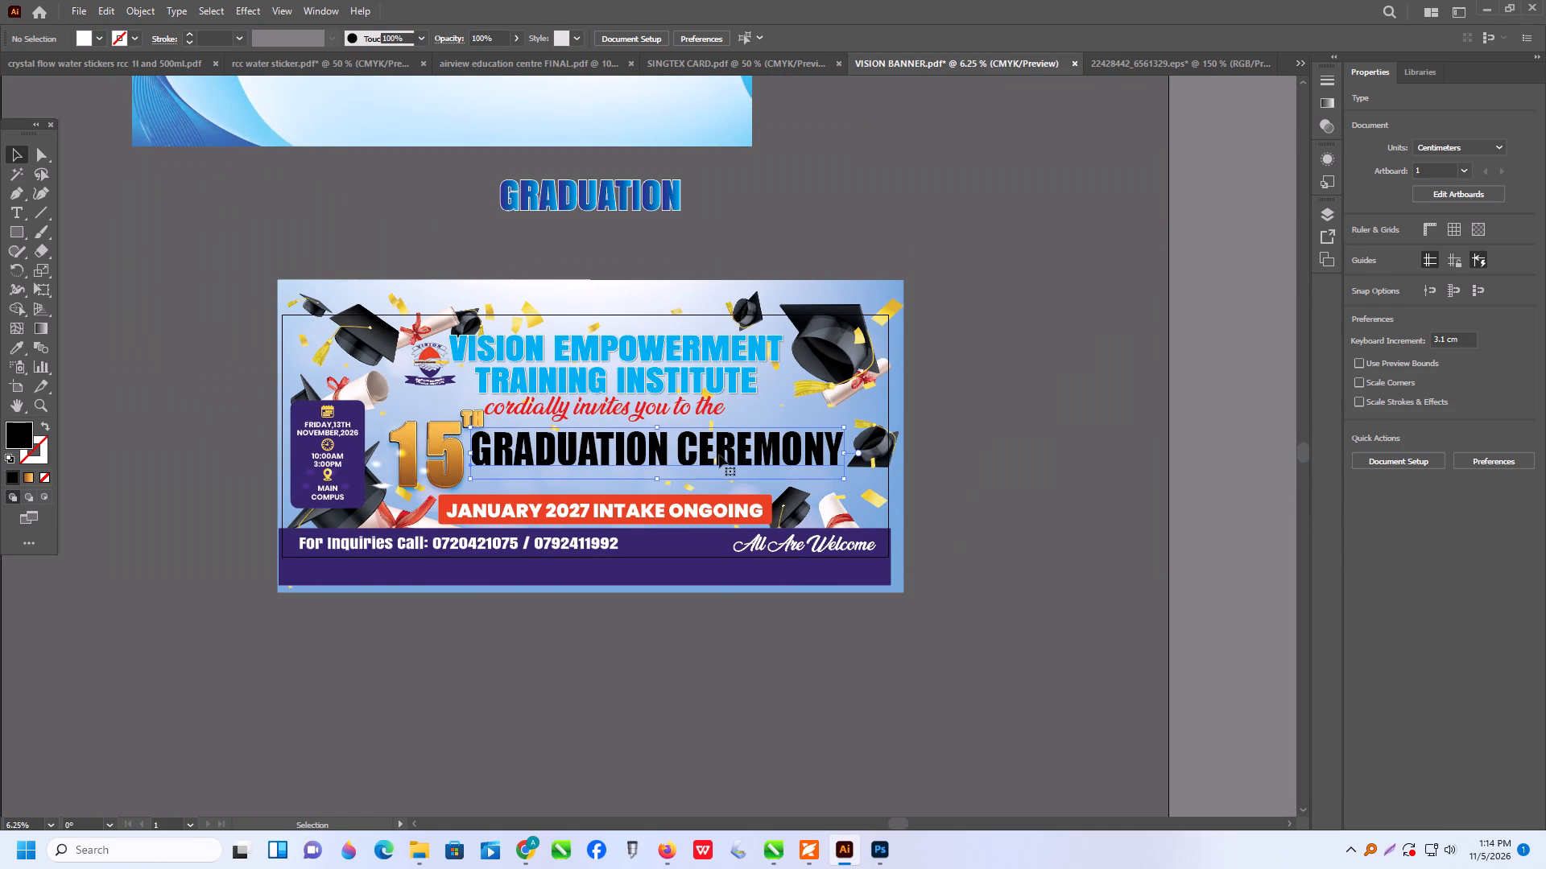
drag(849, 453, 841, 451)
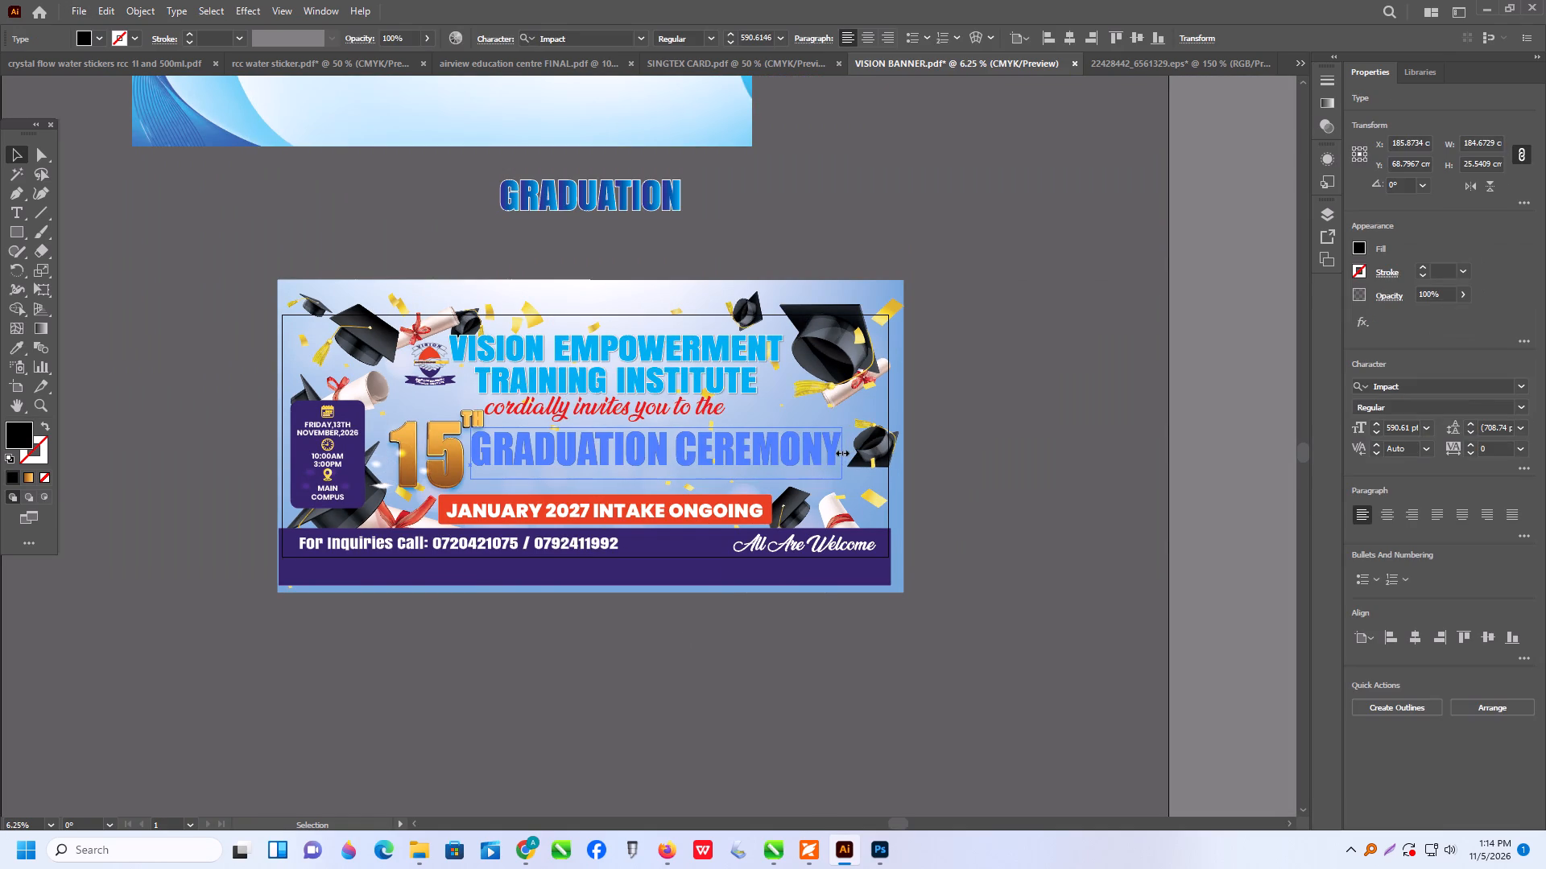
drag(841, 451, 836, 452)
click(1009, 398)
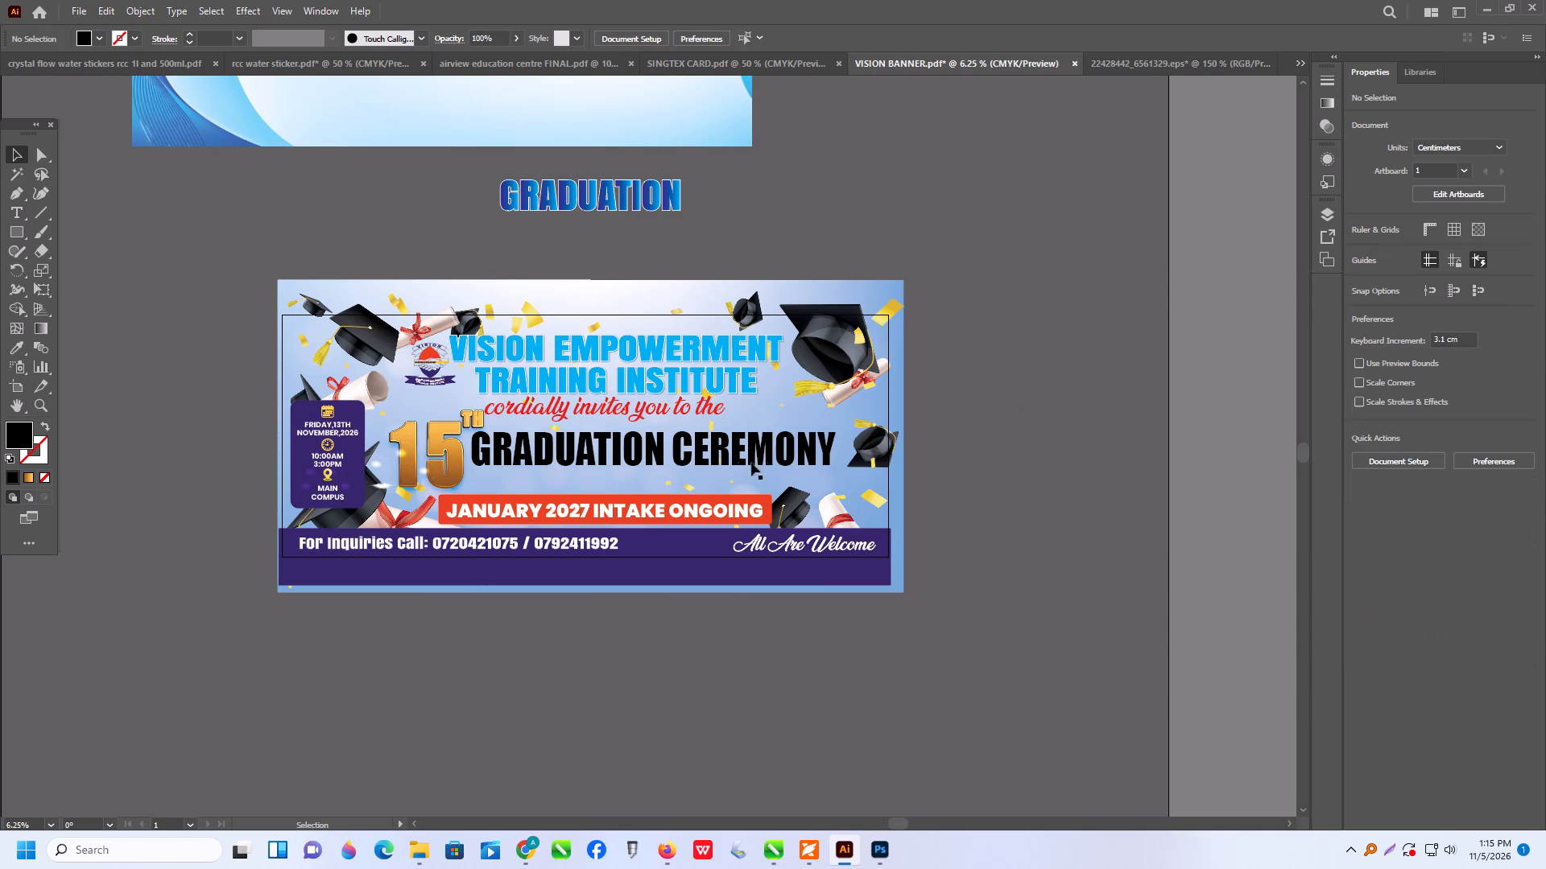
click(658, 461)
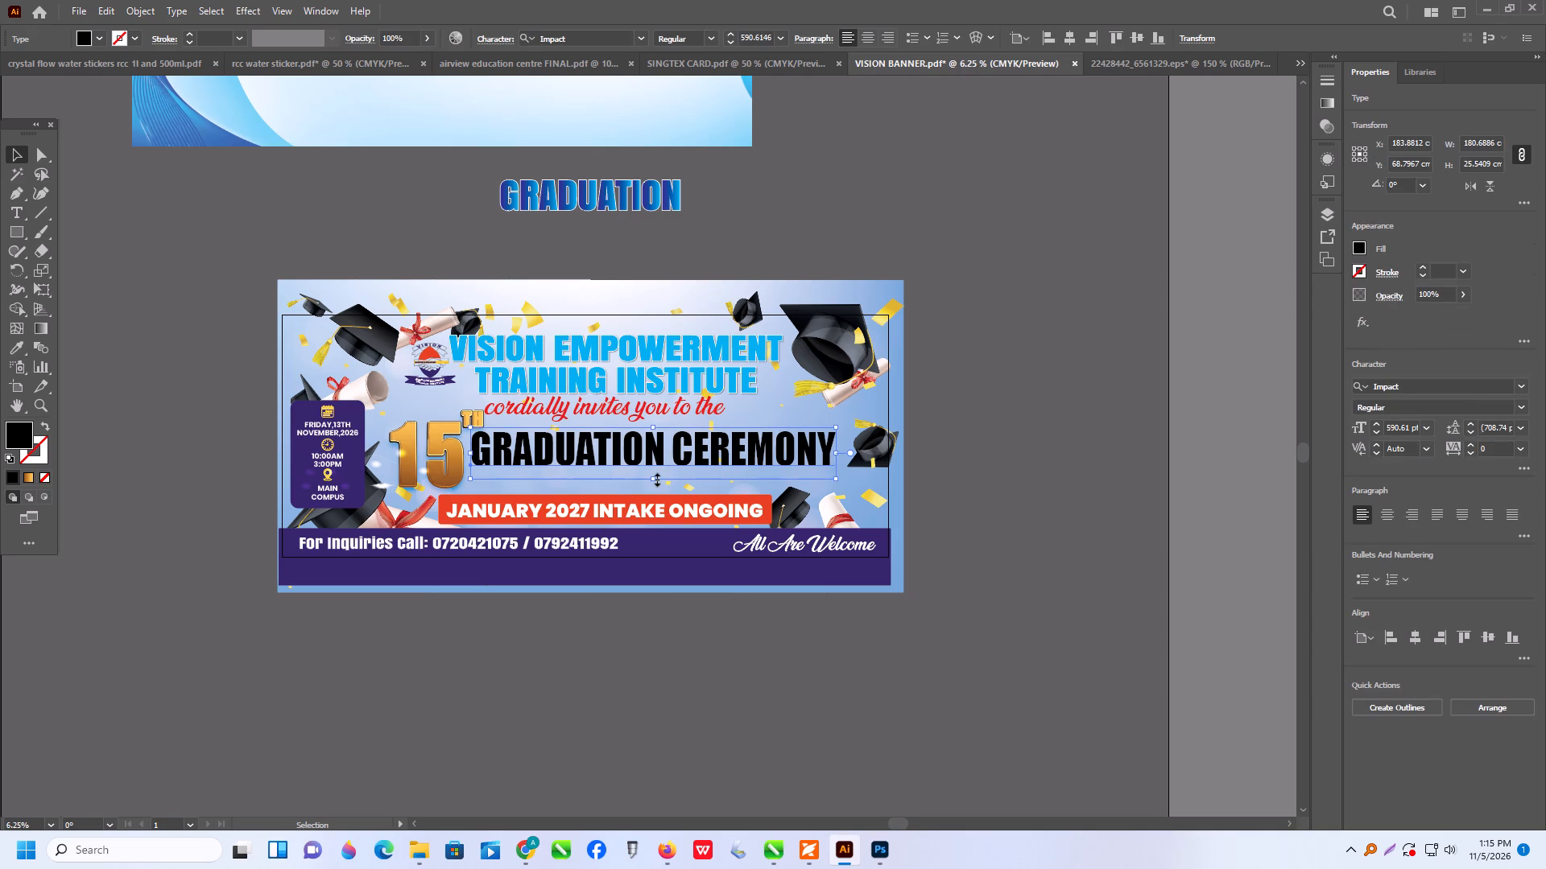
click(655, 478)
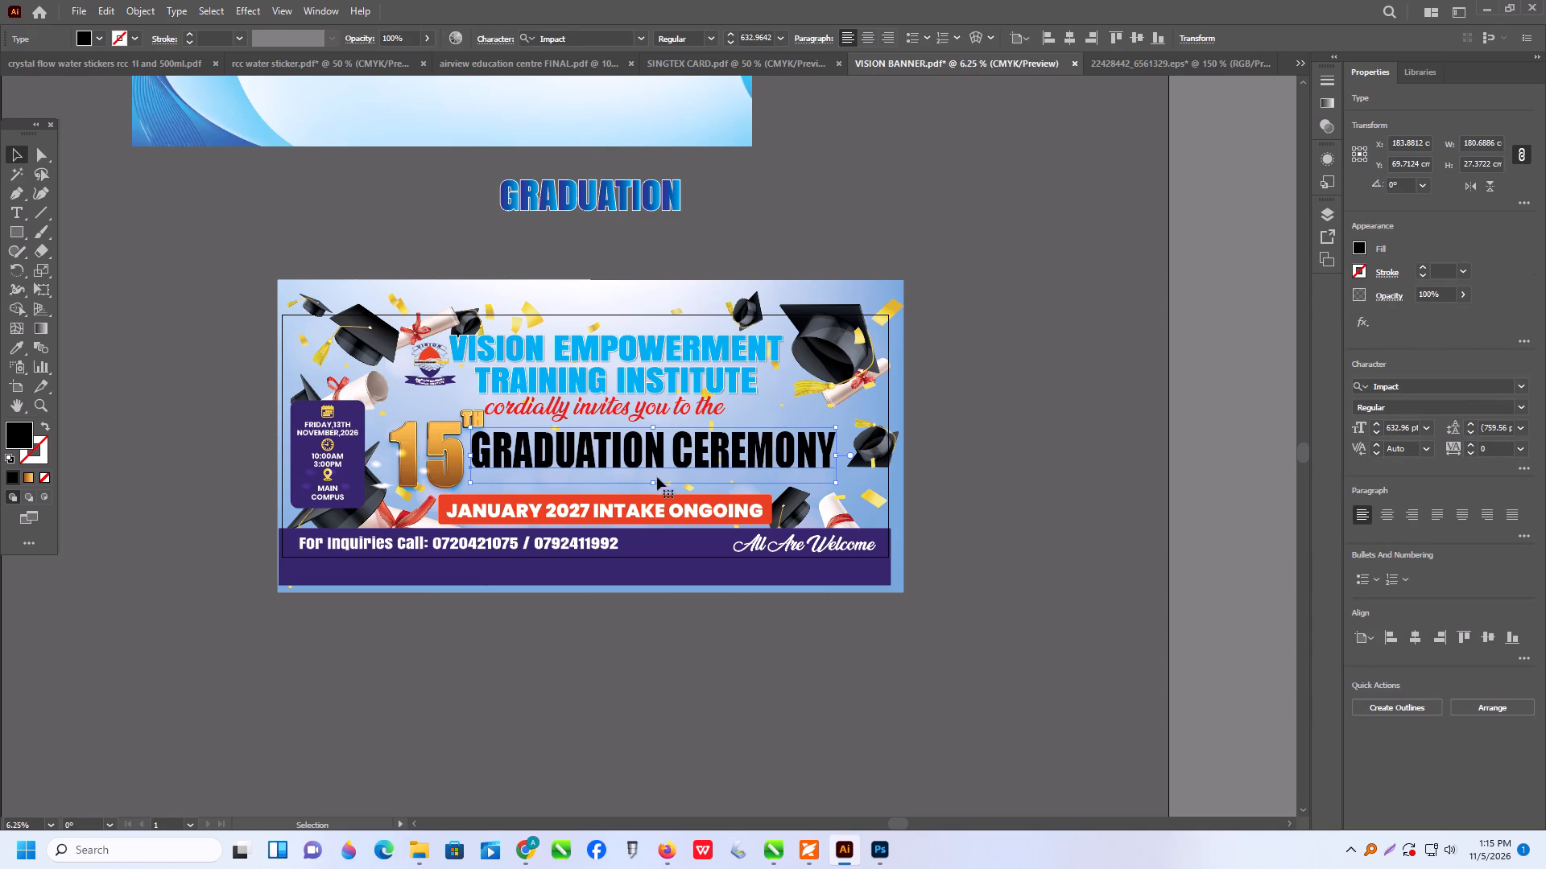
click(655, 485)
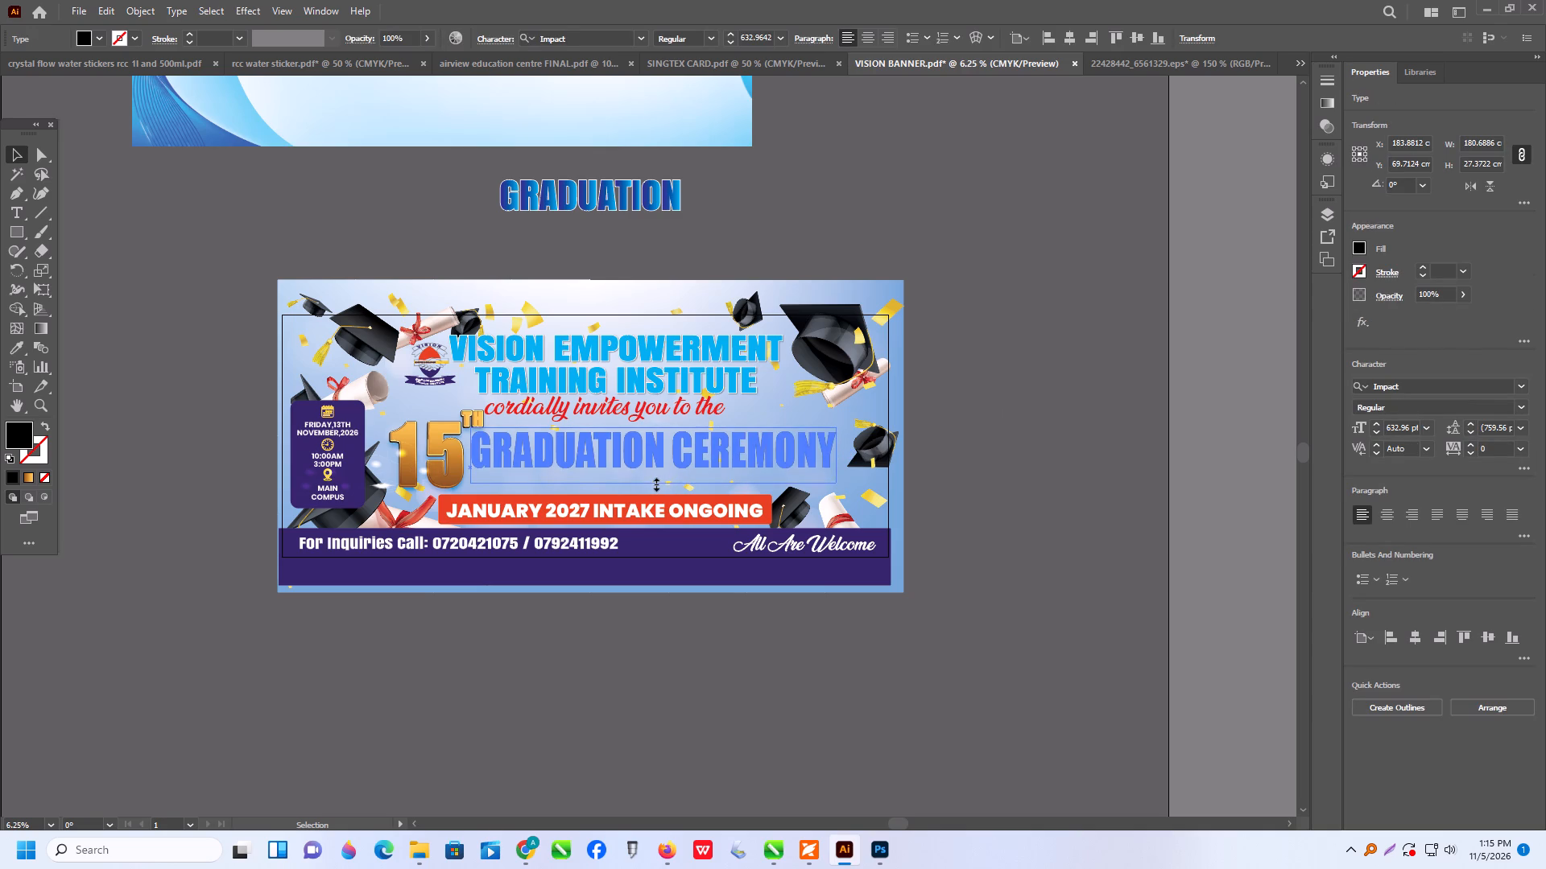
Convert the GRADUATION CEREMONY text to outlines.
right_click(658, 456)
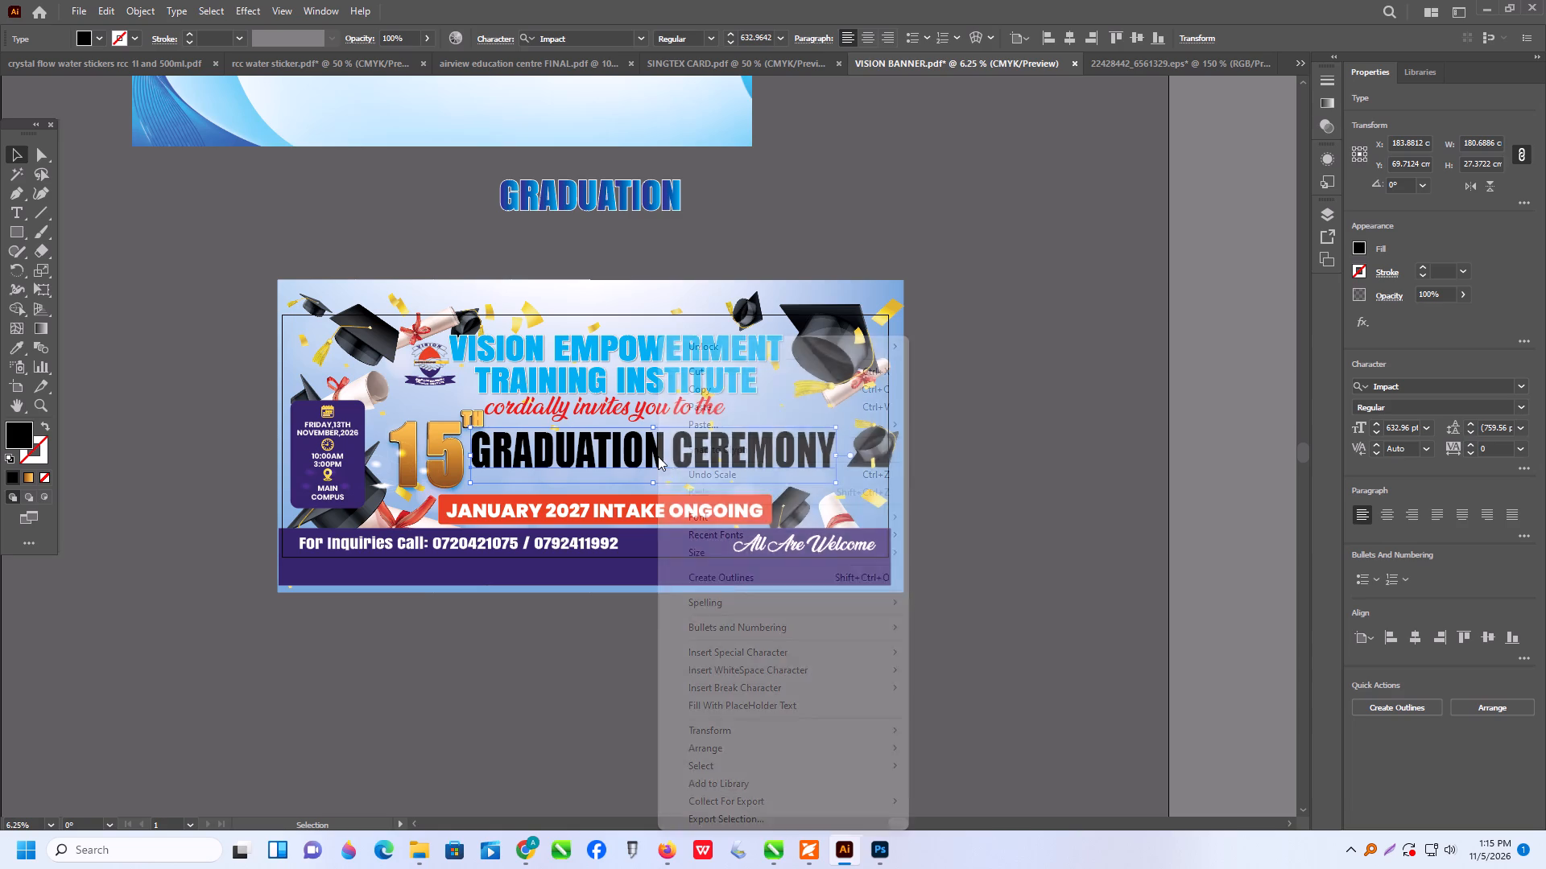
click(779, 577)
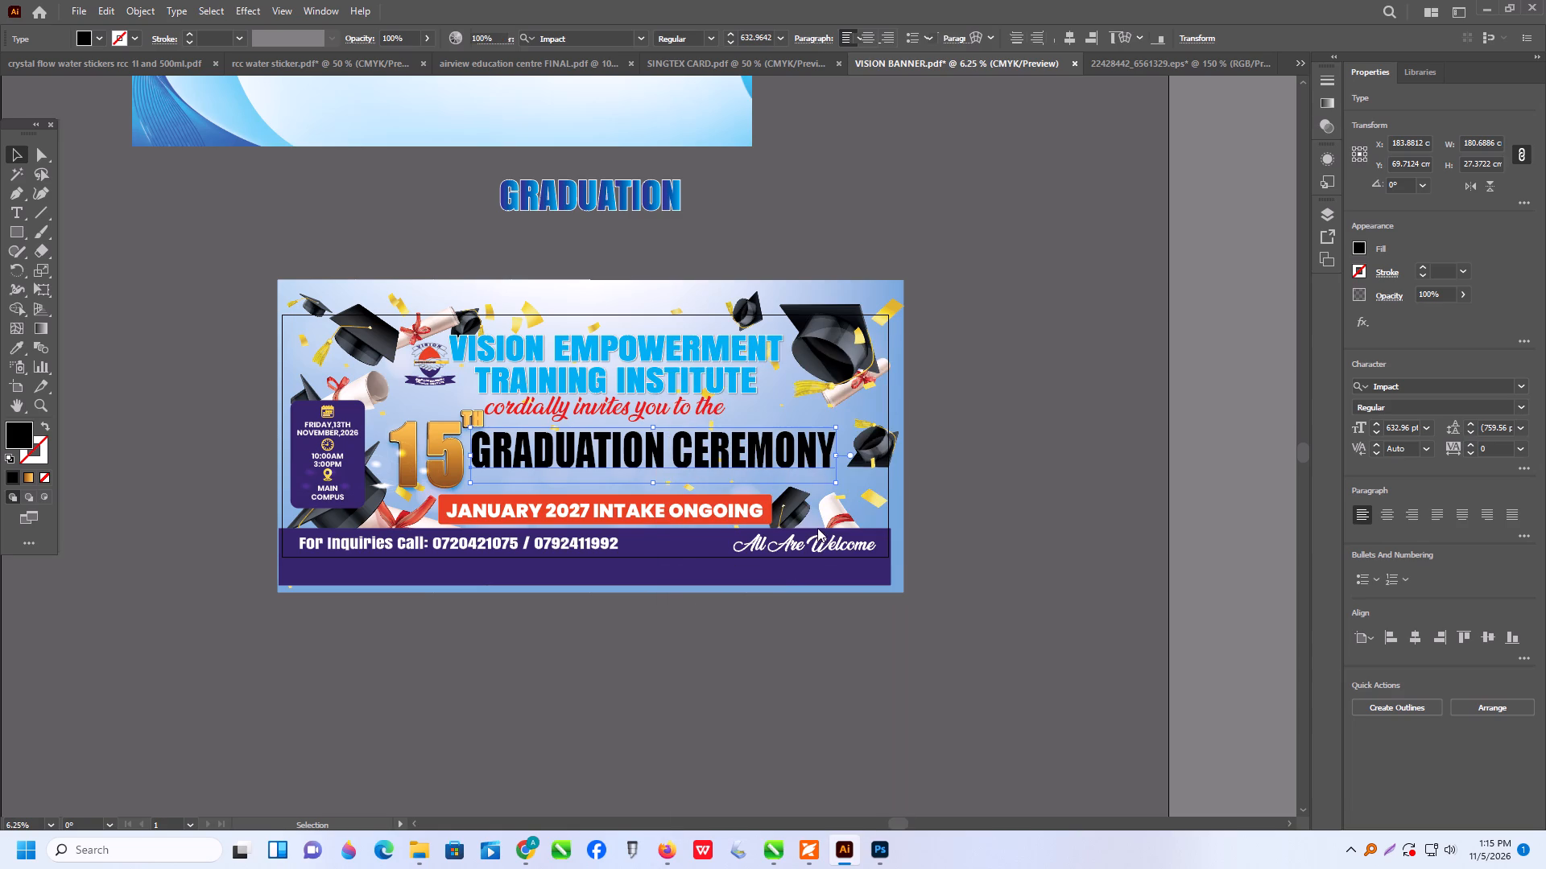
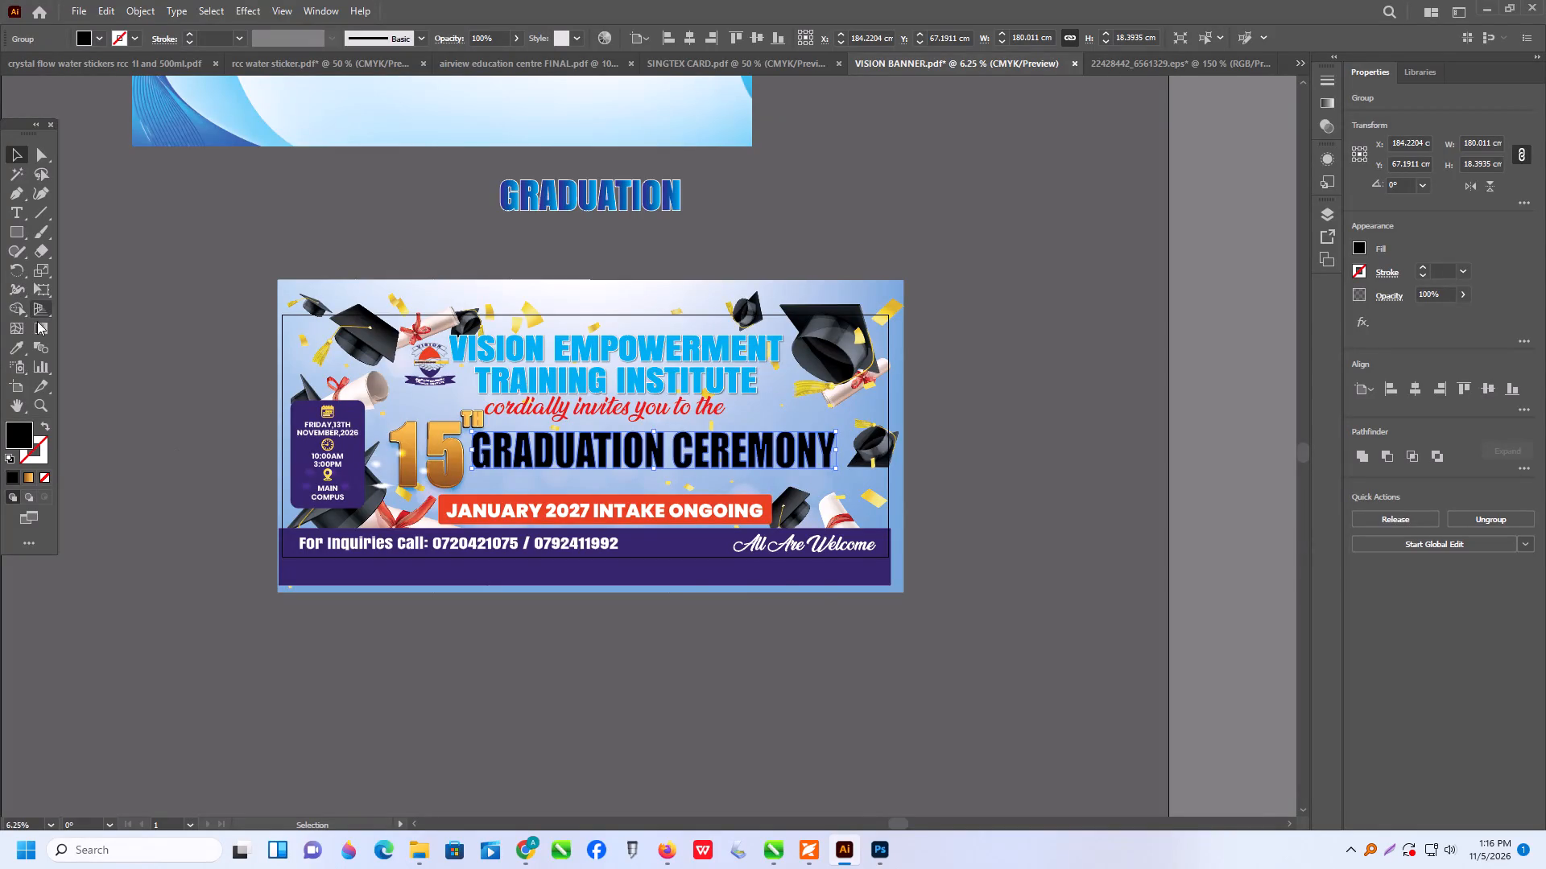
Apply the blue gradient fill of the separate GRADUATION sample to the GRADUATION CEREMONY lettering.
click(19, 347)
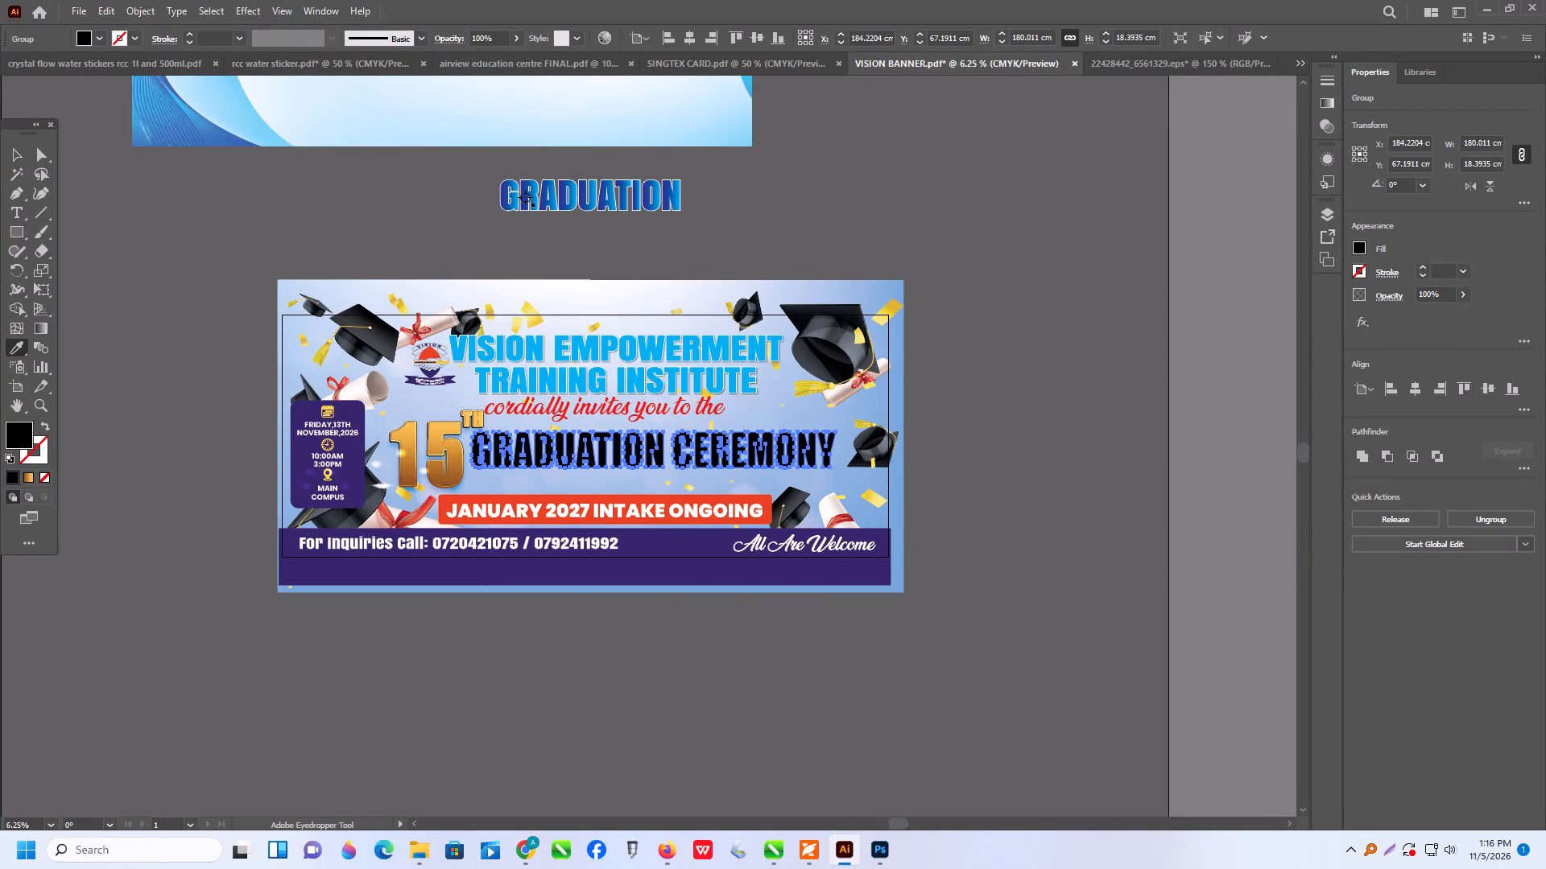
click(528, 194)
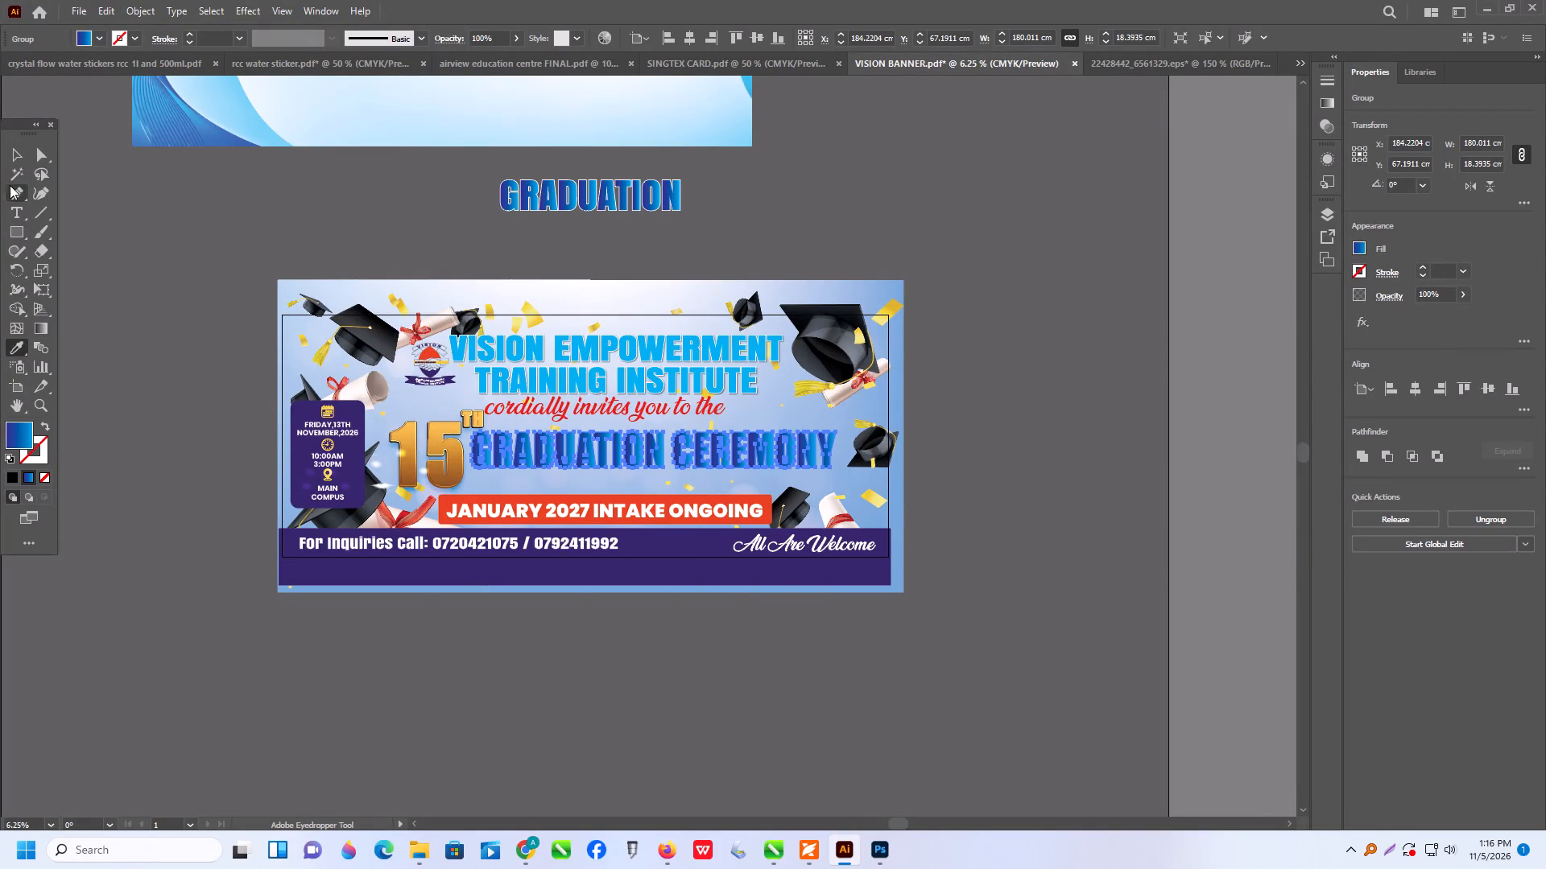
click(19, 157)
click(164, 156)
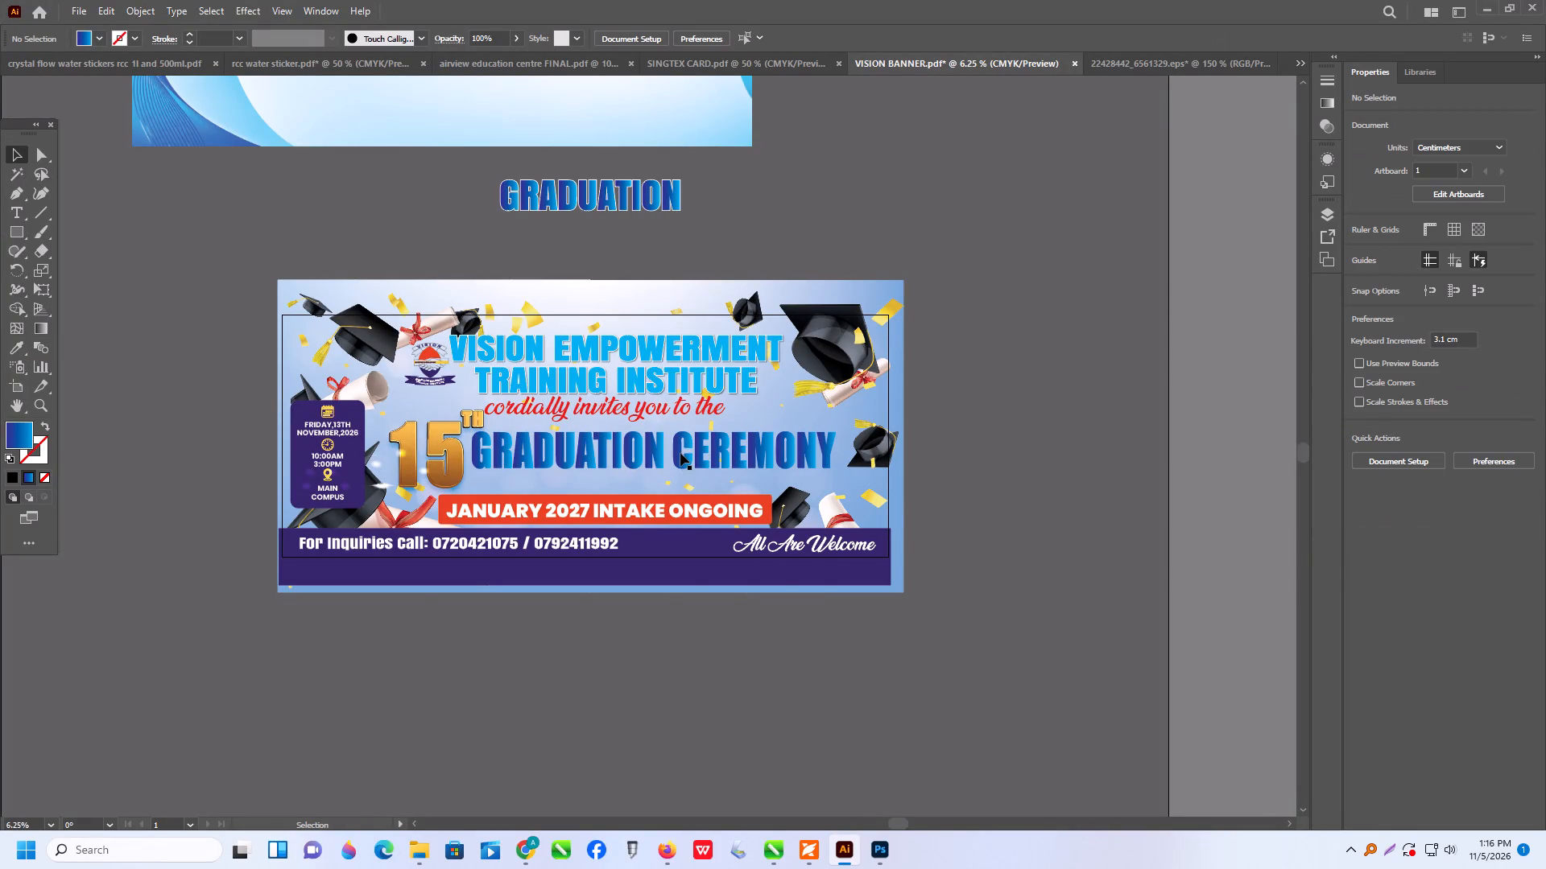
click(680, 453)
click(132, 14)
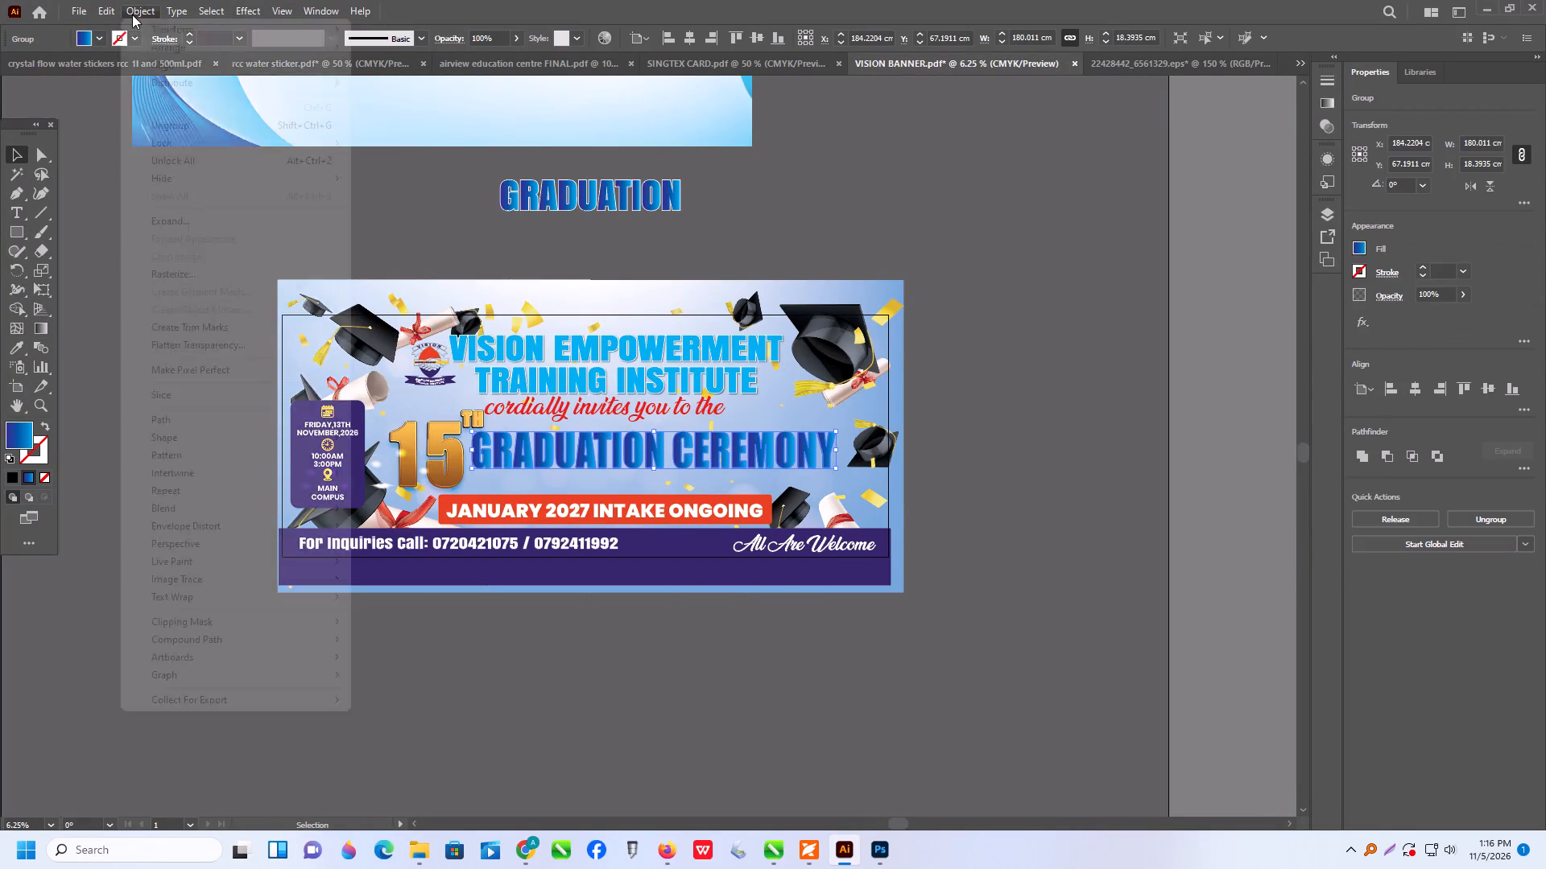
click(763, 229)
Move the GRADUATION CEREMONY lettering off the banner onto the empty canvas beside the GRADUATION sample.
scroll(750, 469, up, 3)
drag(729, 518, 768, 518)
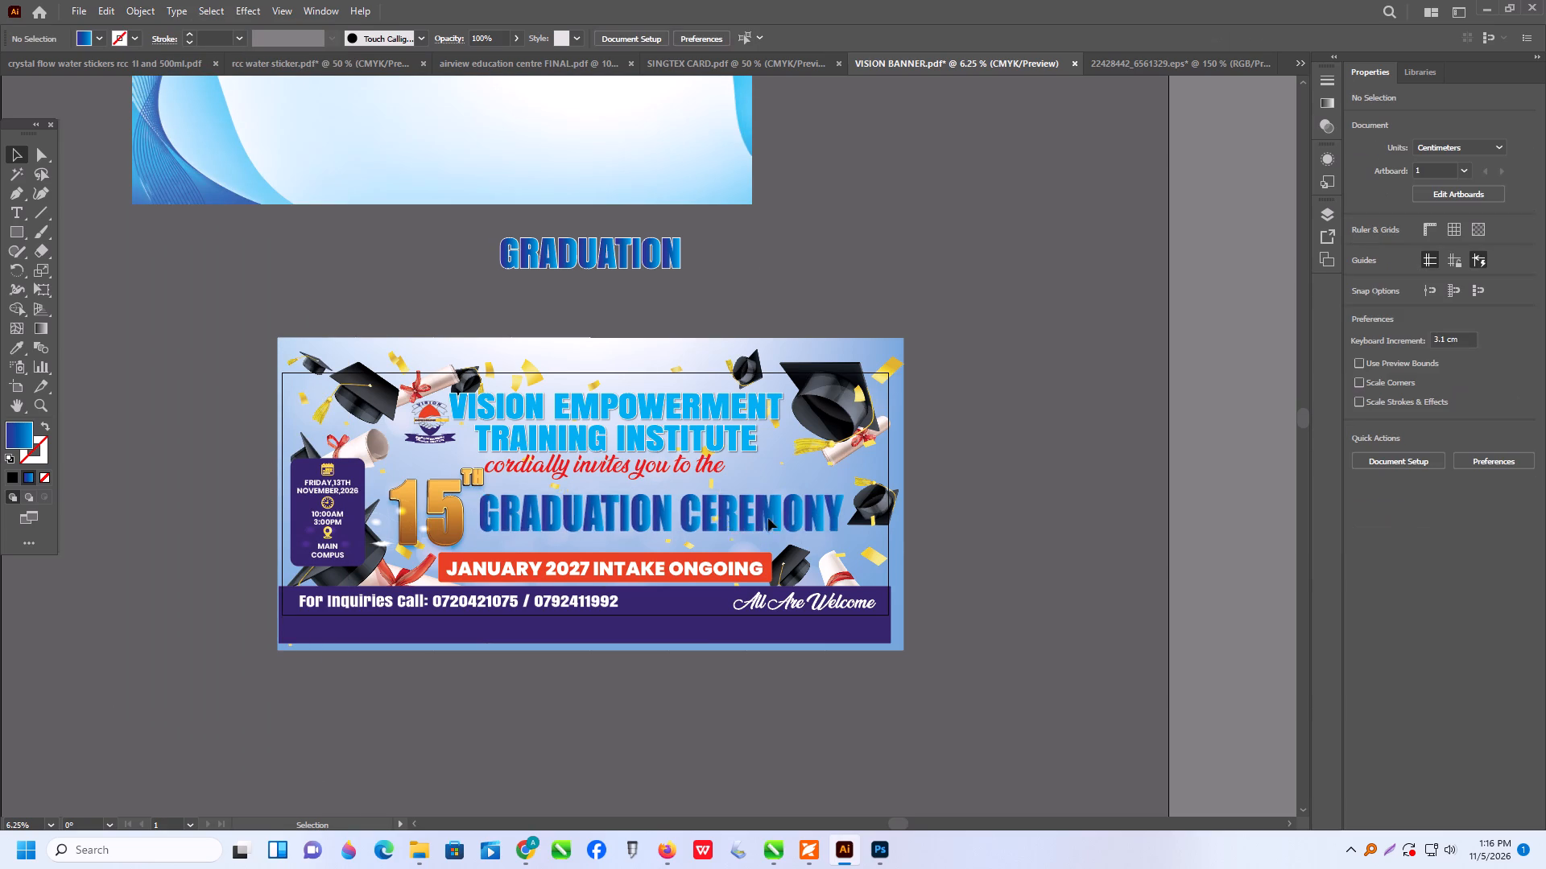
drag(768, 518, 960, 237)
scroll(957, 266, up, 5)
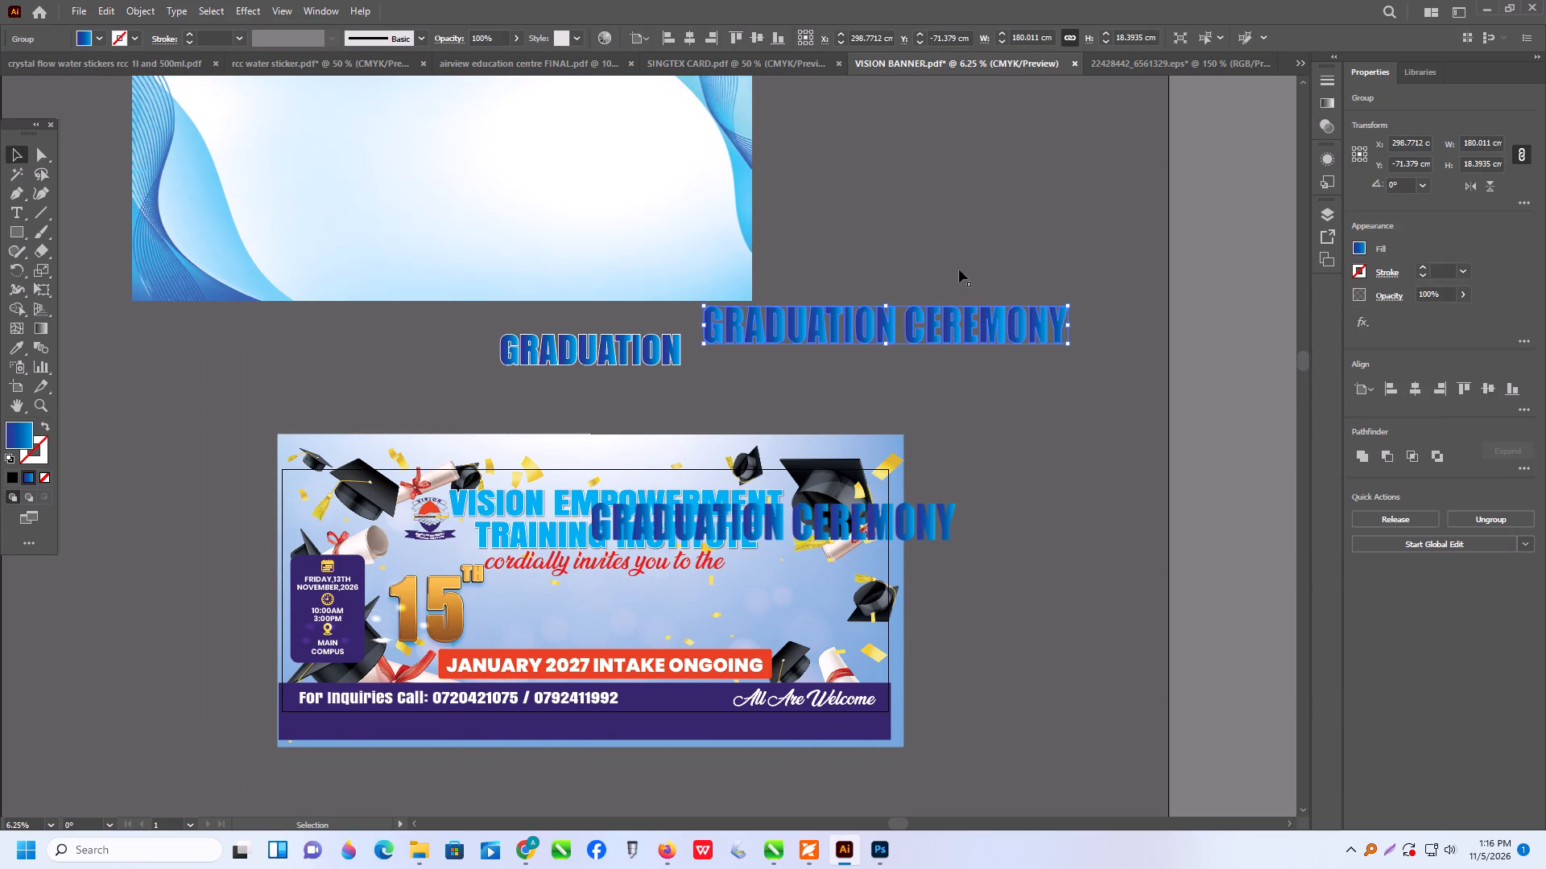
scroll(559, 277, up, 3)
Shift the blue wave background sideways, away from the GRADUATION CEREMONY lettering.
drag(566, 264, 424, 253)
Offset the paths of the GRADUATION CEREMONY lettering by 0.6 cm with miter joins.
click(895, 381)
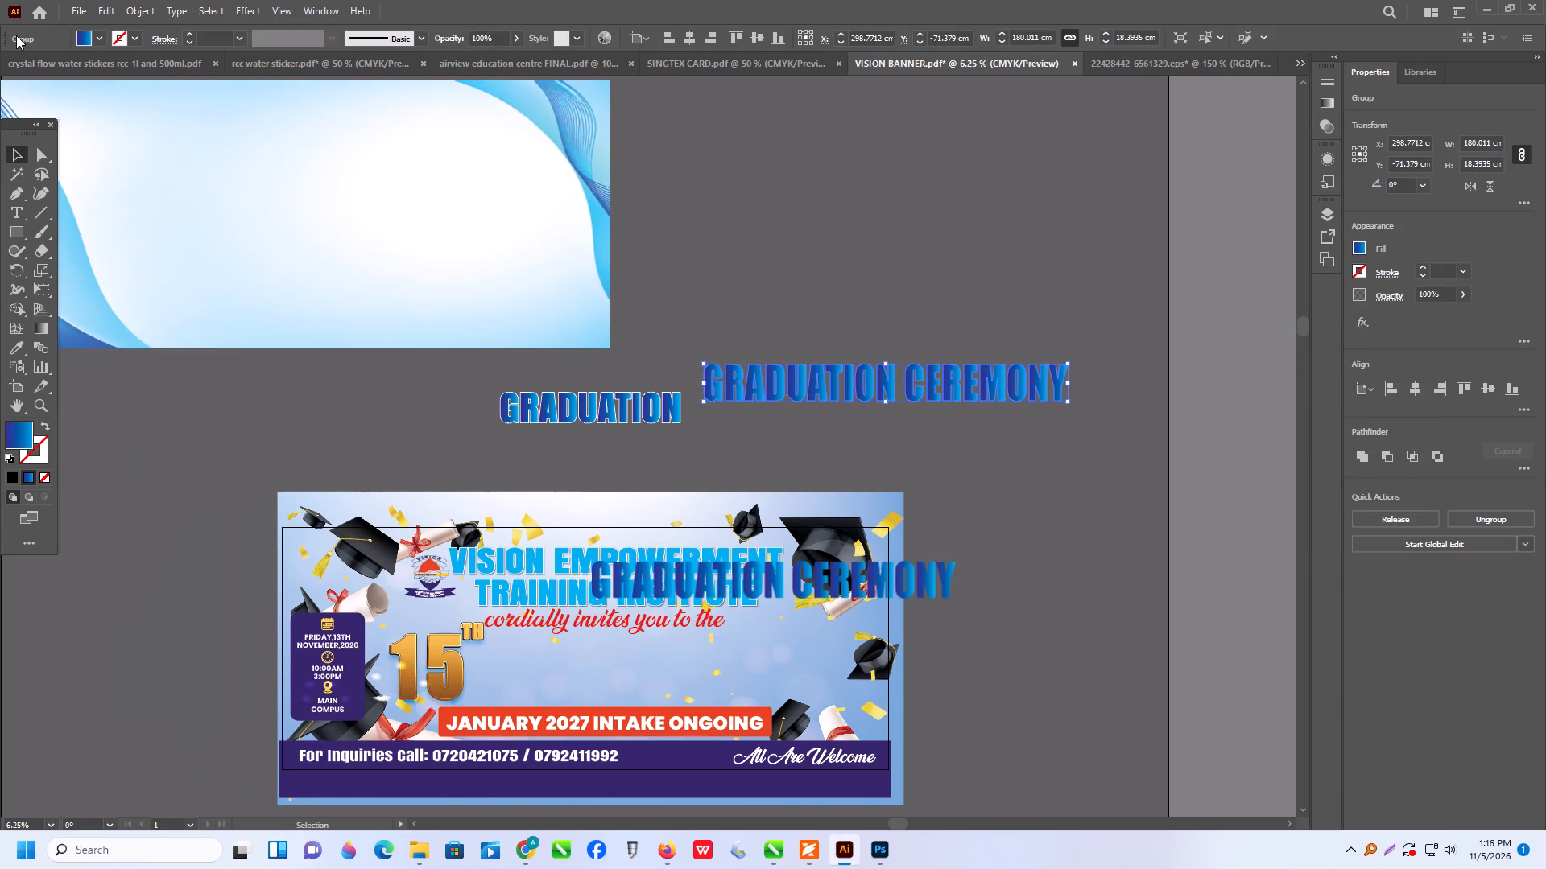
click(137, 7)
click(181, 412)
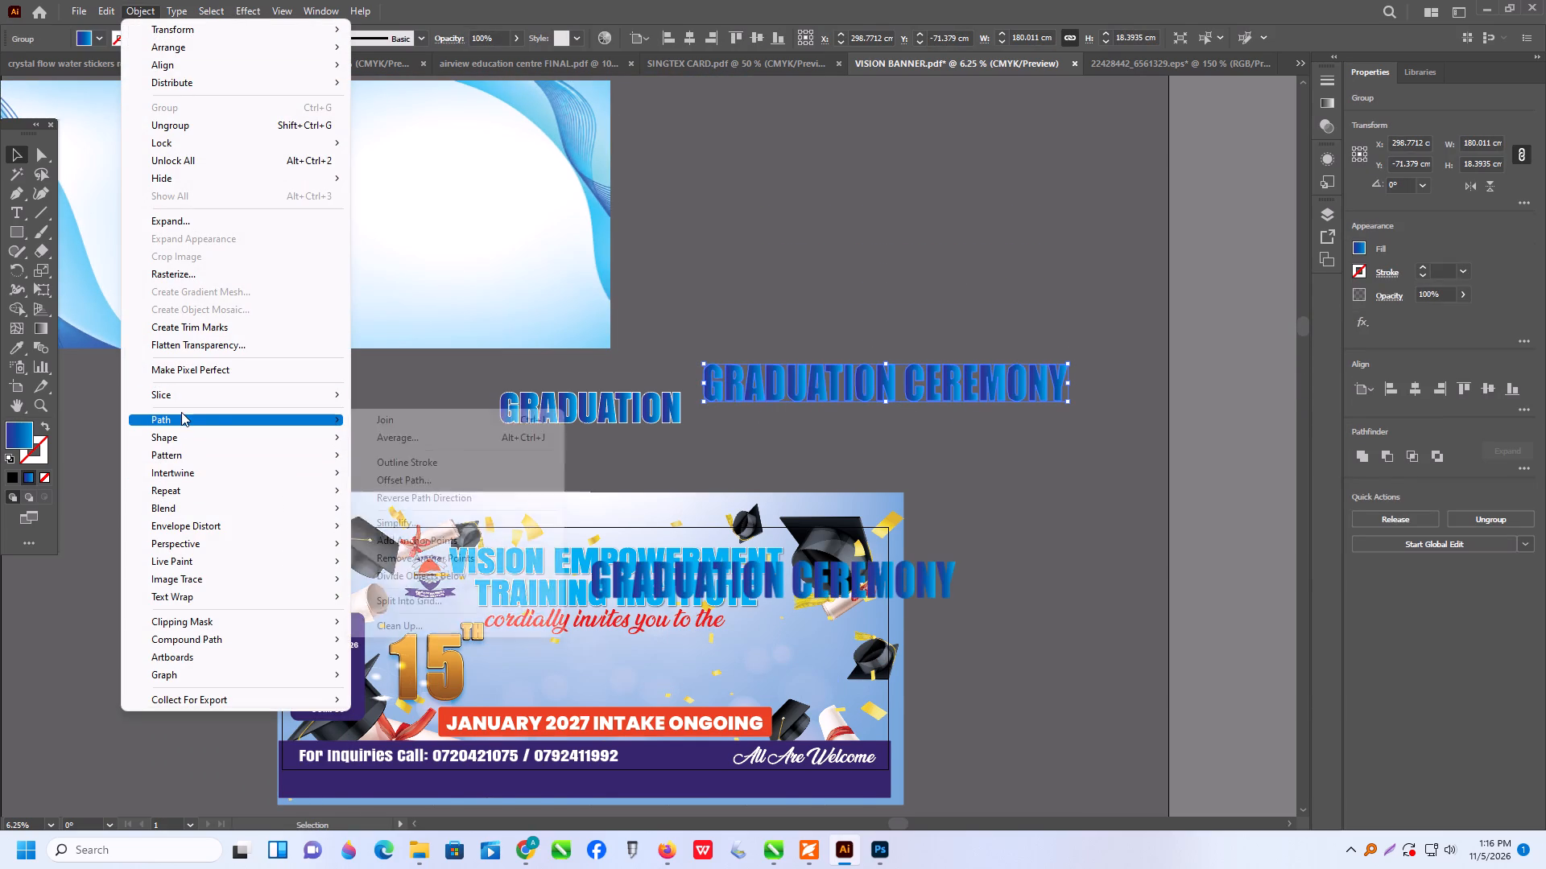
click(428, 483)
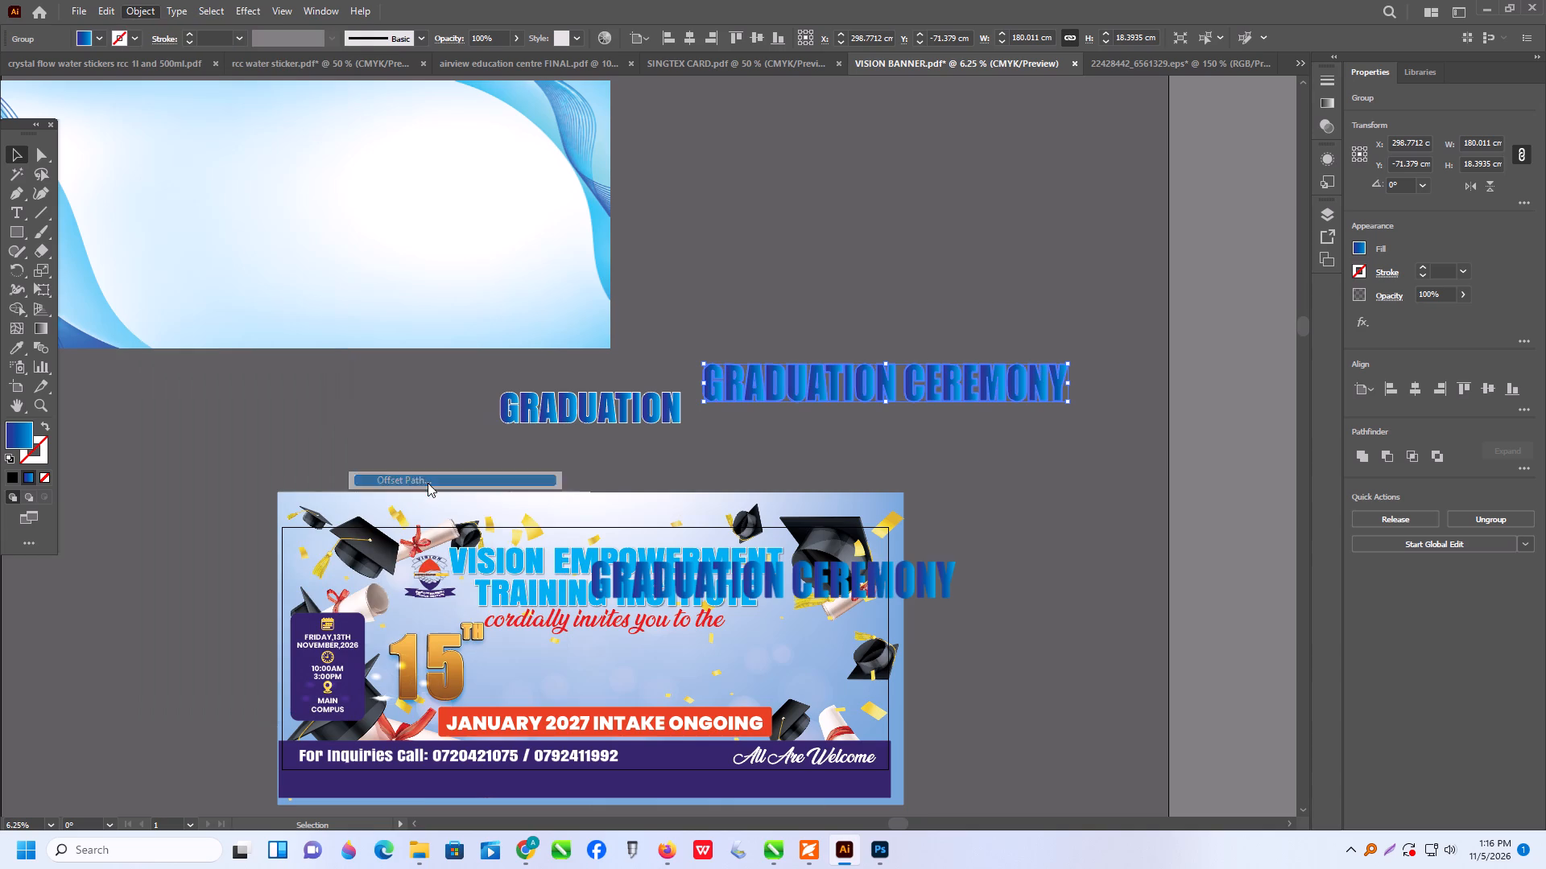
scroll(828, 576, up, 2)
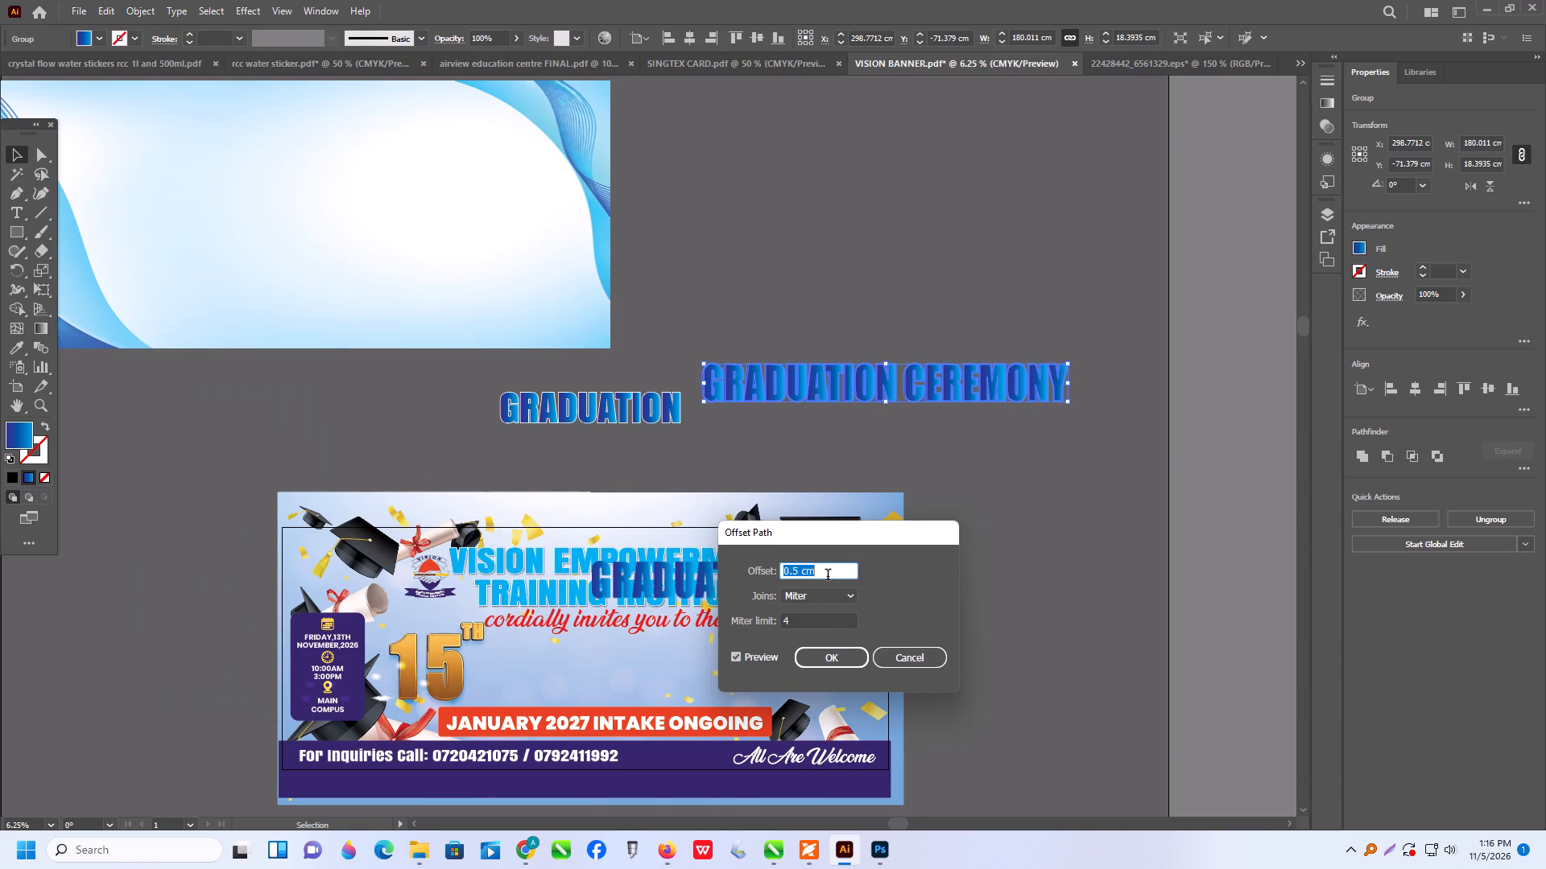
scroll(828, 576, up, 1)
click(849, 656)
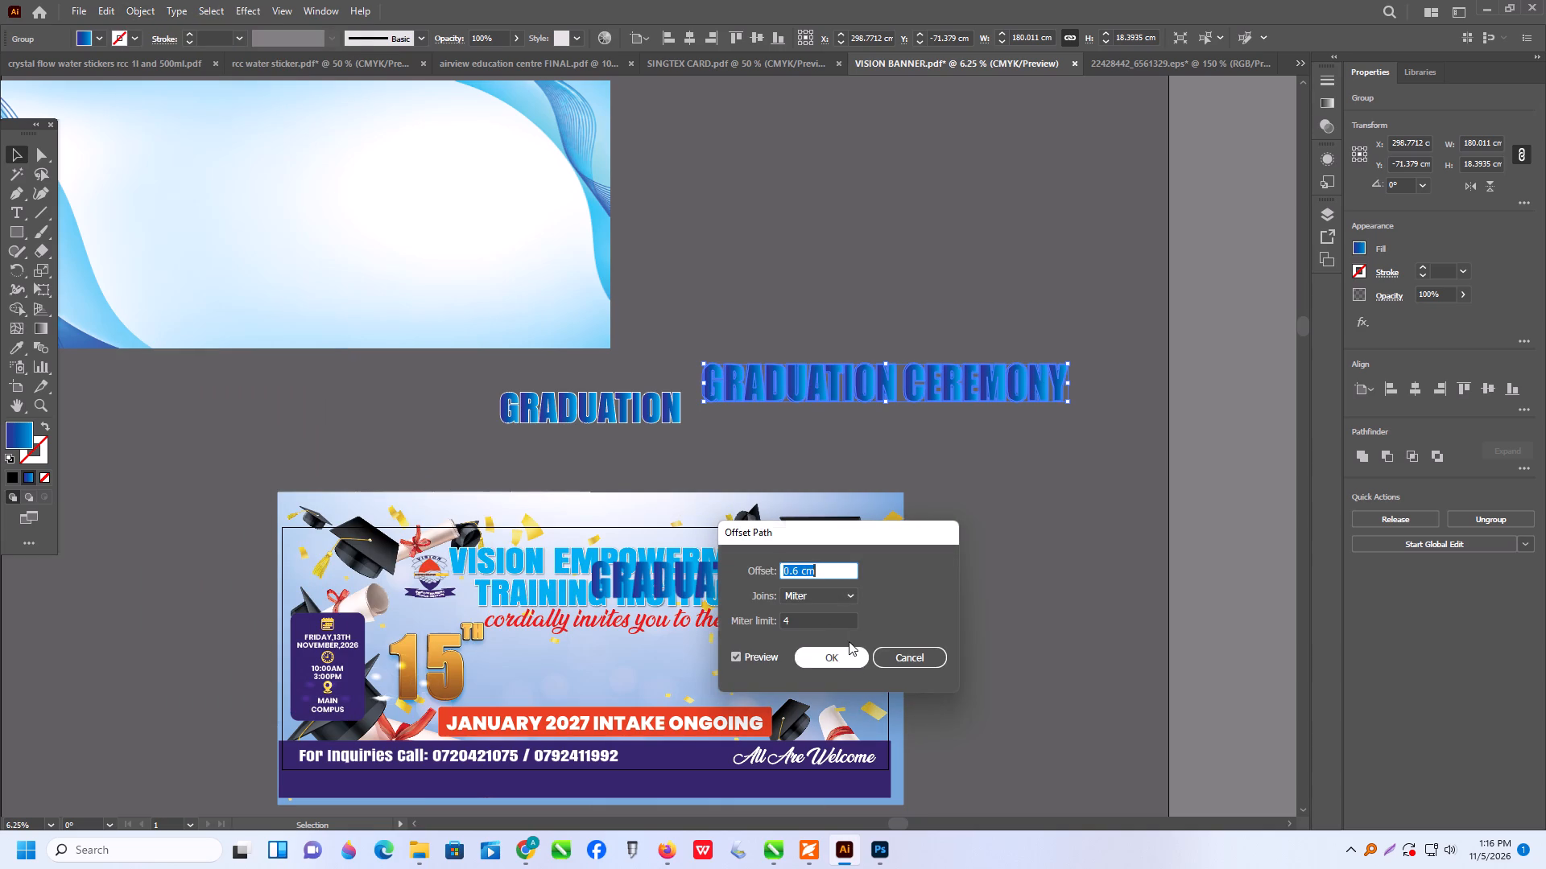
click(880, 426)
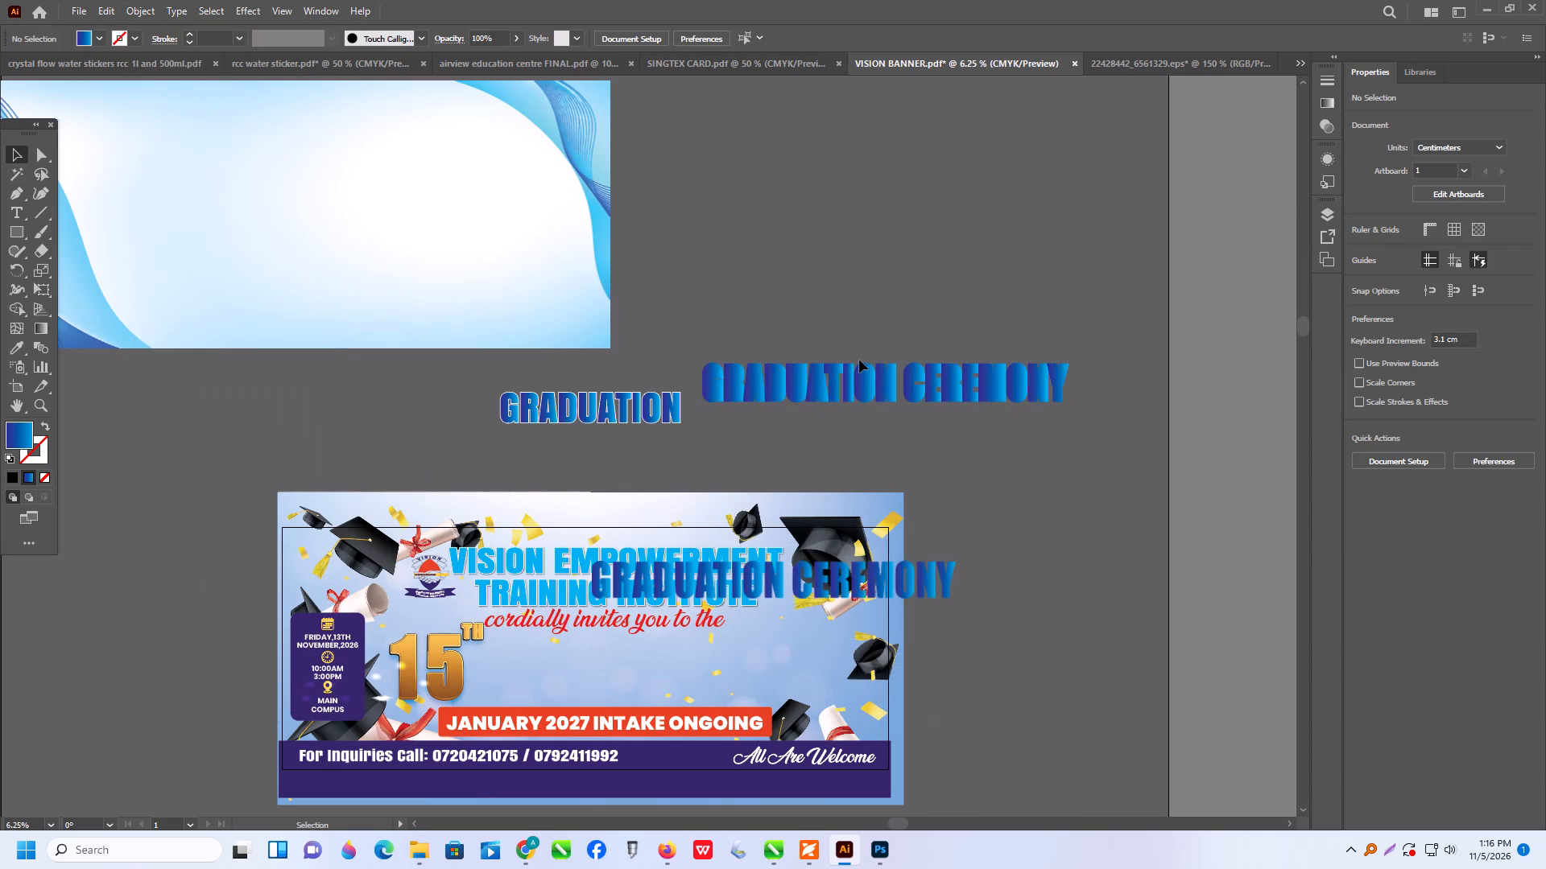
Ungroup the offset GRADUATION CEREMONY lettering.
alt+scroll(840, 355, up, 1)
scroll(835, 388, up, 1)
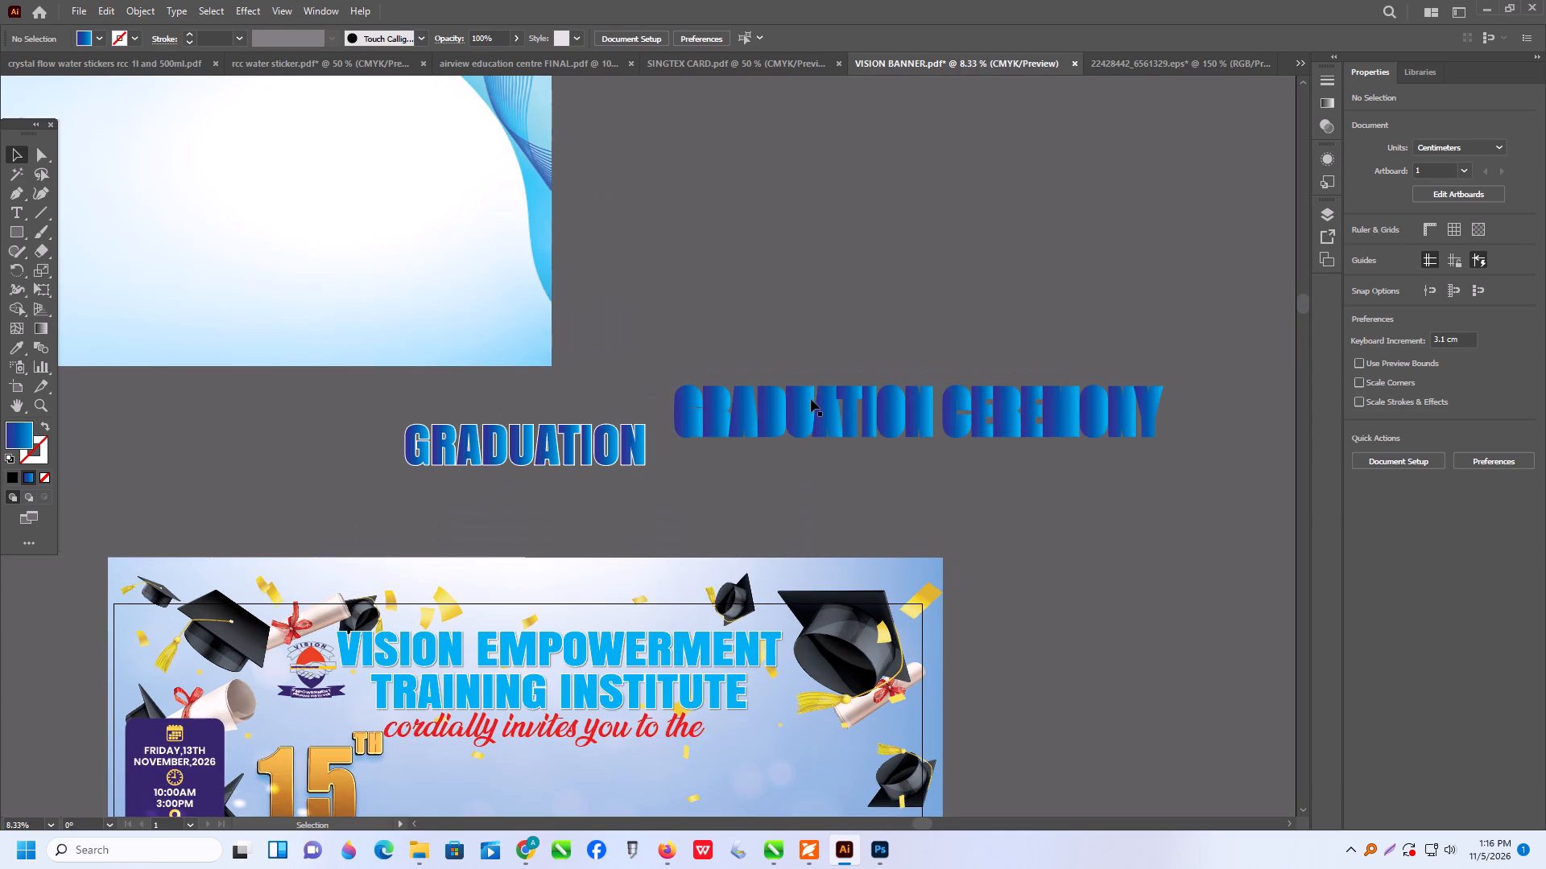
click(811, 399)
right_click(808, 400)
click(876, 614)
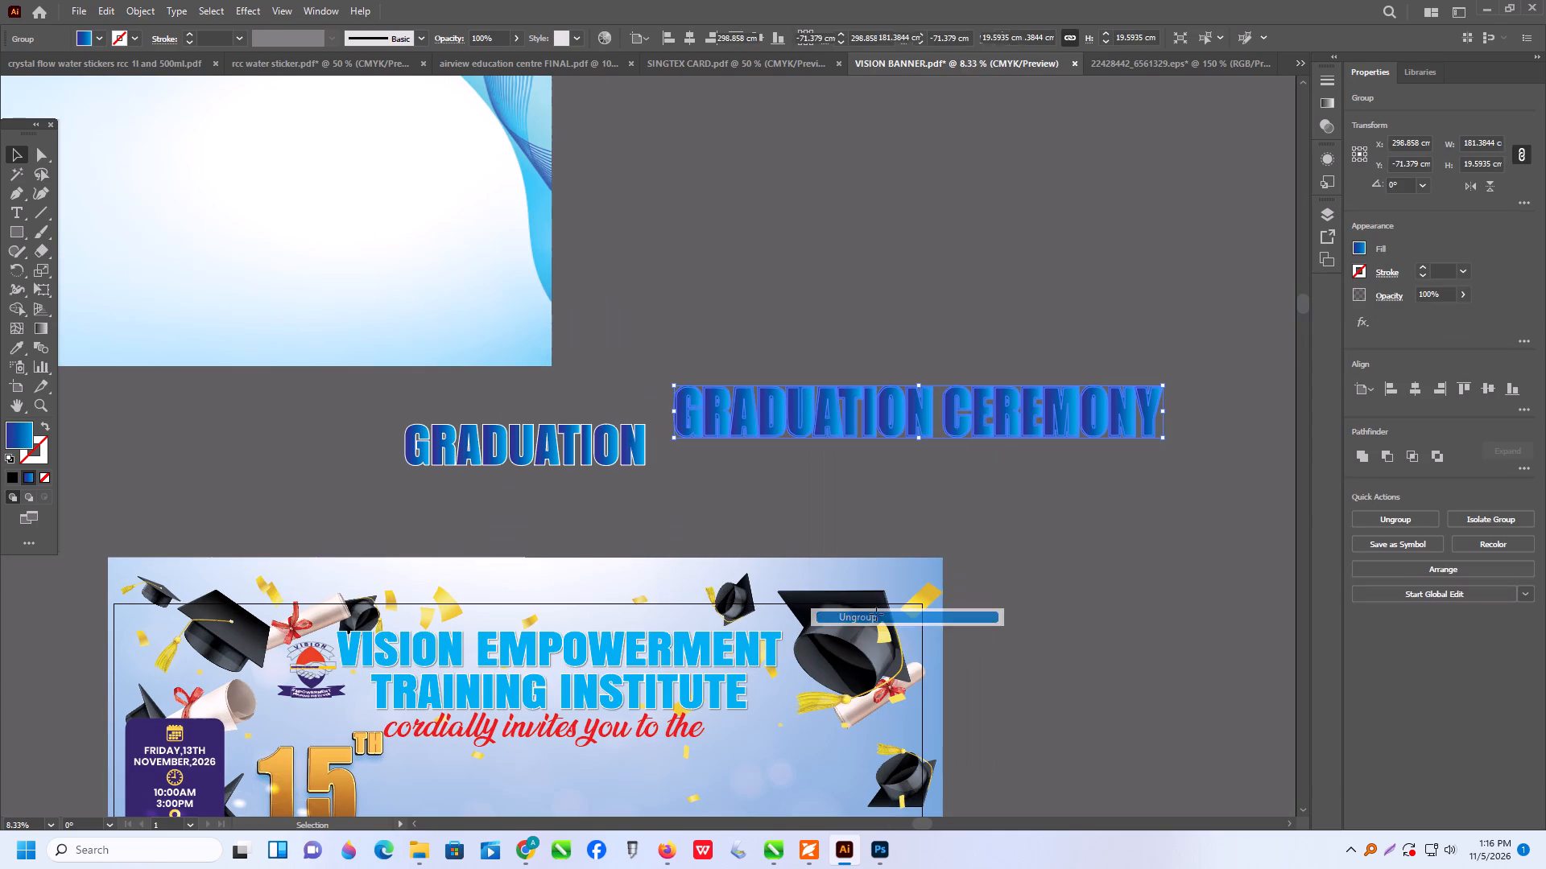
click(888, 558)
Group all the original inner letters of GRADUATION CEREMONY, leaving out their offset outlines.
click(762, 441)
click(675, 421)
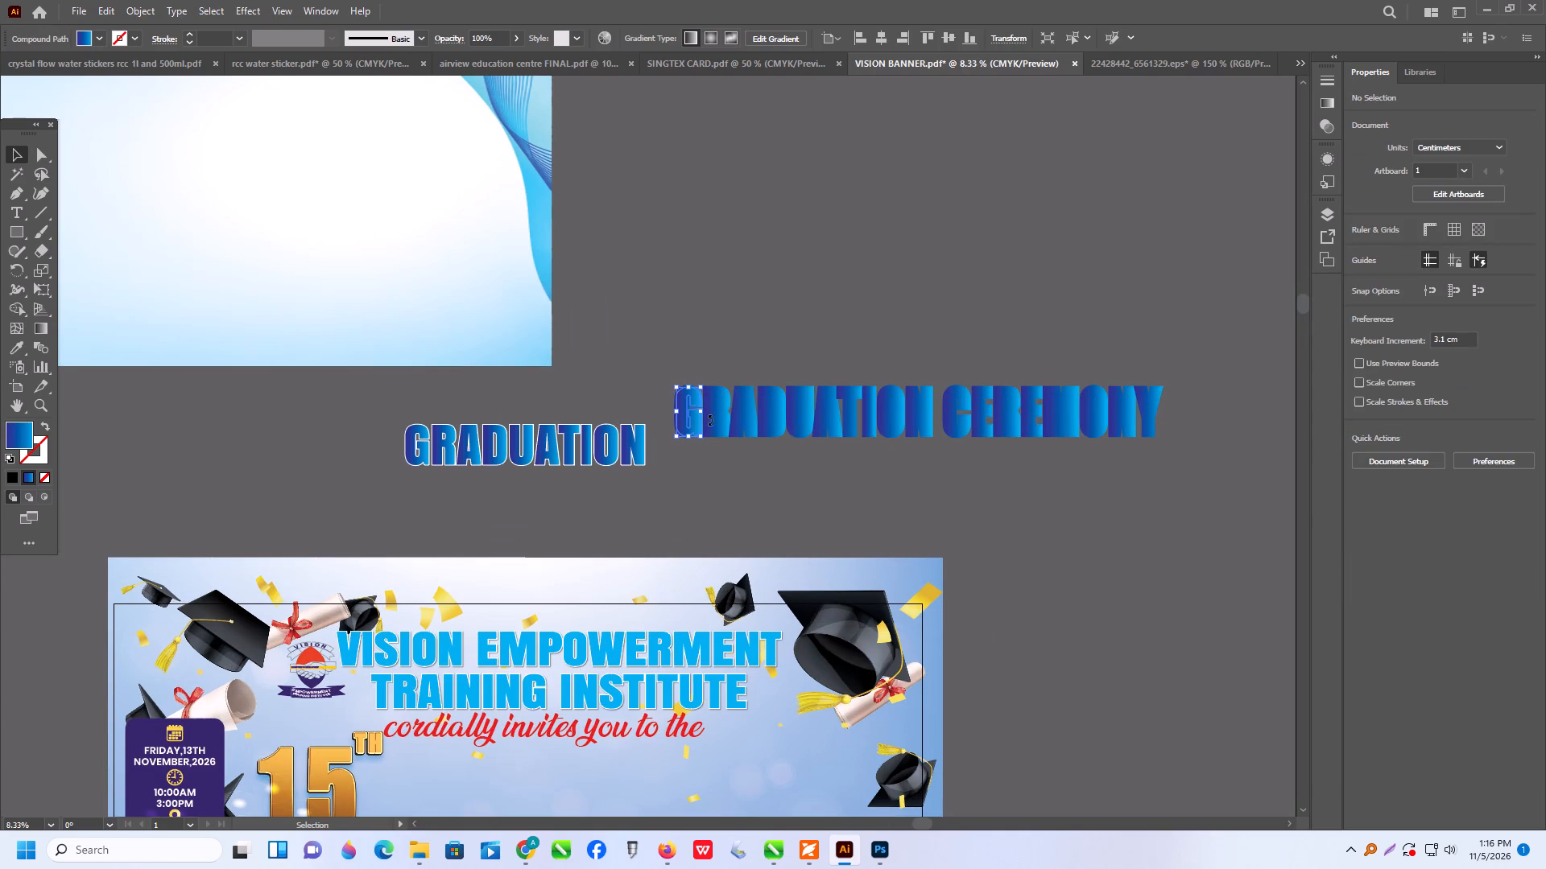
shift+click(718, 418)
shift+click(742, 415)
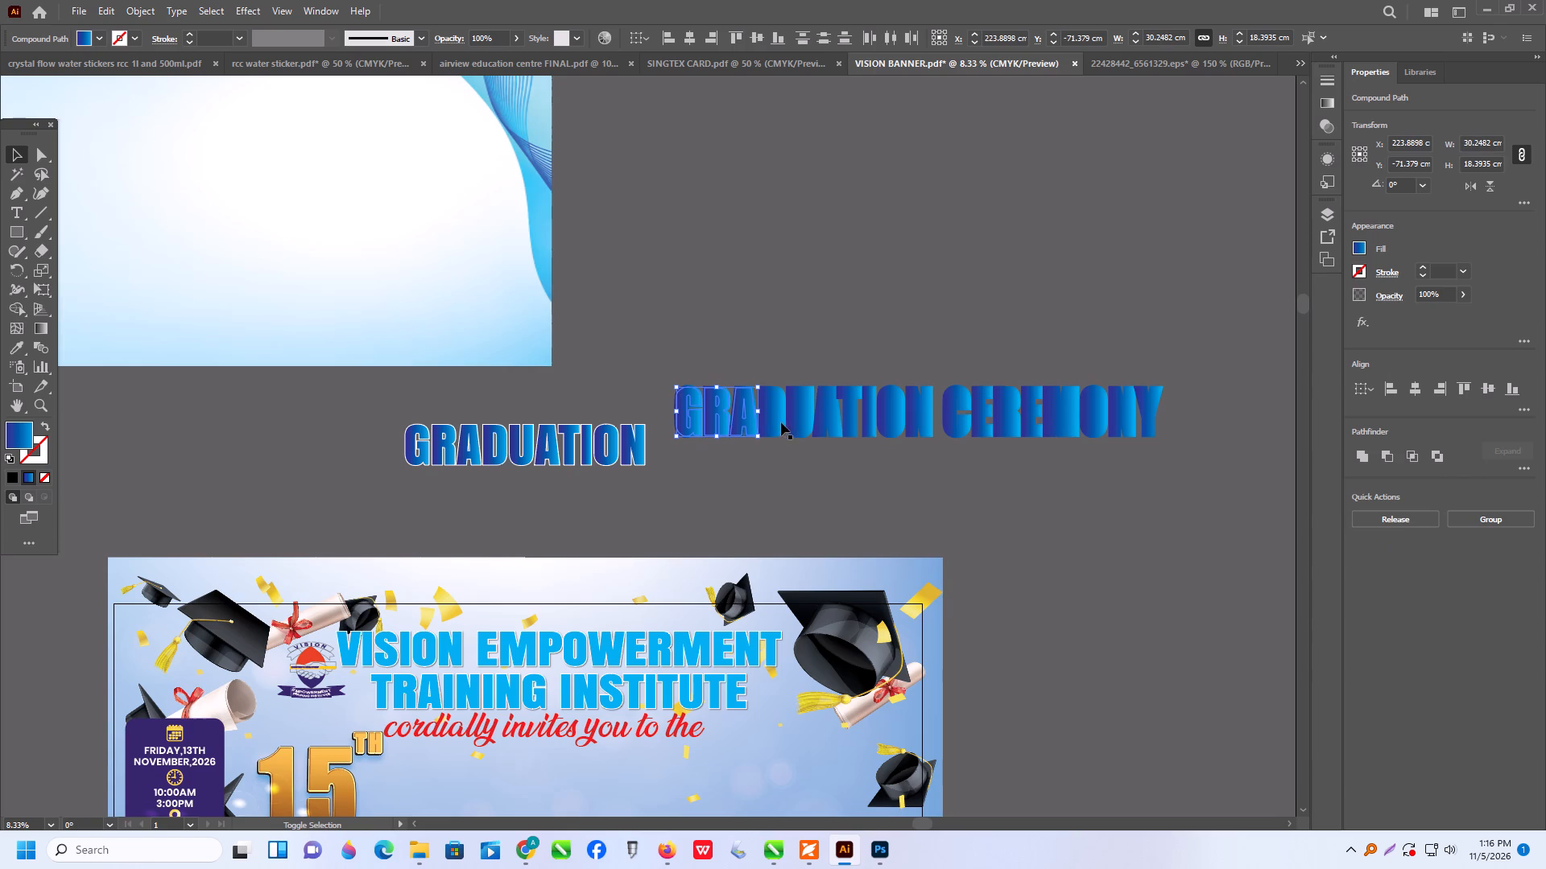
shift+click(779, 426)
shift+click(800, 421)
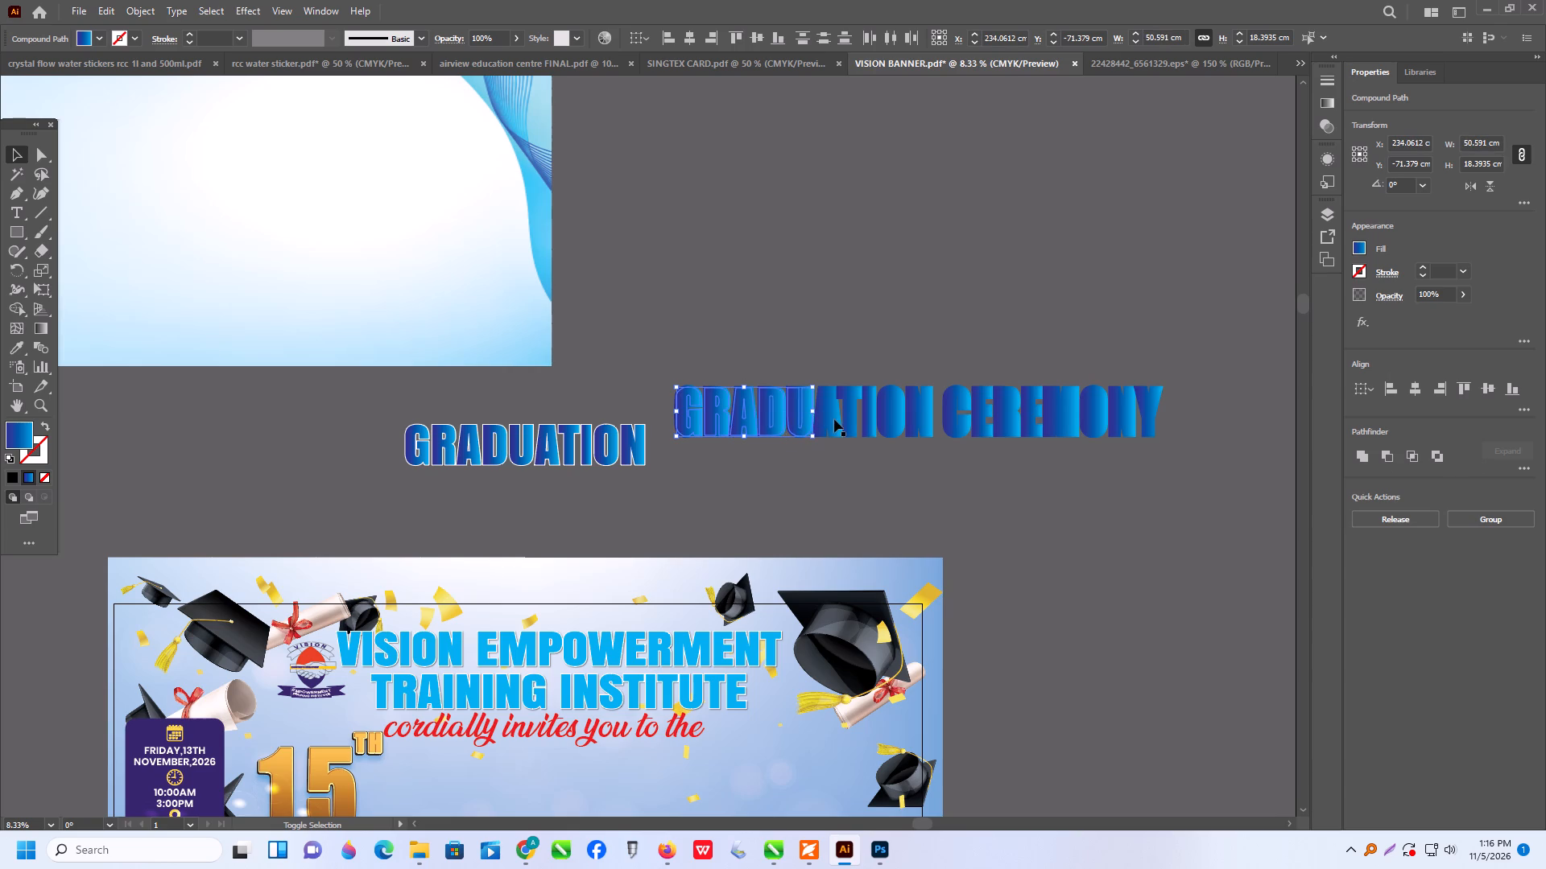
shift+click(834, 419)
shift+click(853, 396)
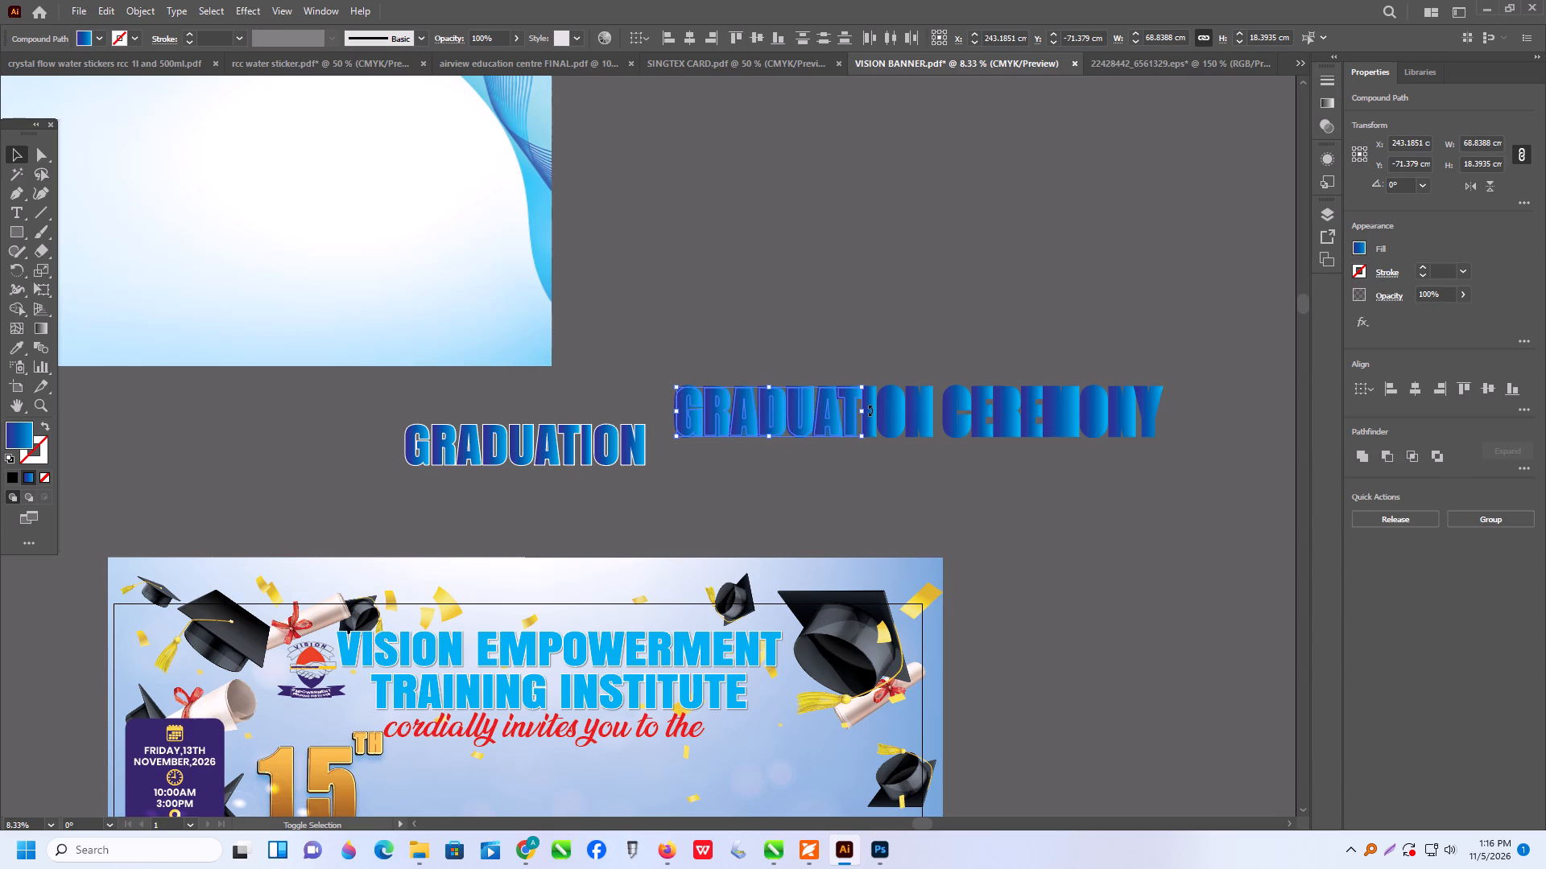
shift+click(872, 424)
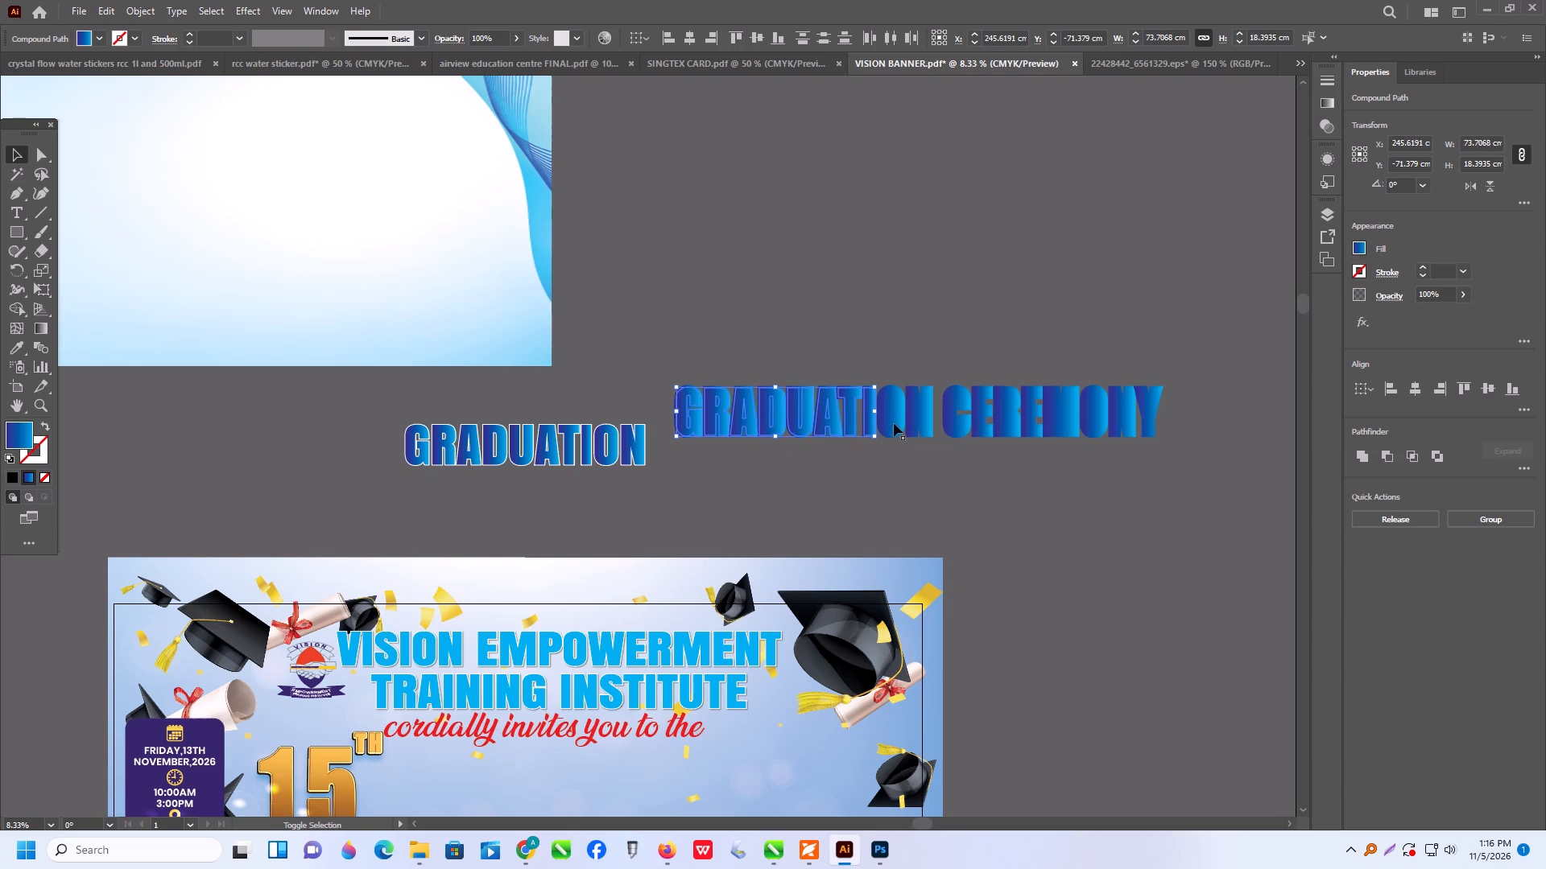
shift+click(894, 423)
shift+click(924, 418)
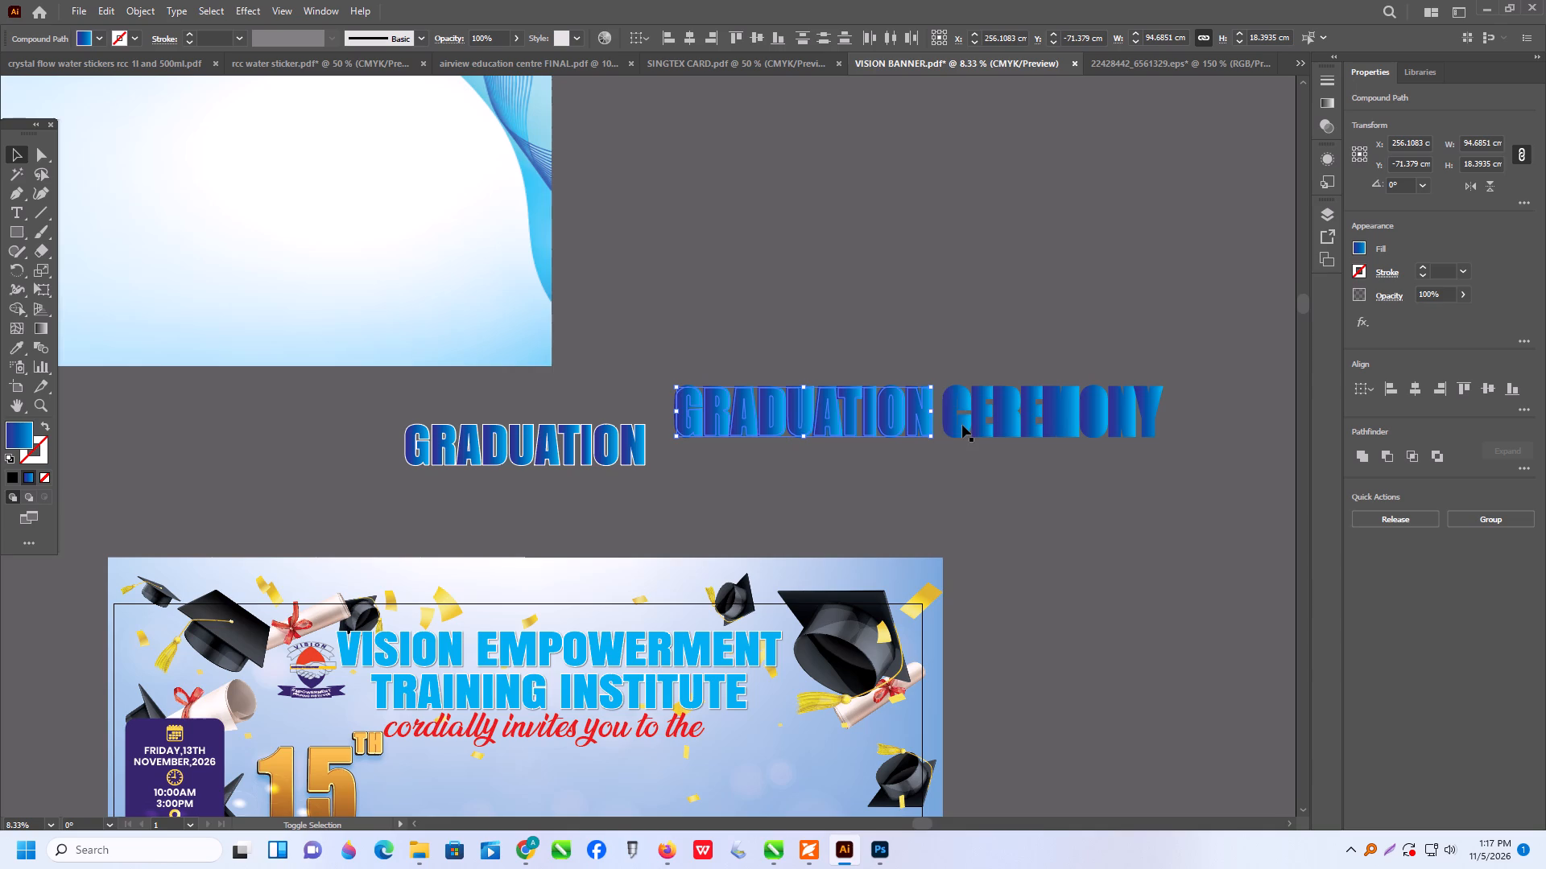
shift+click(962, 425)
shift+click(985, 431)
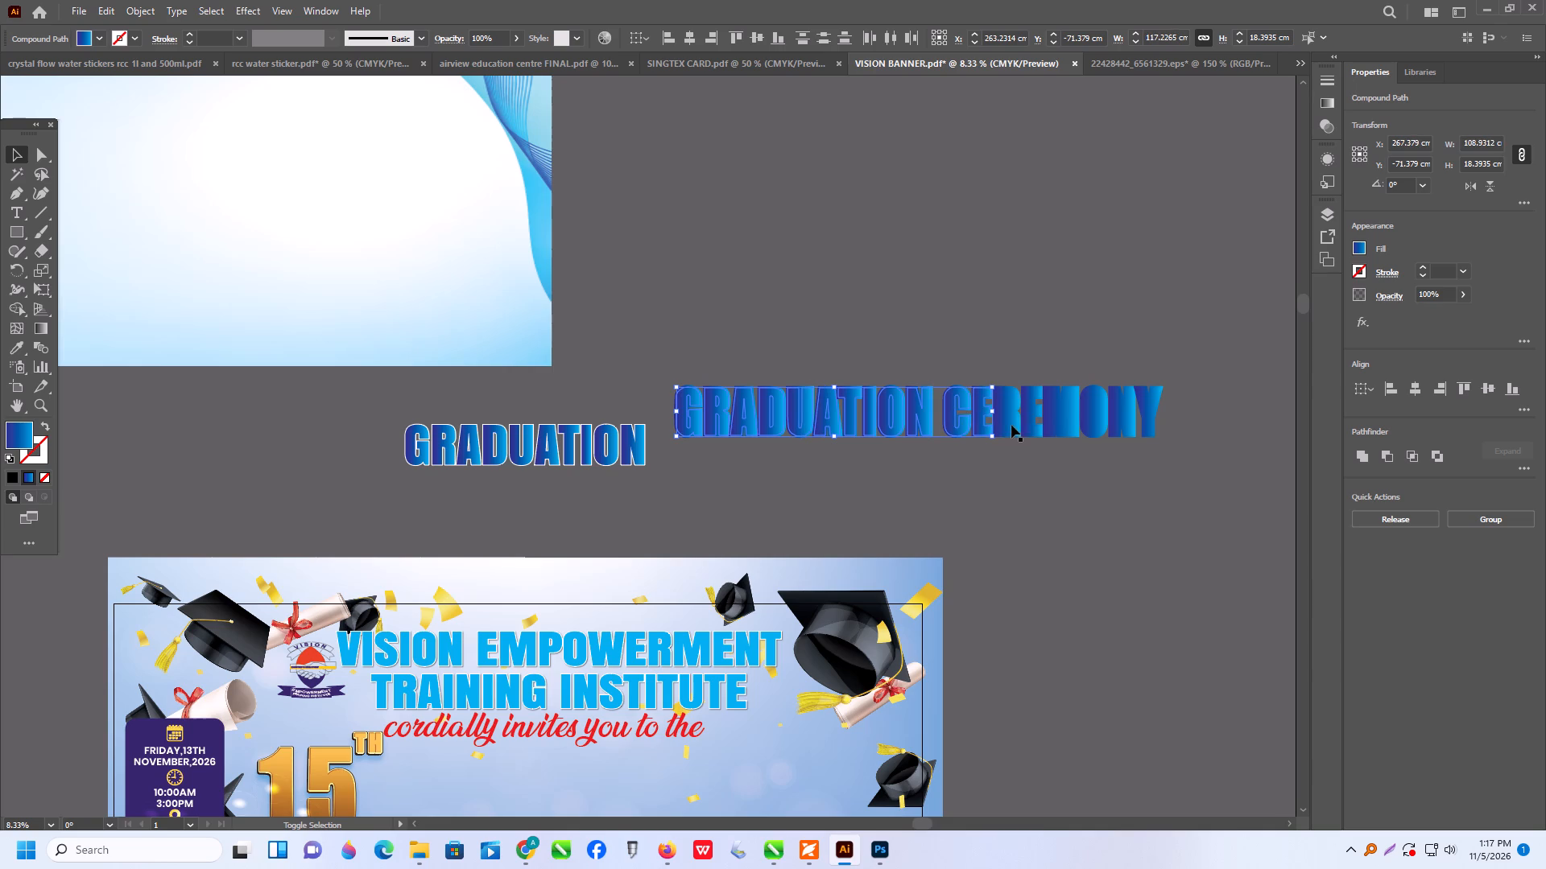
shift+click(1011, 425)
shift+click(1027, 425)
shift+click(1074, 425)
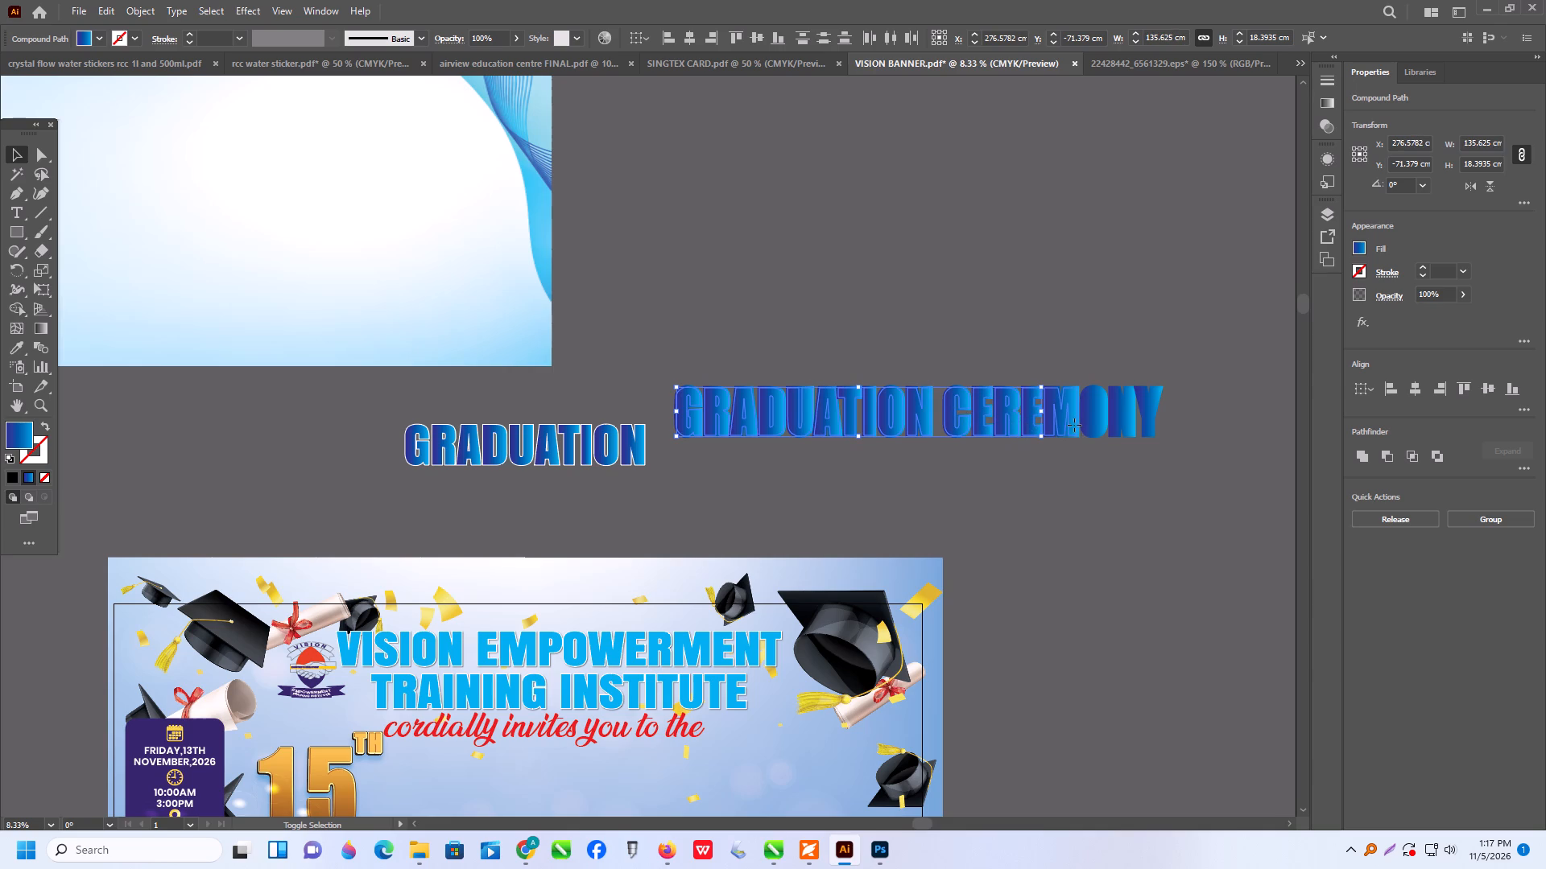
shift+click(1096, 425)
shift+click(1130, 410)
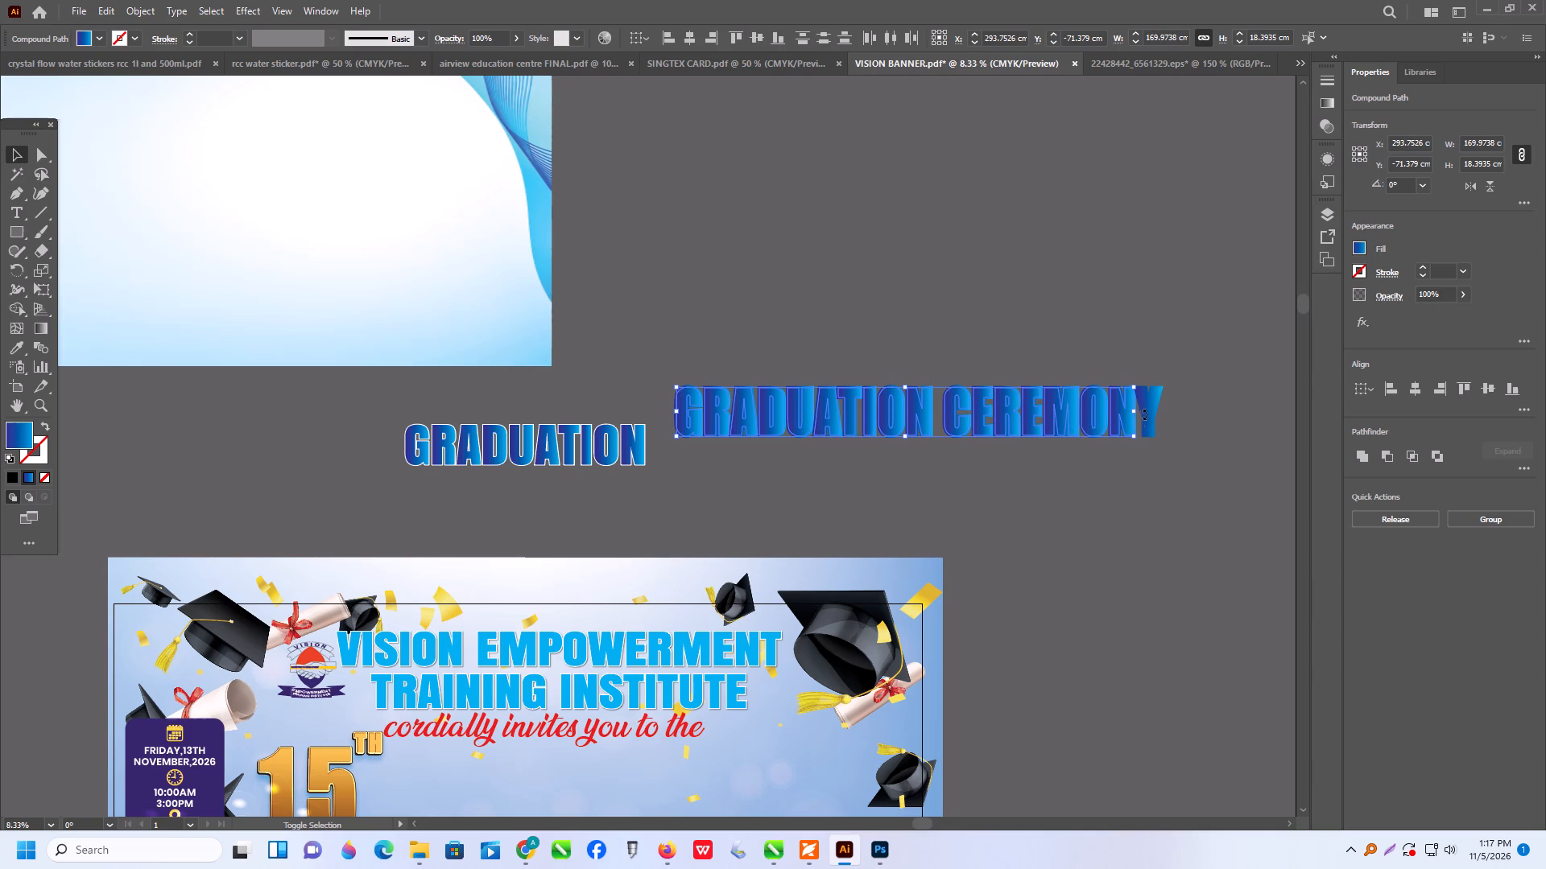
shift+click(1147, 411)
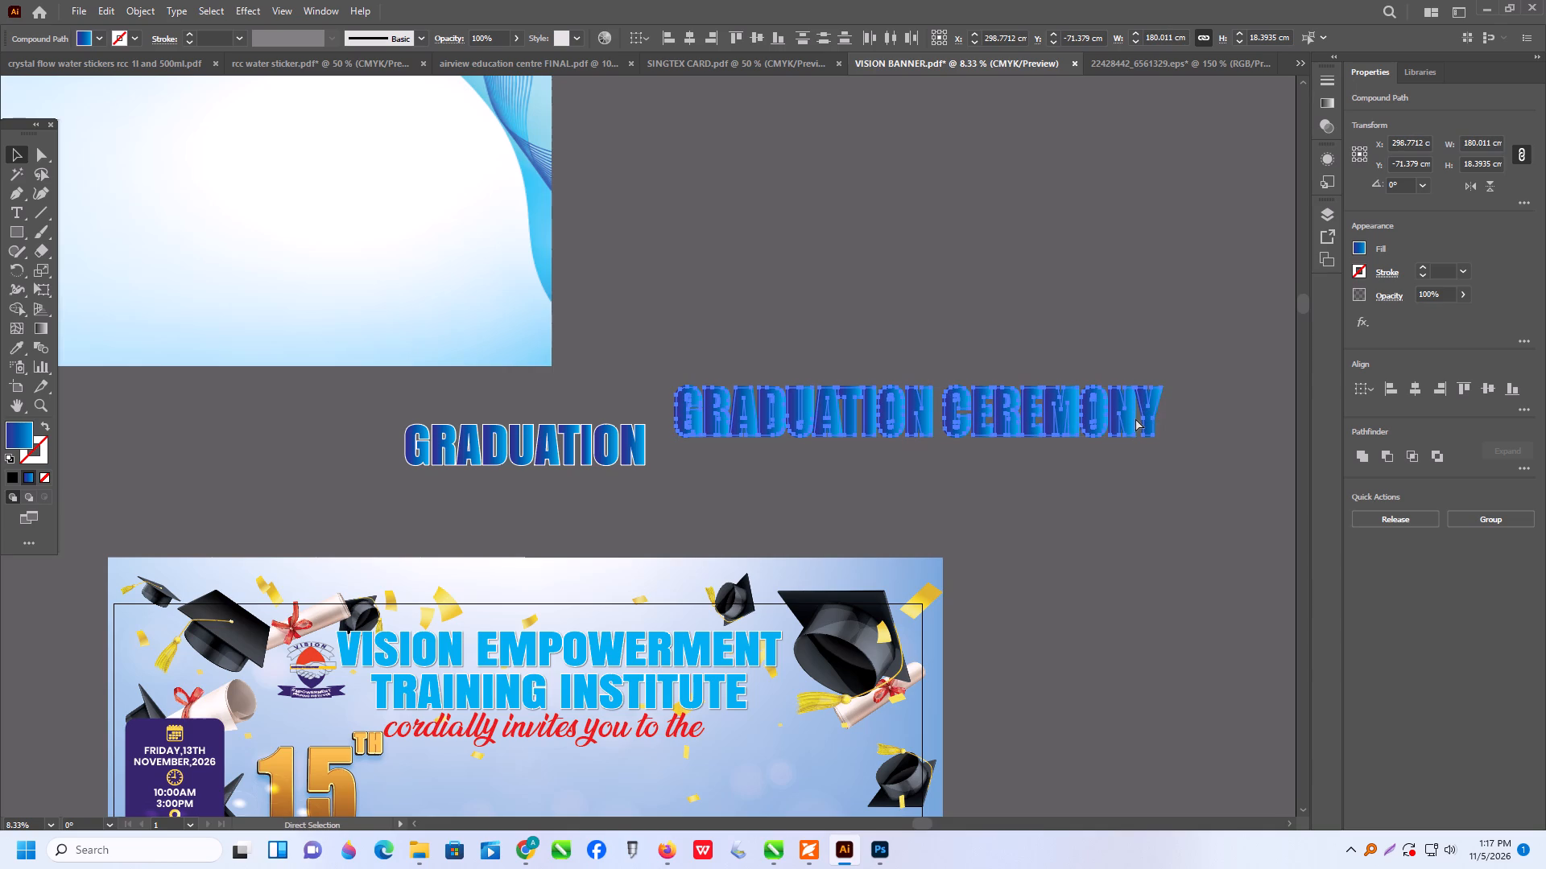
key(ctrl+g)
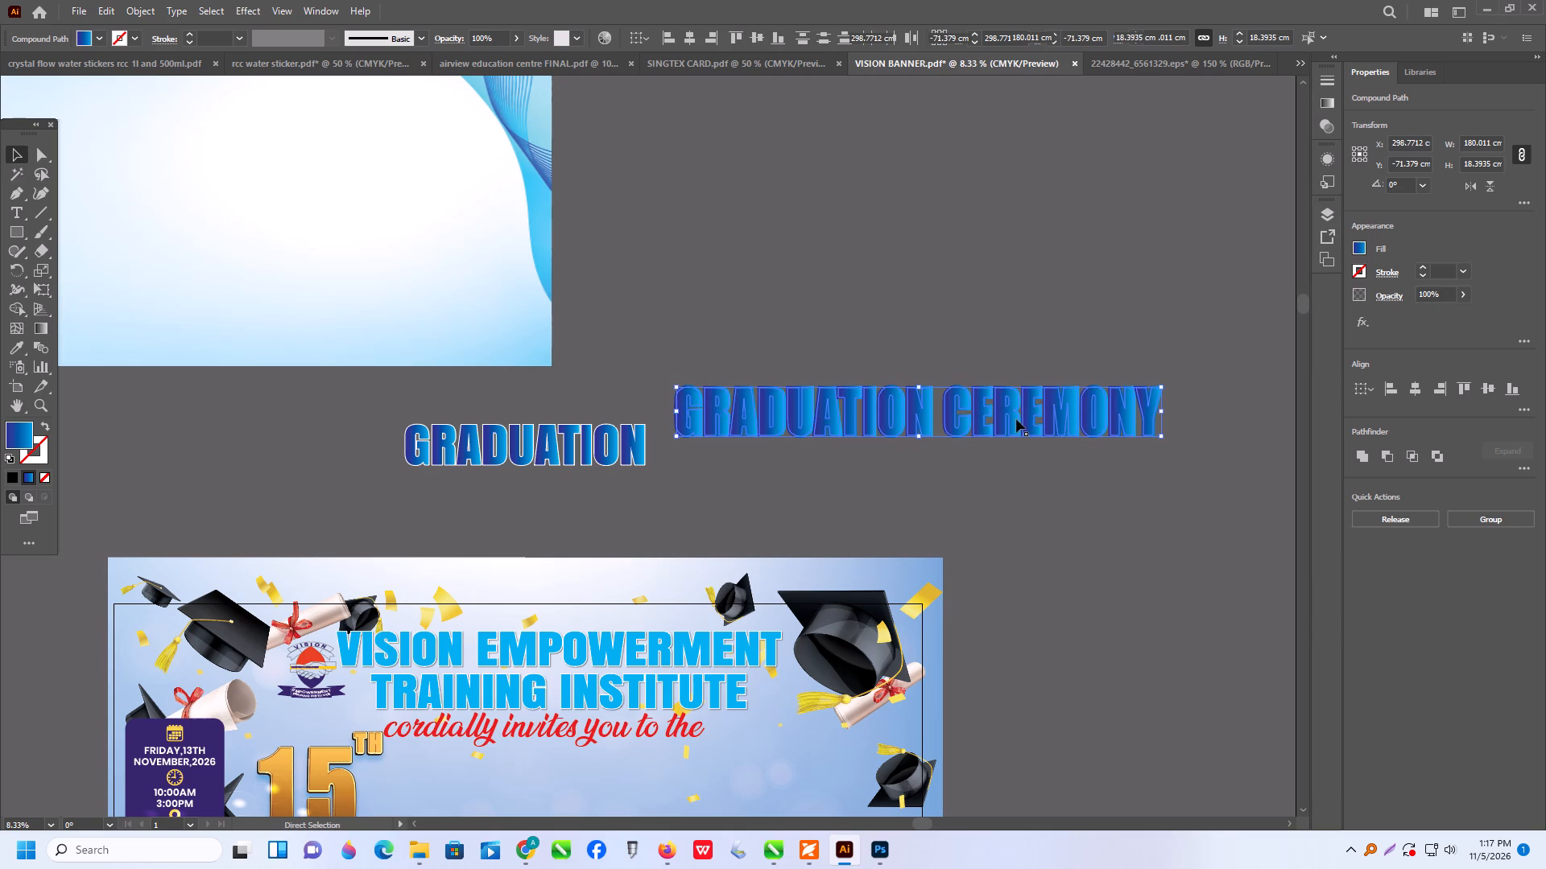
Move the grouped inner GRADUATION CEREMONY letters just below their offset outlines.
drag(1012, 419, 1025, 489)
Group the offset outline letters of GRADUATION CEREMONY.
drag(655, 371, 660, 373)
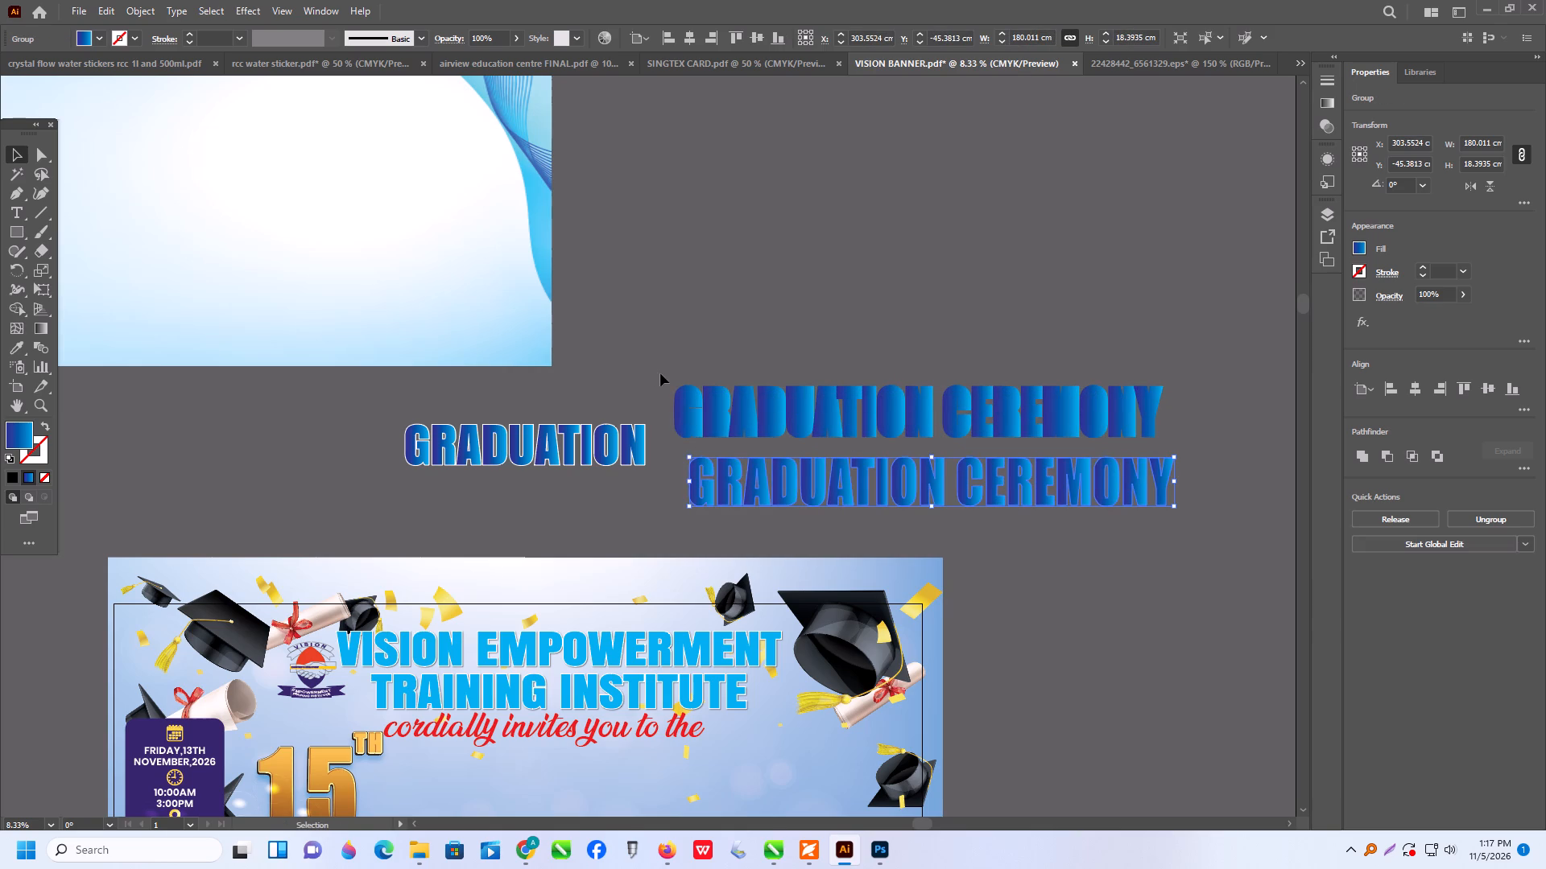
drag(660, 373, 1178, 419)
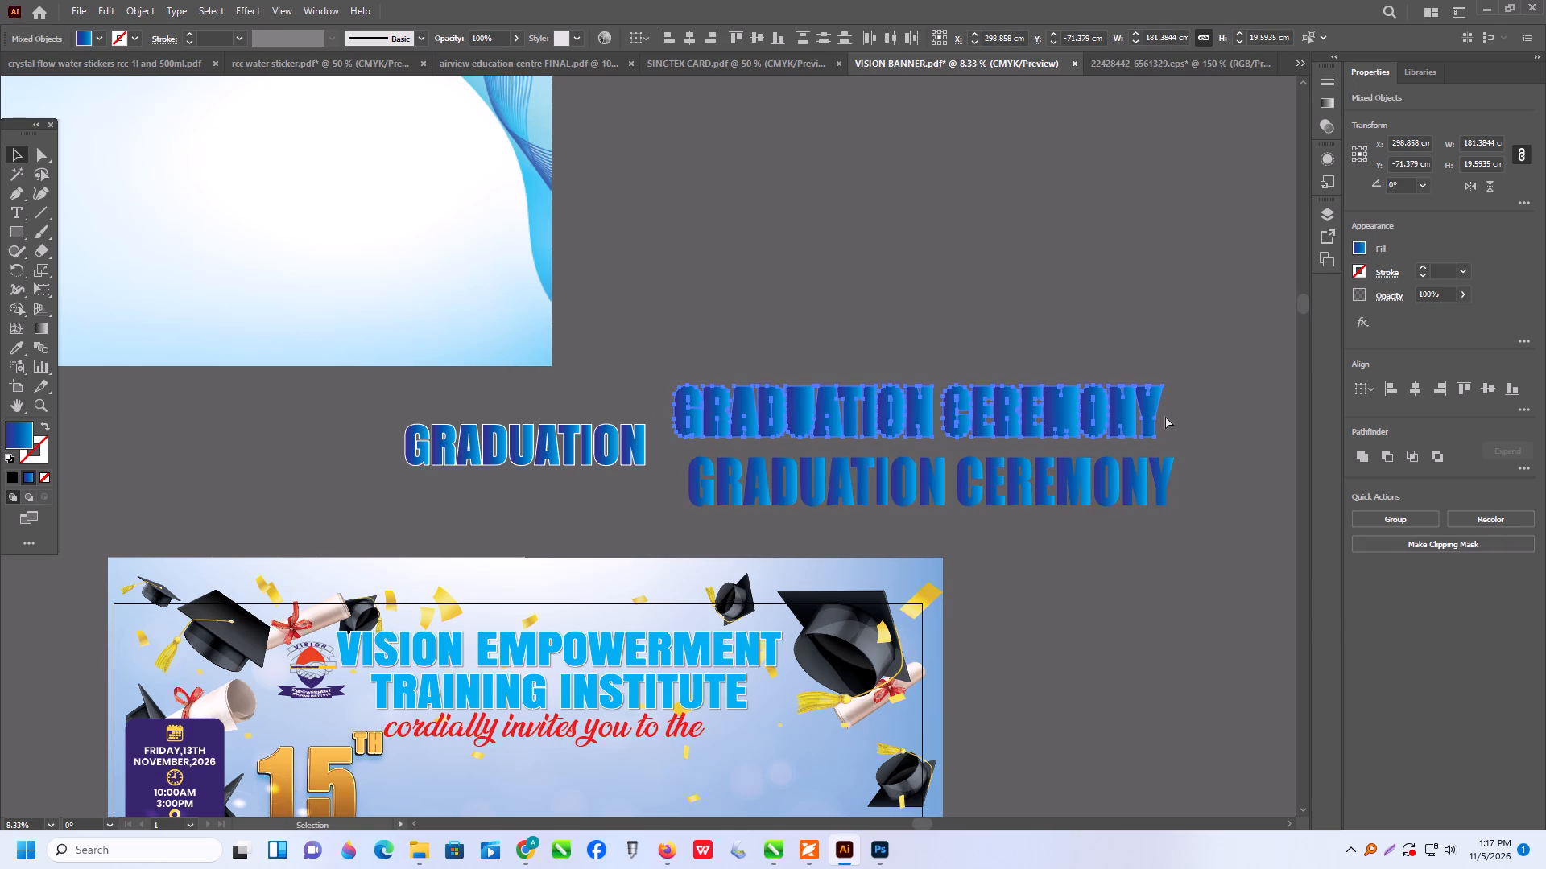
key(ctrl+g)
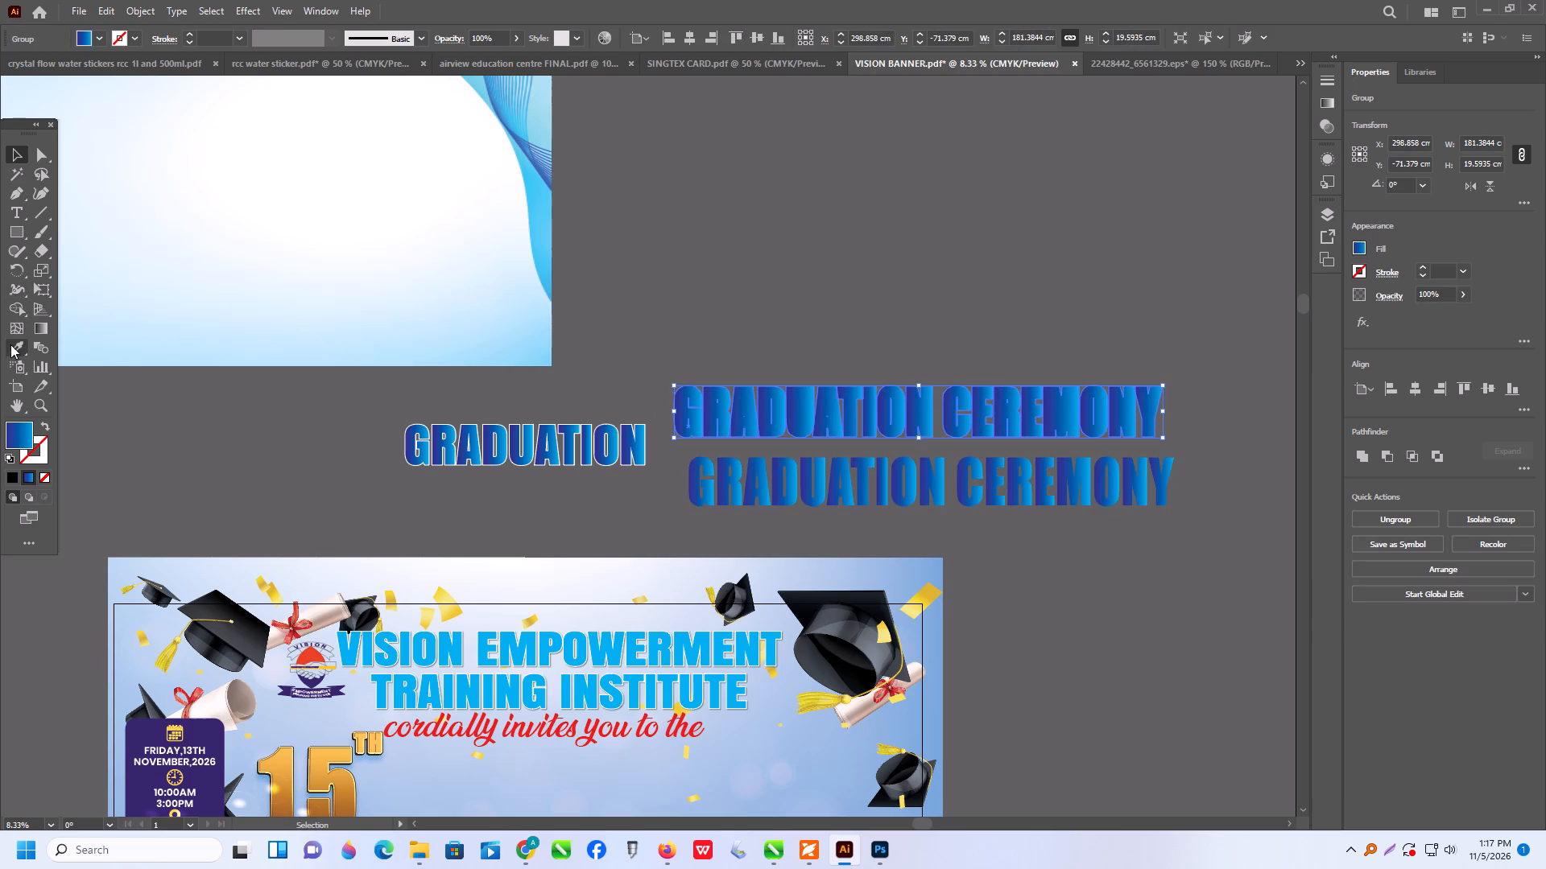
Fill the grouped offset outline letters with white sampled from the blue wave background.
drag(11, 347, 39, 330)
click(337, 168)
click(19, 149)
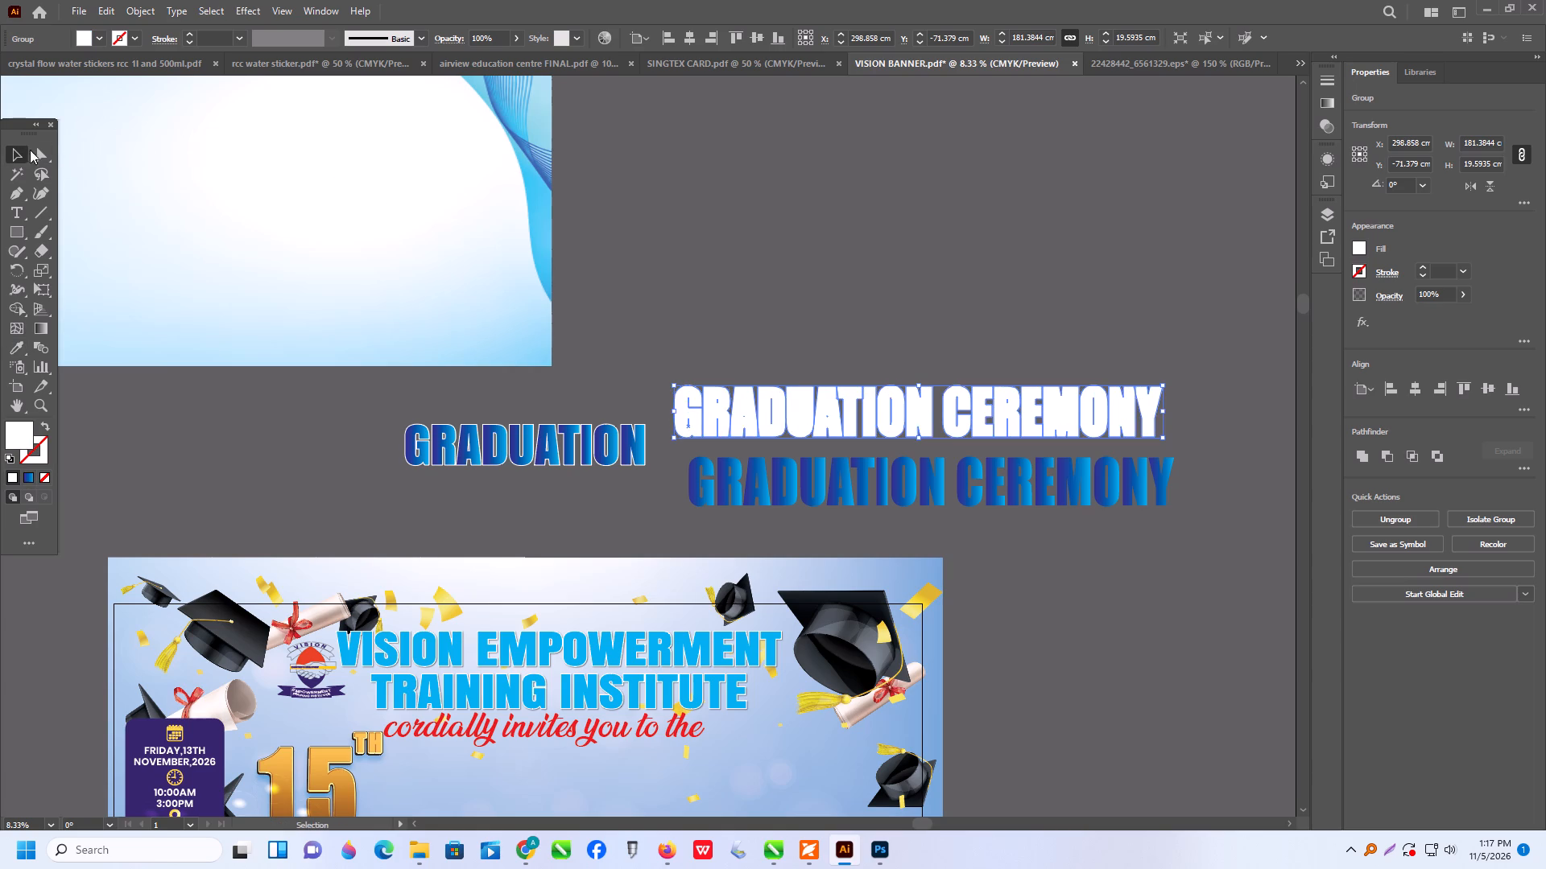
click(1036, 250)
Place the gradient GRADUATION CEREMONY letters centred over the white offset letters so they form an even white border.
drag(883, 487, 891, 447)
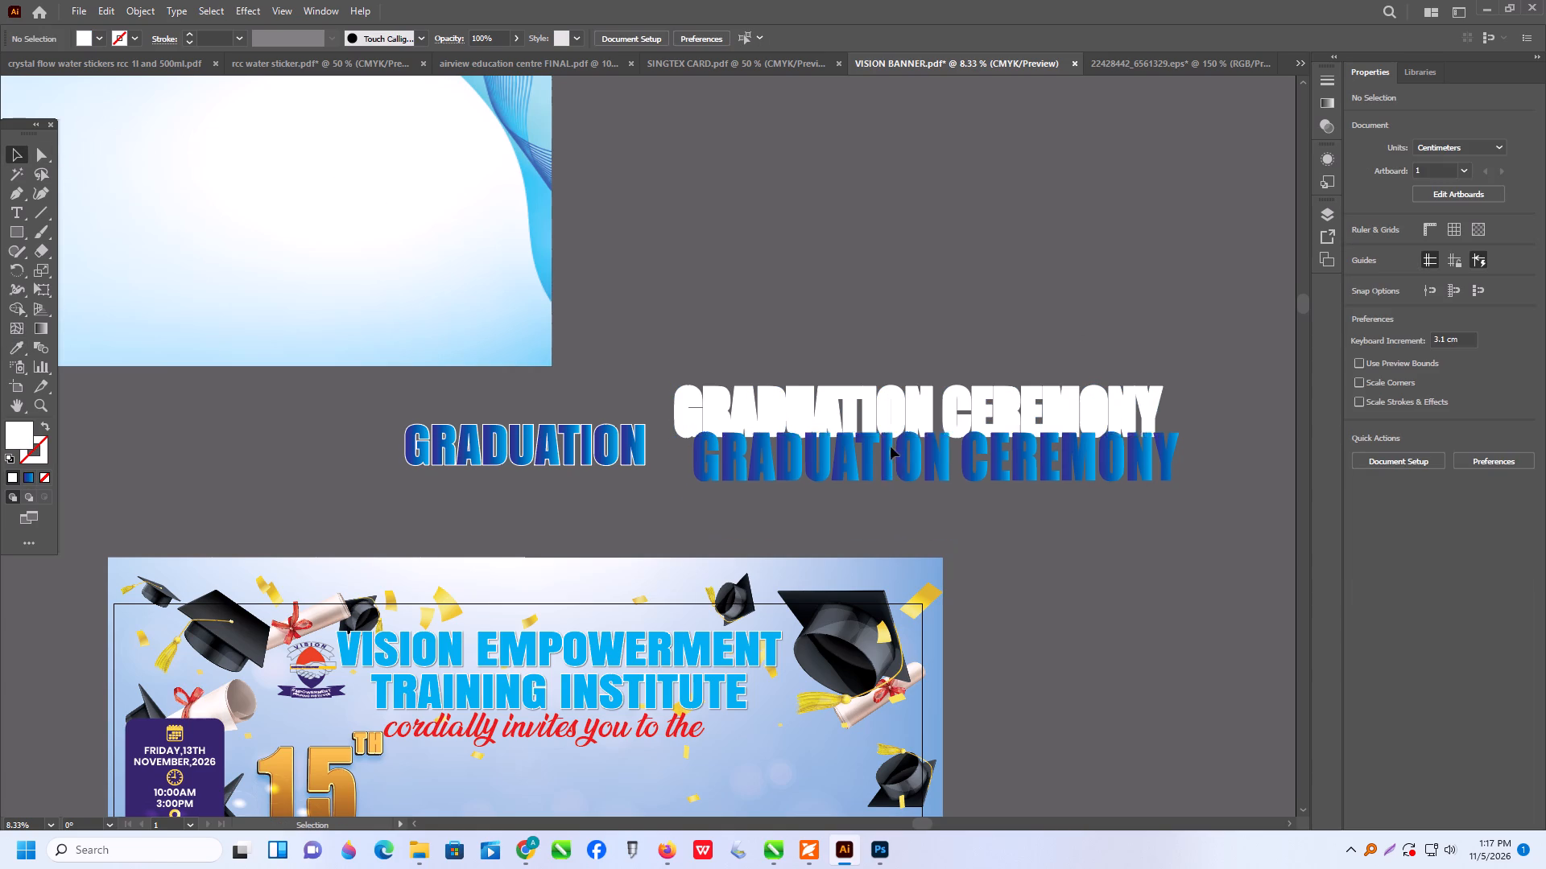
drag(891, 447, 870, 417)
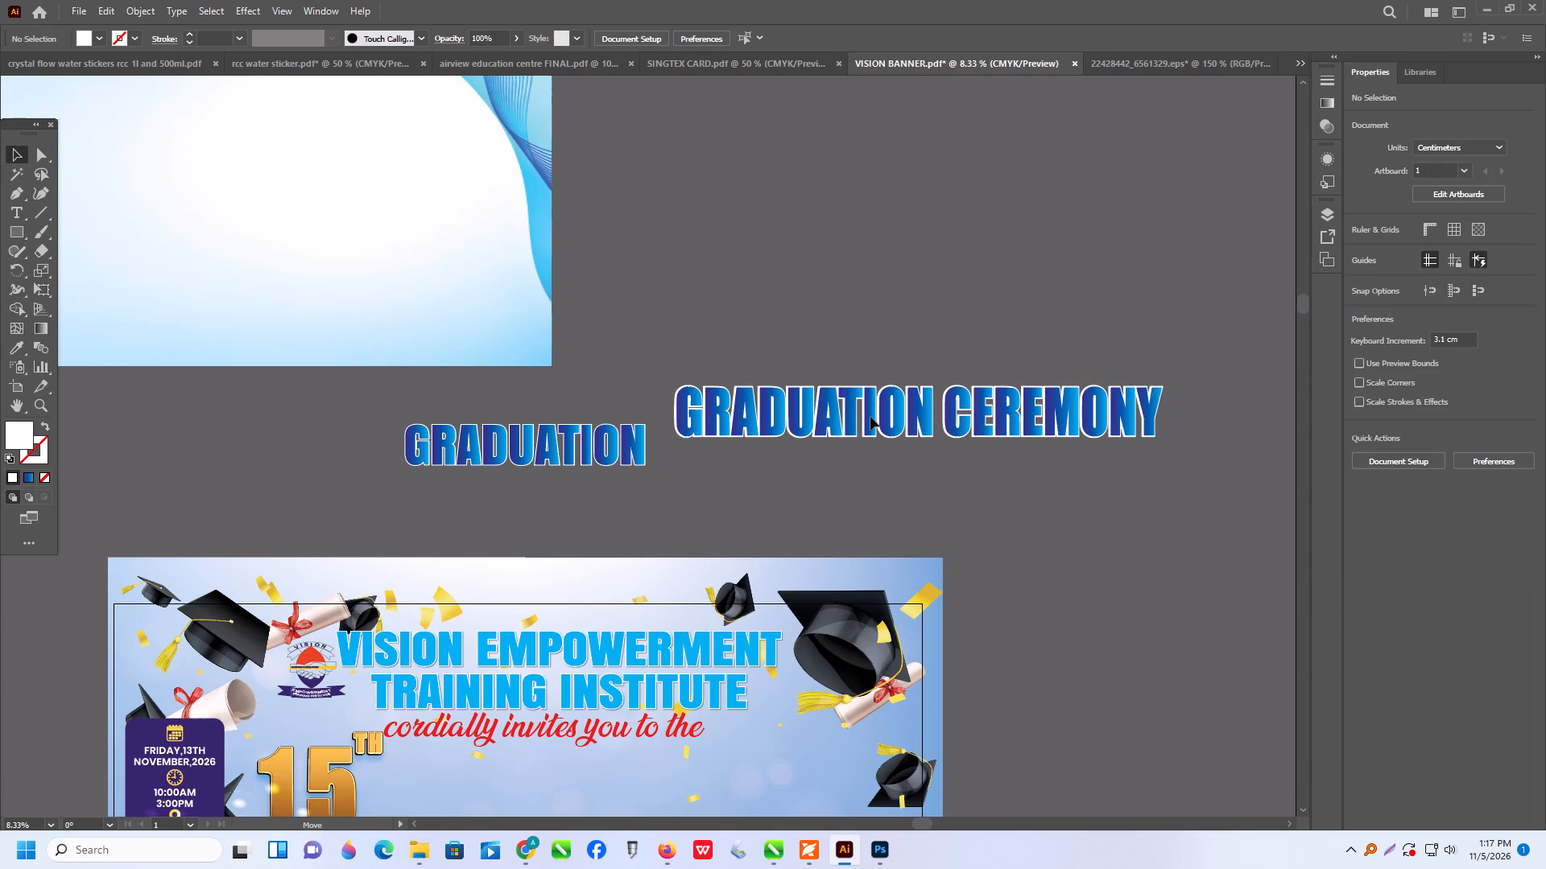
drag(870, 417, 870, 418)
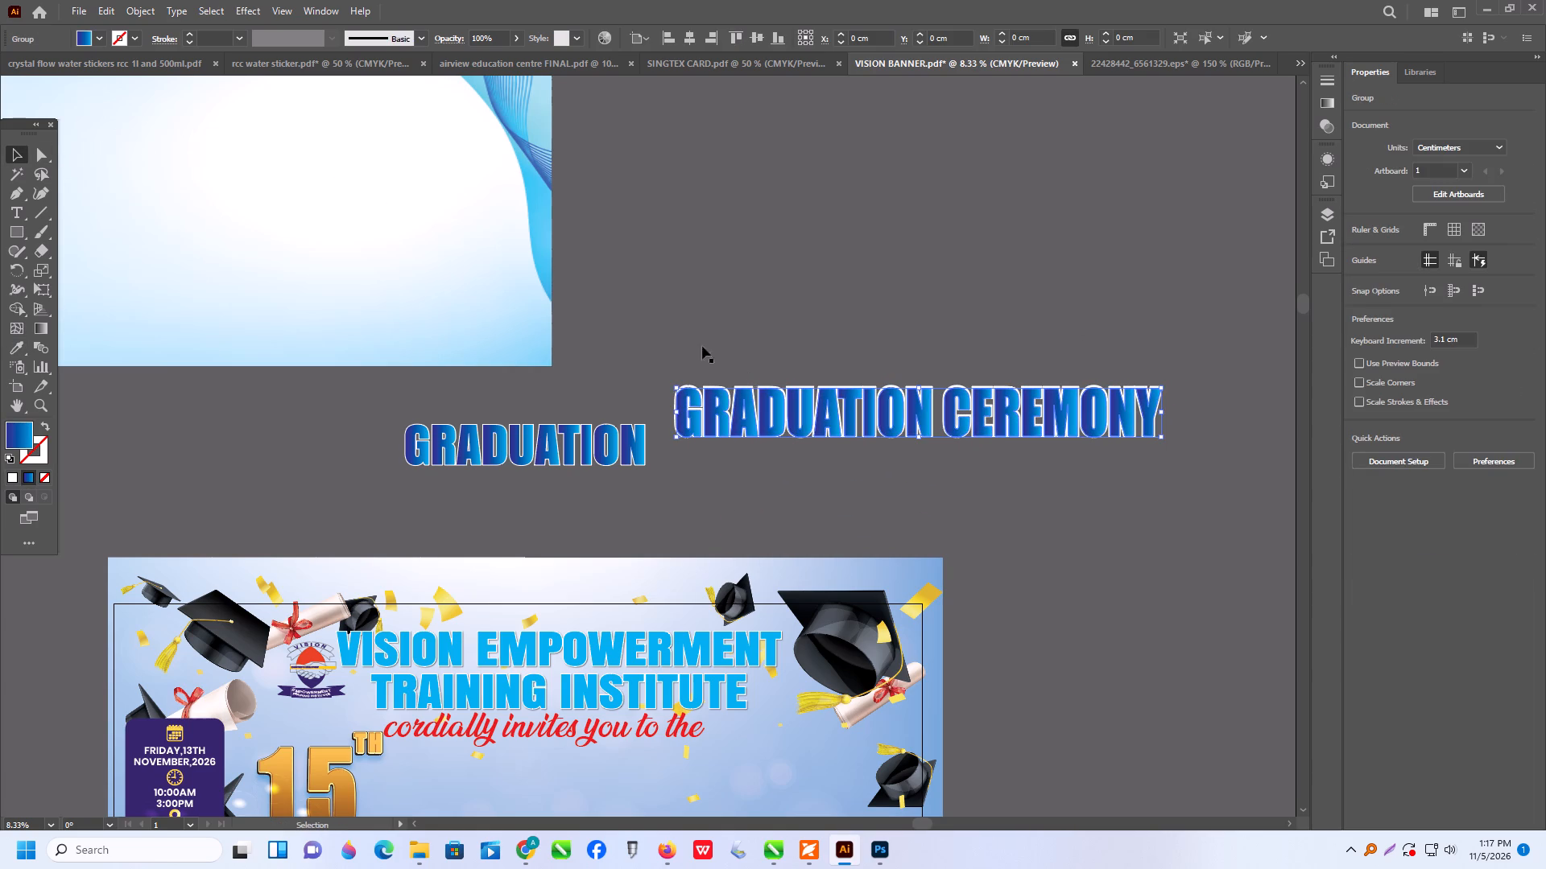
Group the gradient GRADUATION CEREMONY letters with their white offset outline.
click(691, 325)
drag(659, 369, 1201, 446)
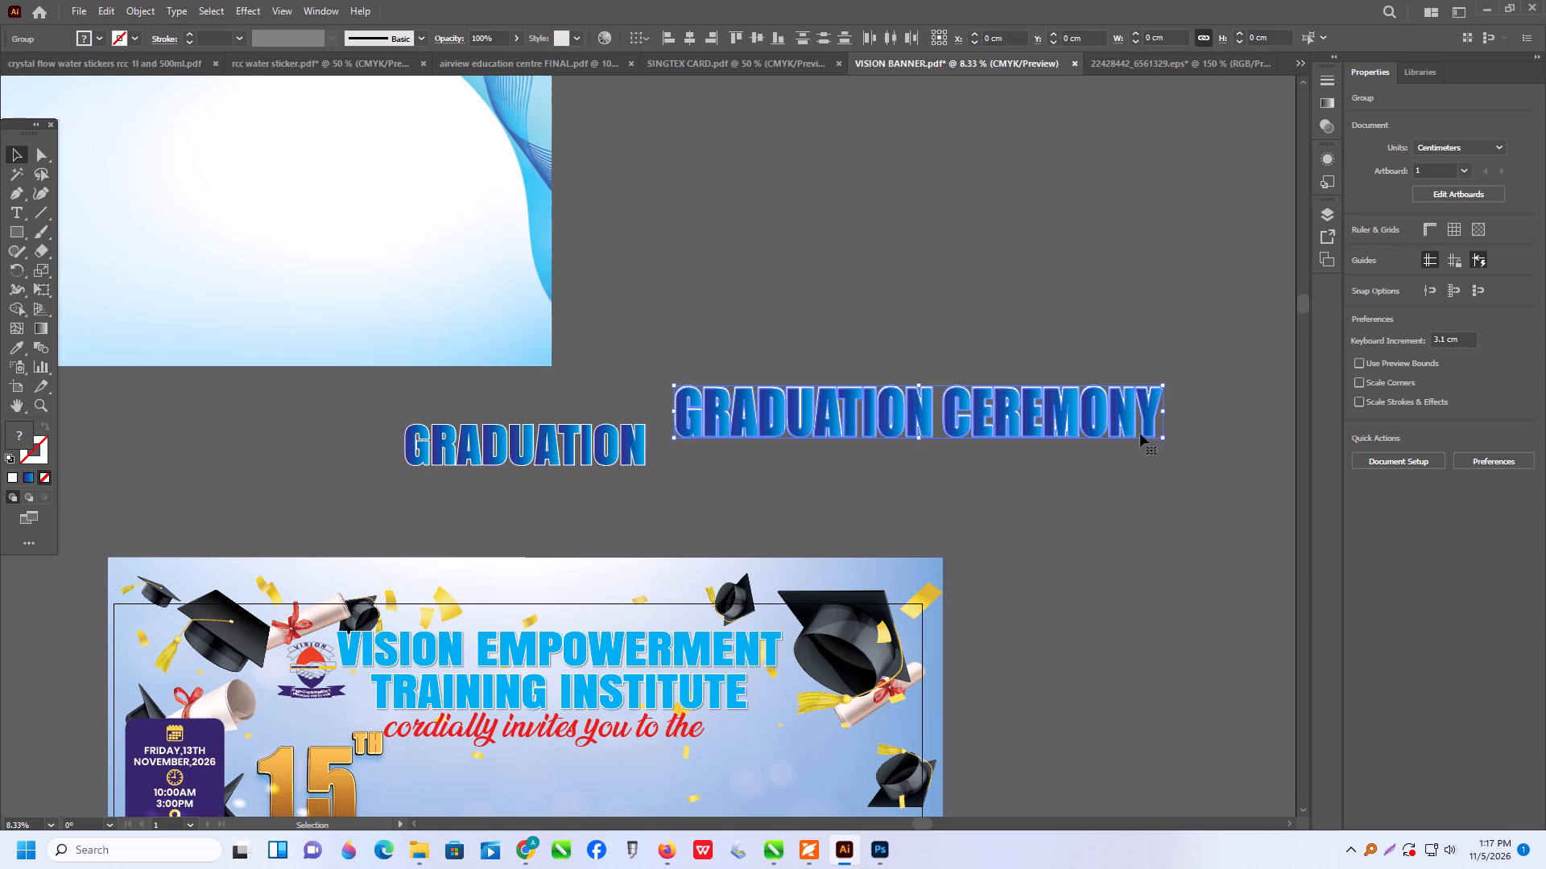
scroll(1050, 405, down, 9)
key(ctrl+g)
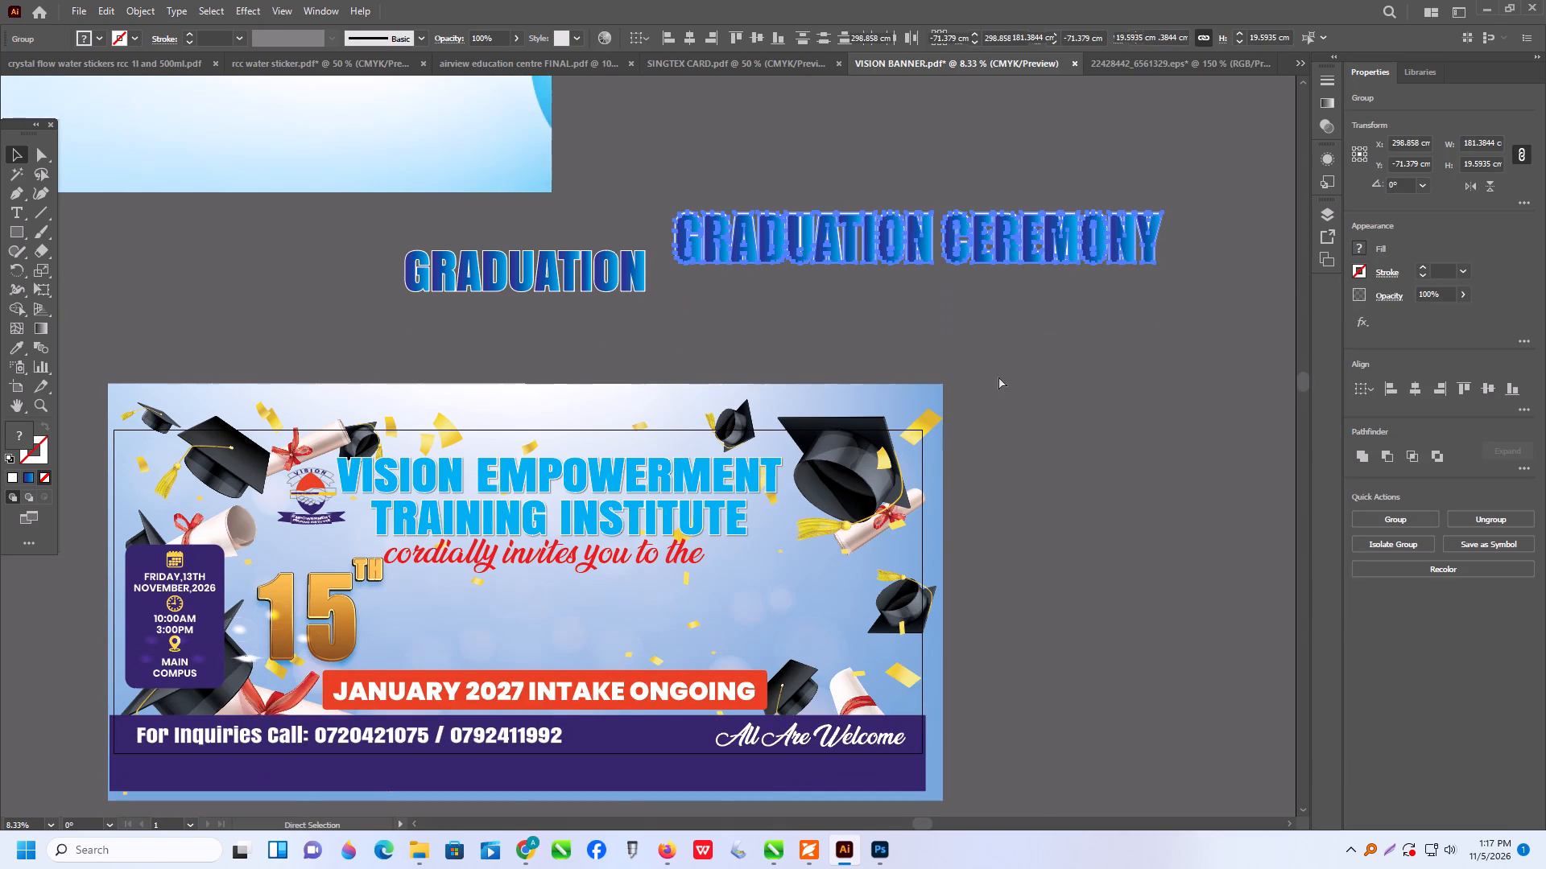
Move the grouped GRADUATION CEREMONY lettering onto the banner, beside the golden 15TH and above the red intake bar.
scroll(990, 373, down, 2)
click(1020, 351)
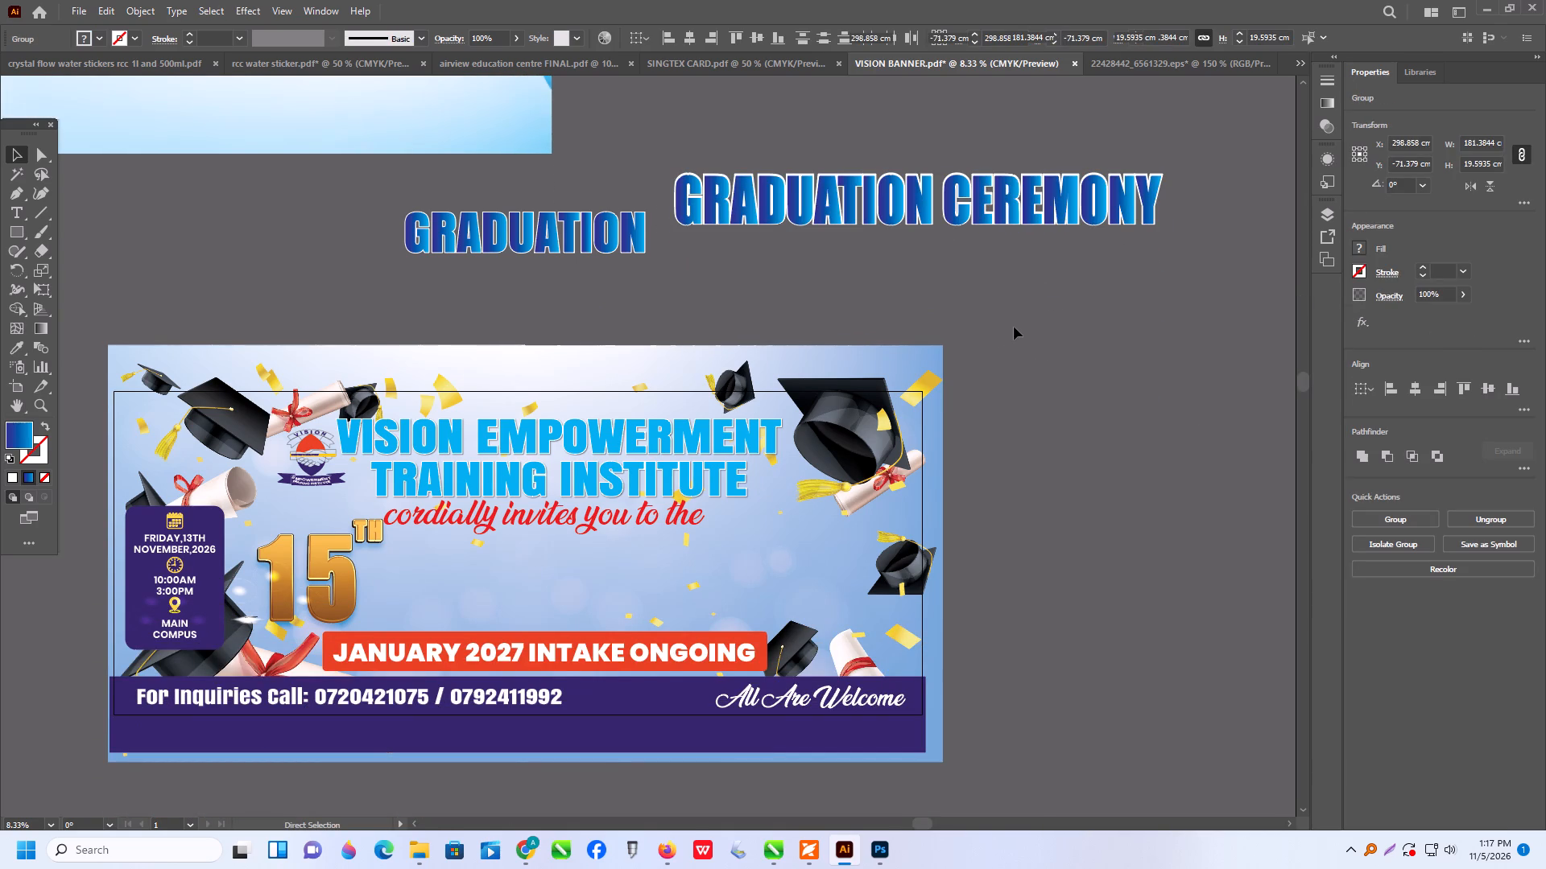
click(1014, 323)
drag(1045, 209, 857, 519)
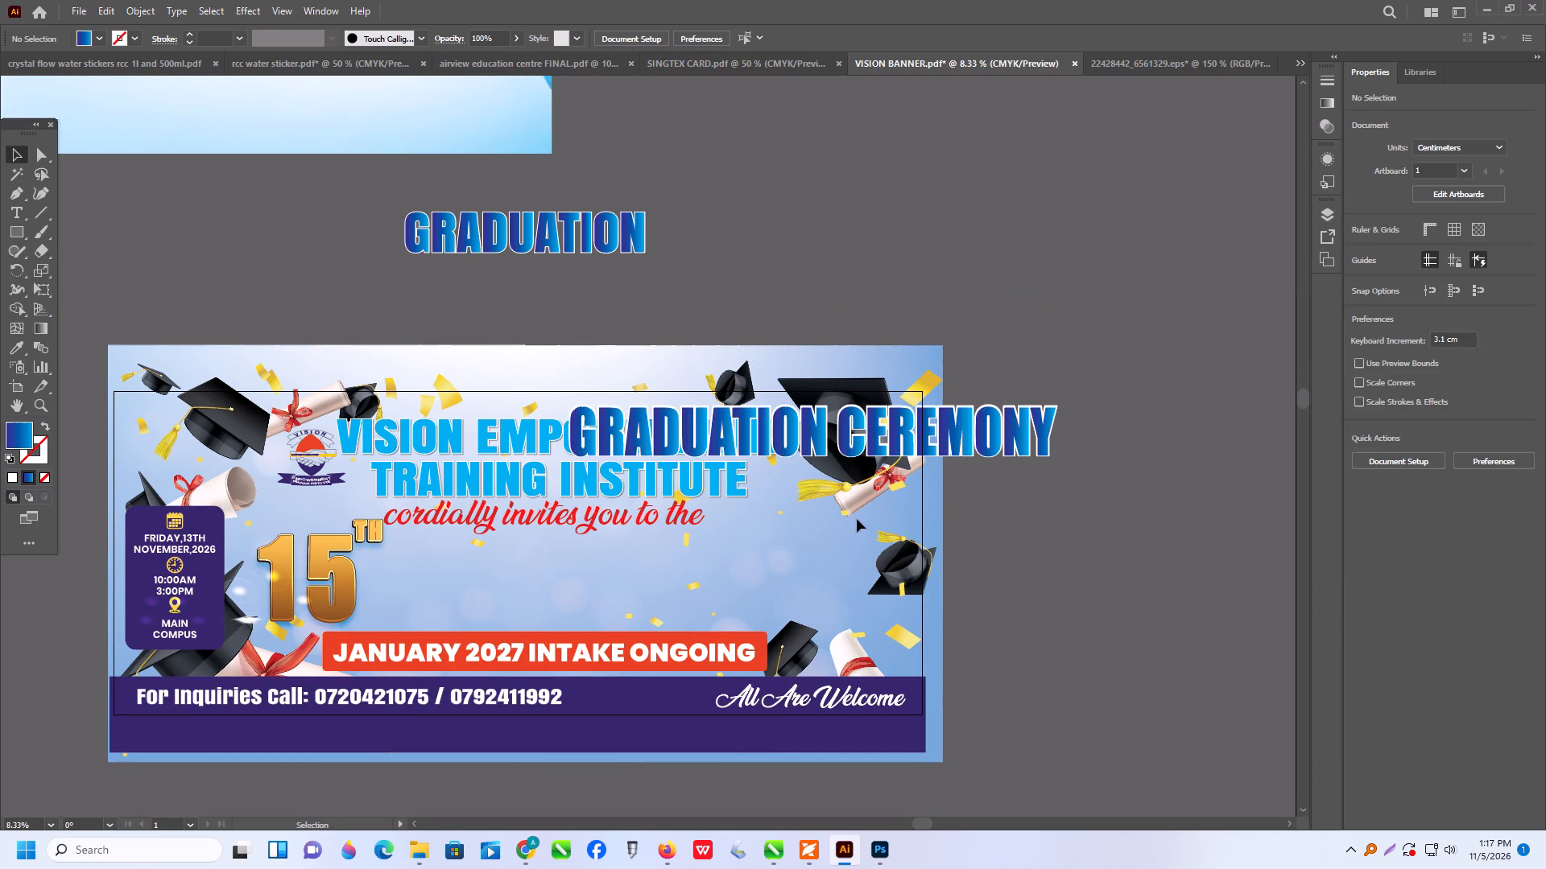
drag(857, 519, 738, 587)
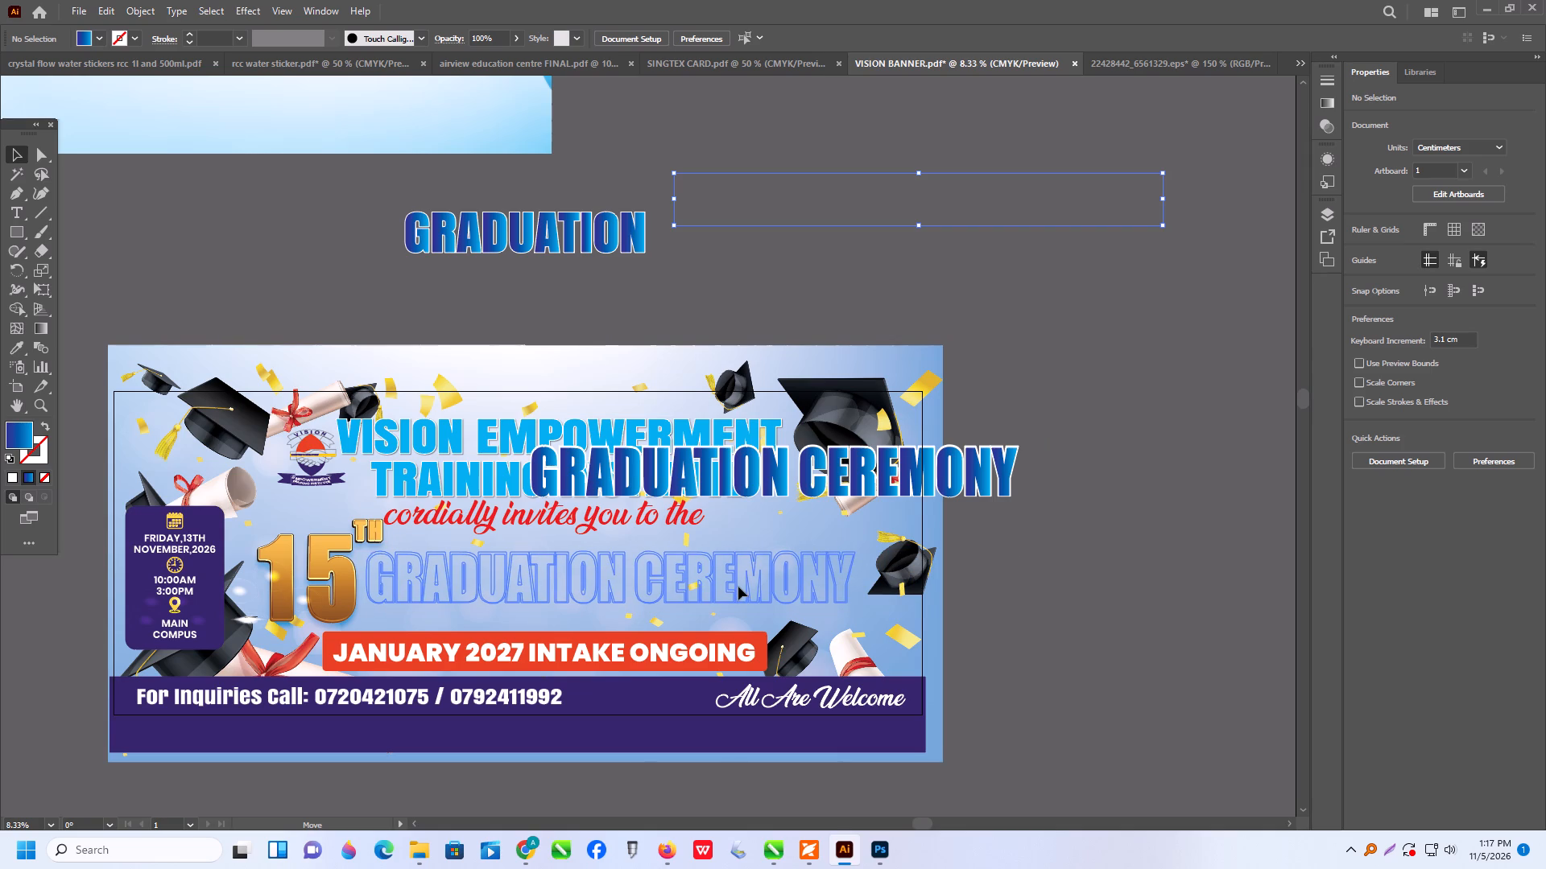
drag(738, 587, 739, 587)
click(1130, 406)
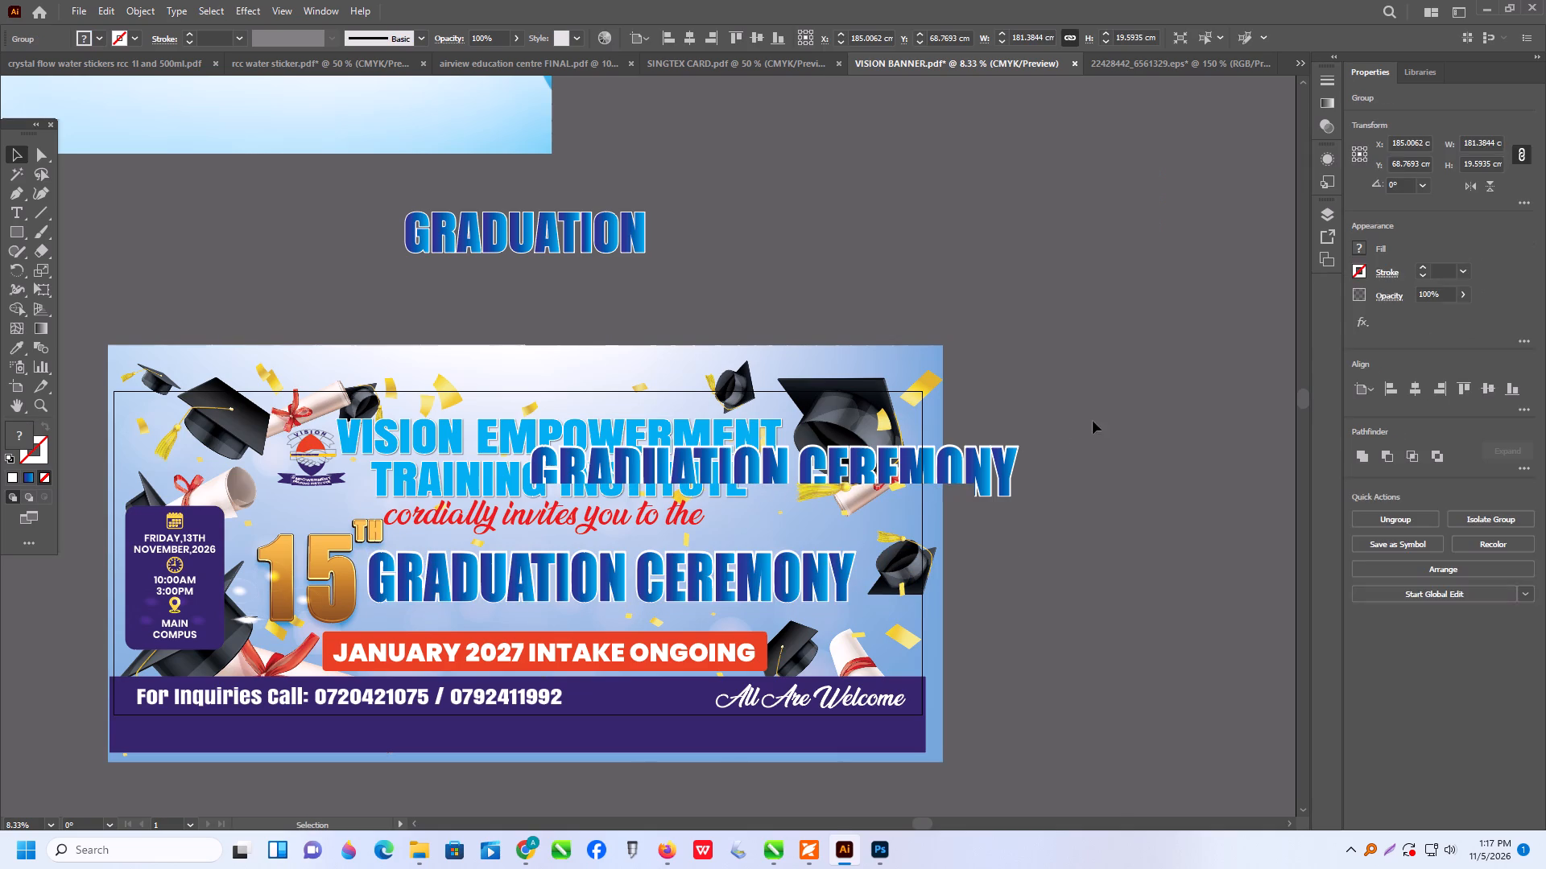
Move the whole spare GRADUATION lettering with its white outline off the workspace onto the blue wave background.
scroll(1050, 433, down, 4)
scroll(897, 439, down, 2)
scroll(697, 436, up, 3)
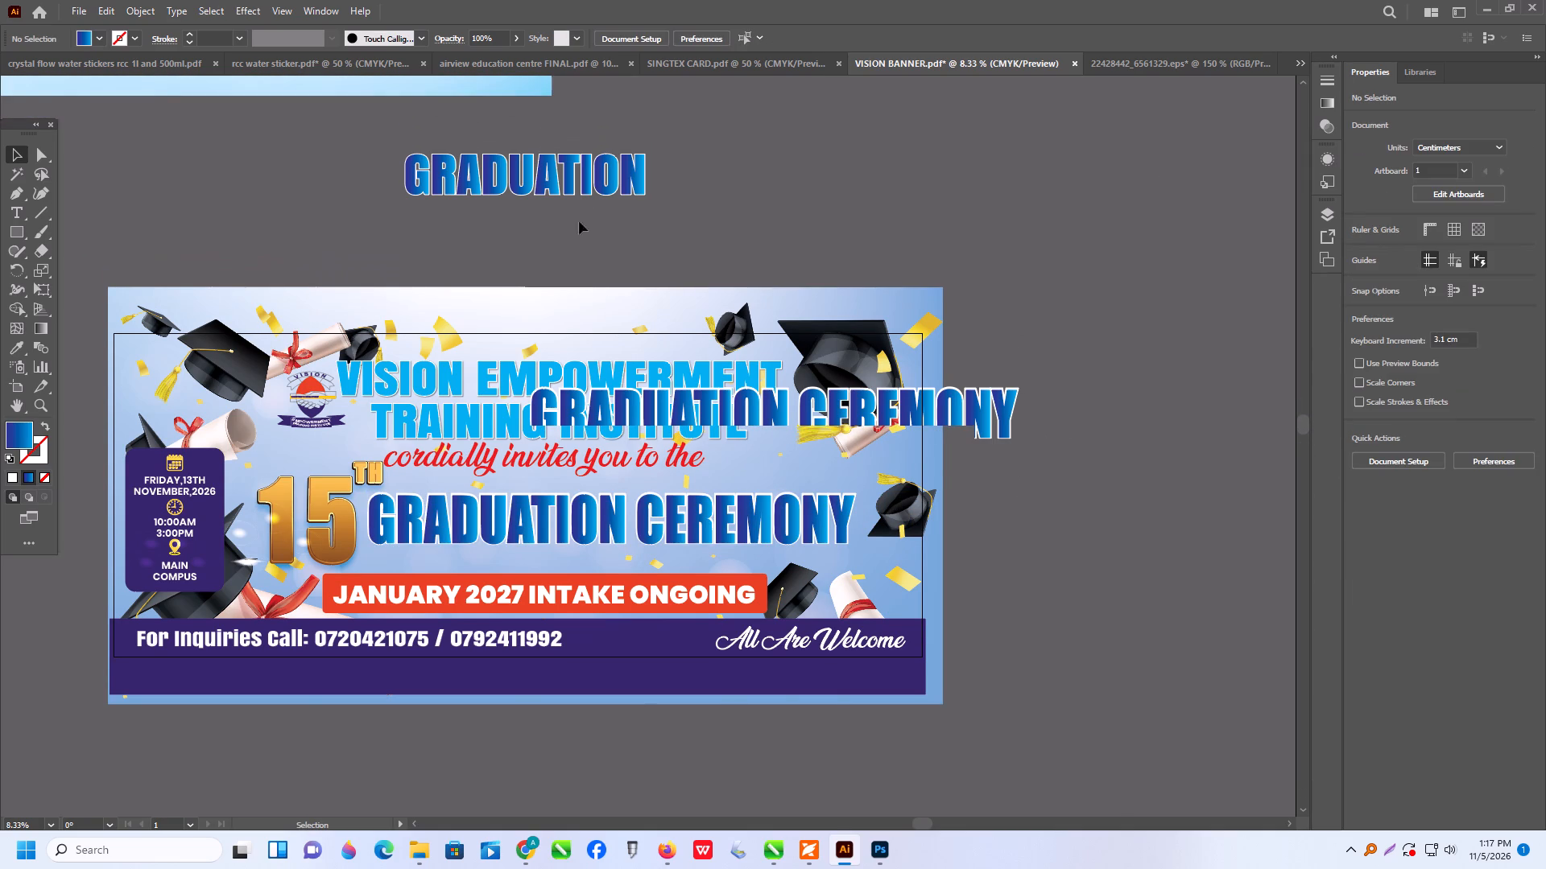
drag(584, 181, 504, 86)
scroll(491, 171, up, 5)
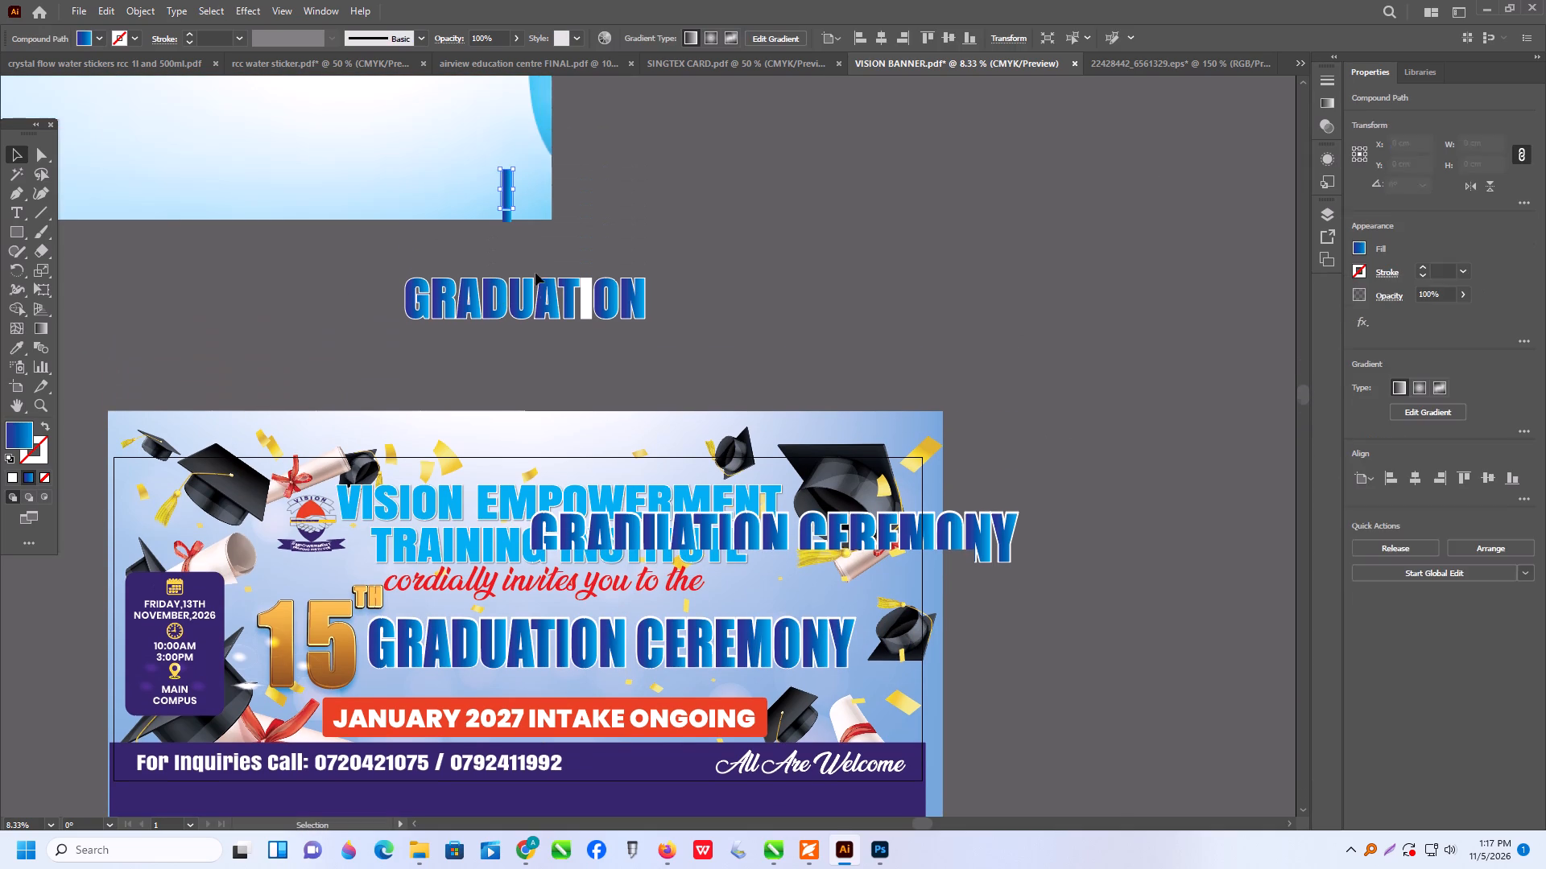
key(ctrl+z)
drag(324, 255, 889, 336)
drag(617, 300, 478, 156)
click(721, 197)
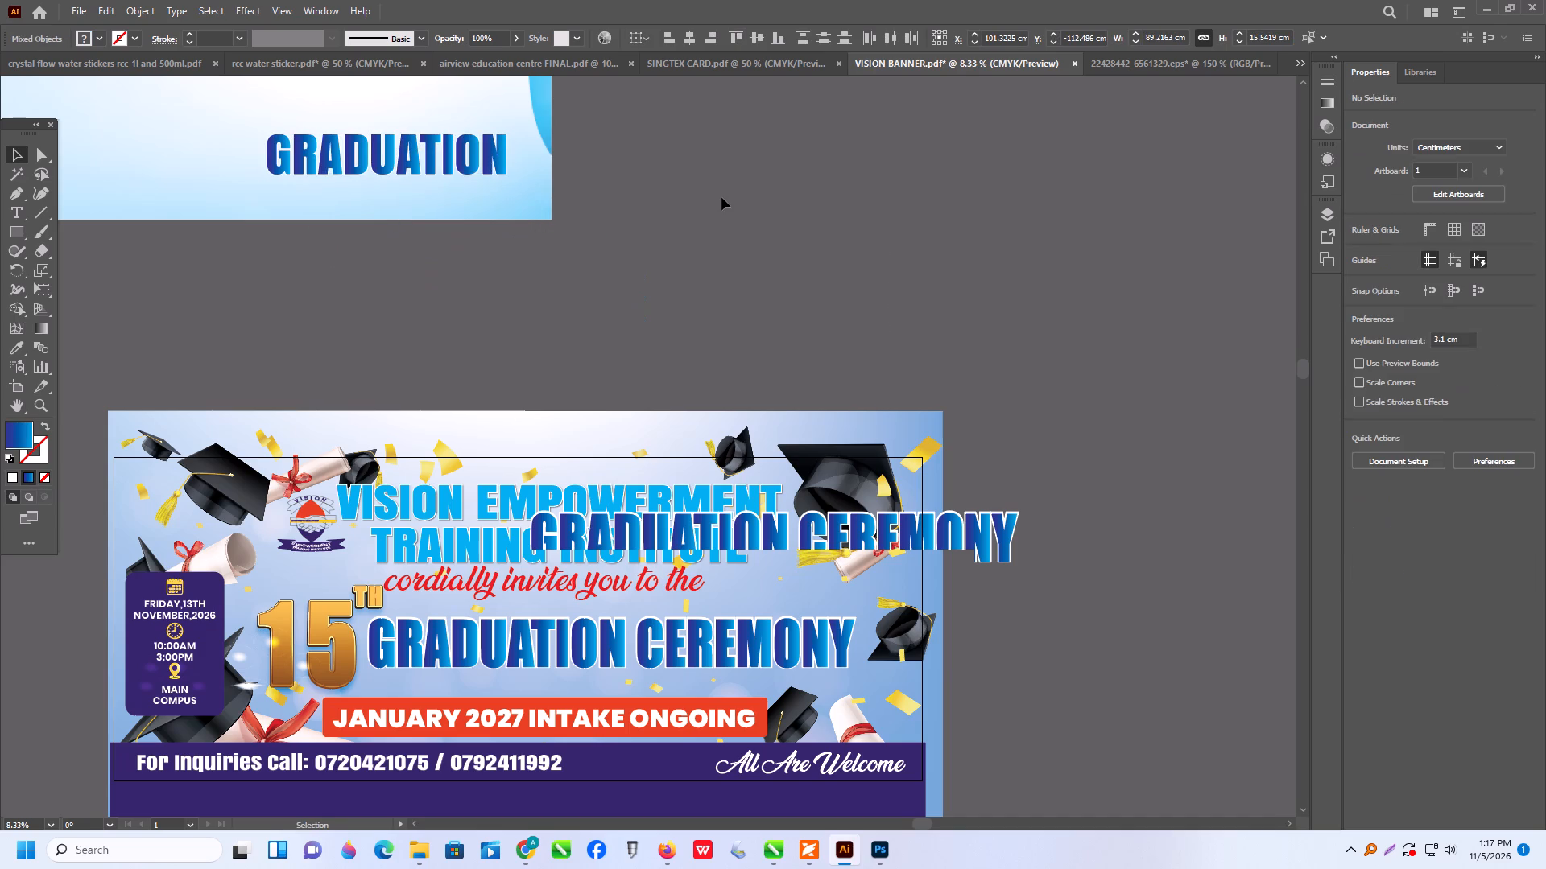
Shrink the red JANUARY 2027 INTAKE ONGOING bar to about 149 x 15.4 cm and move it up beneath the GRADUATION CEREMONY lettering.
scroll(594, 226, down, 3)
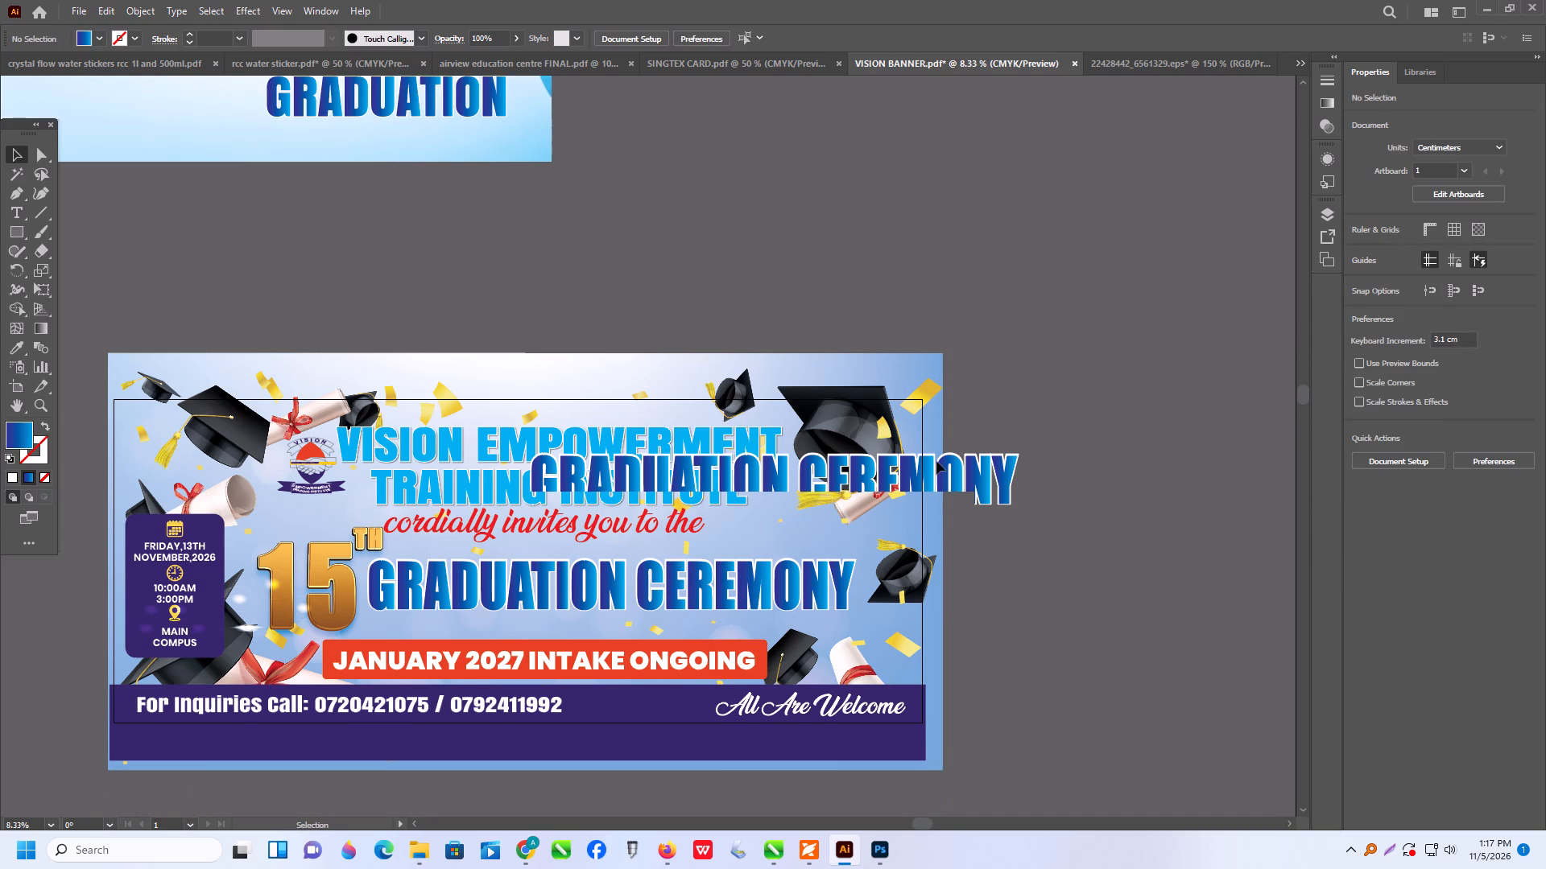
scroll(936, 459, down, 7)
key(space)
key(space)
key(space)
key(space)
key(space)
key(space)
key(space)
key(space)
key(space)
key(space)
key(space)
key(space)
key(space)
key(space)
key(space)
key(space)
key(space)
key(space)
scroll(465, 490, up, 1)
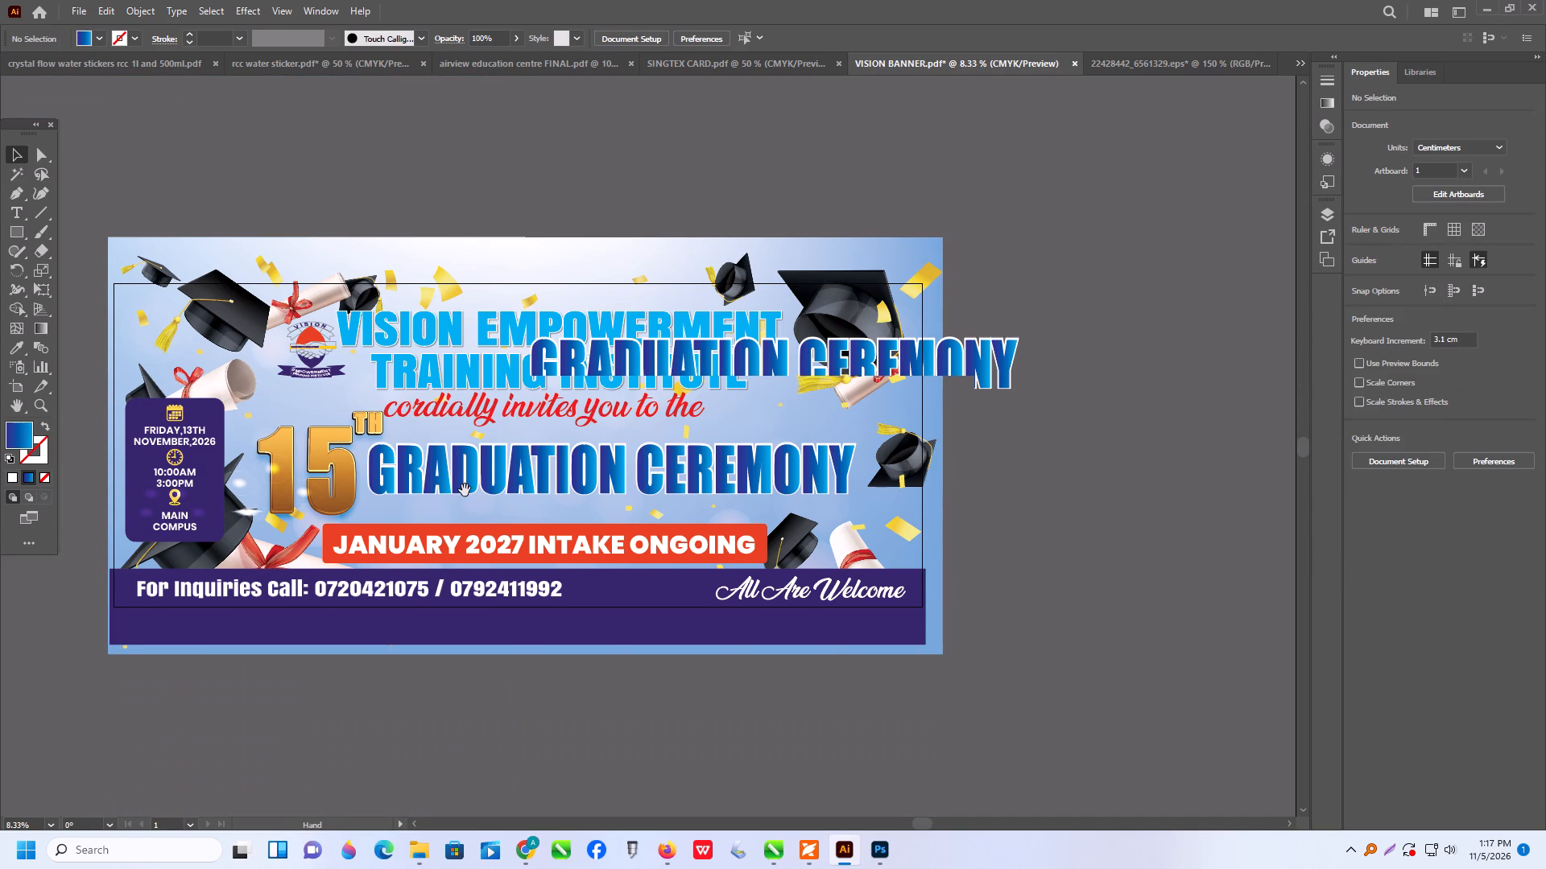
click(499, 545)
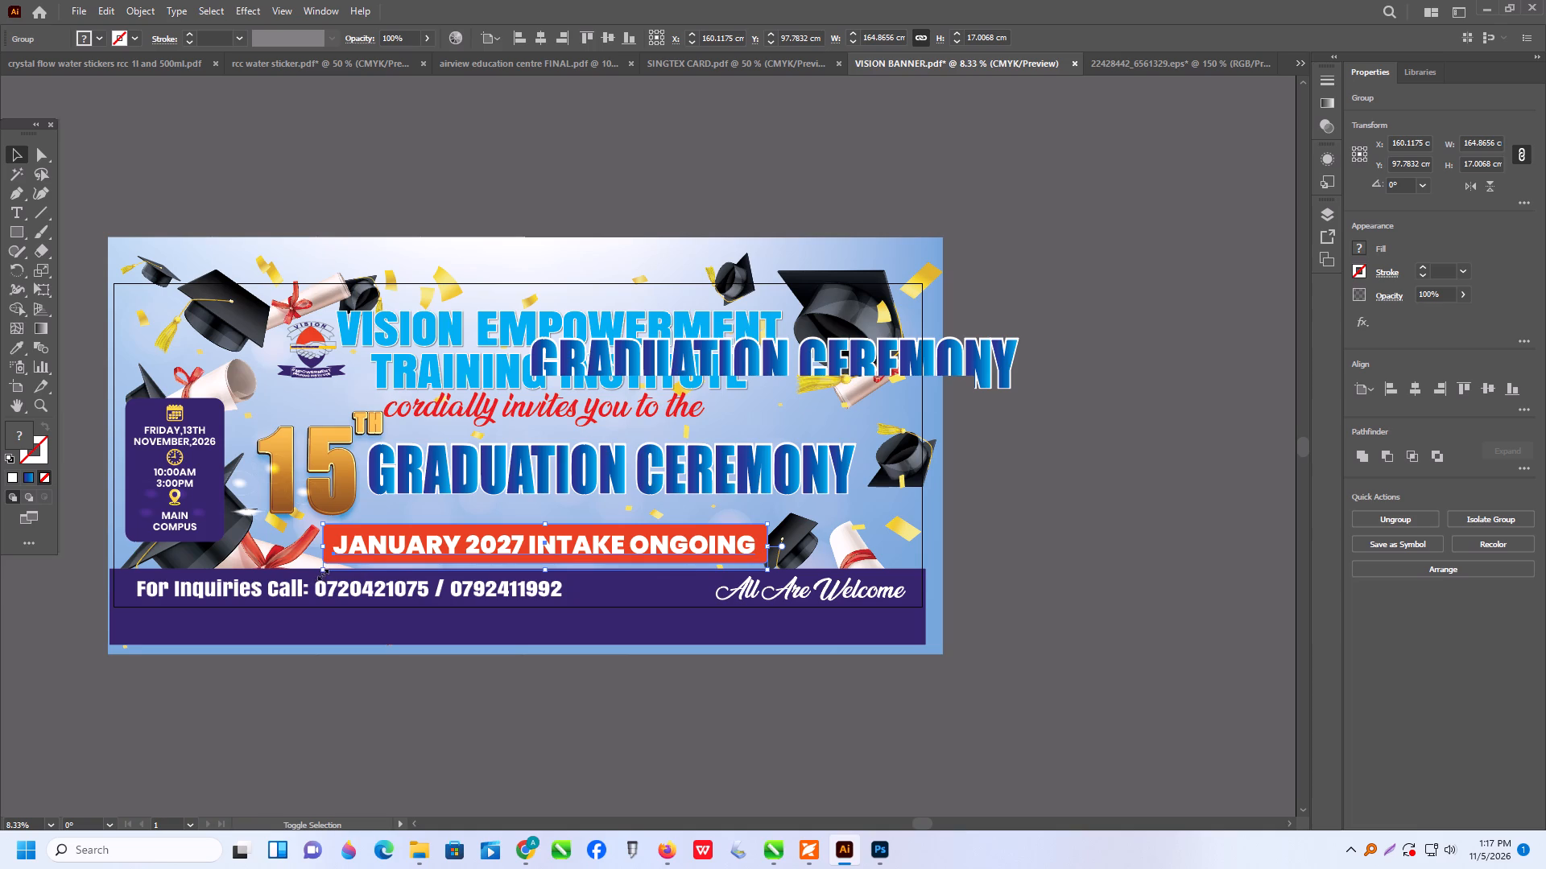
shift+drag(321, 573, 366, 579)
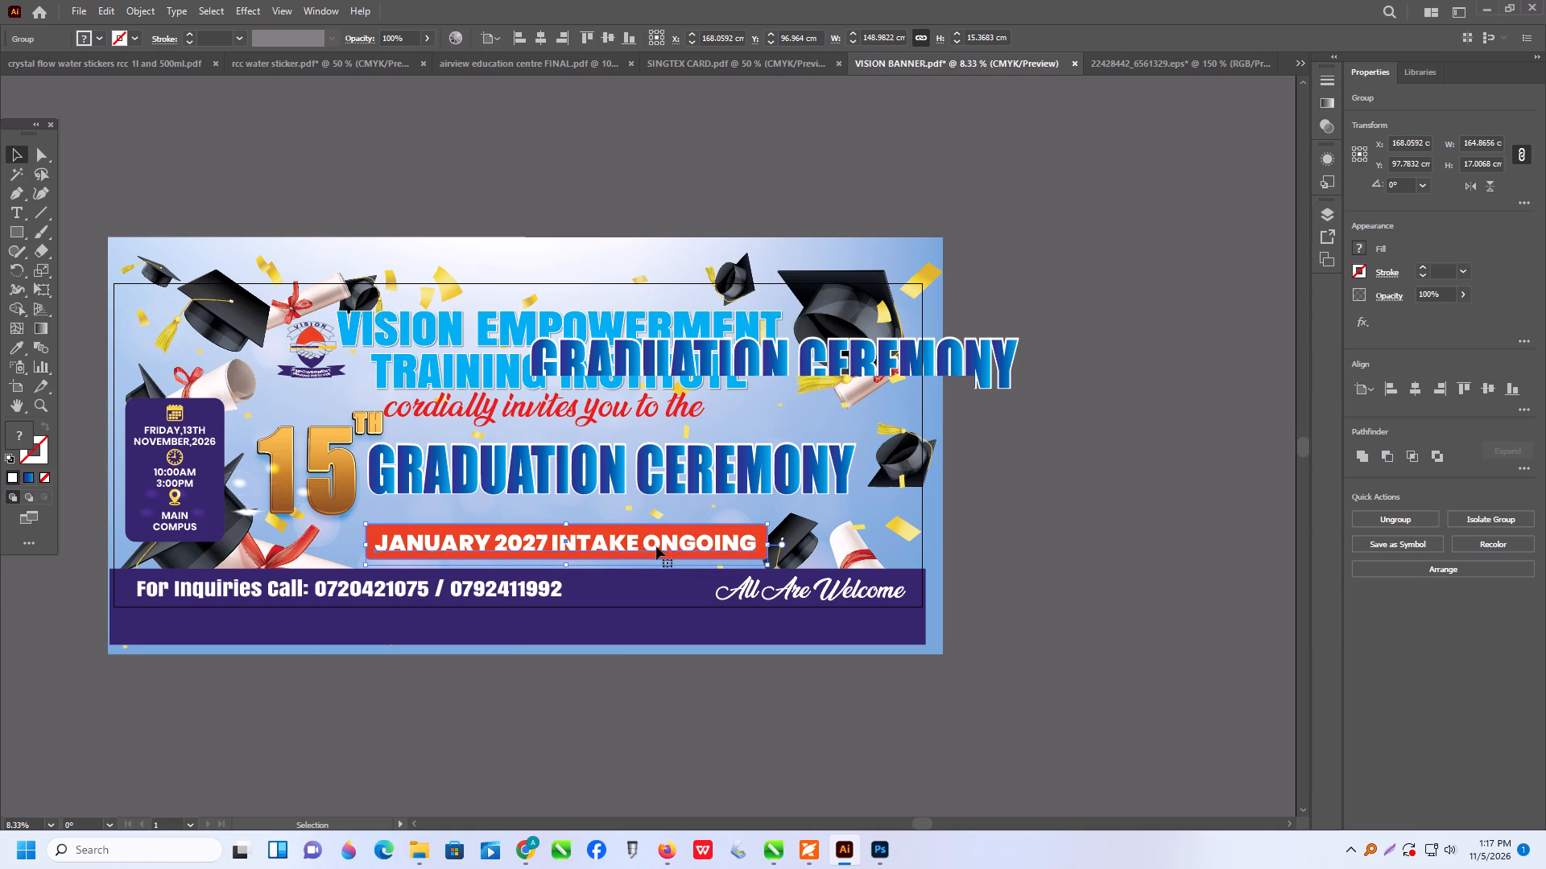
drag(659, 541, 647, 532)
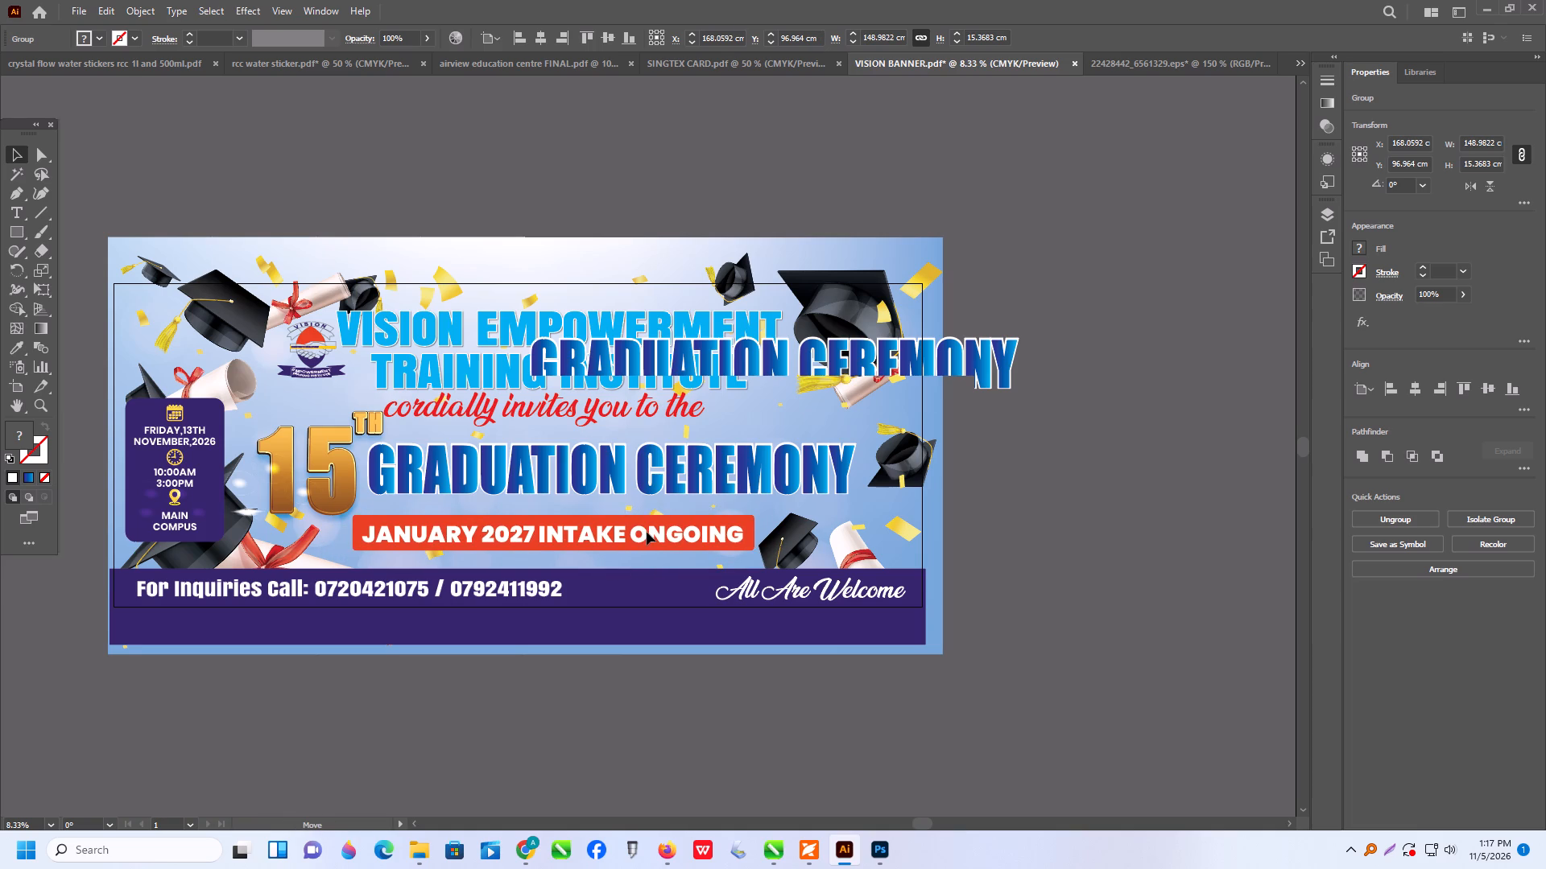
drag(647, 532, 653, 525)
scroll(653, 525, down, 5)
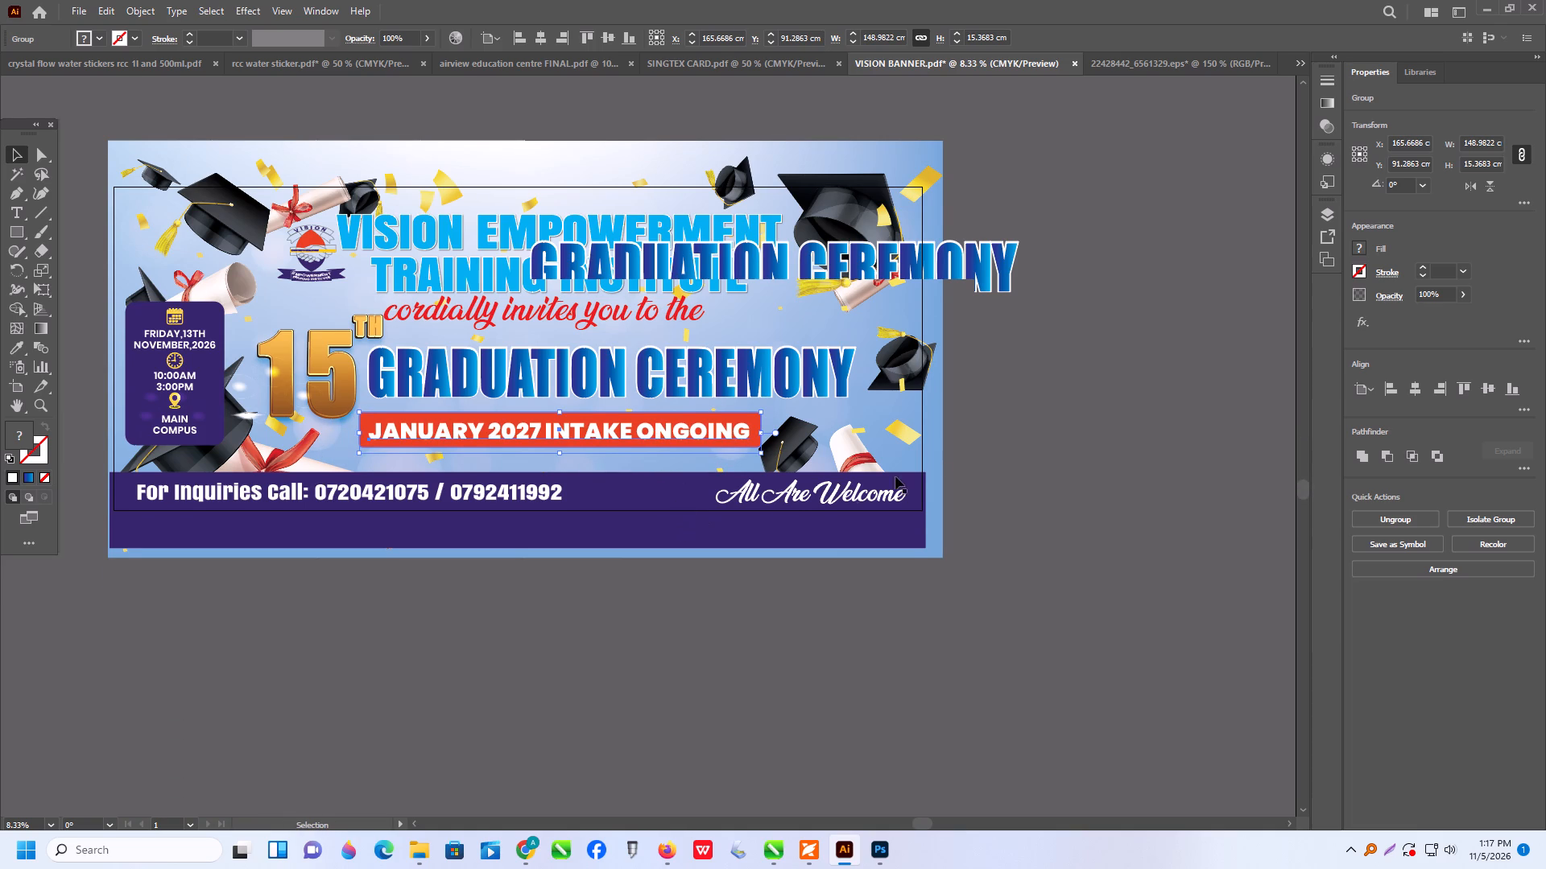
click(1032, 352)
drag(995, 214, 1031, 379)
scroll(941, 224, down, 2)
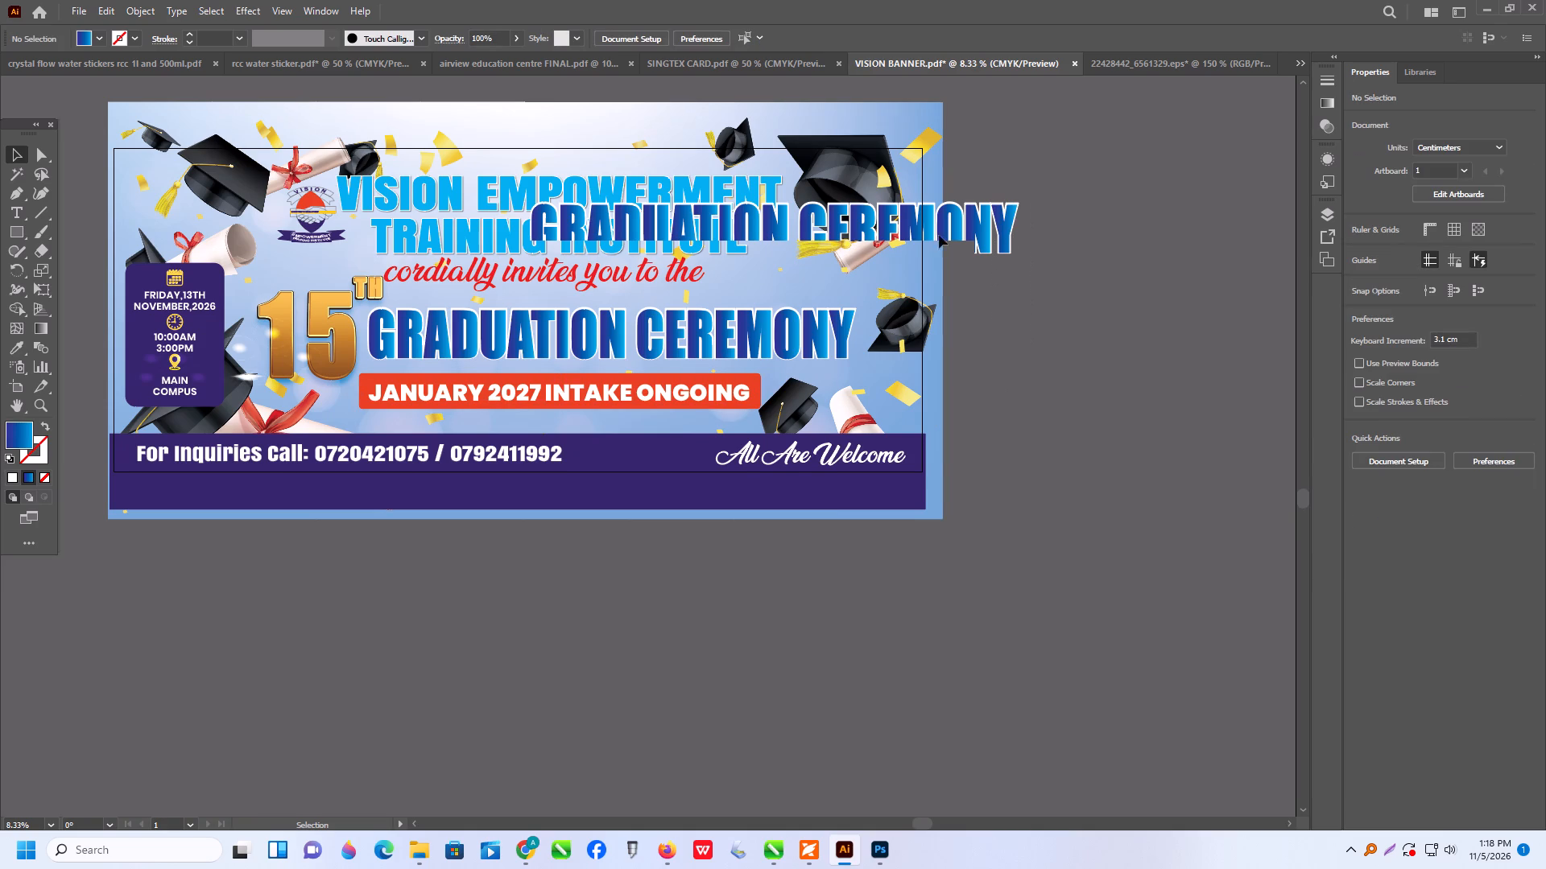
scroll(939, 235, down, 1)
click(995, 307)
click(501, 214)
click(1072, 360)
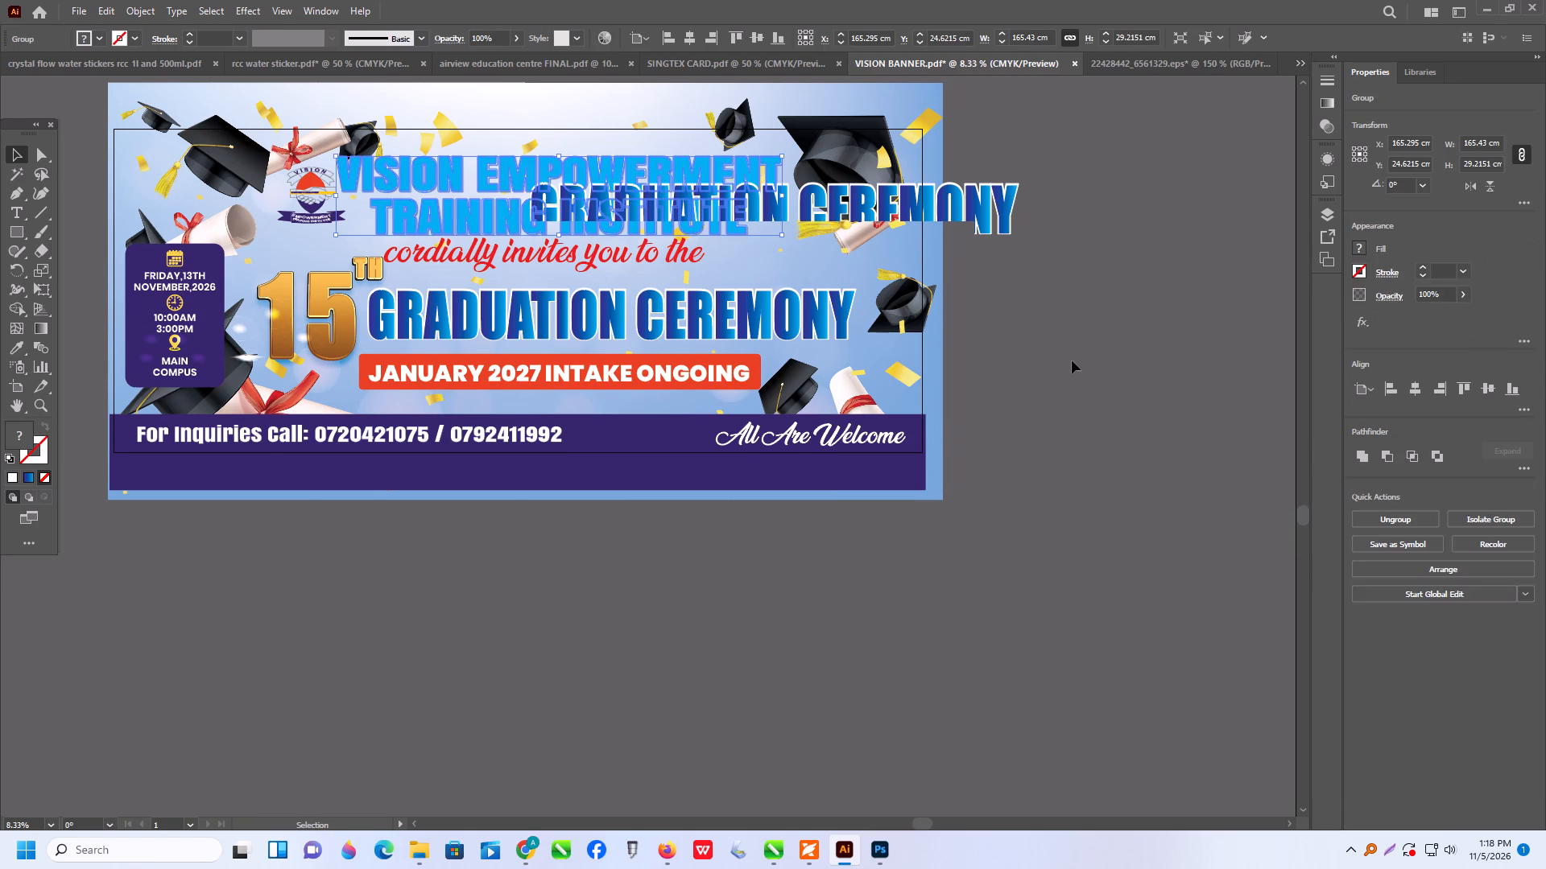
Move the red "cordially invites you to the" line so it sits centred between the institute name and GRADUATION CEREMONY.
key(space)
key(space)
key(space)
key(space)
key(space)
key(space)
key(space)
key(space)
key(space)
key(space)
key(space)
key(space)
key(space)
key(space)
scroll(918, 410, down, 5)
alt+scroll(1022, 464, down, 1)
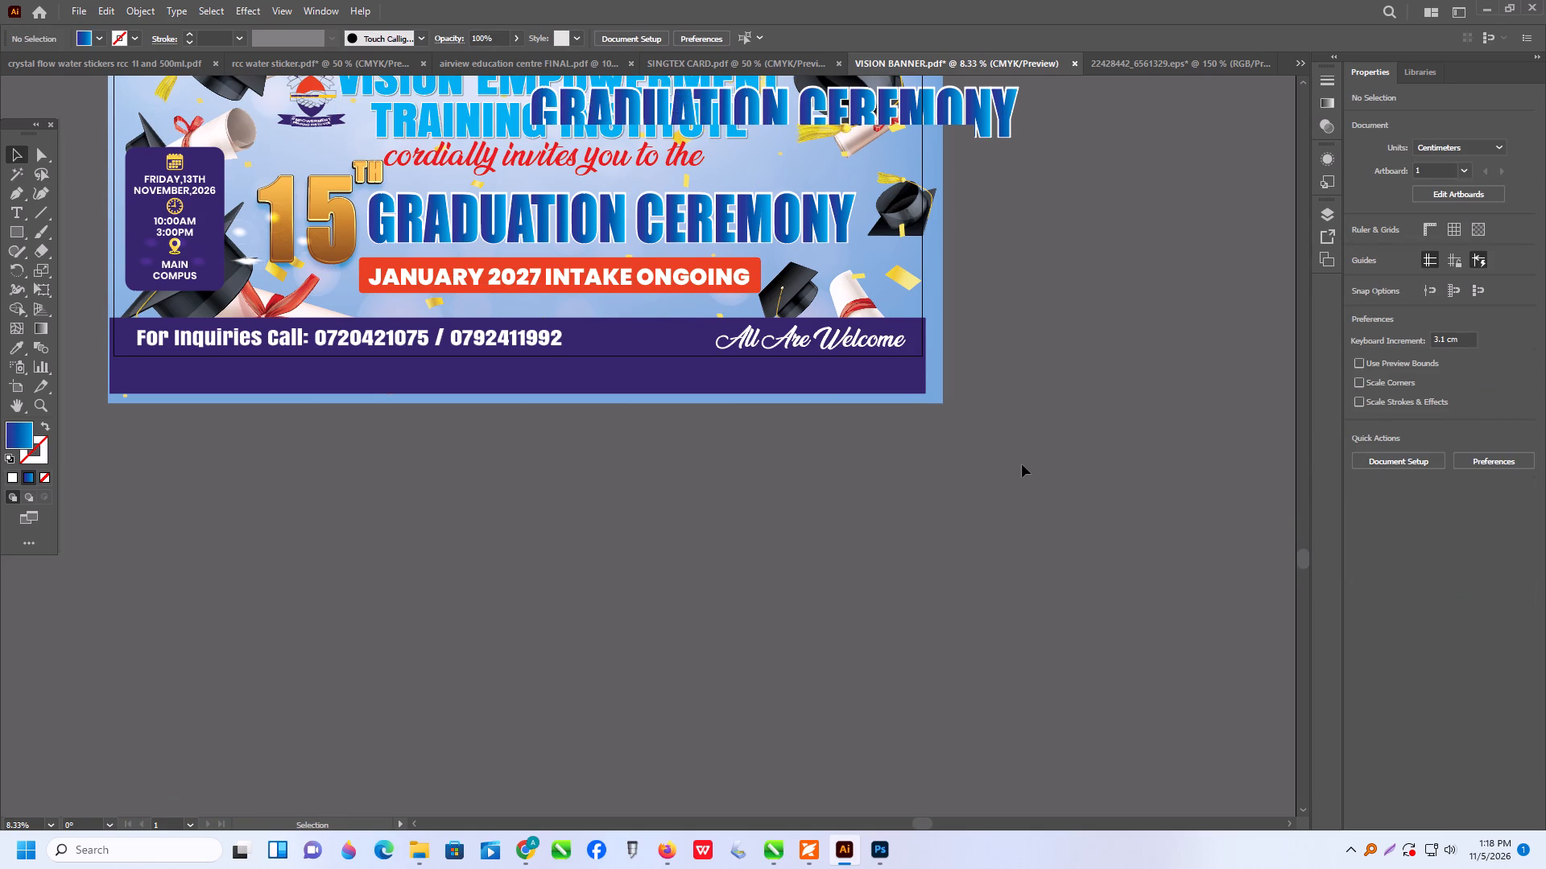
scroll(978, 476, up, 1)
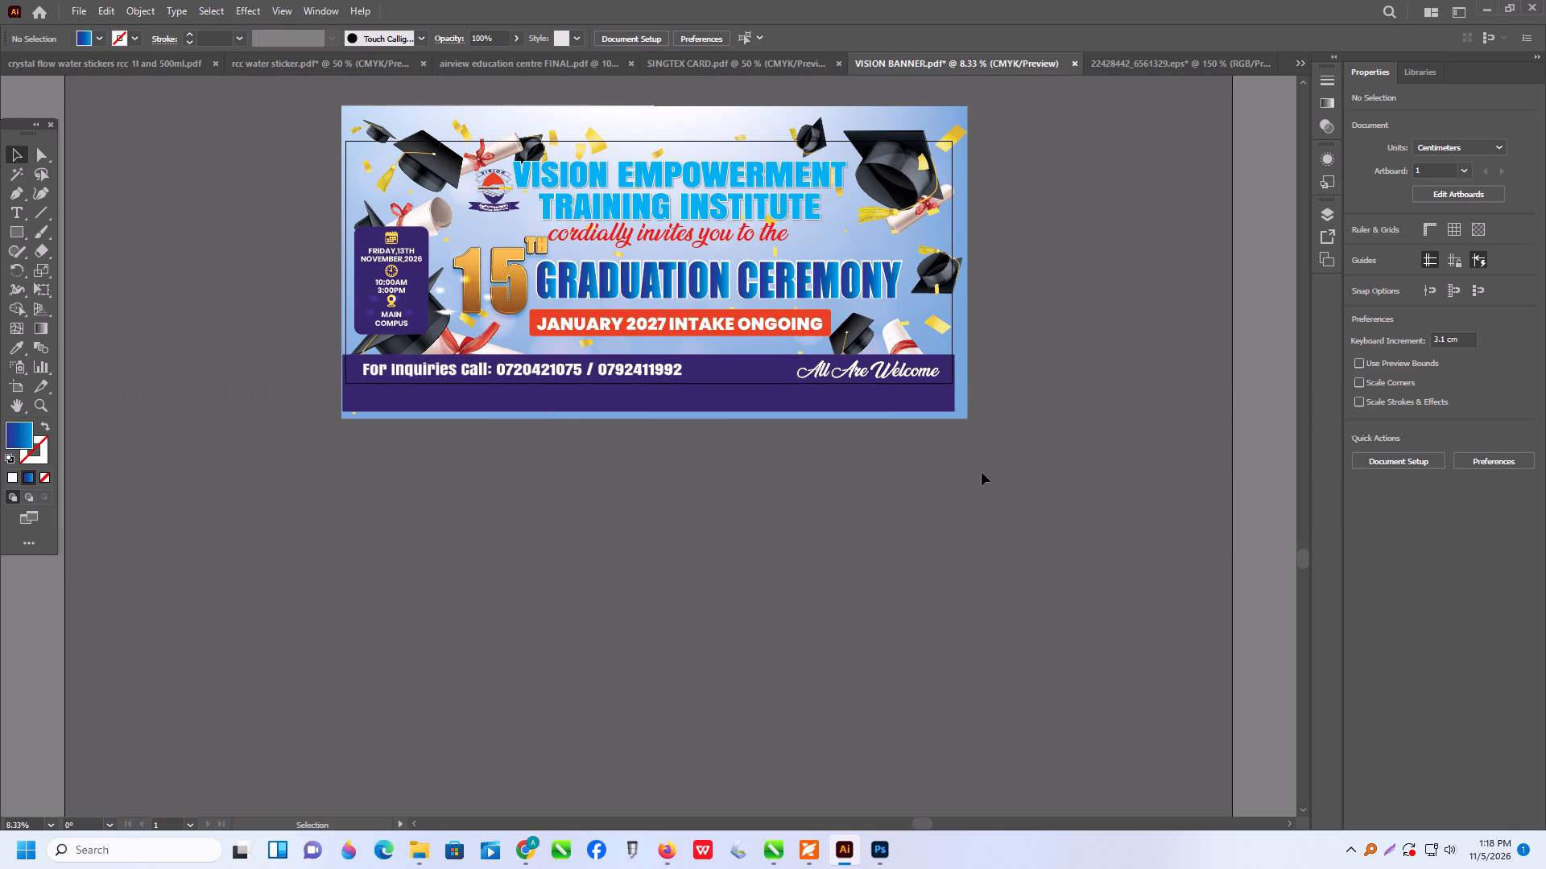
scroll(982, 472, up, 1)
click(997, 321)
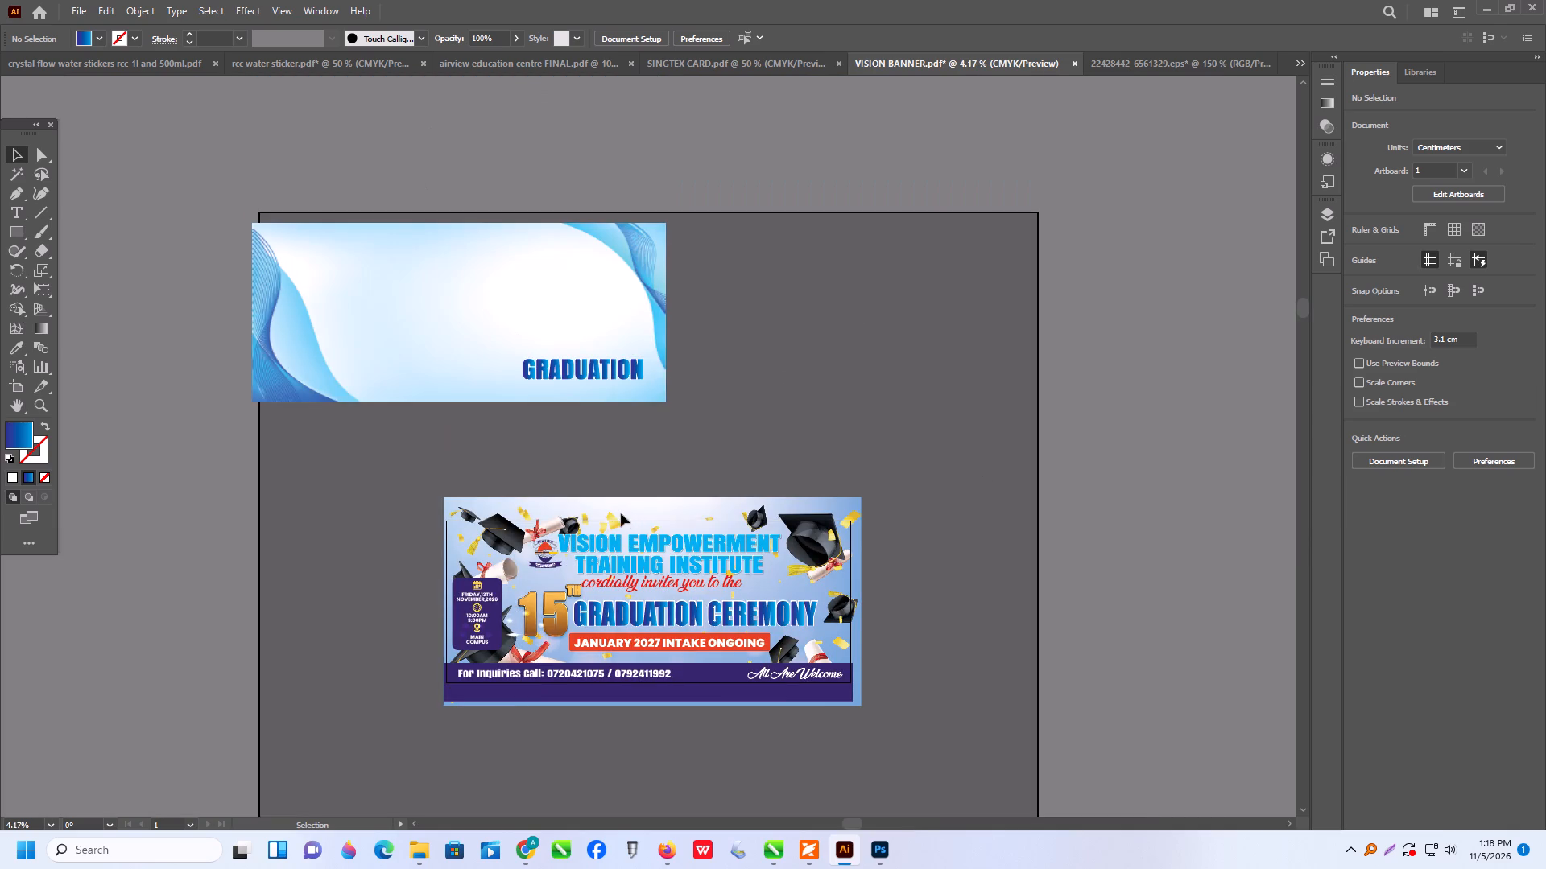
drag(643, 582, 668, 587)
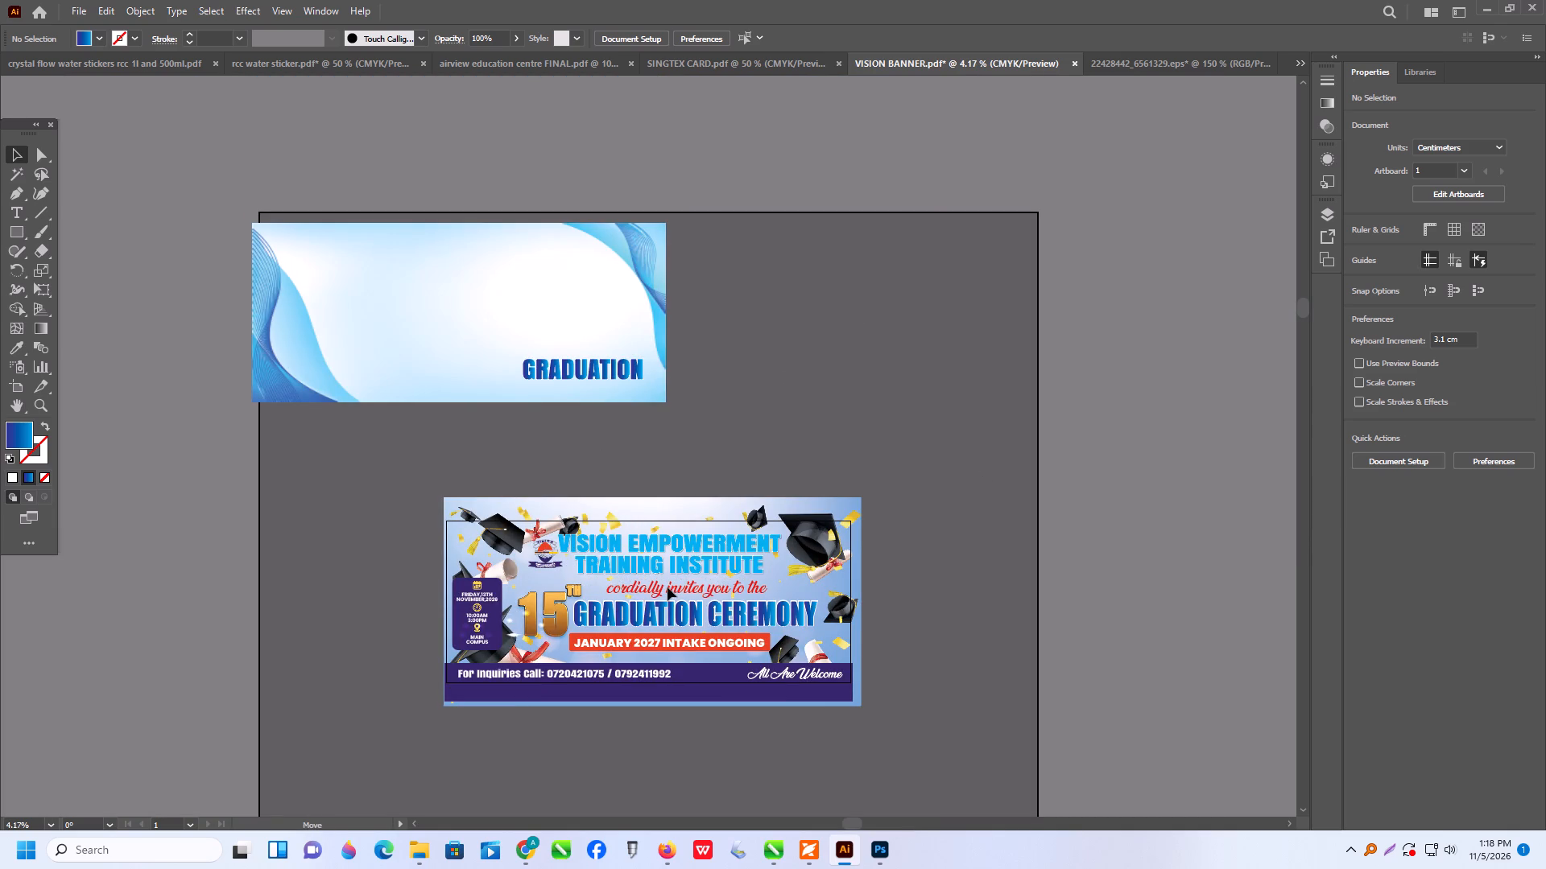
drag(668, 587, 668, 587)
click(644, 436)
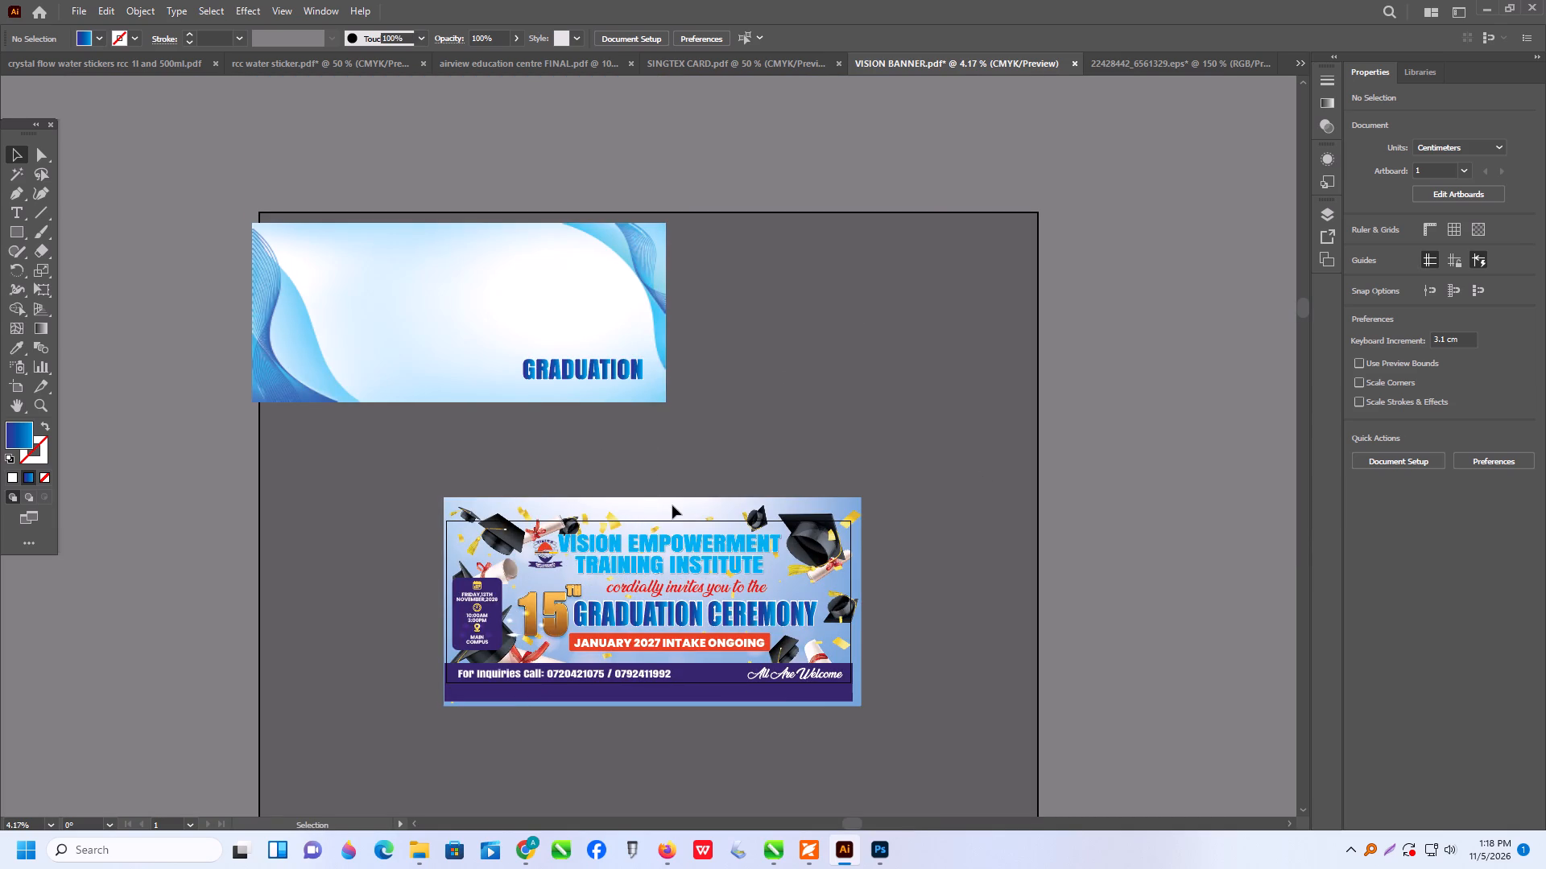
Unlock the banner's background group with the graduation caps and confetti, and cut it out of the banner.
scroll(672, 505, down, 3)
click(511, 479)
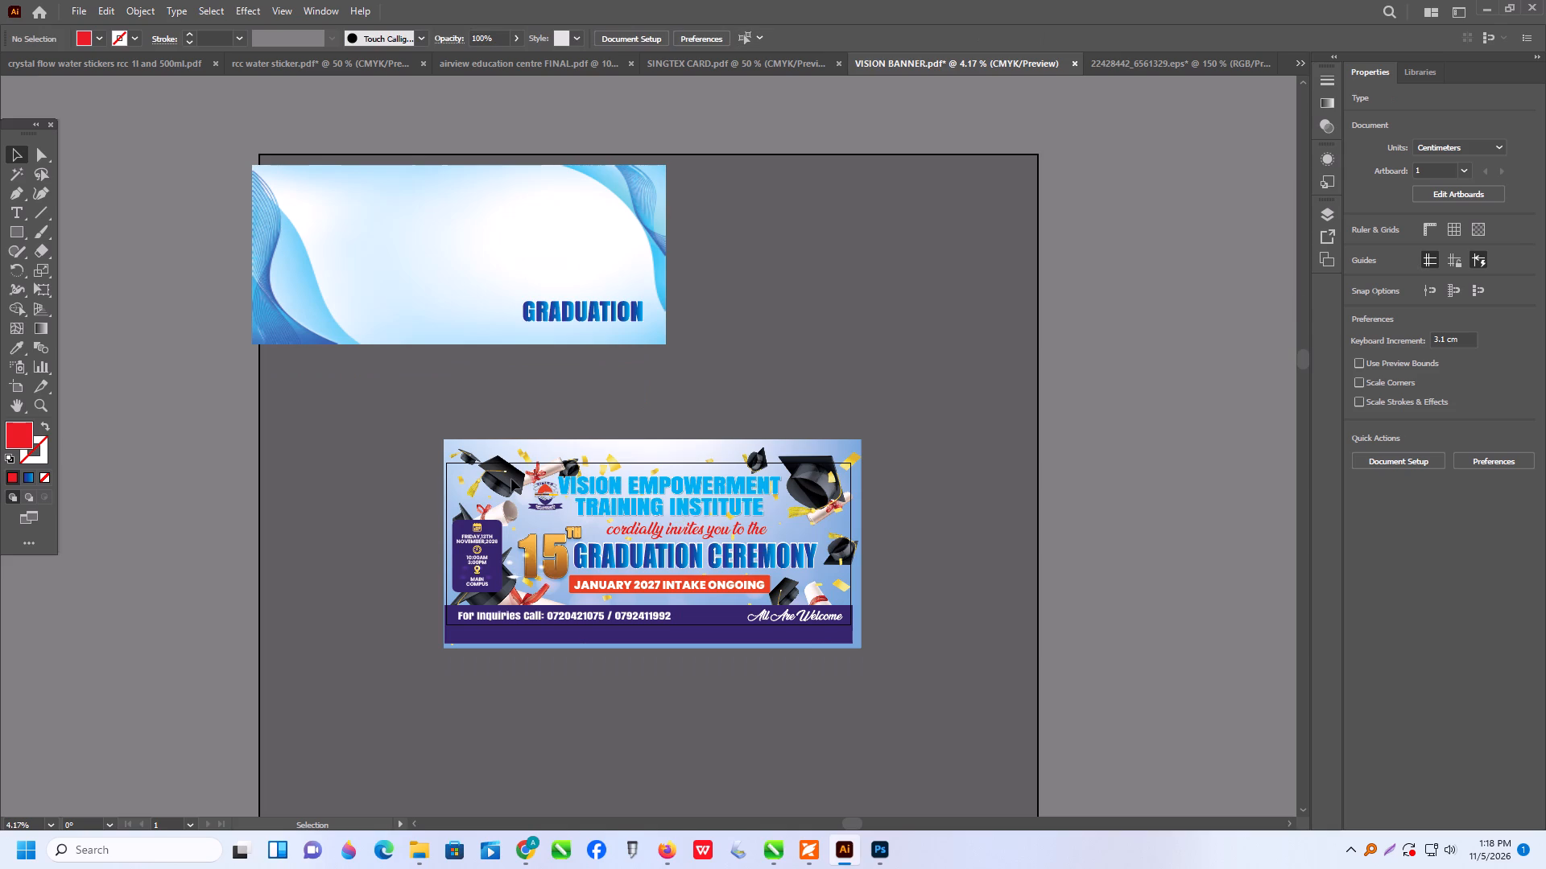
click(553, 494)
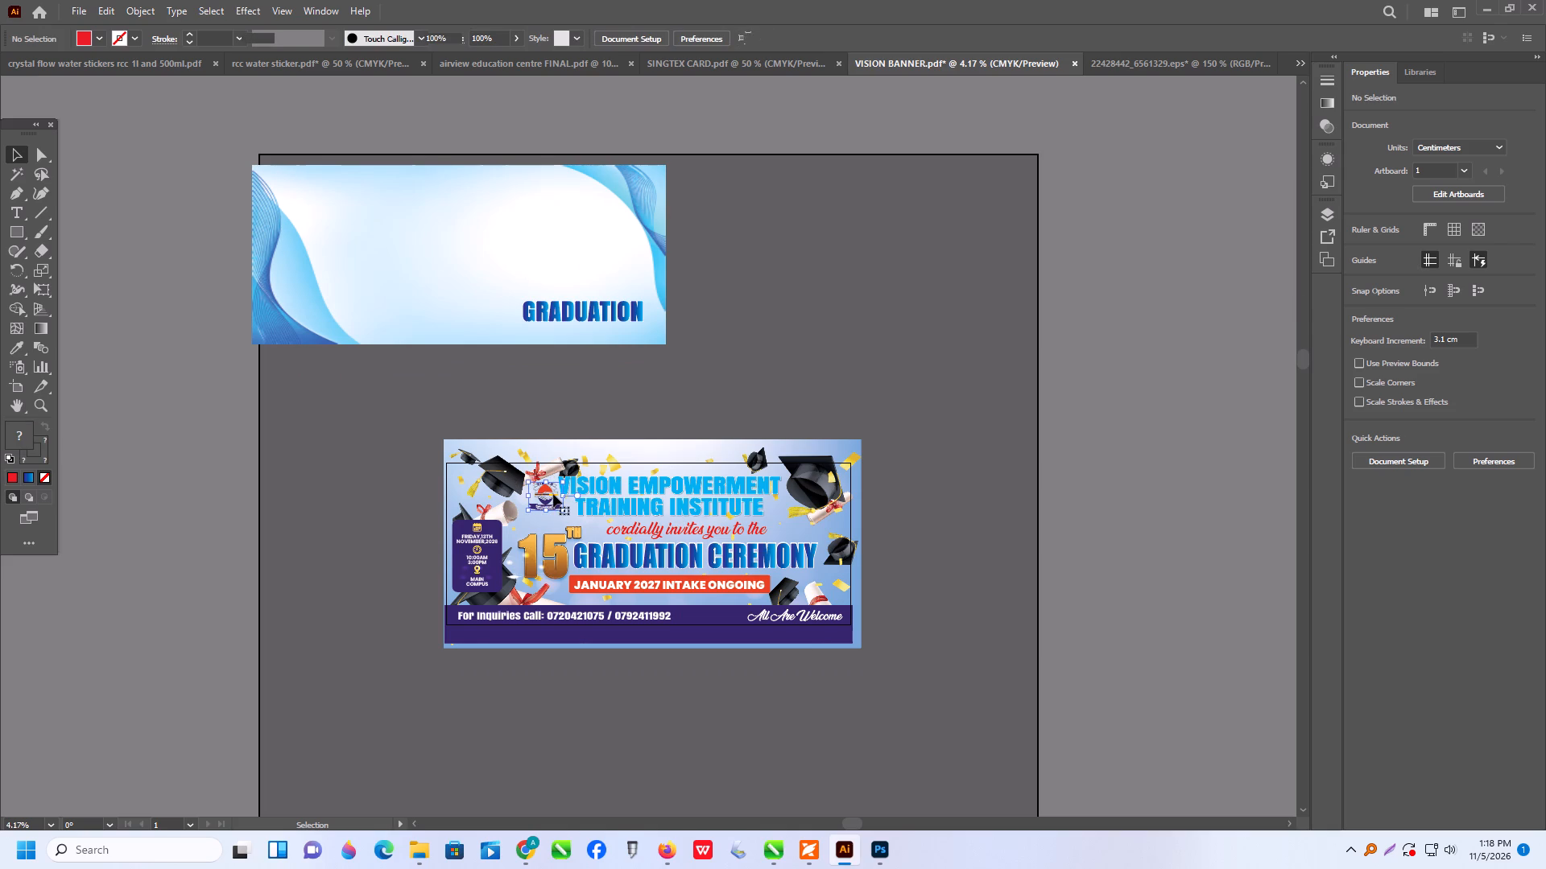
click(837, 408)
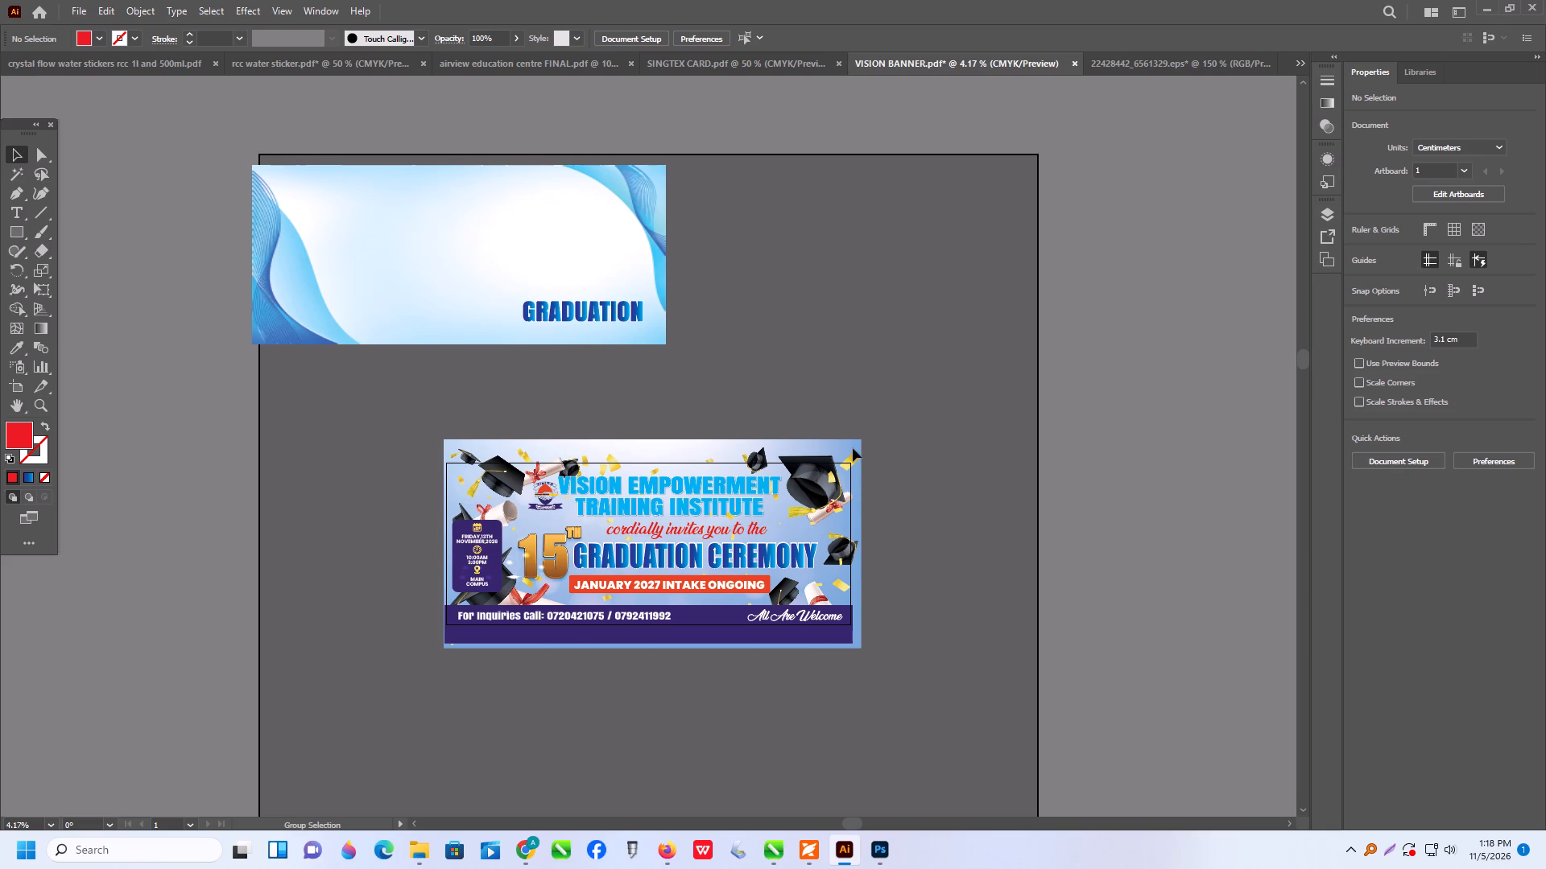
click(873, 394)
key(ctrl+alt+2)
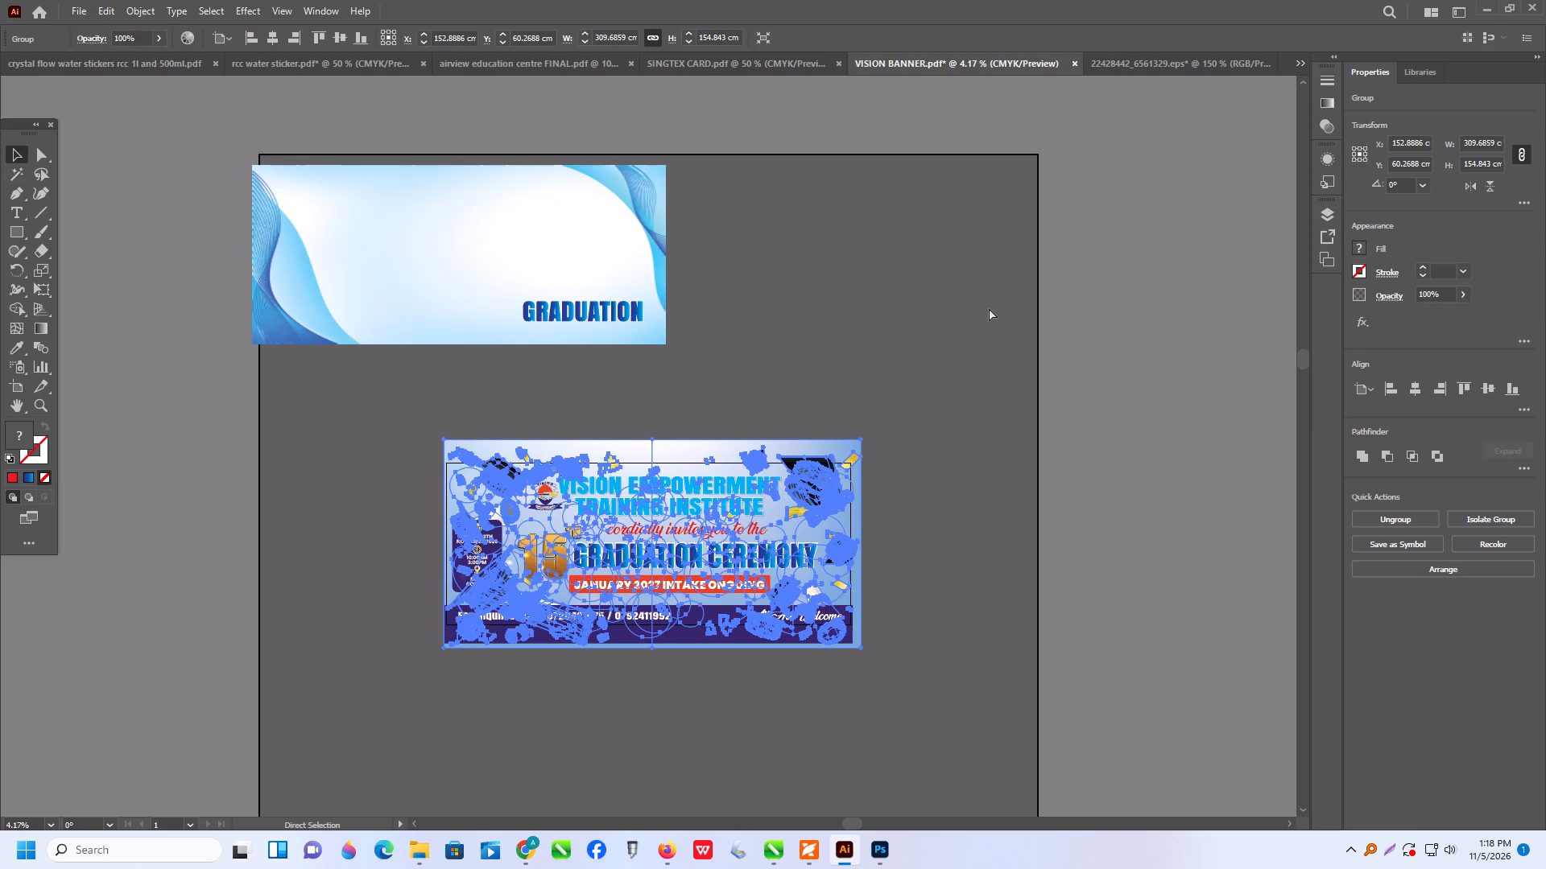
key(ctrl+x)
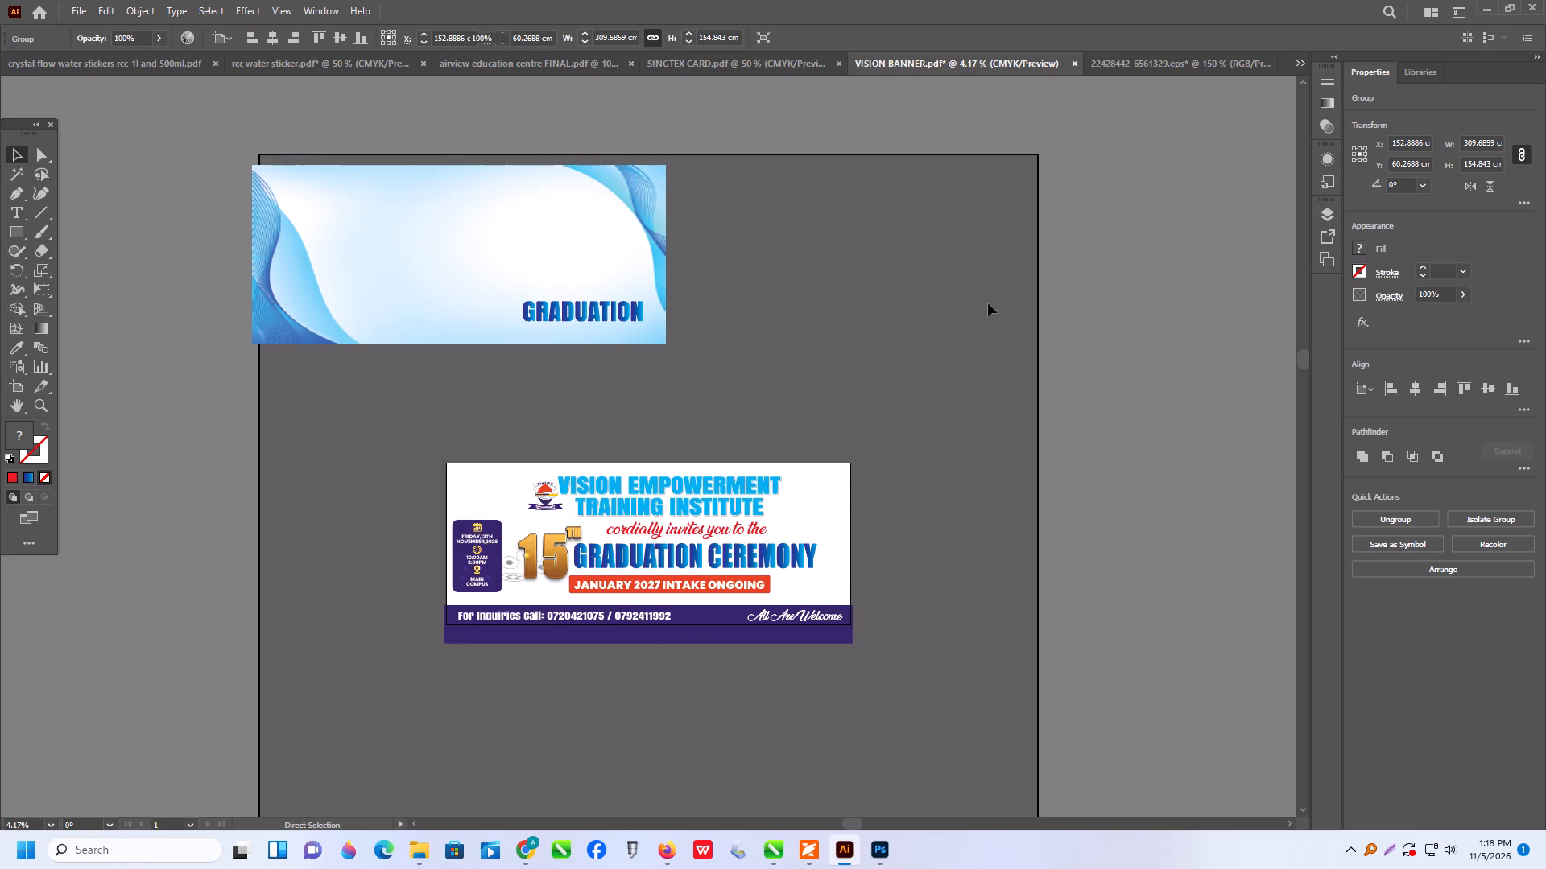
Select the leftover pale artwork between the date box and the golden 15.
scroll(820, 403, down, 4)
click(506, 564)
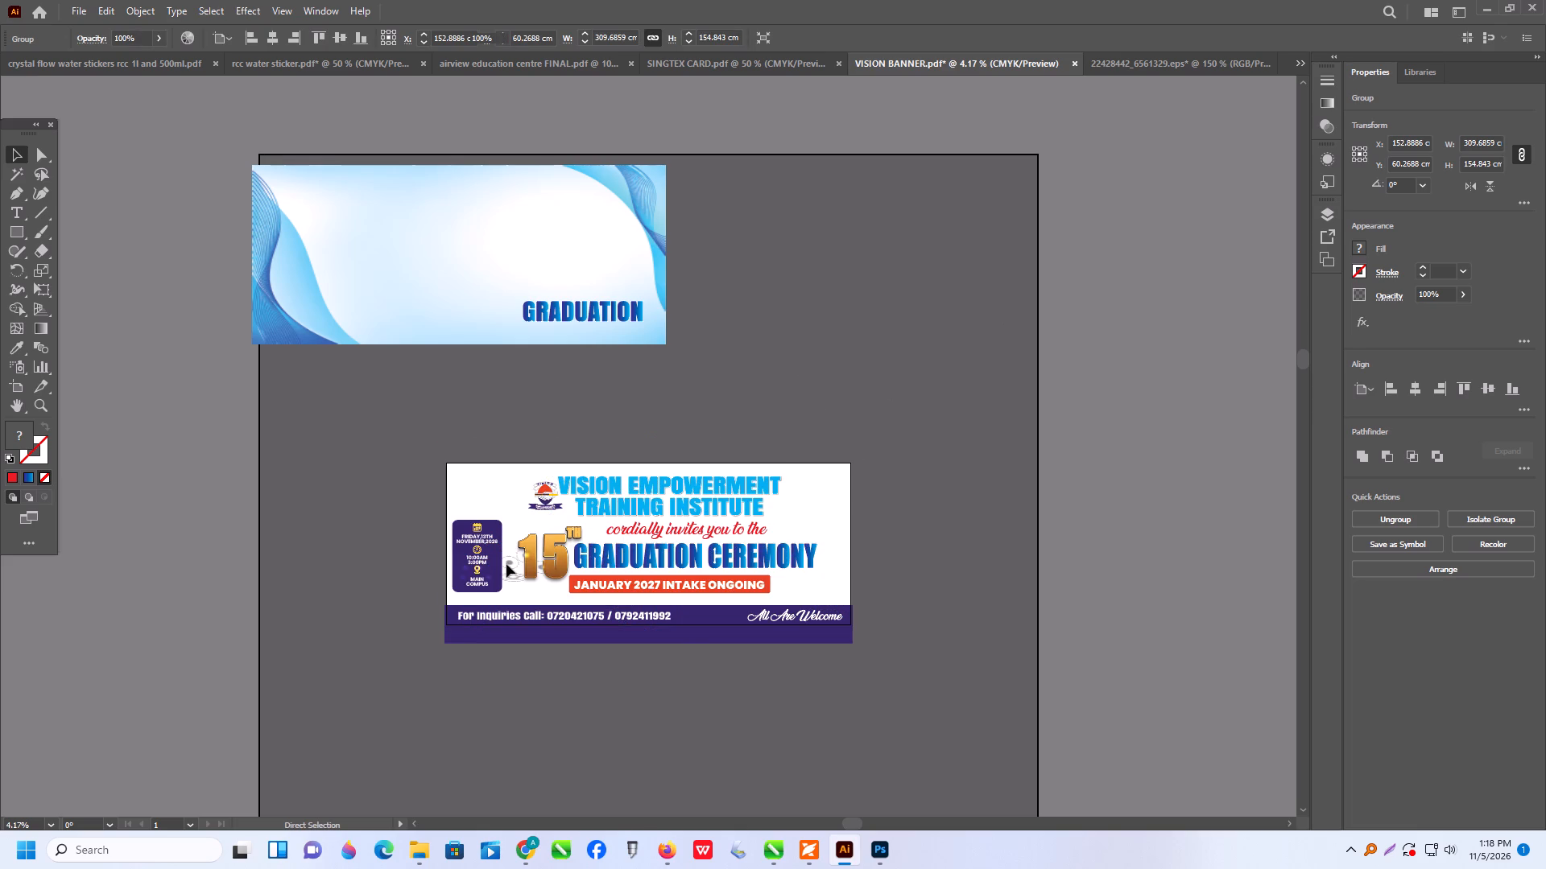
click(515, 572)
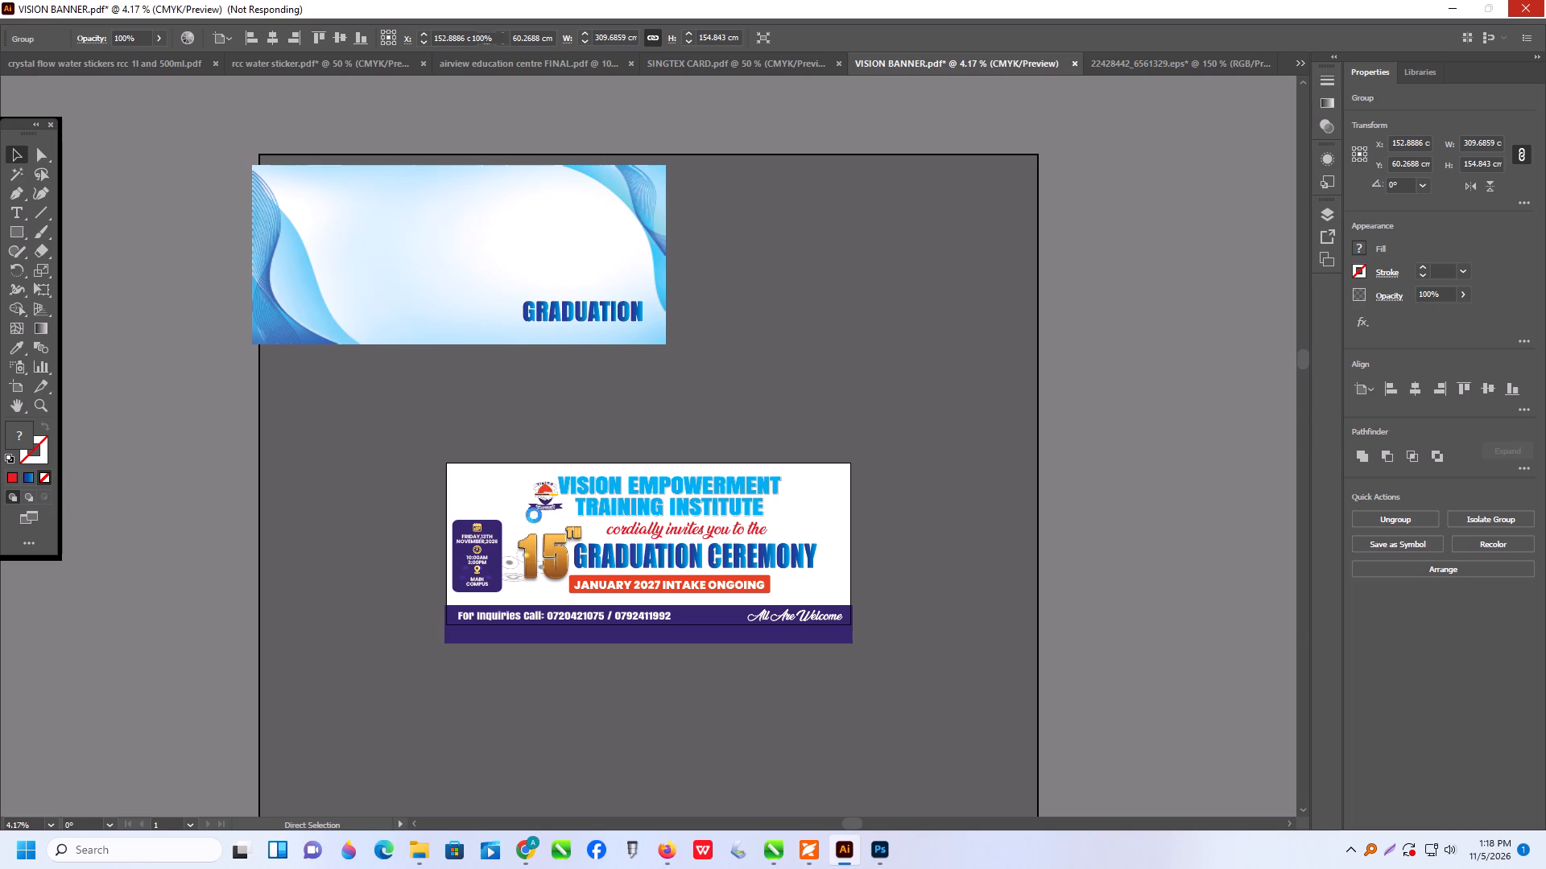
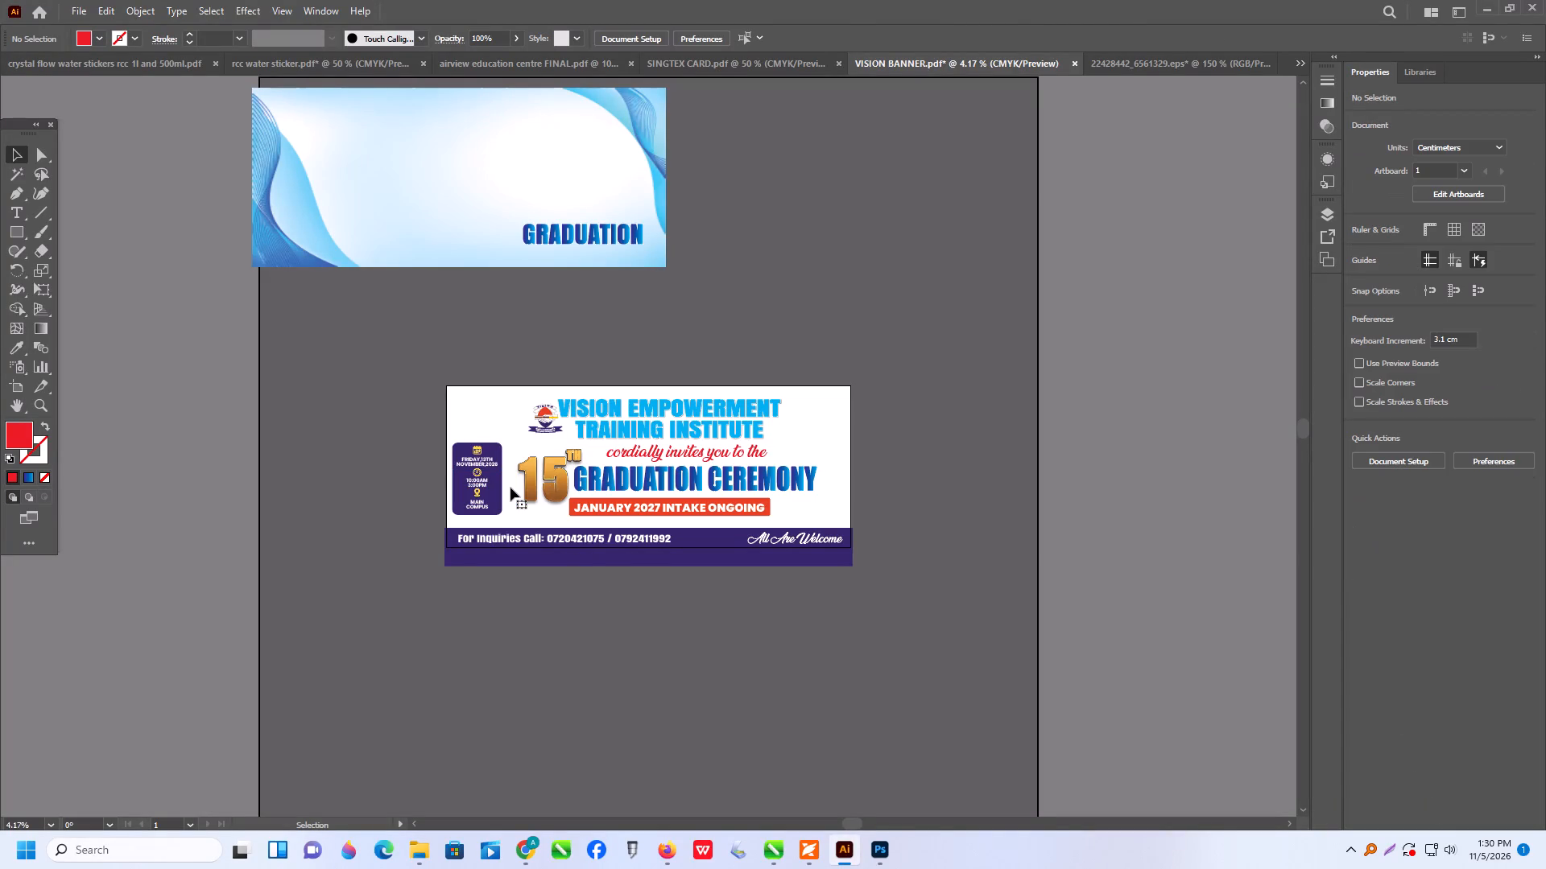
Ungroup the purple date, time and venue box beside the golden 15.
alt+scroll(539, 489, up, 2)
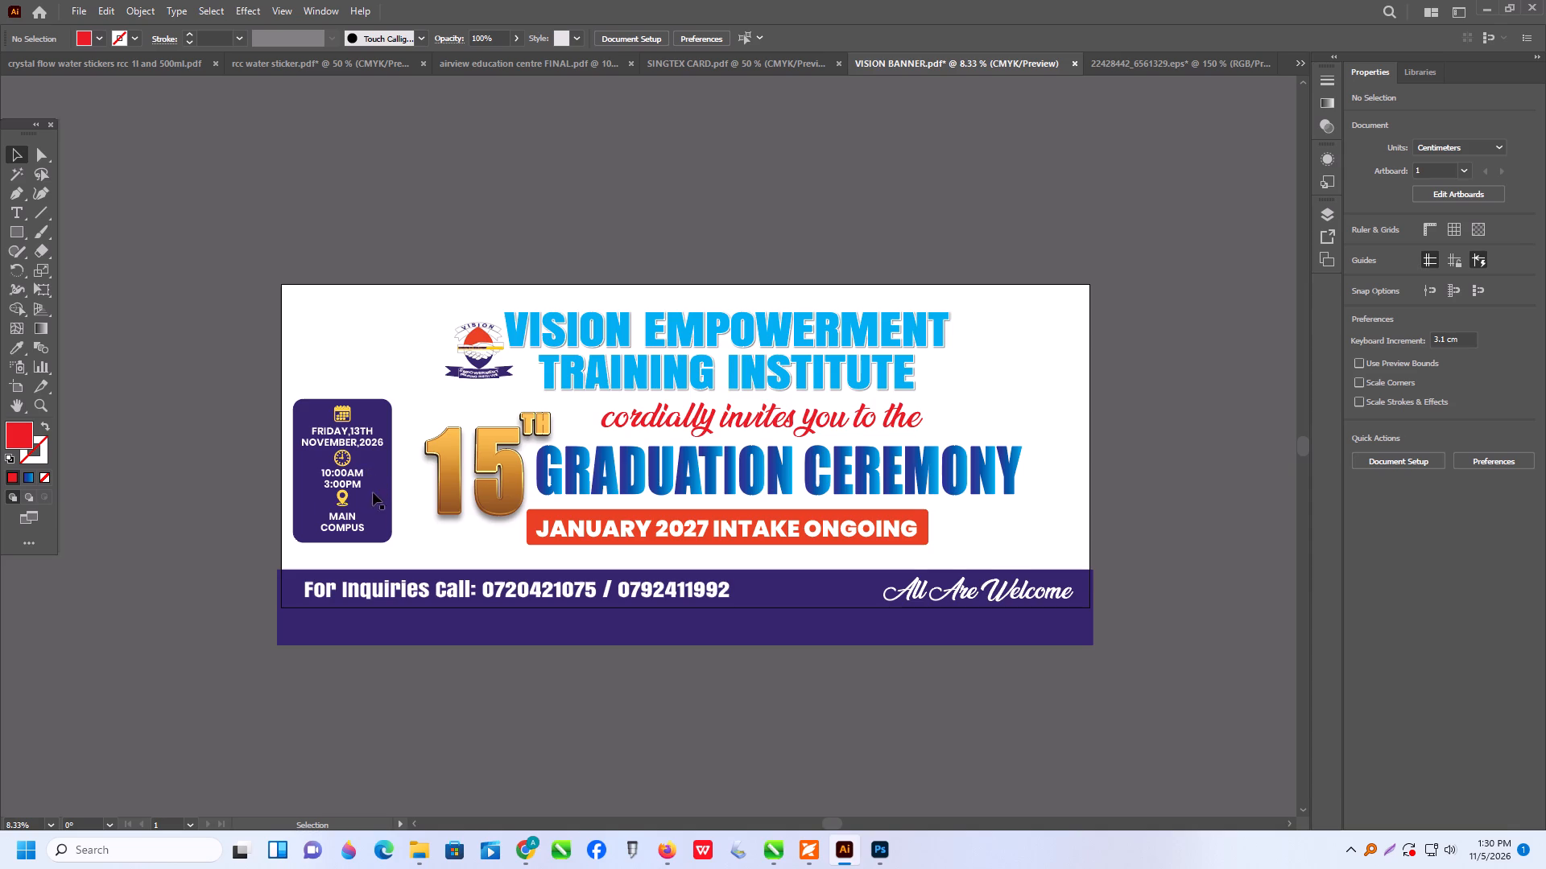
alt+scroll(339, 518, up, 2)
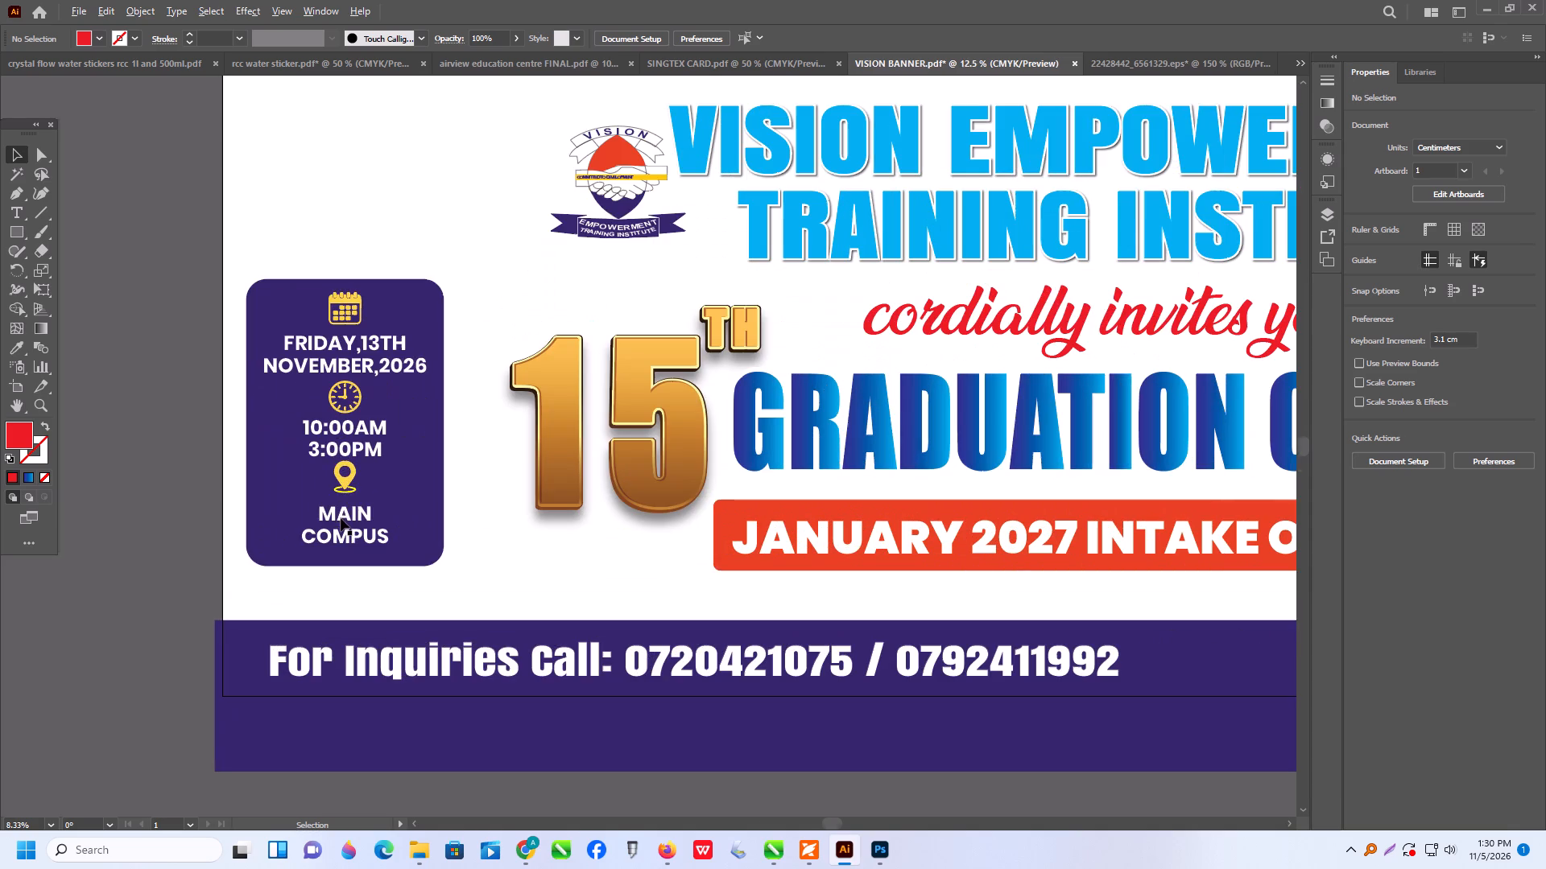
click(343, 517)
right_click(341, 515)
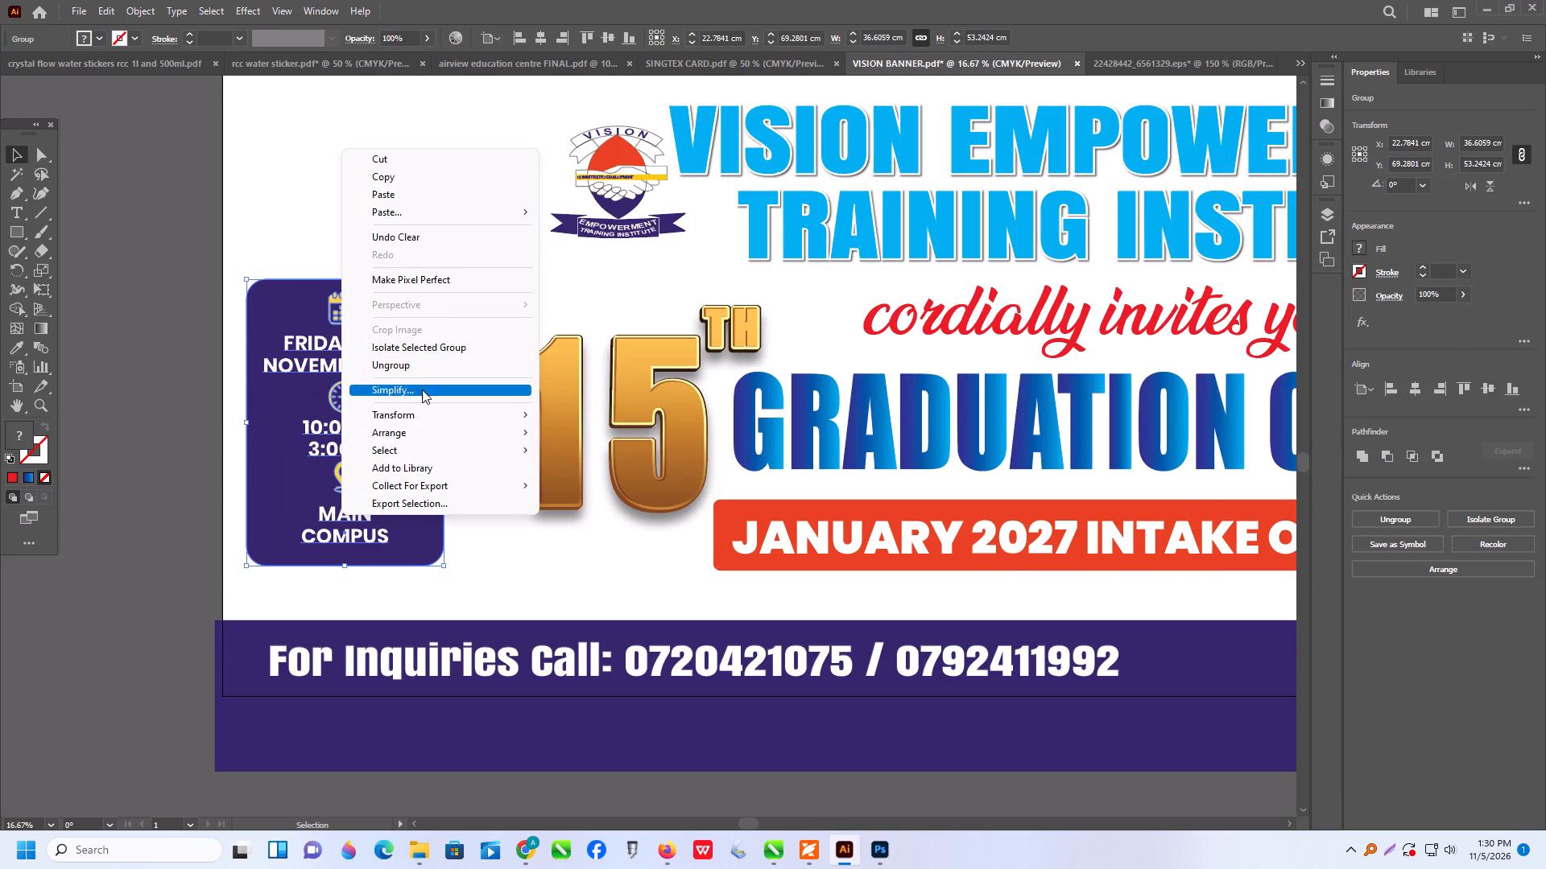
click(420, 367)
click(162, 550)
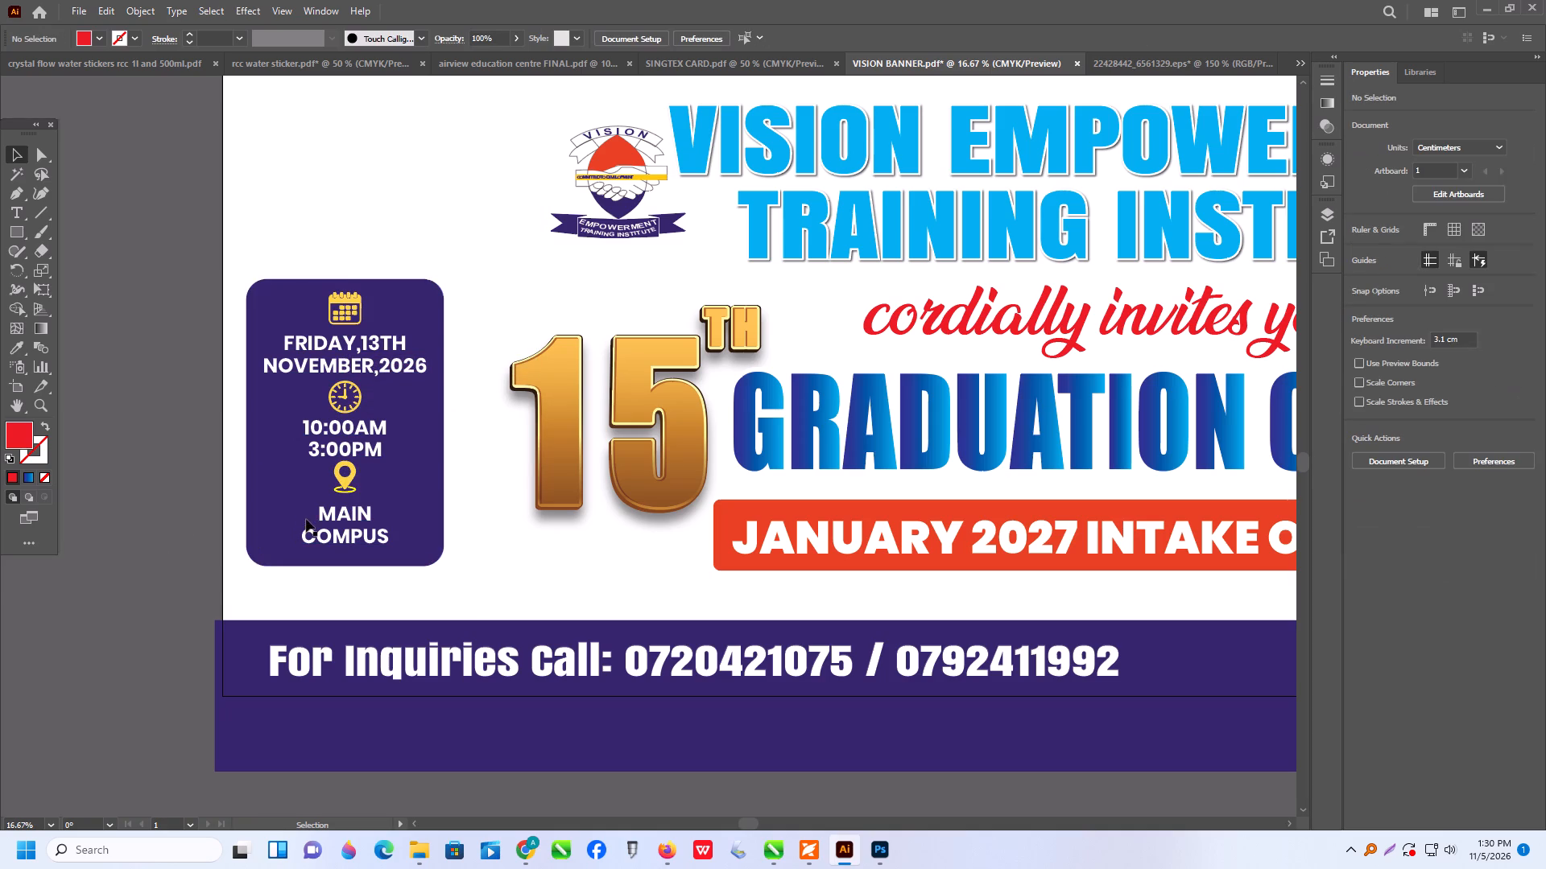
Replace the MAIN COMPUS venue text in the purple box with KITENGELA.
click(306, 519)
click(339, 517)
triple_click(339, 517)
click(339, 517)
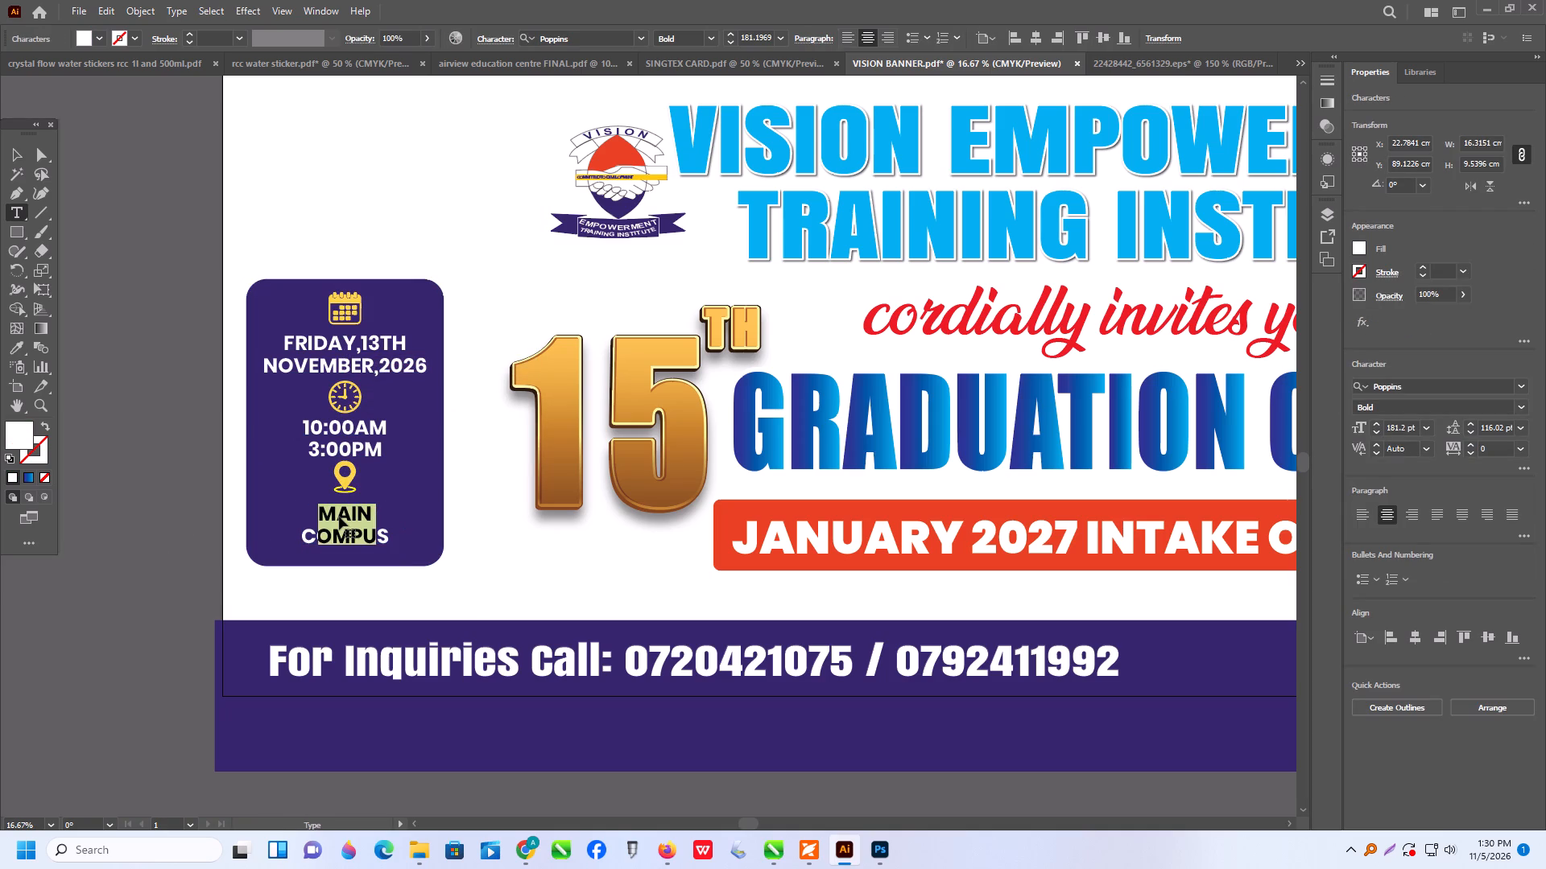
click(320, 516)
drag(321, 514, 408, 548)
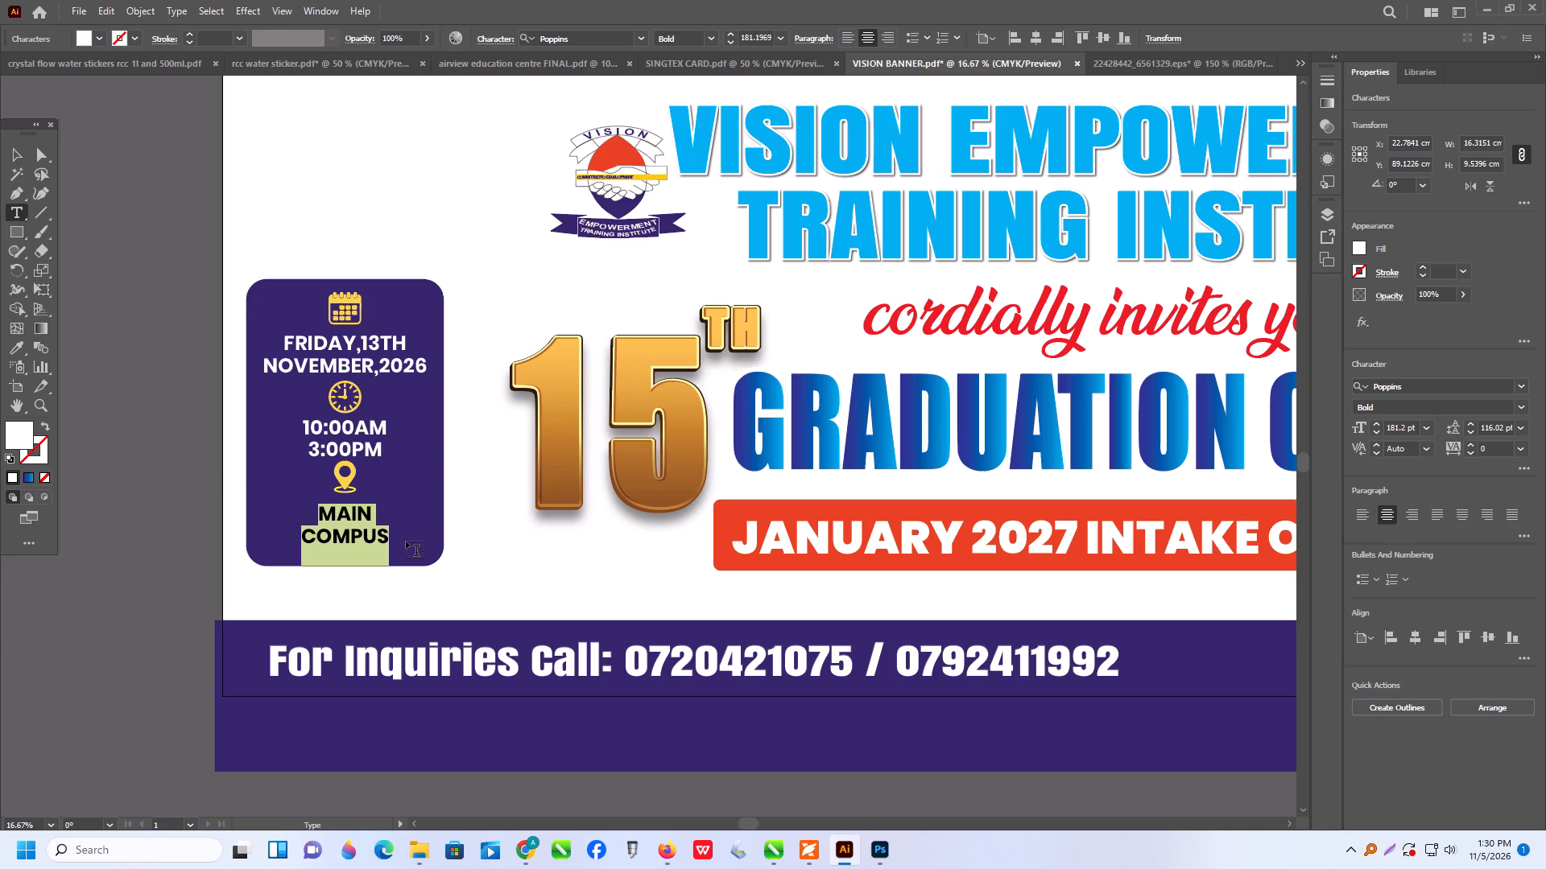
text(KIO)
key(BackSpace)
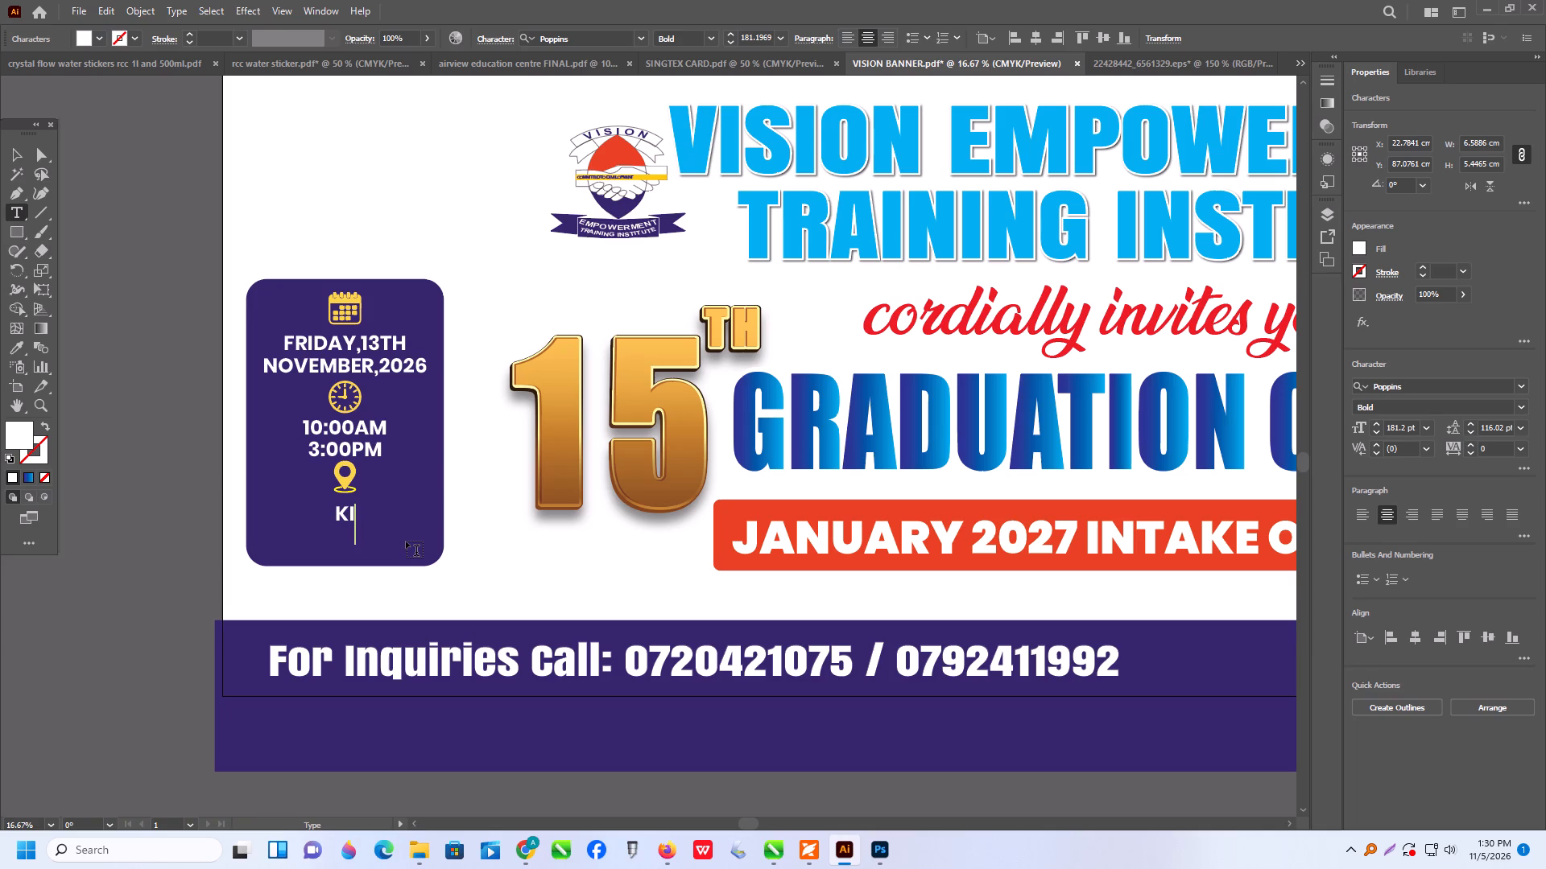
text(TENGELA)
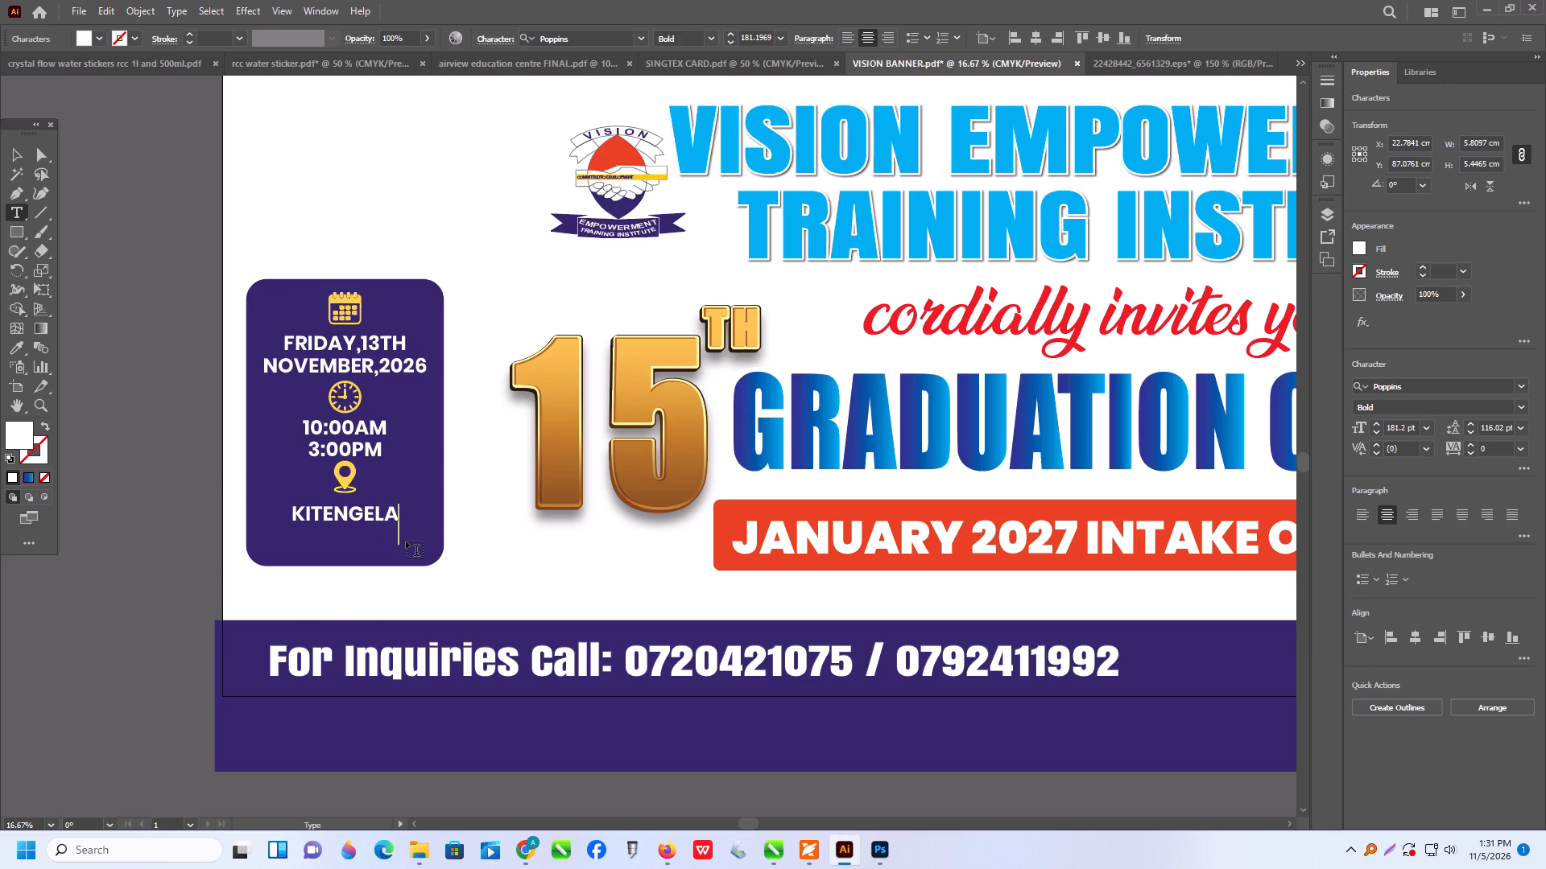
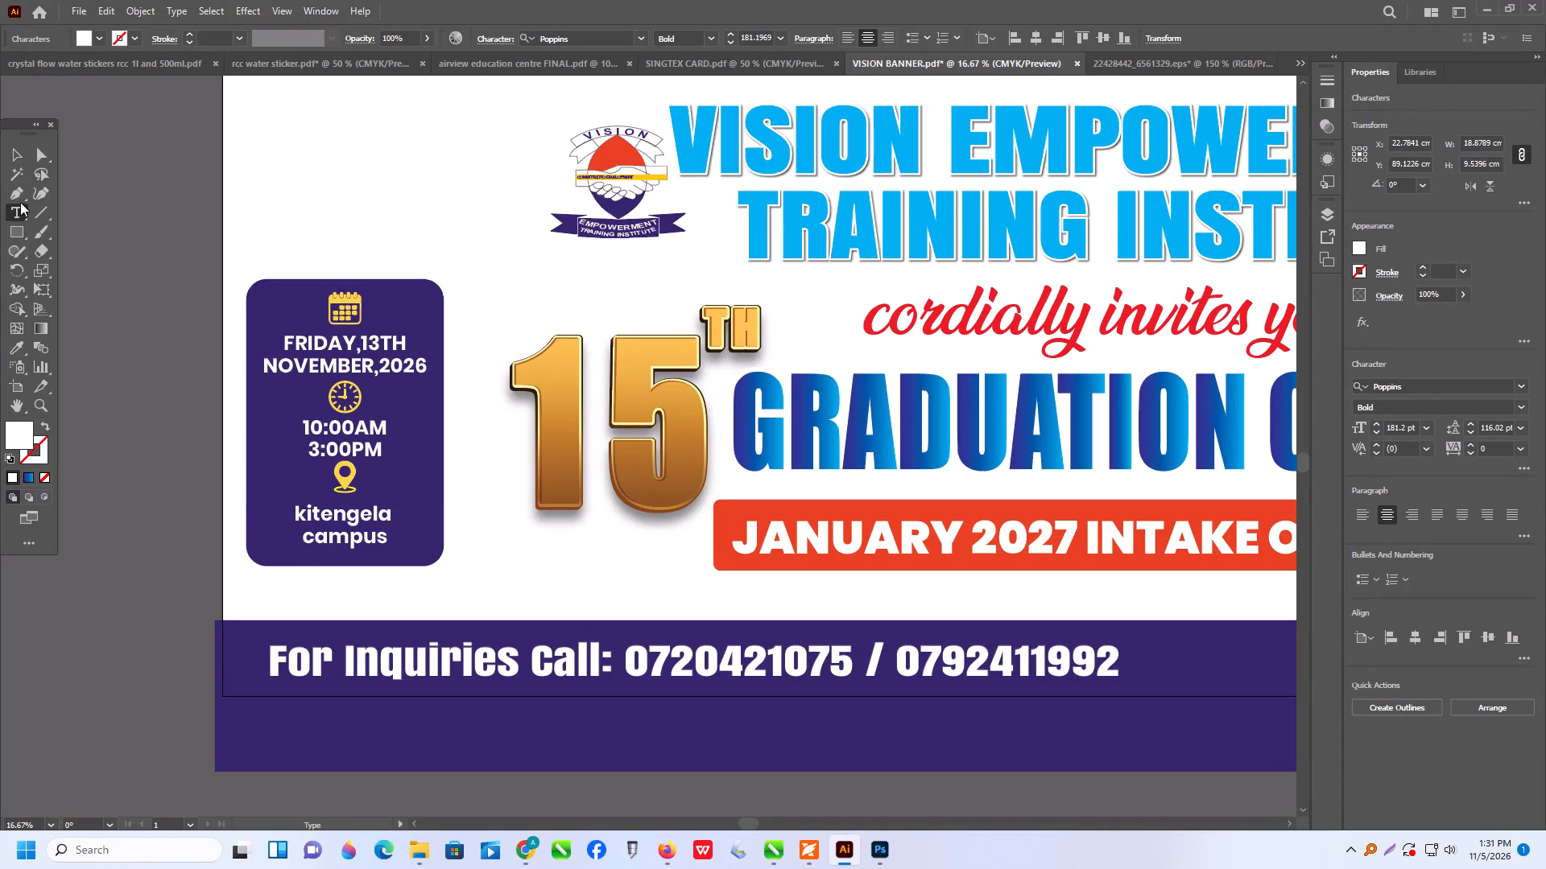
Change the case of the kitengela campus venue text in the purple box to UPPERCASE.
click(12, 151)
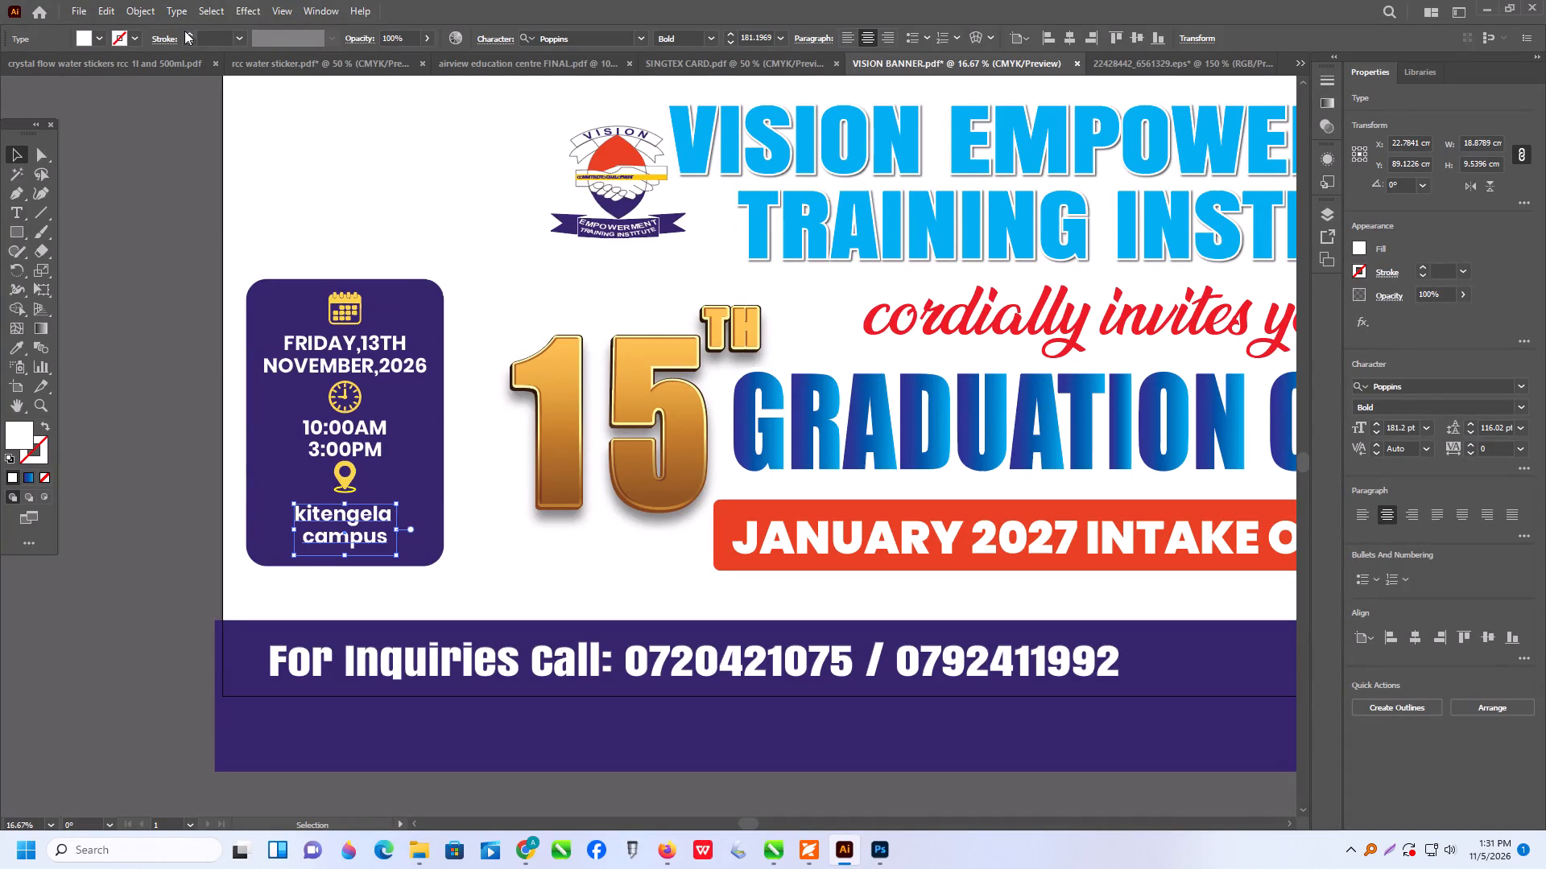
click(180, 17)
click(234, 270)
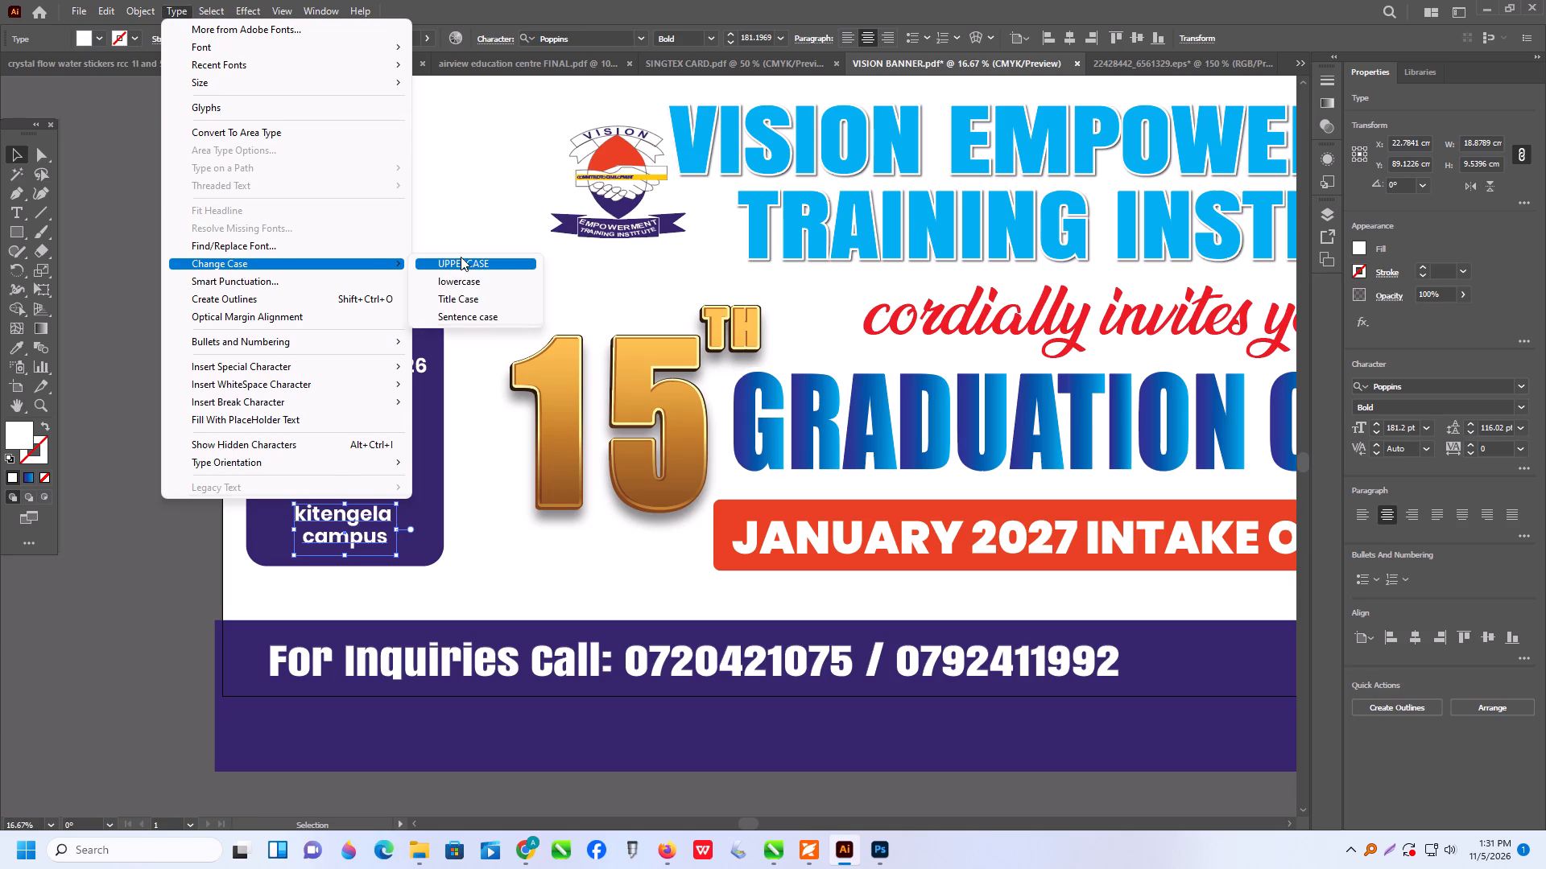
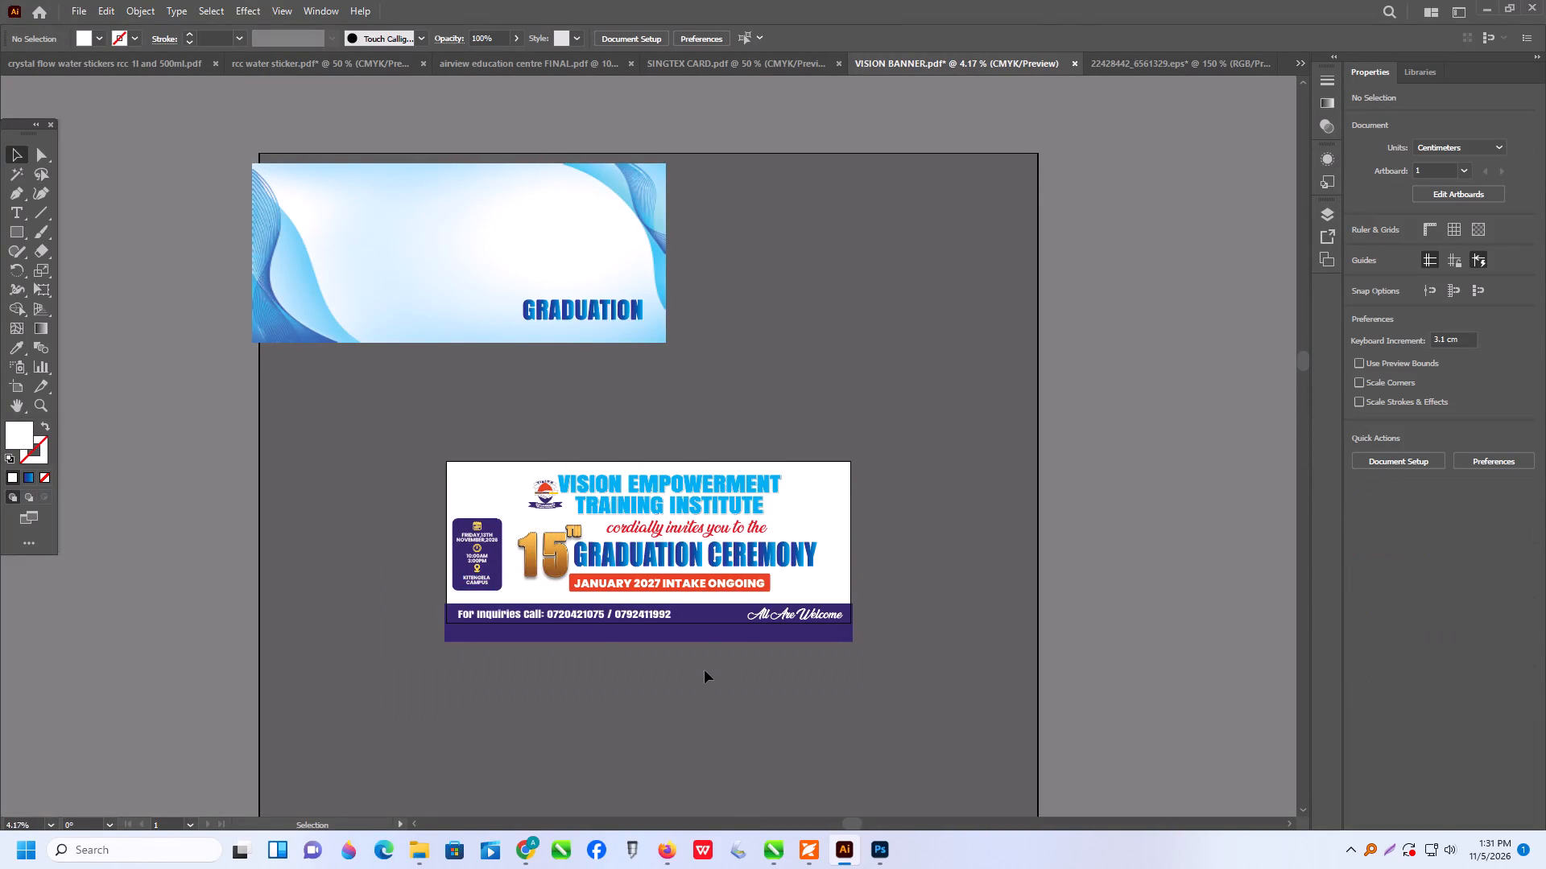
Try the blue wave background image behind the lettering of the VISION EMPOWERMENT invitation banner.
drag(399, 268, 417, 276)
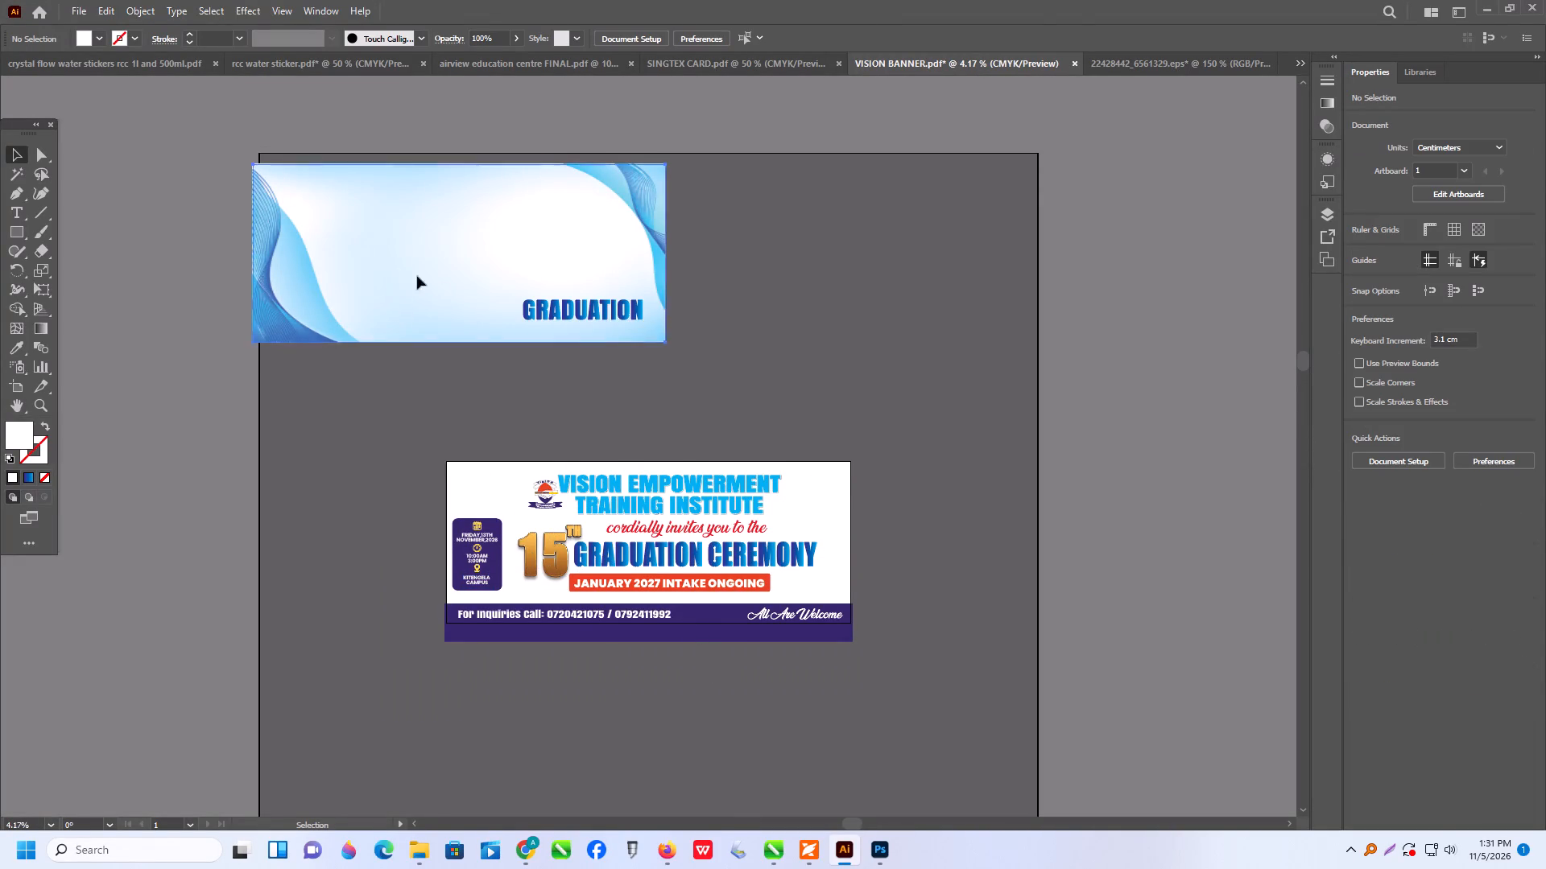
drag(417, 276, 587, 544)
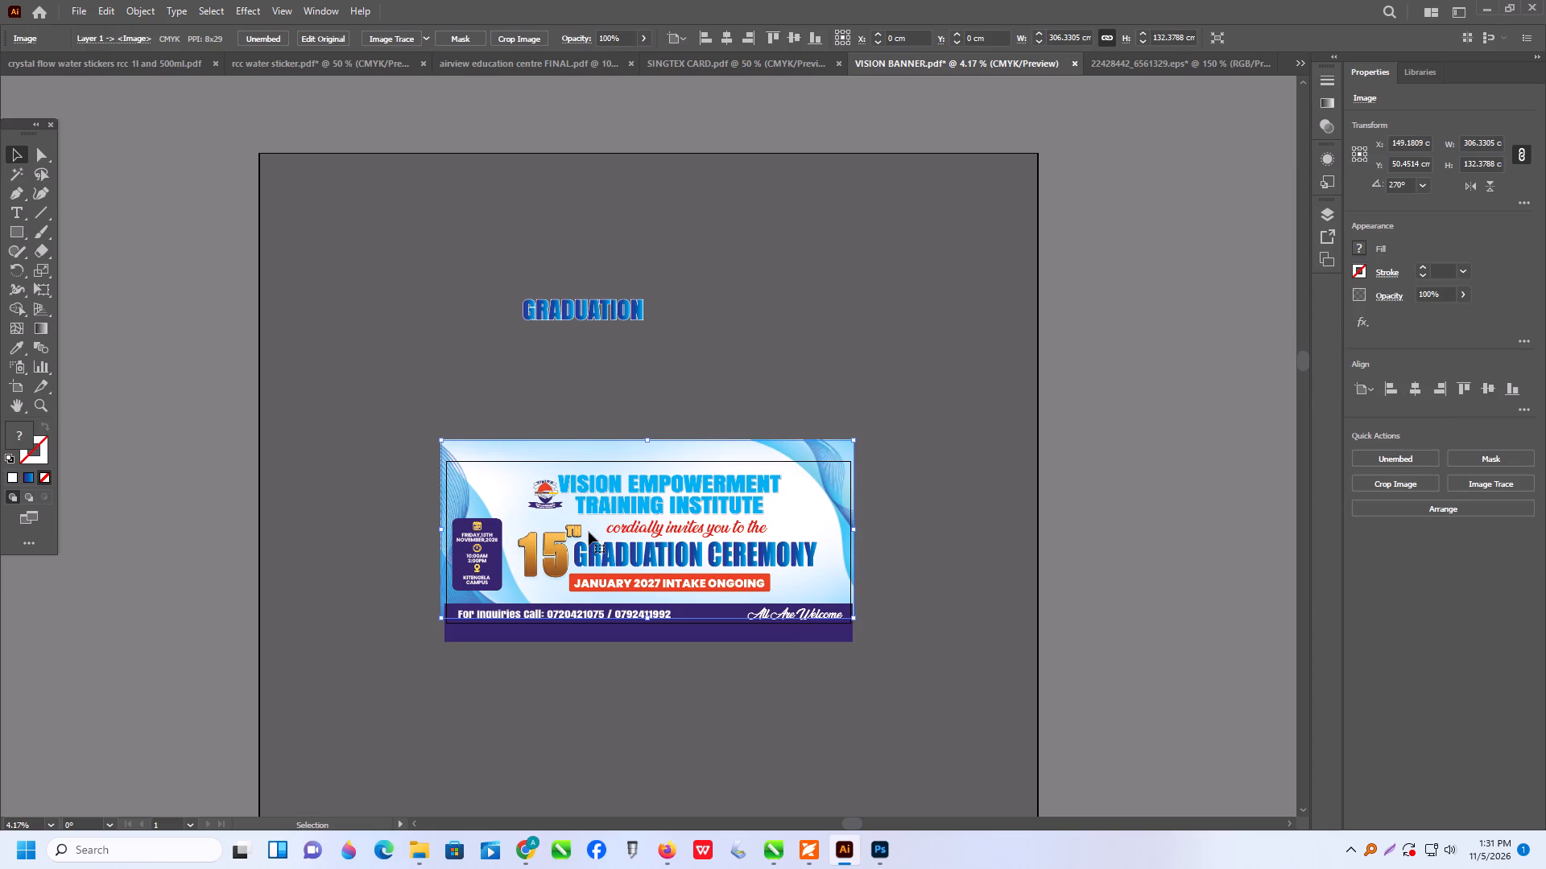
Move the blue wave background image off the invitation into the empty artboard area above it.
drag(796, 484, 787, 249)
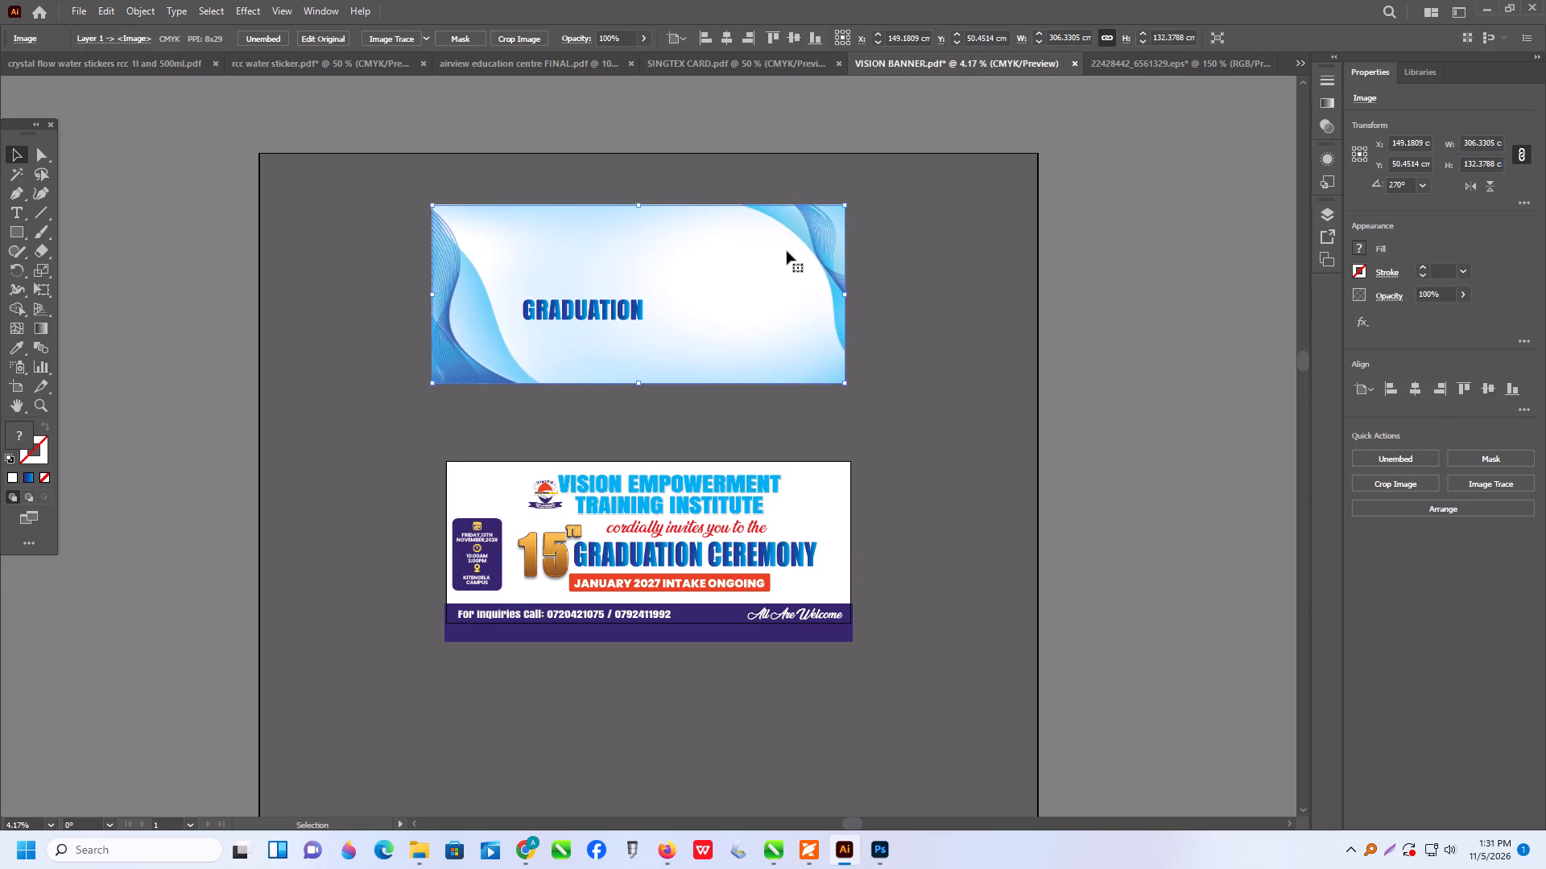
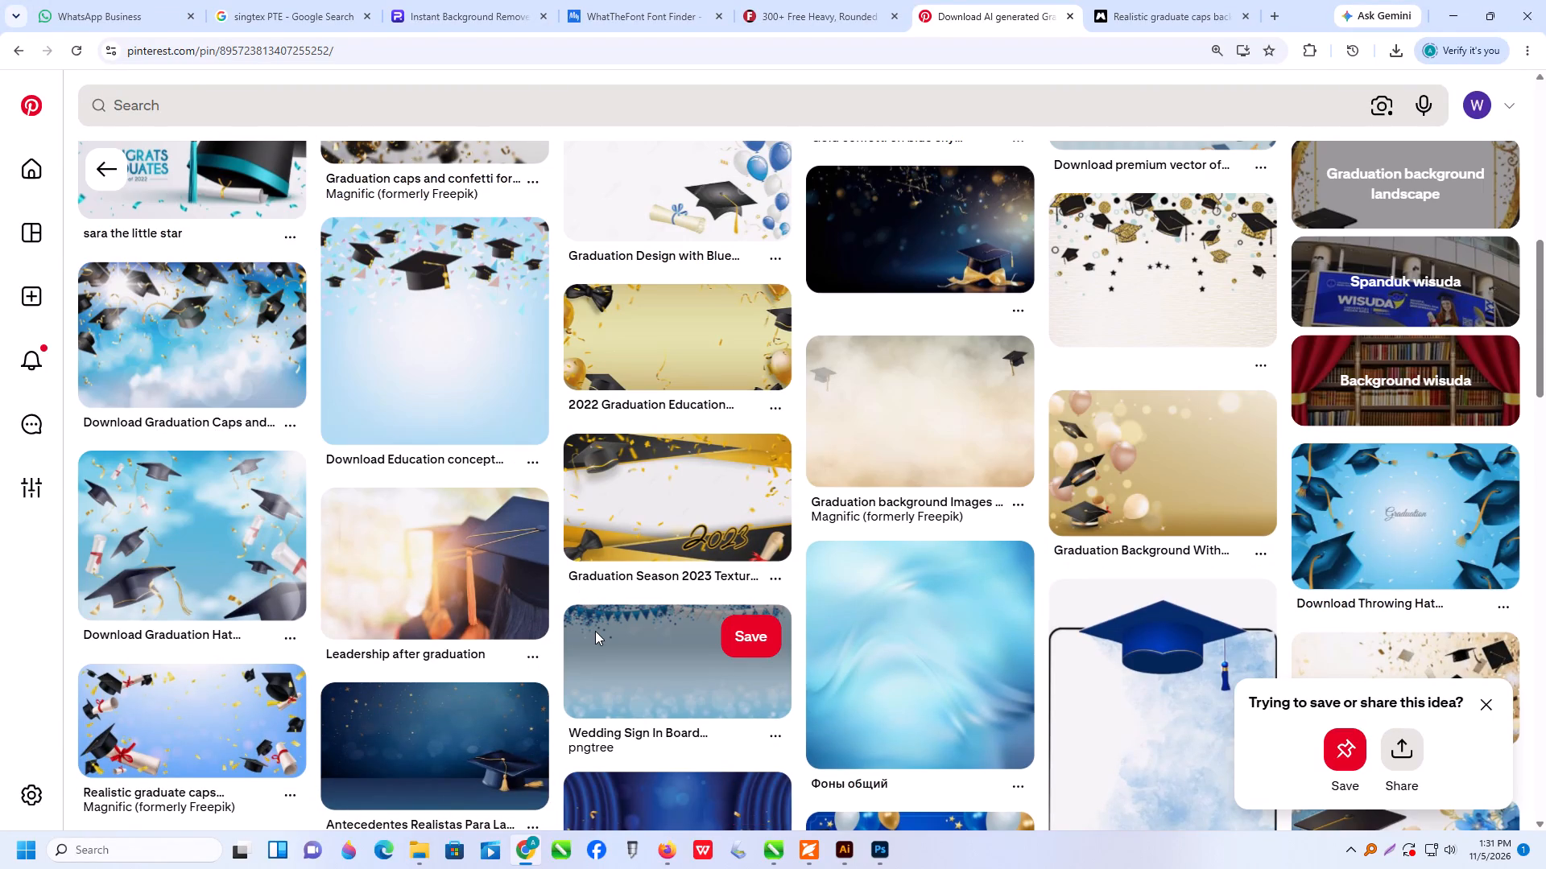
Browse the related graduation pins for a blue background image that suits the invitation banner.
scroll(595, 635, down, 1)
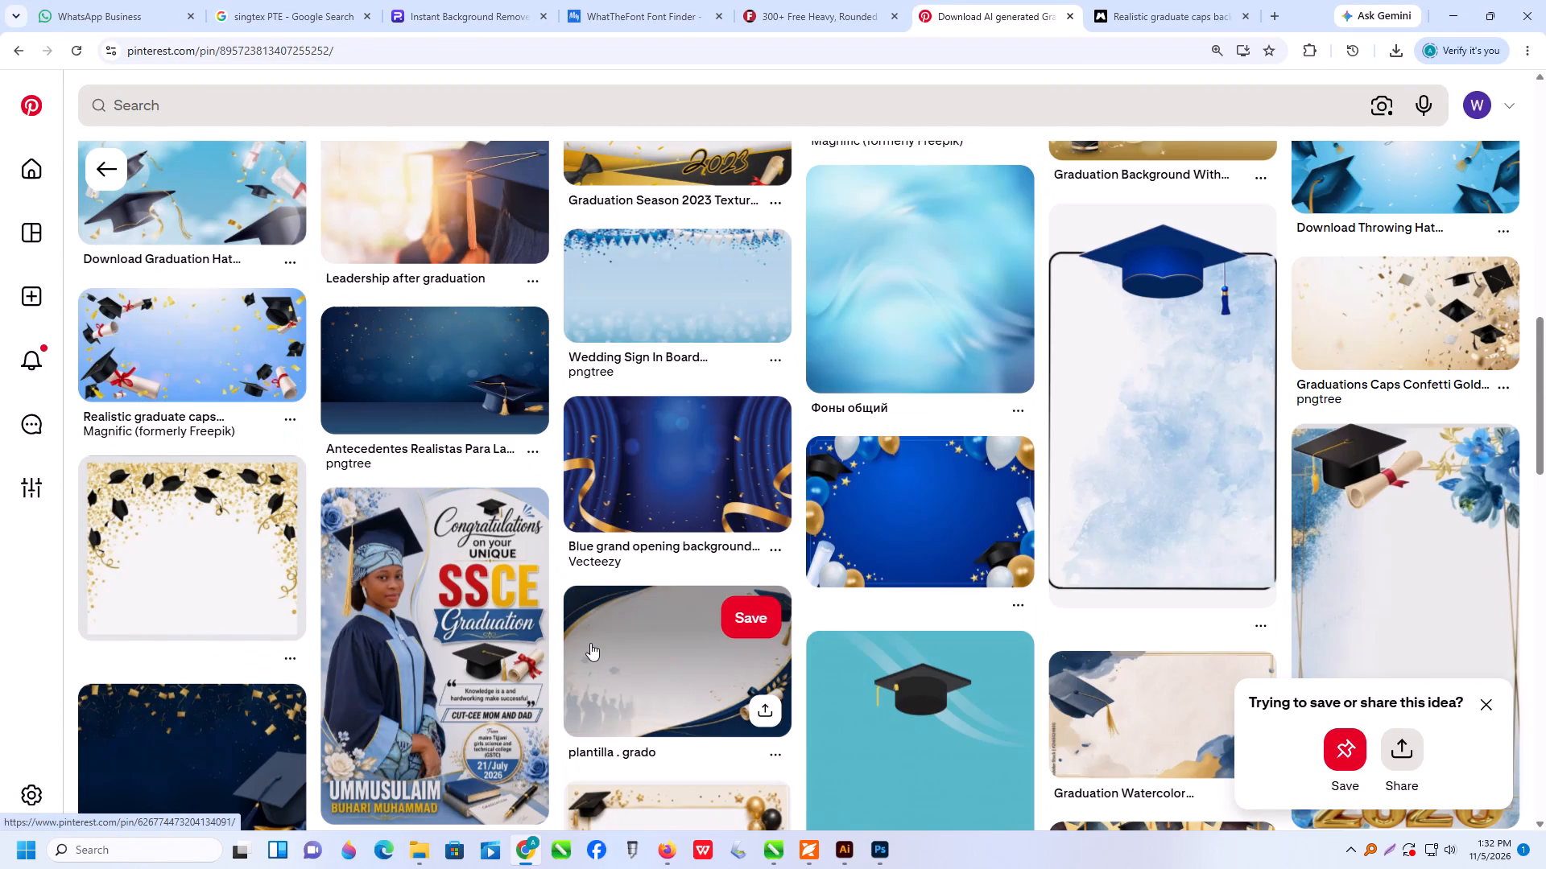
scroll(588, 648, down, 3)
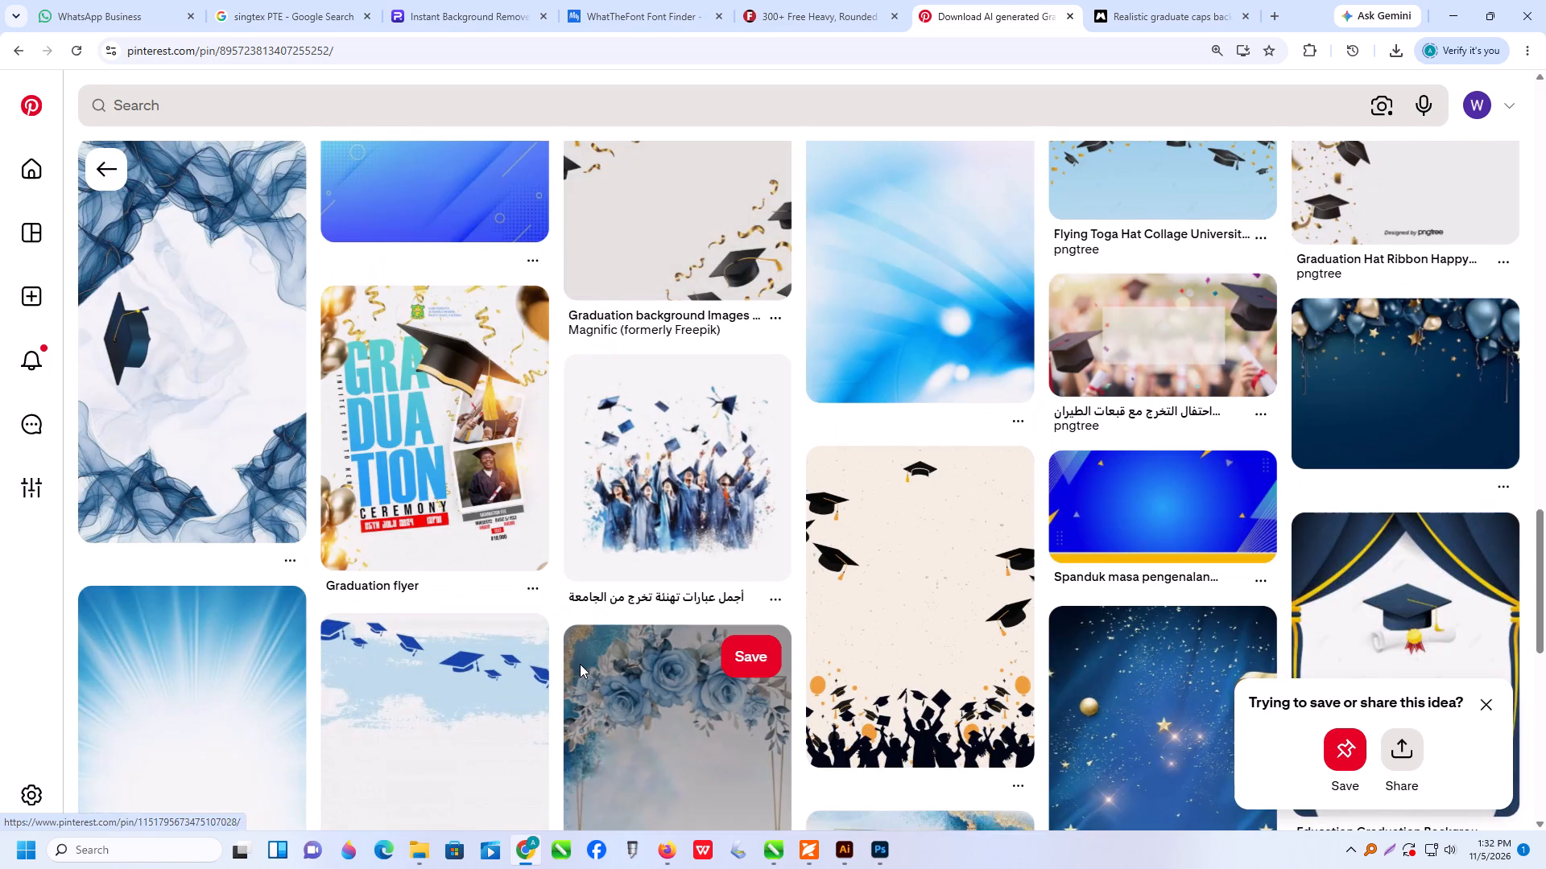
scroll(580, 664, down, 1)
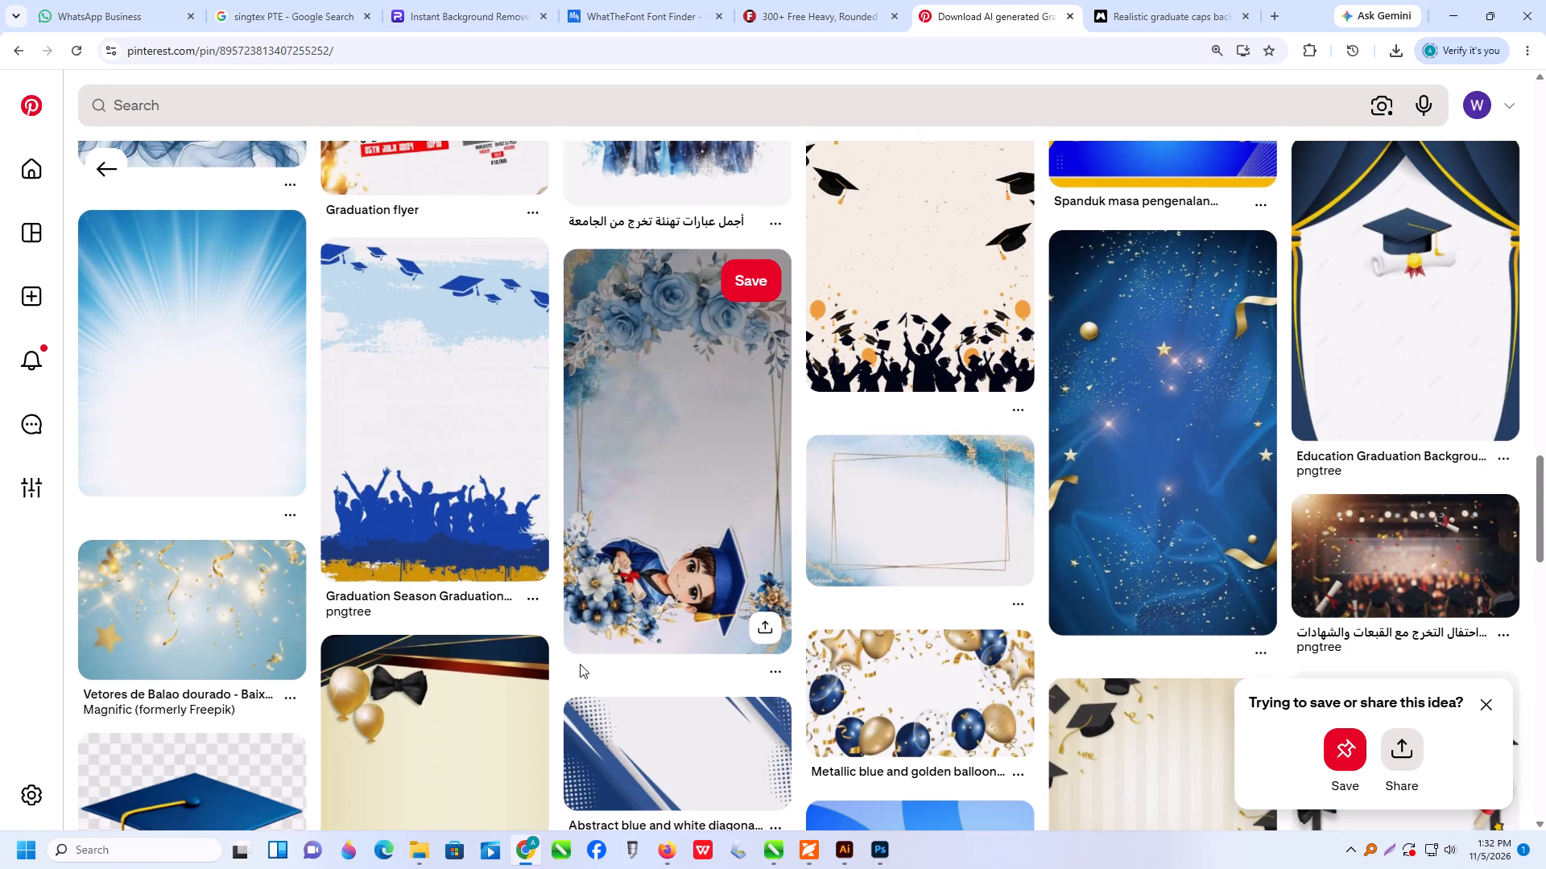
scroll(580, 664, down, 4)
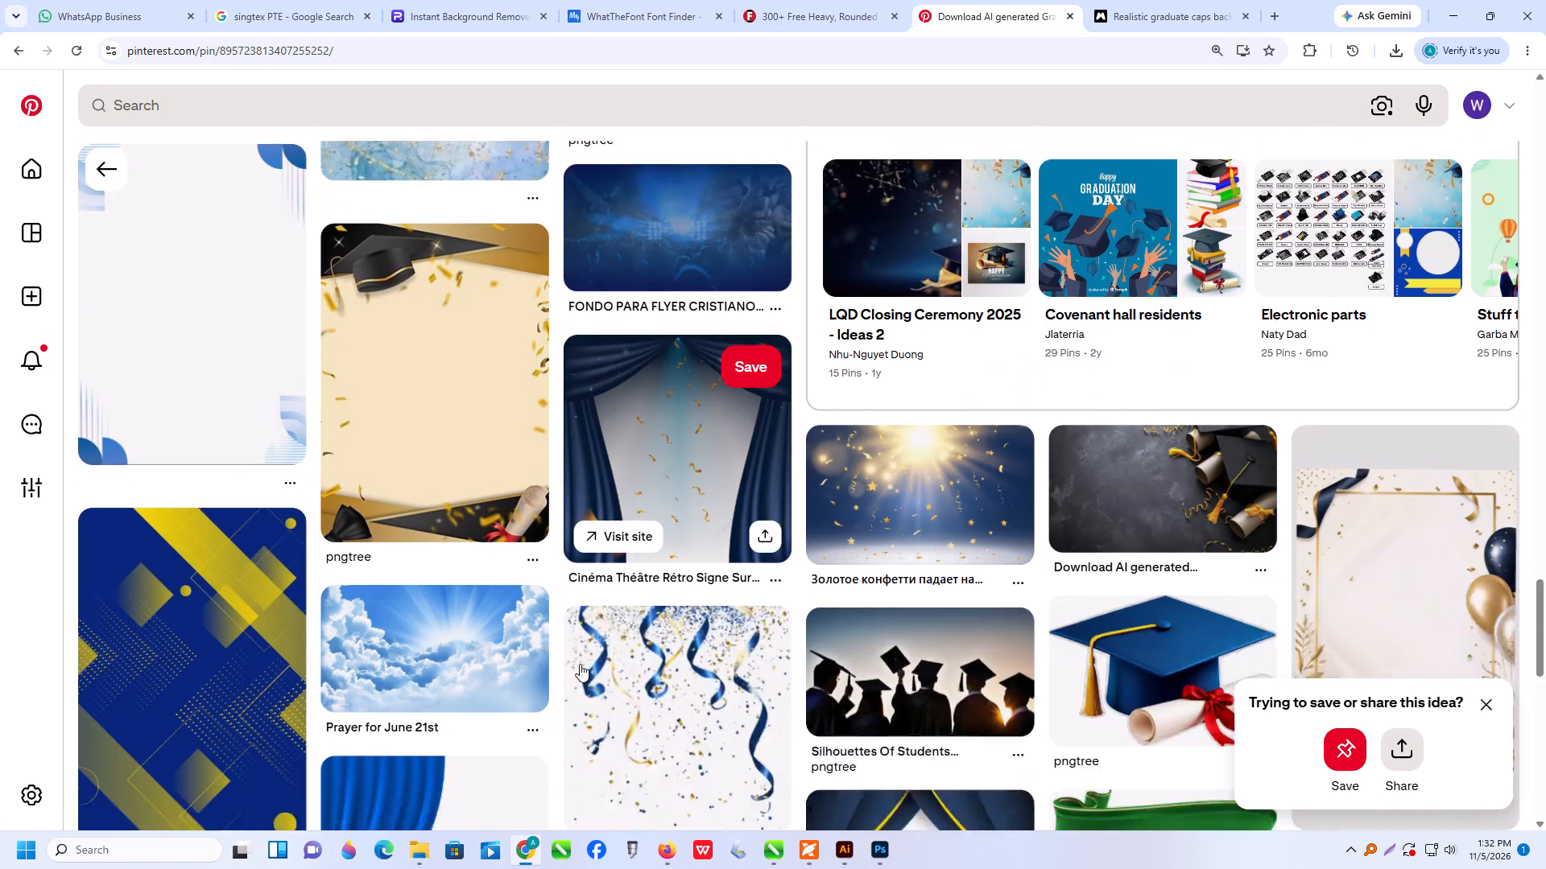
scroll(580, 664, down, 1)
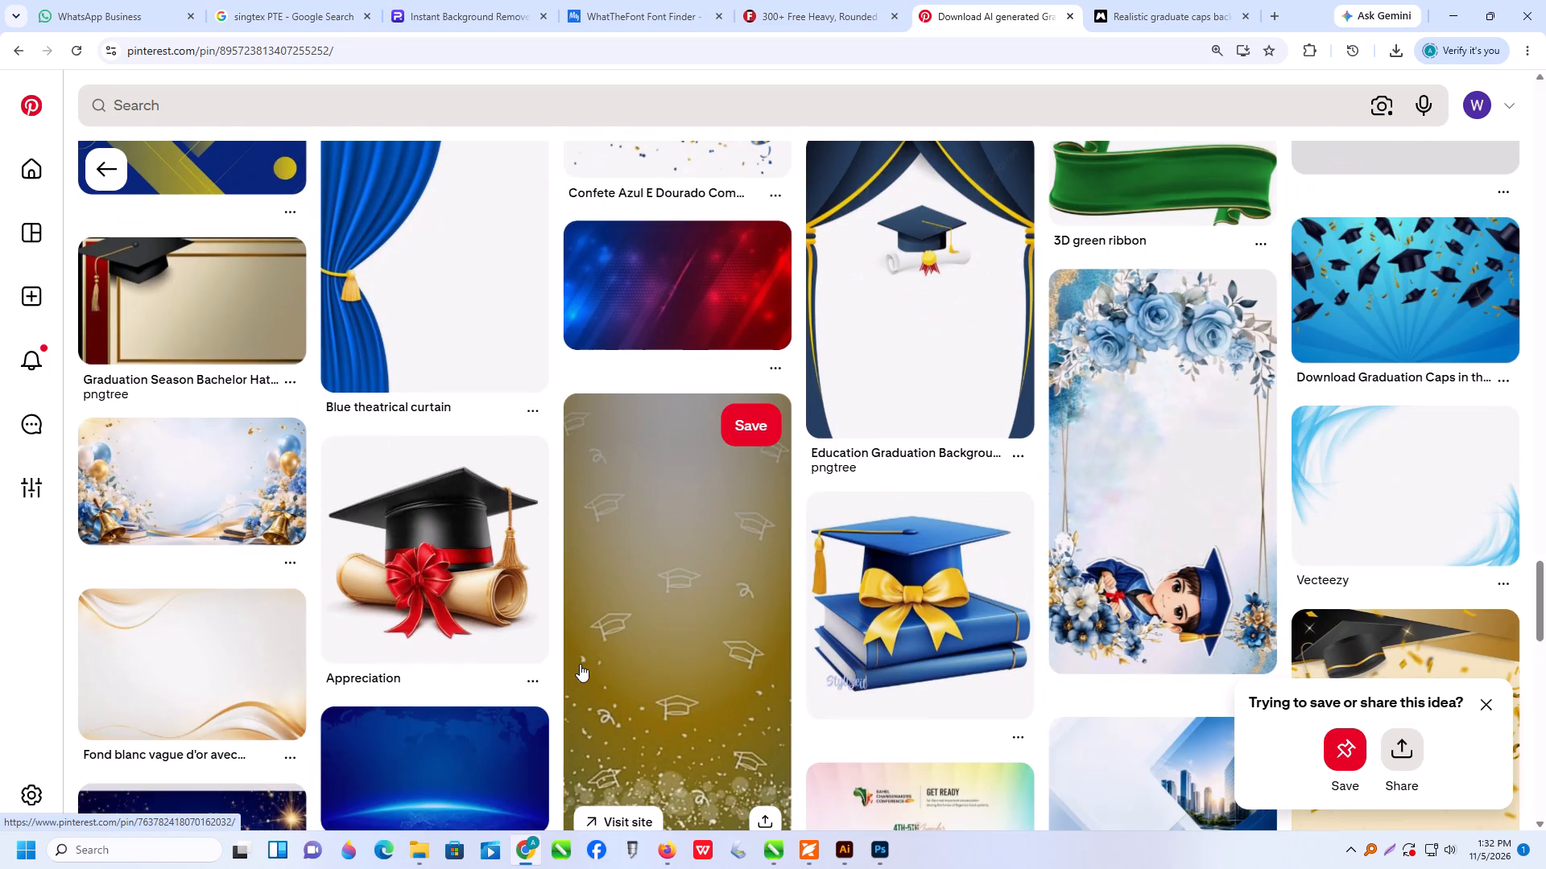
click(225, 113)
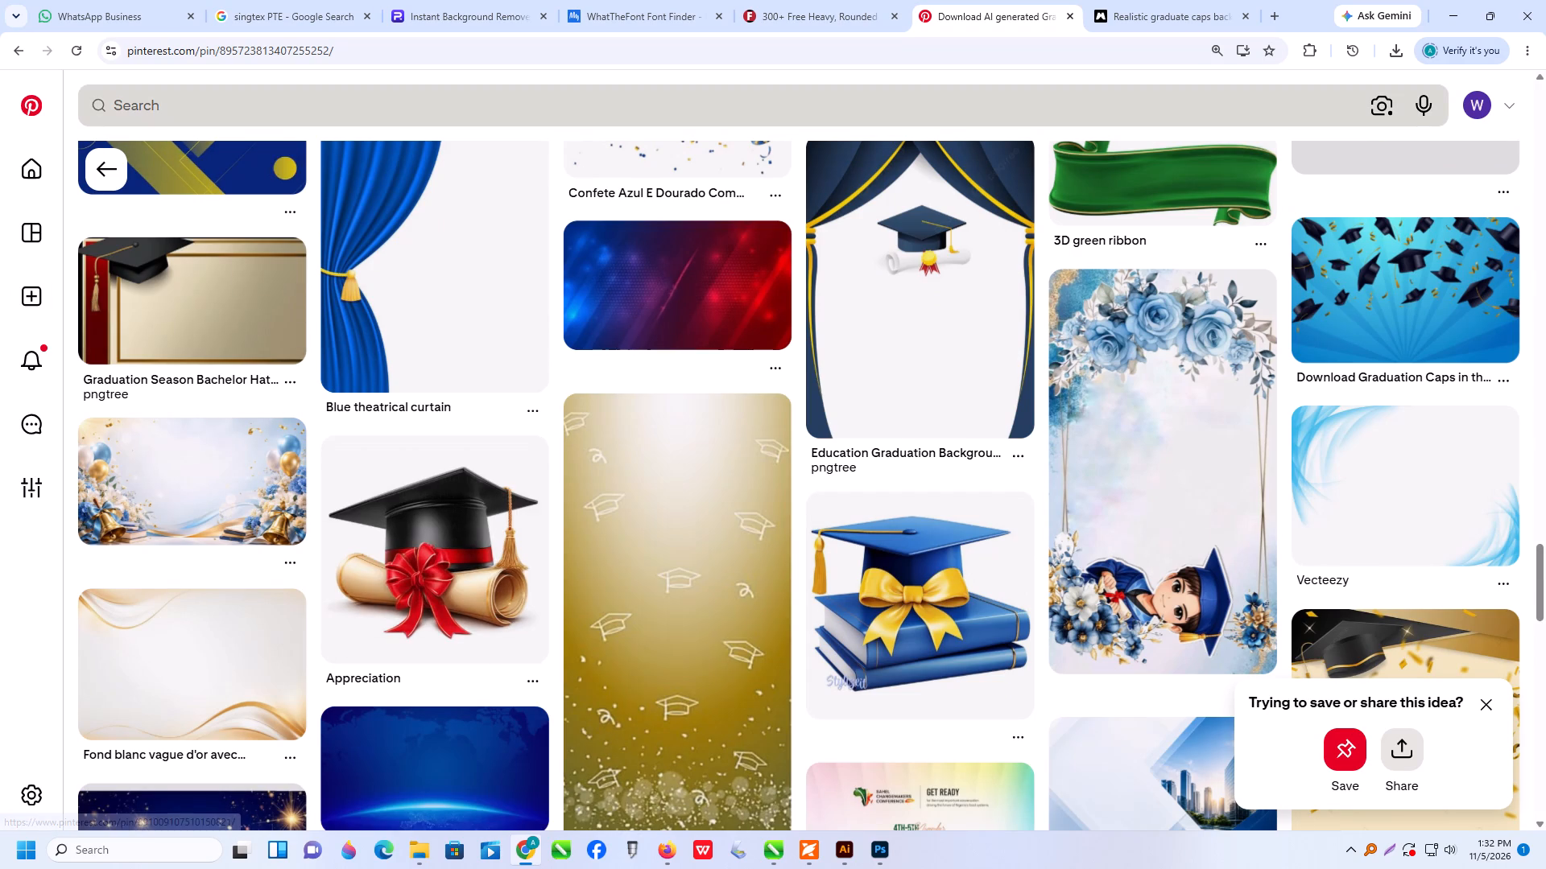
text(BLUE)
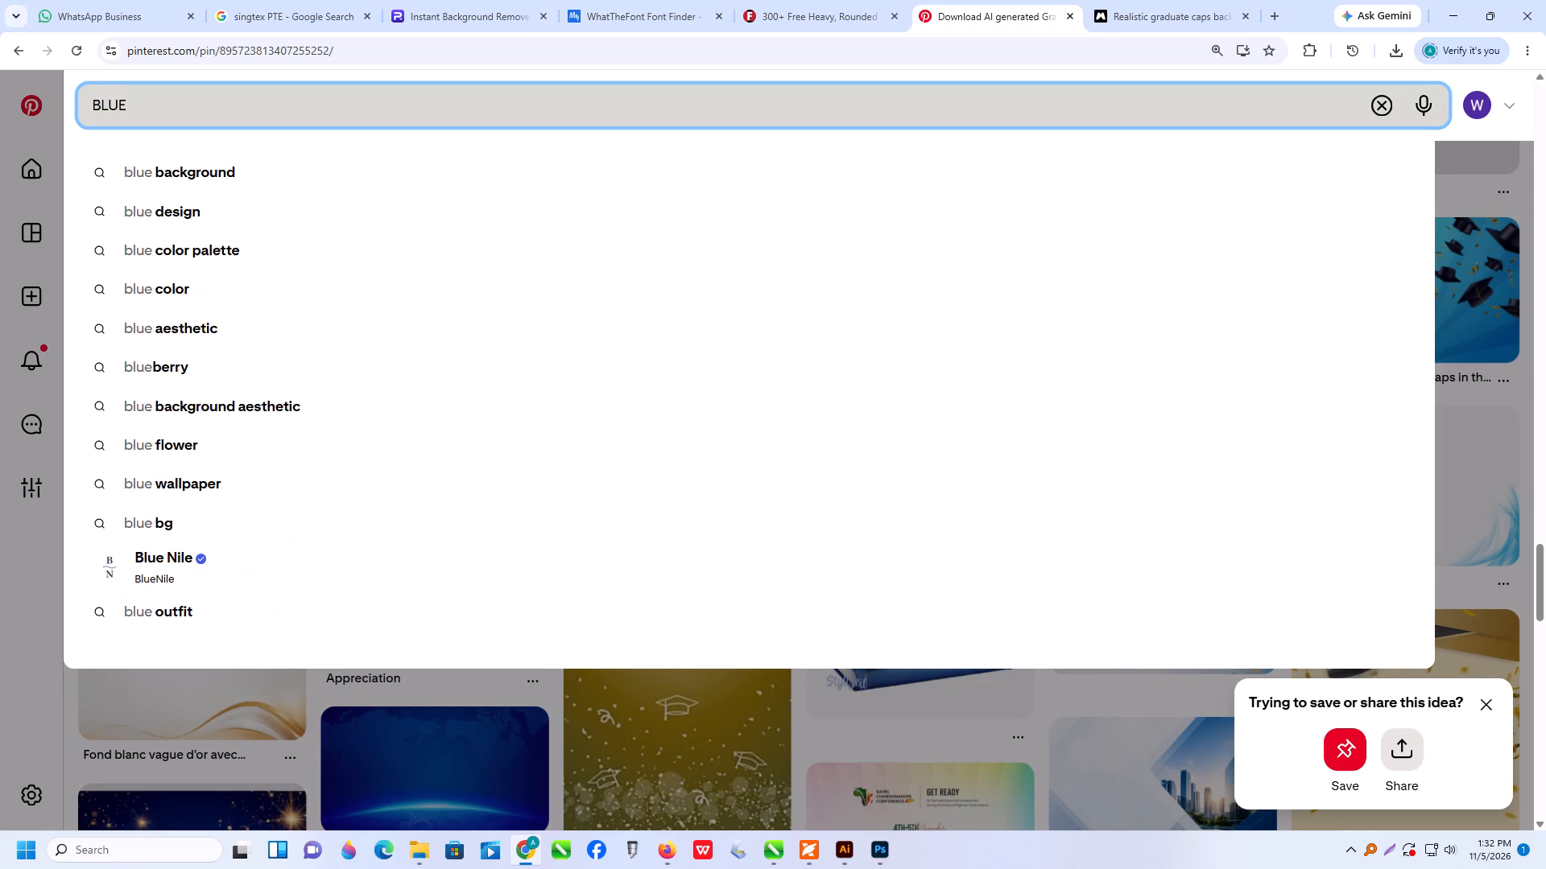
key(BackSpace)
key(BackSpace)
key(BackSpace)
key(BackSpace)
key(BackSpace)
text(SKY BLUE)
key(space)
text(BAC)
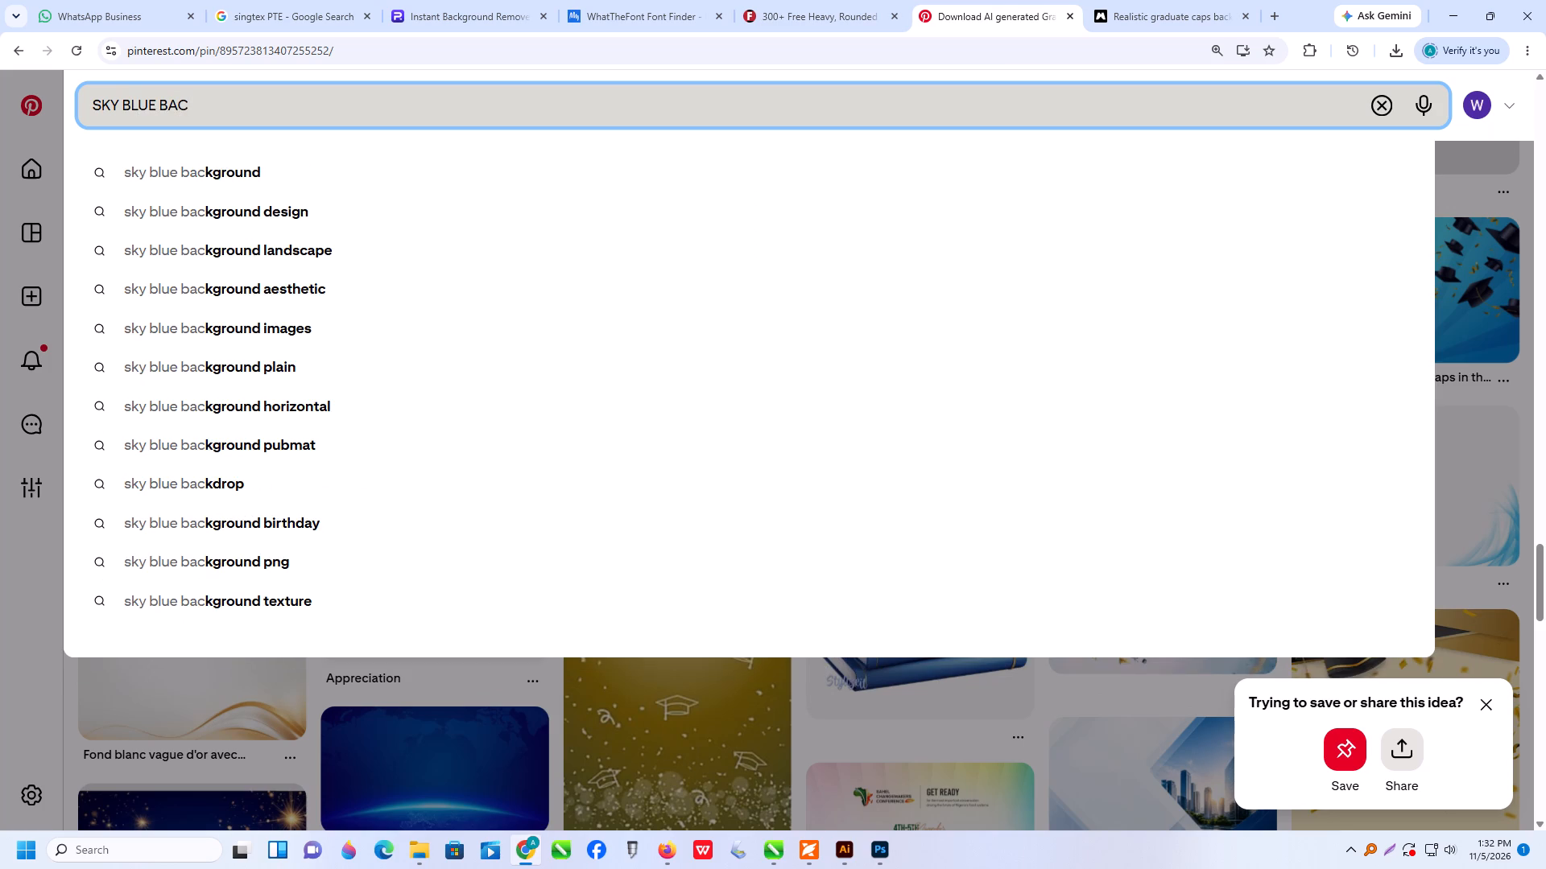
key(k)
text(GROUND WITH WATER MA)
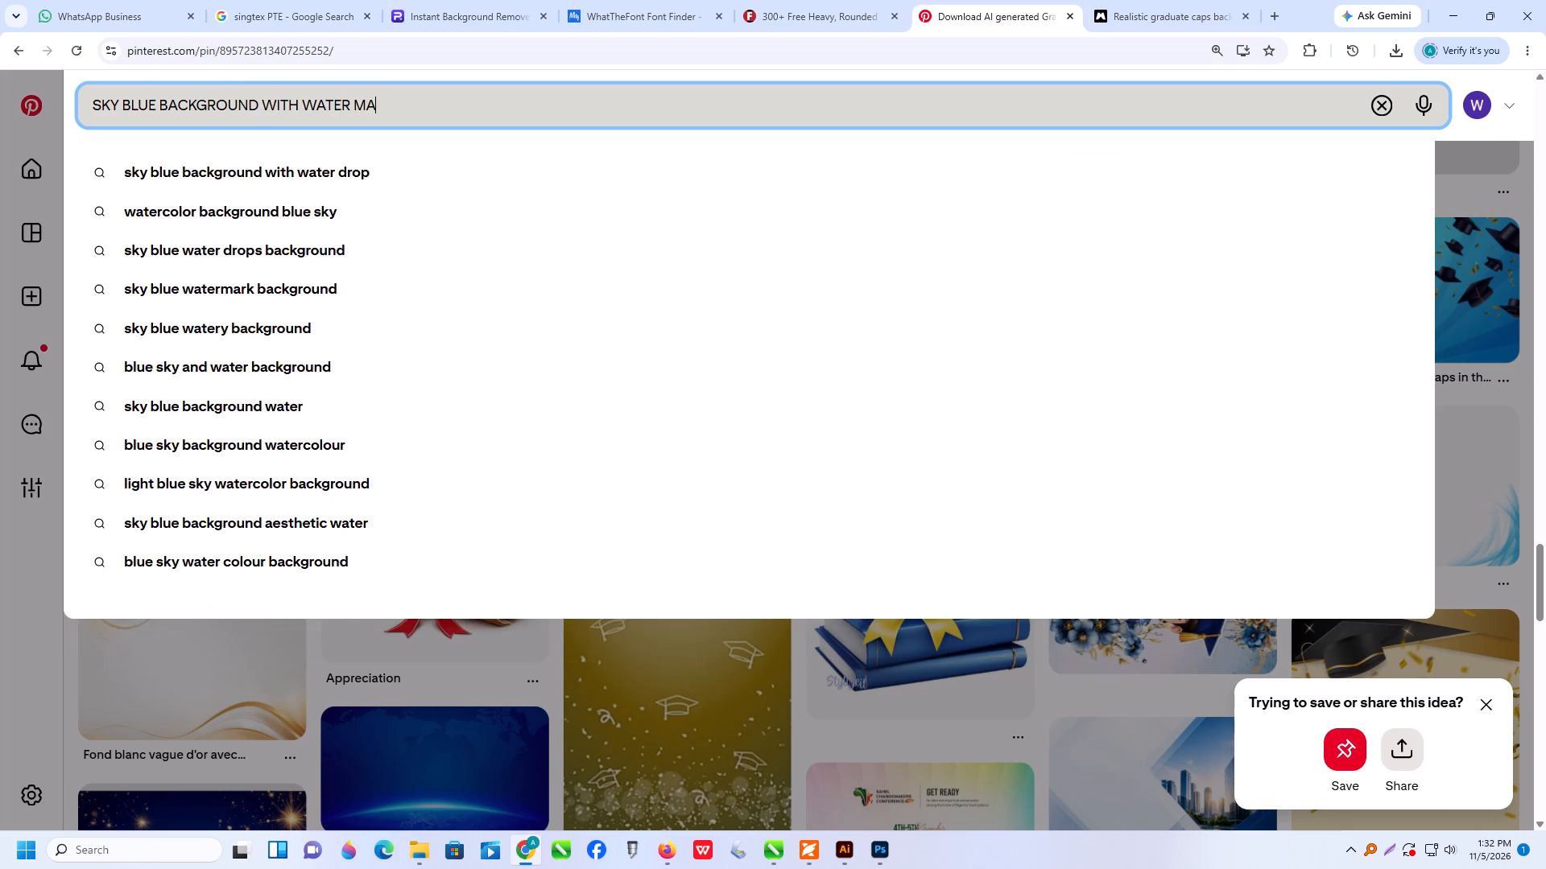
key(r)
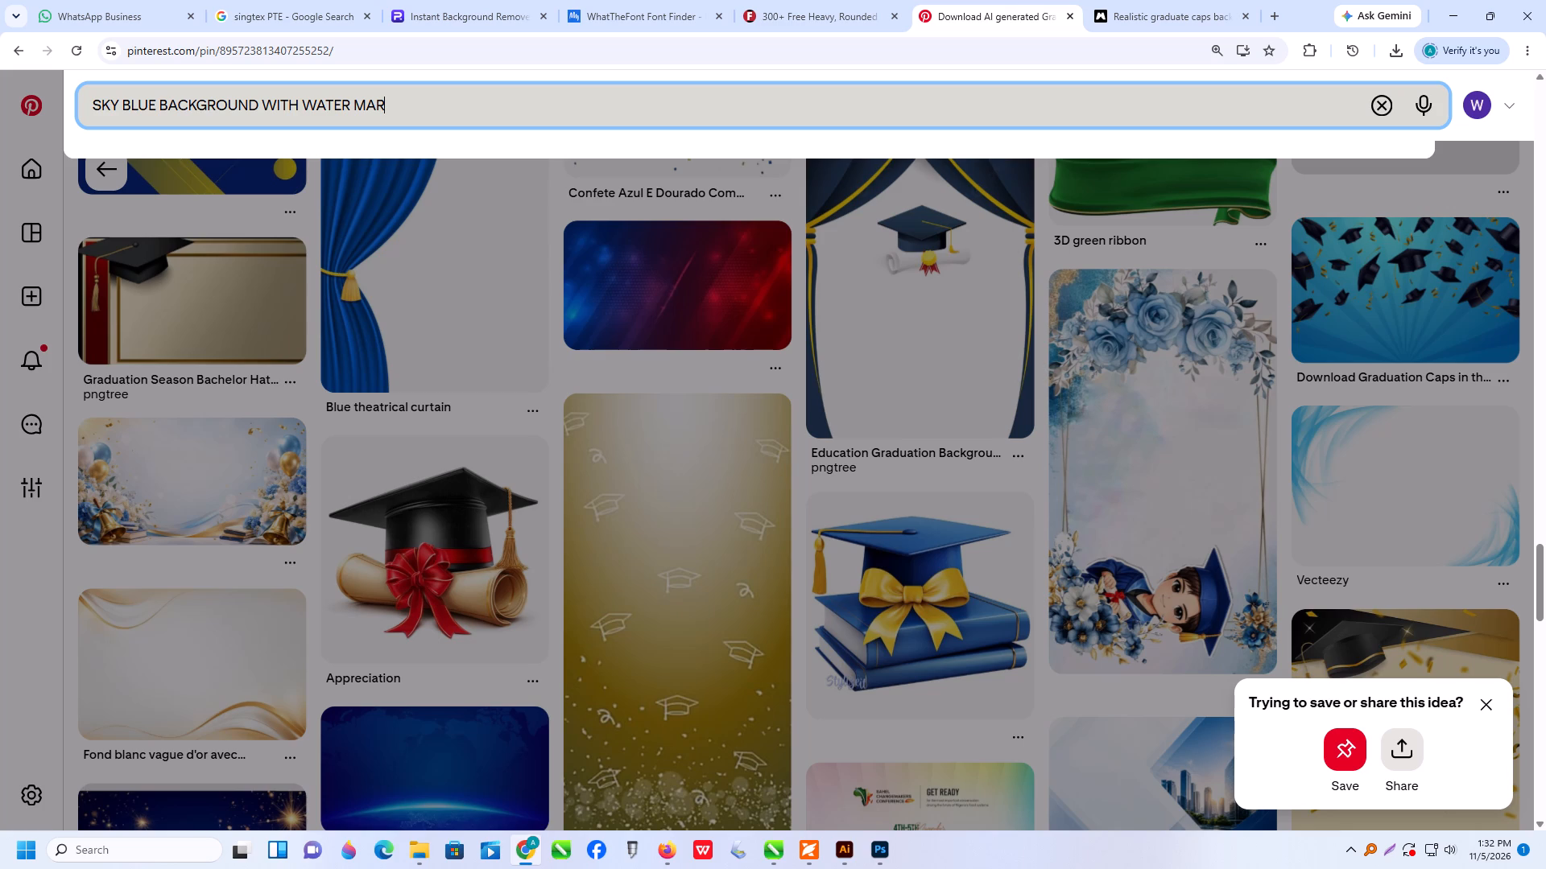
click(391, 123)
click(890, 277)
Search Pinterest for "graduation banner" using the suggested search term.
scroll(659, 610, up, 1)
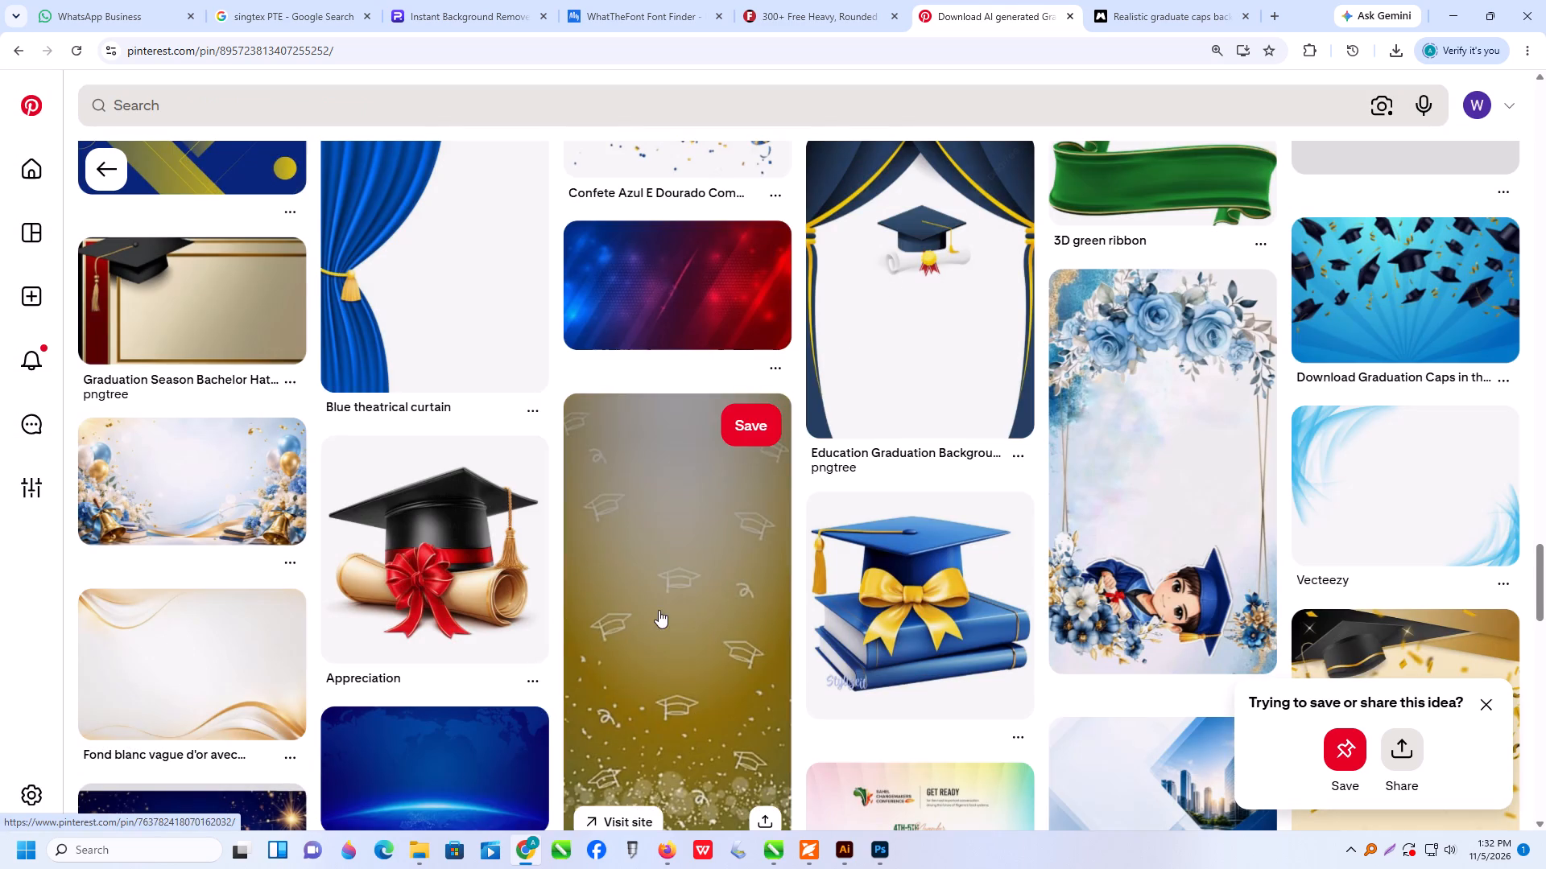
scroll(659, 610, up, 1)
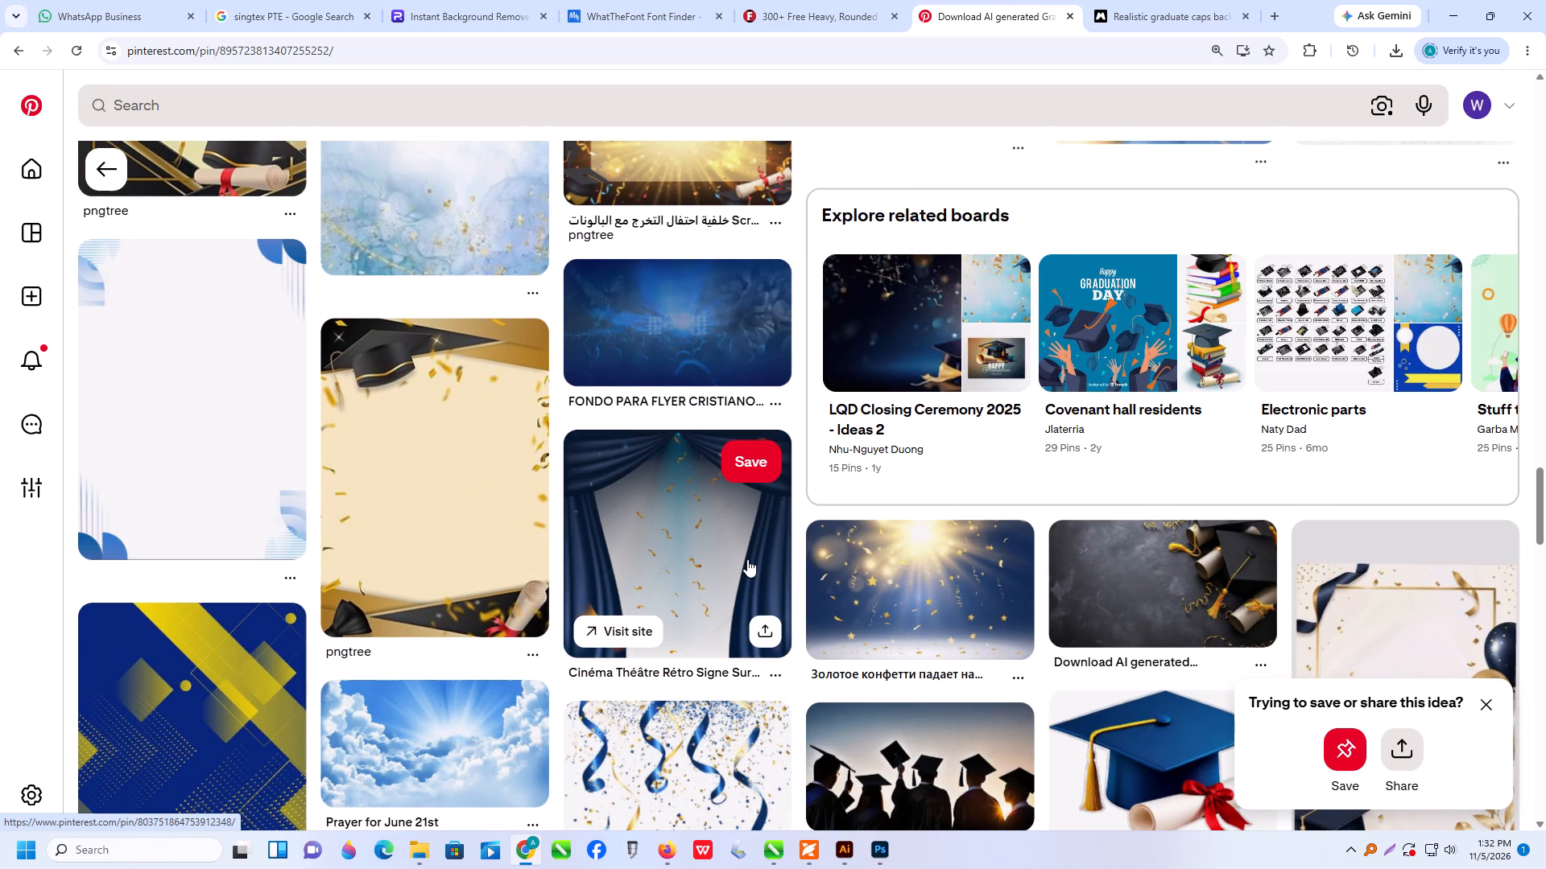
scroll(746, 559, down, 1)
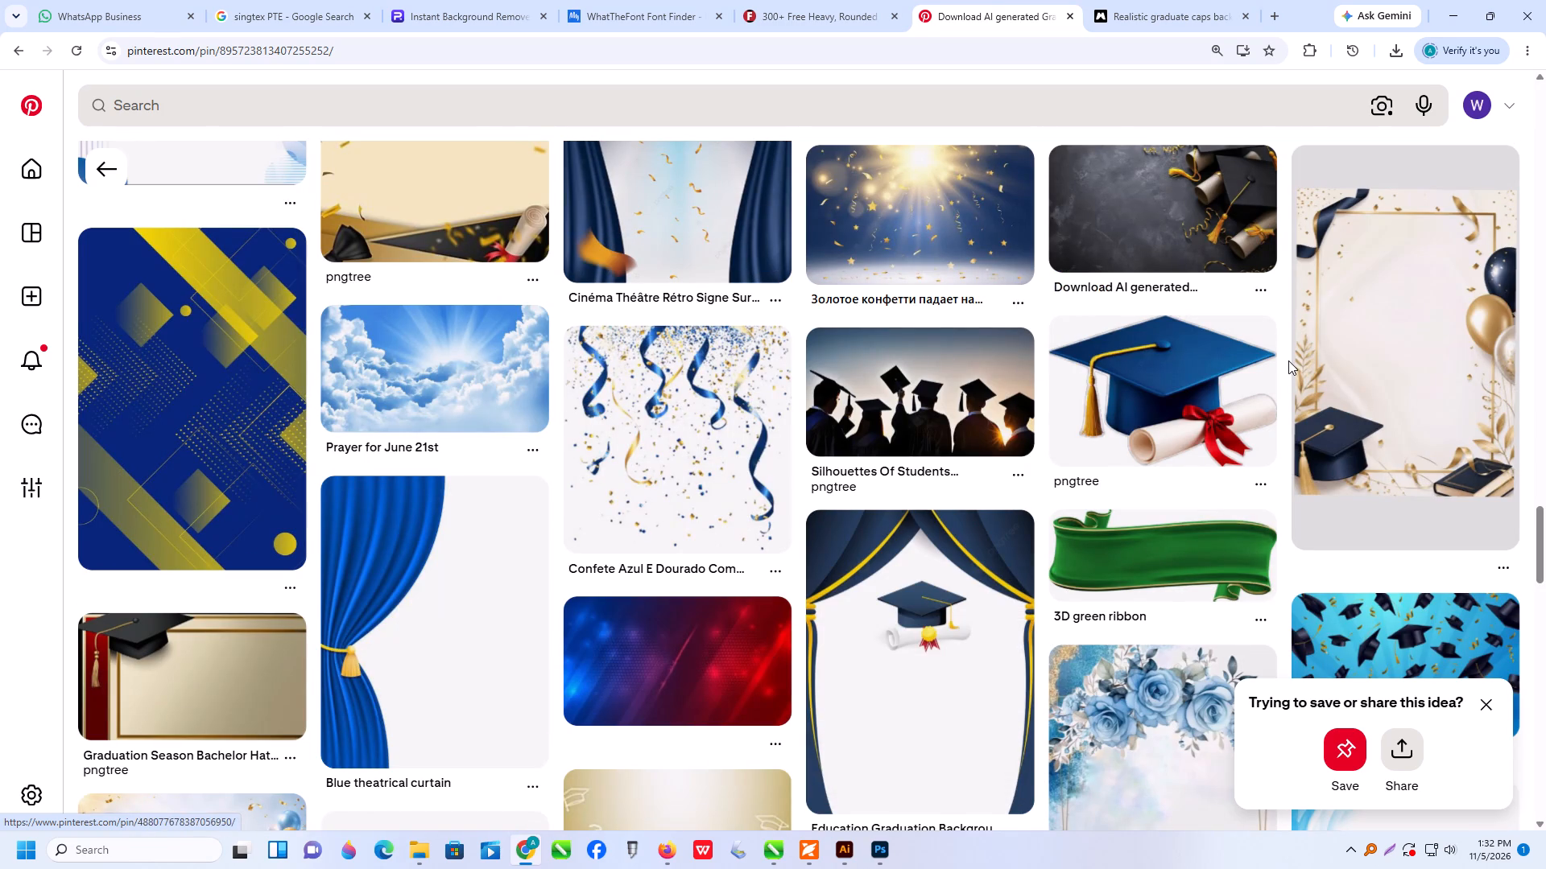
scroll(1165, 395, down, 2)
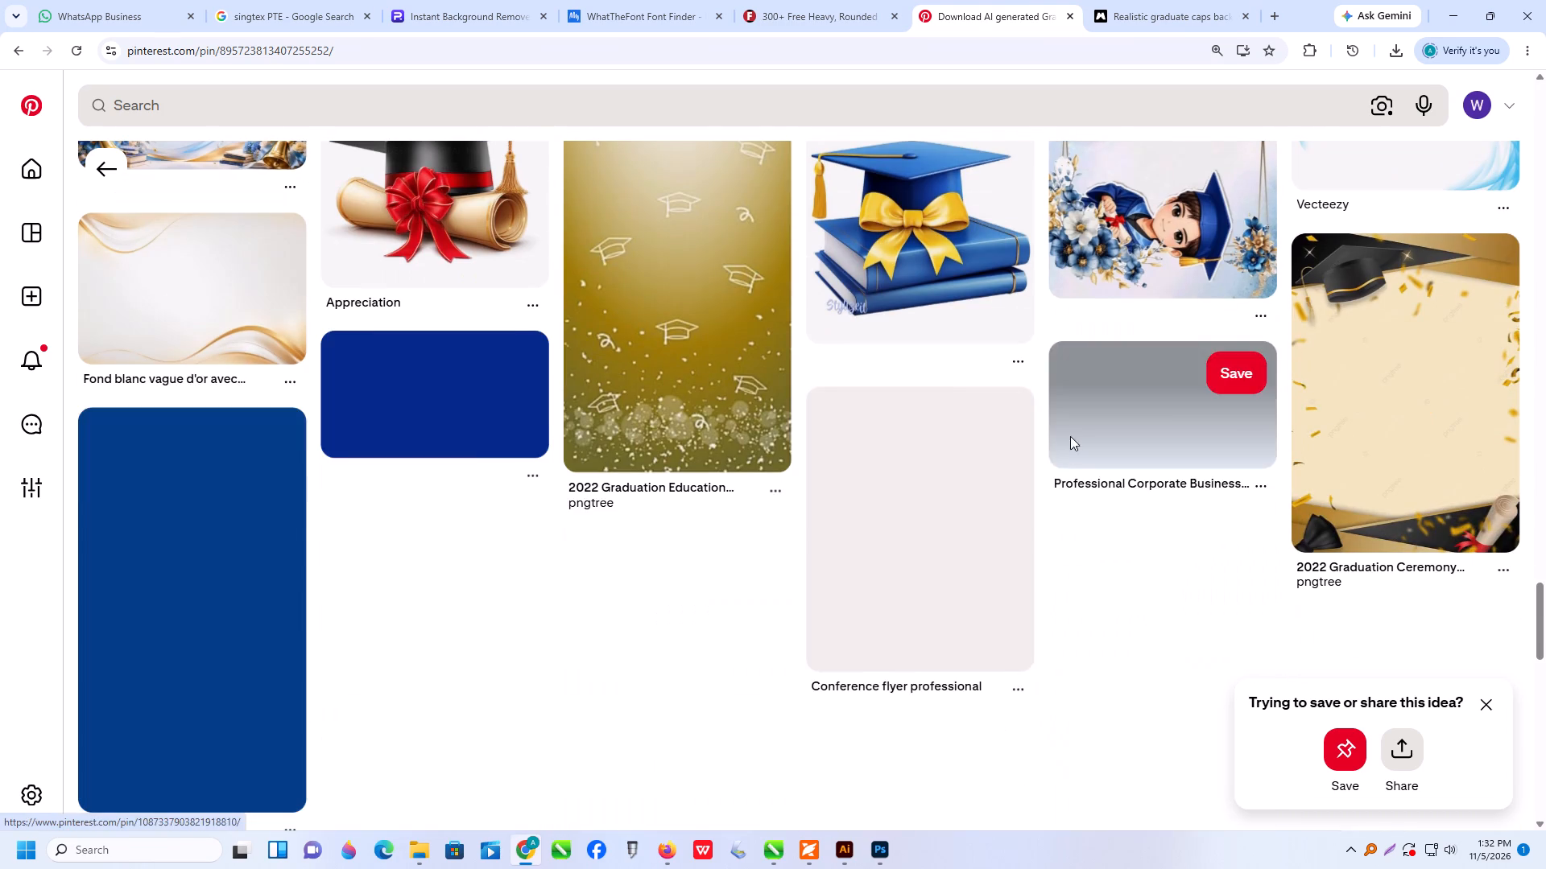
scroll(898, 690, down, 2)
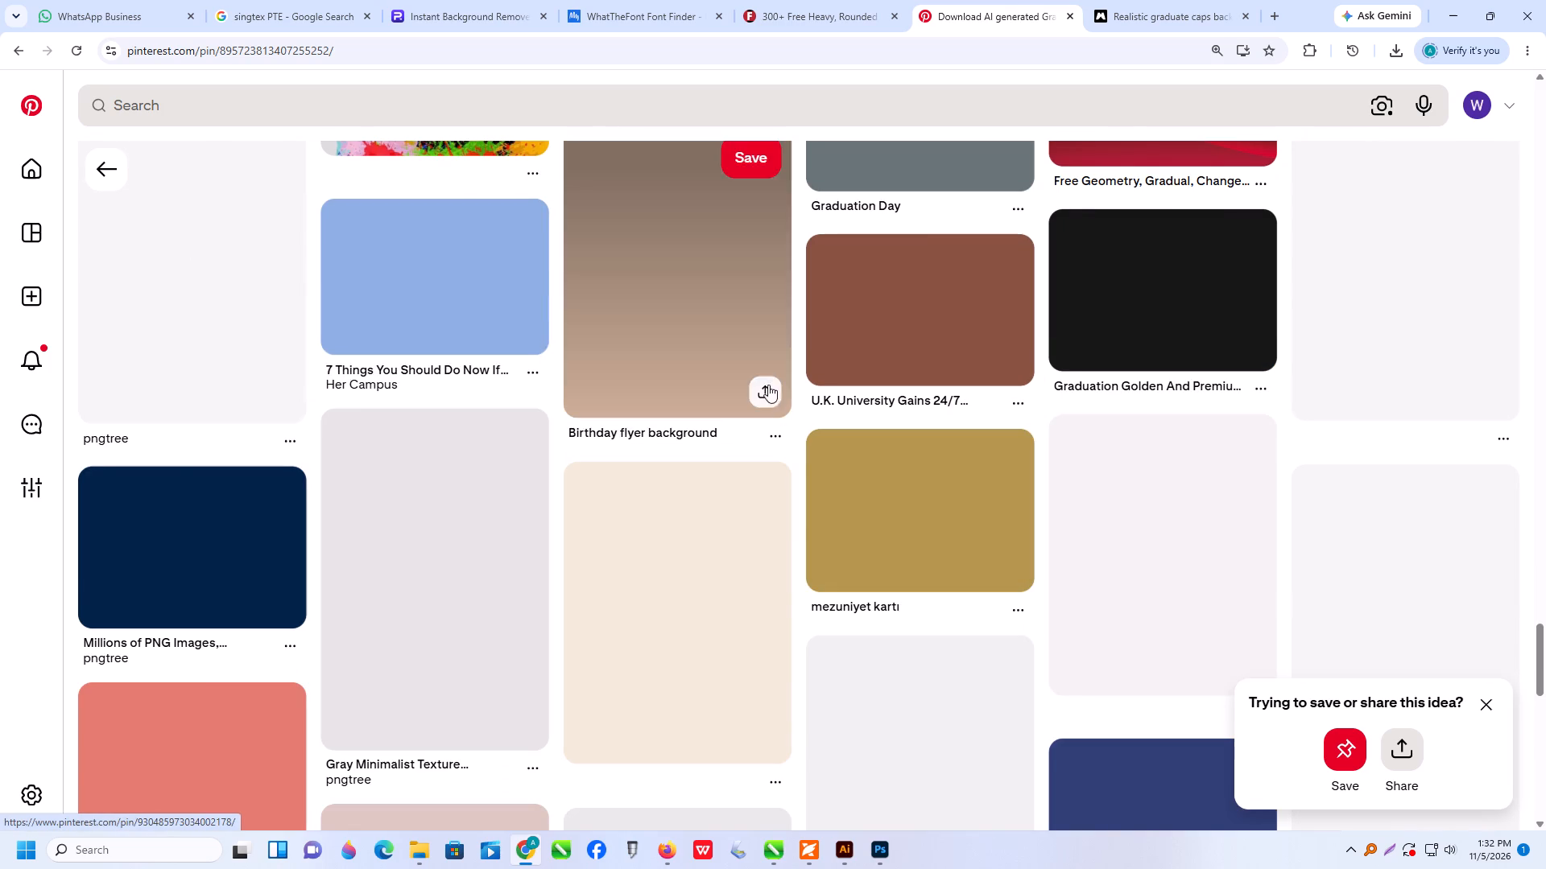
drag(145, 98, 143, 116)
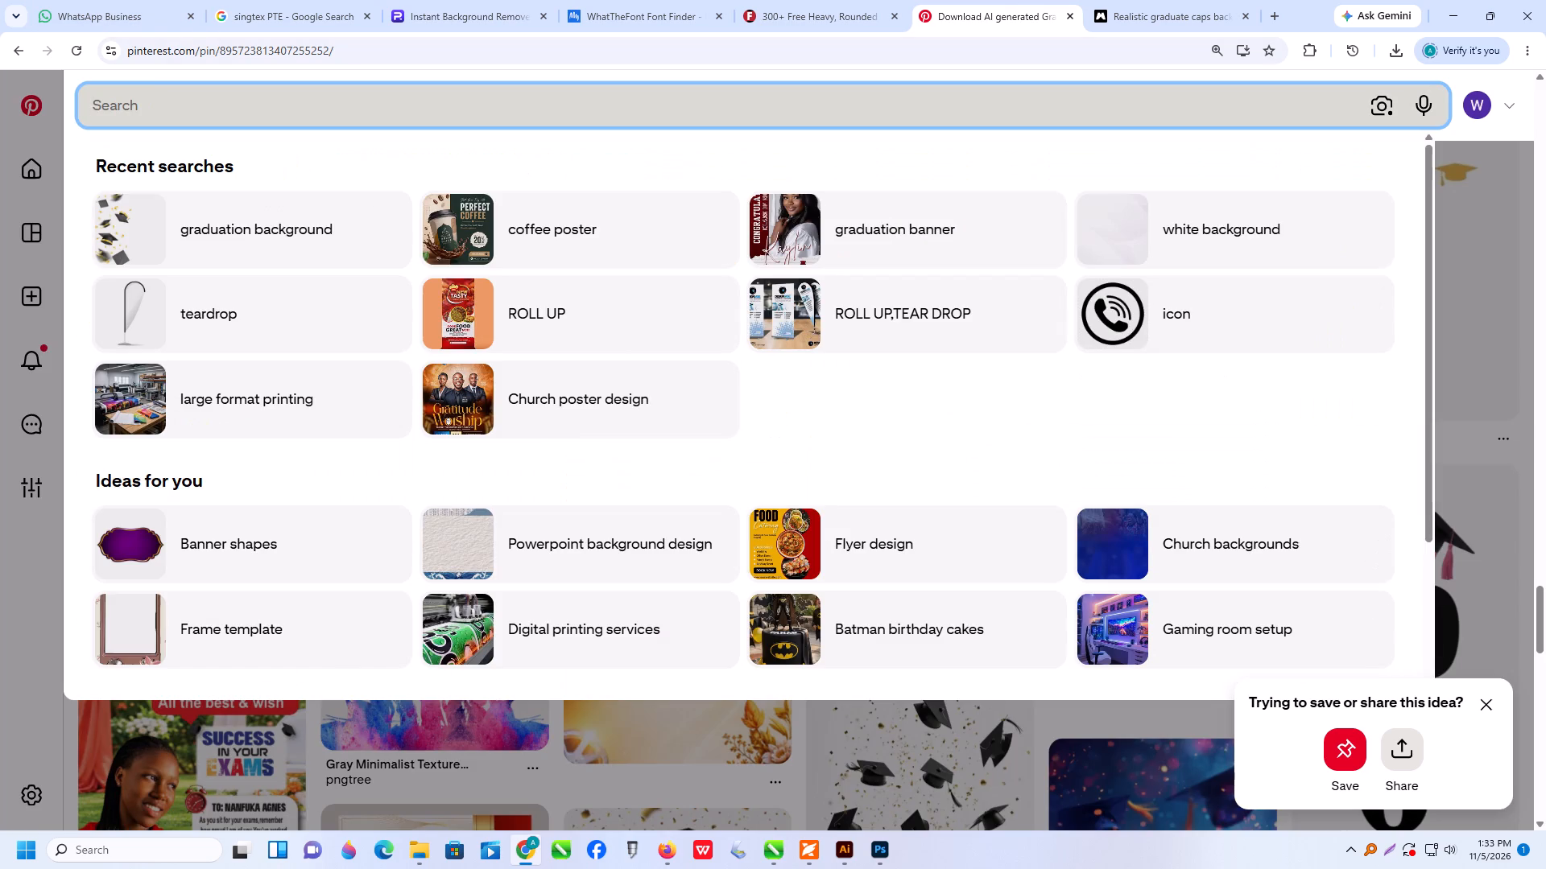
text(GRADU)
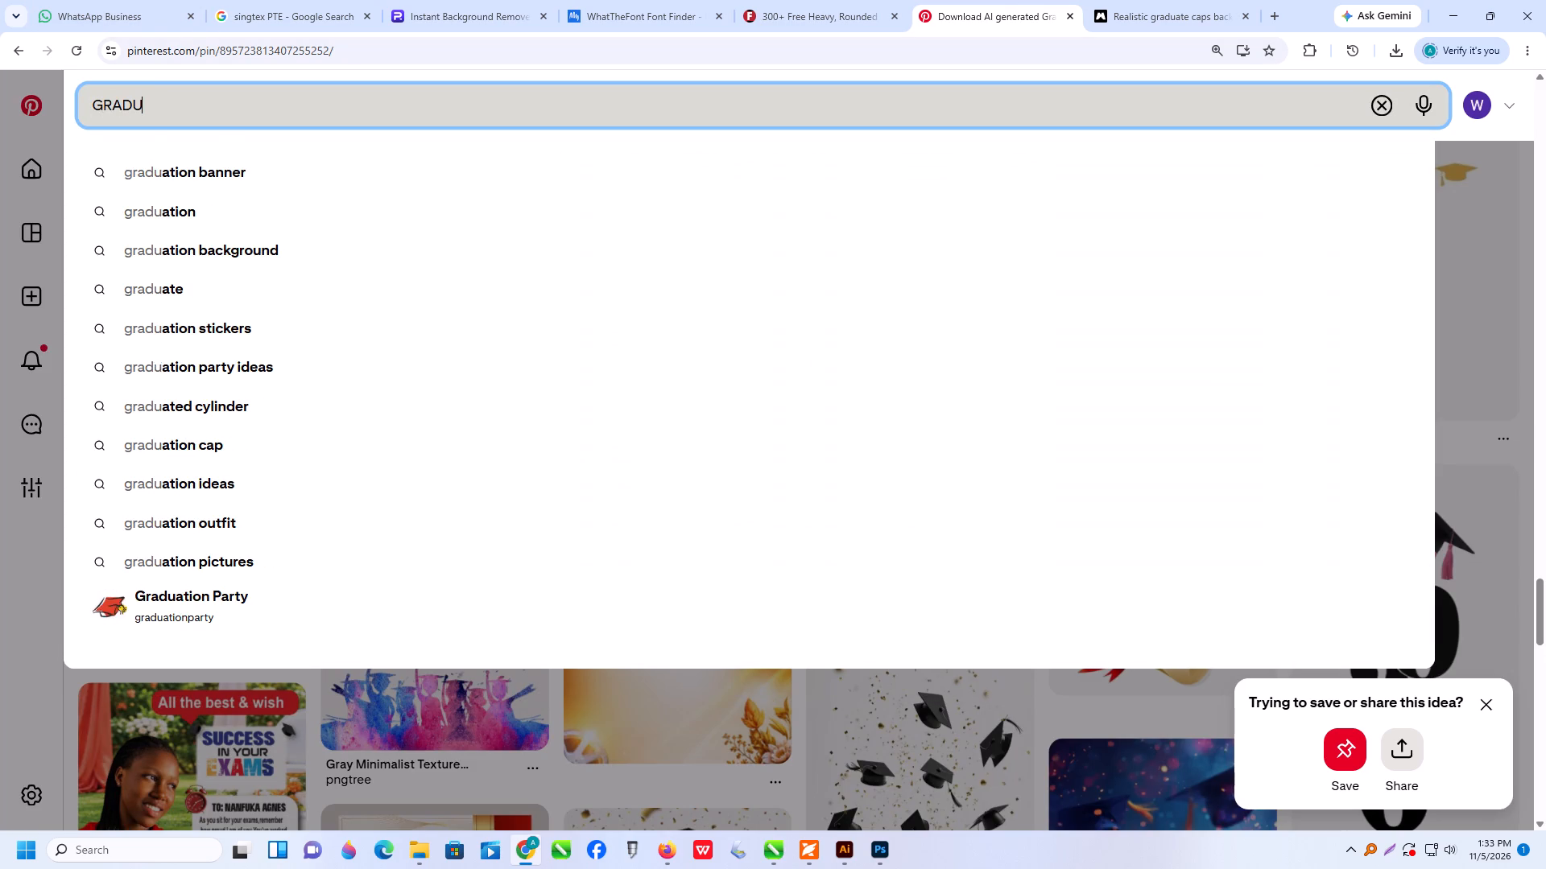
click(251, 181)
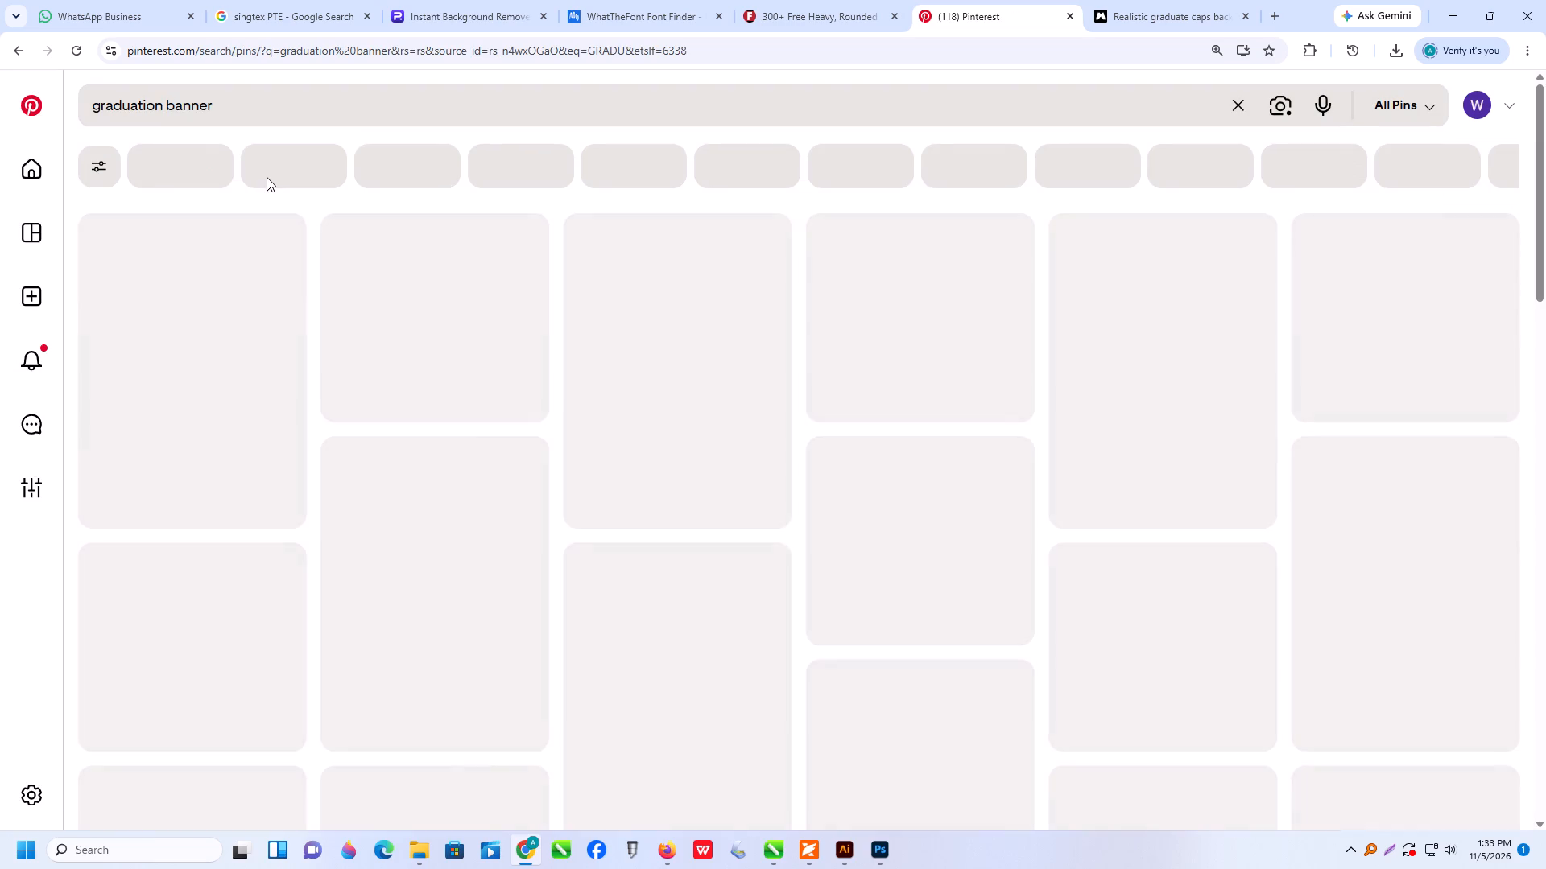
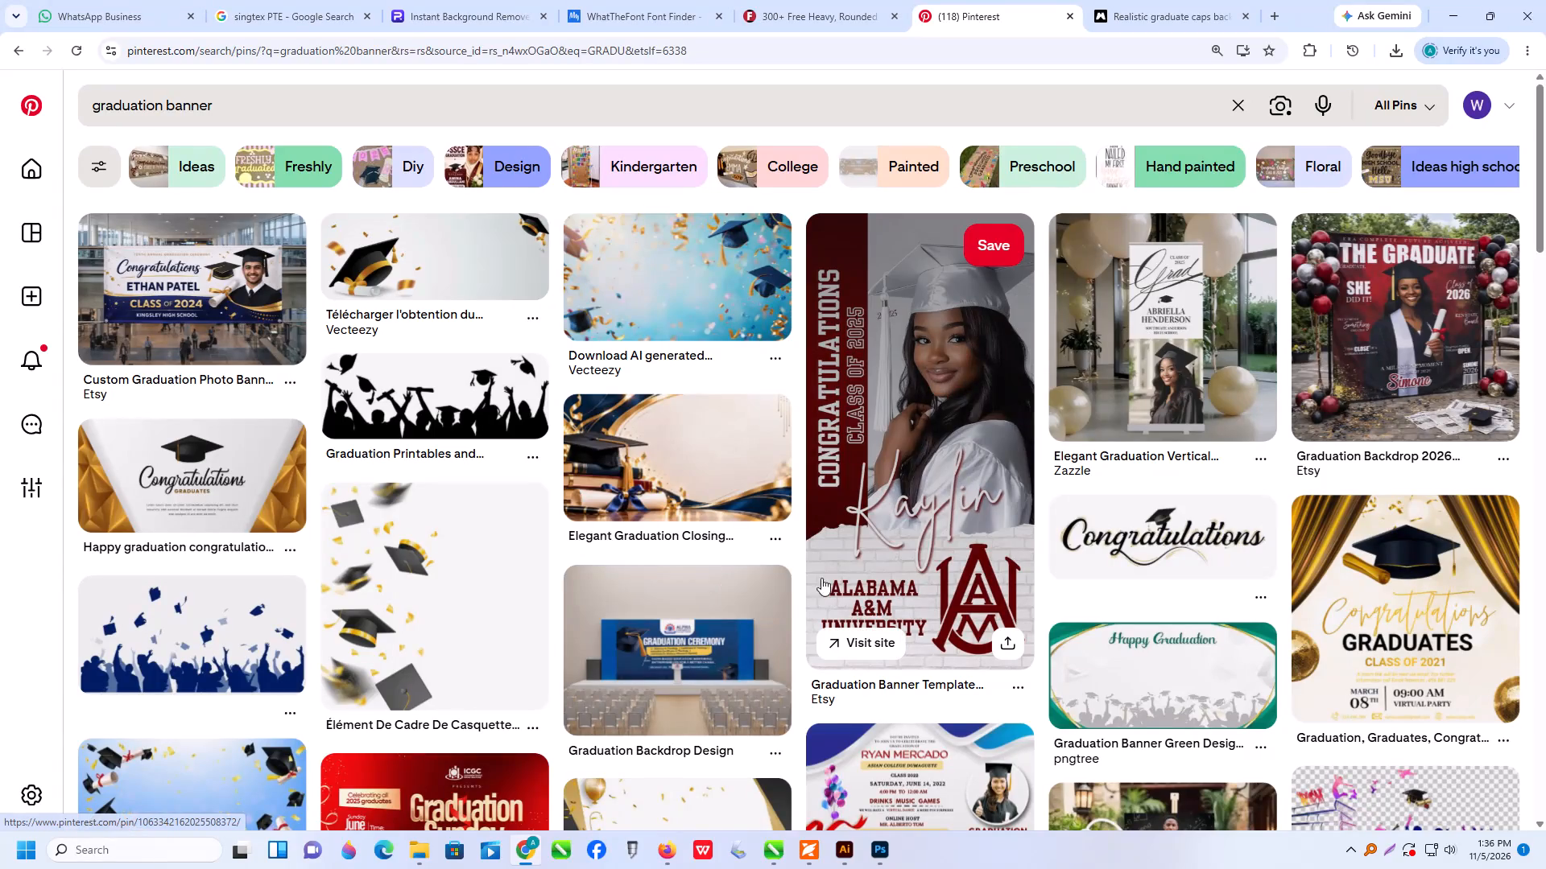
Browse the graduation banner results for a suitable background and open the watercolor youth silhouette pin.
scroll(818, 577, down, 2)
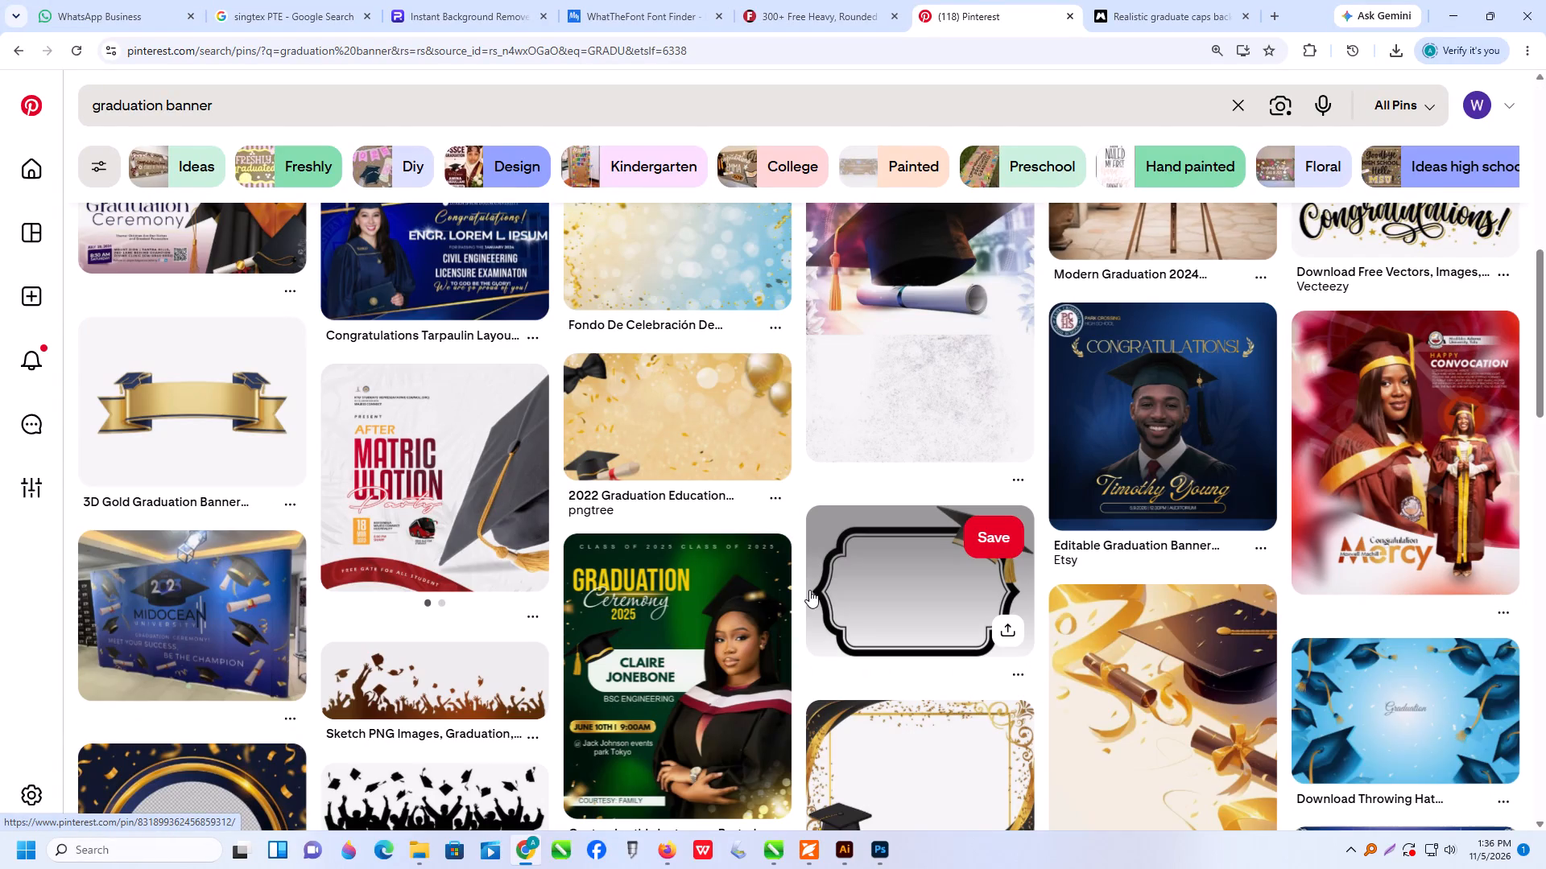
scroll(812, 592, down, 1)
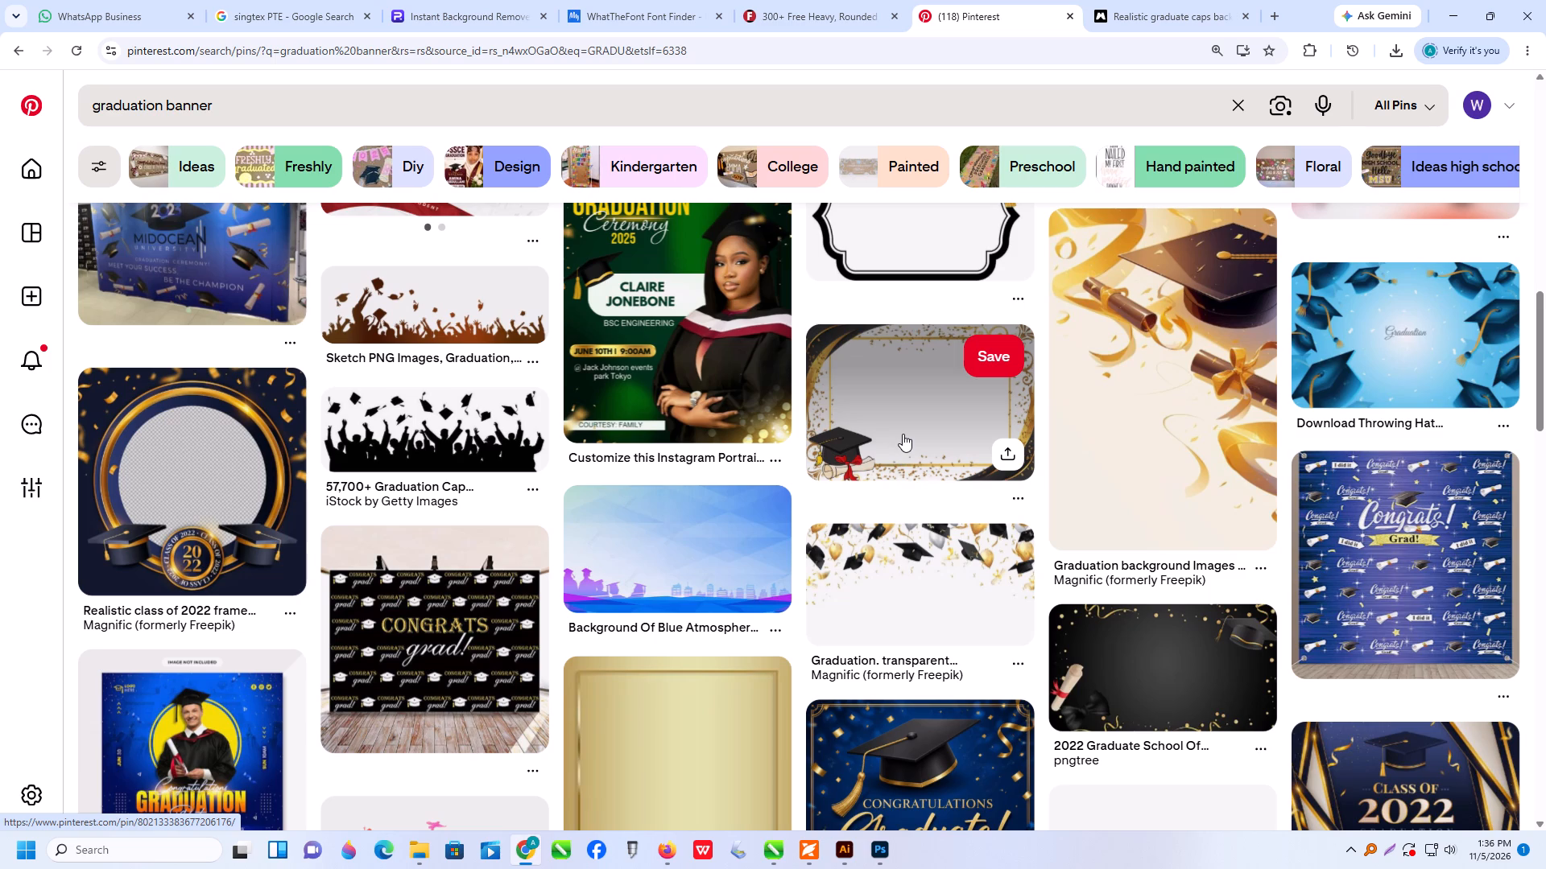
scroll(903, 434, down, 1)
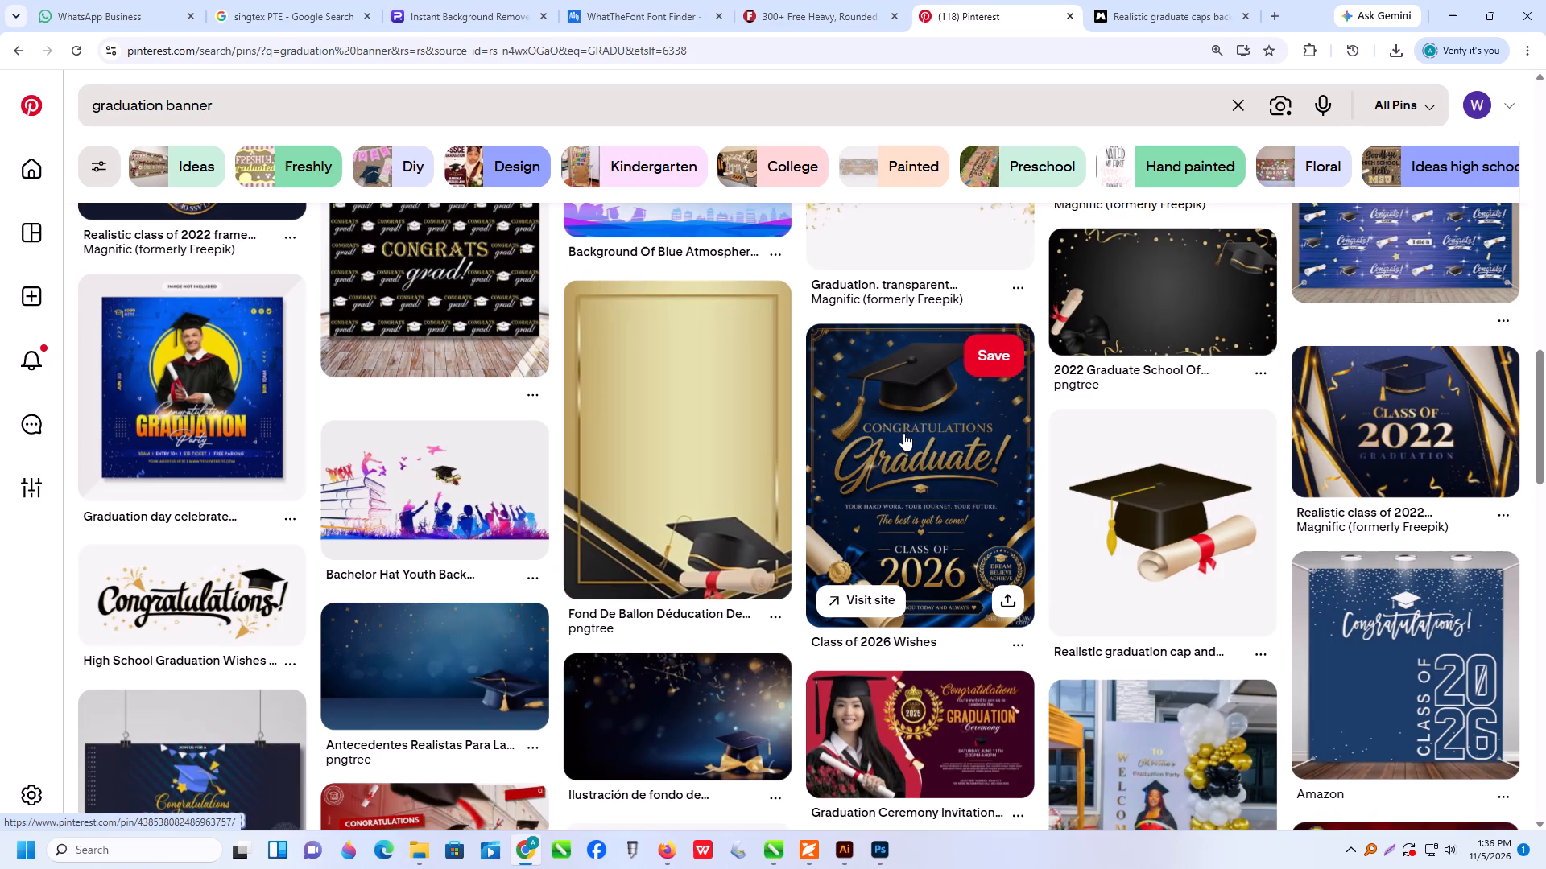
scroll(908, 424, down, 1)
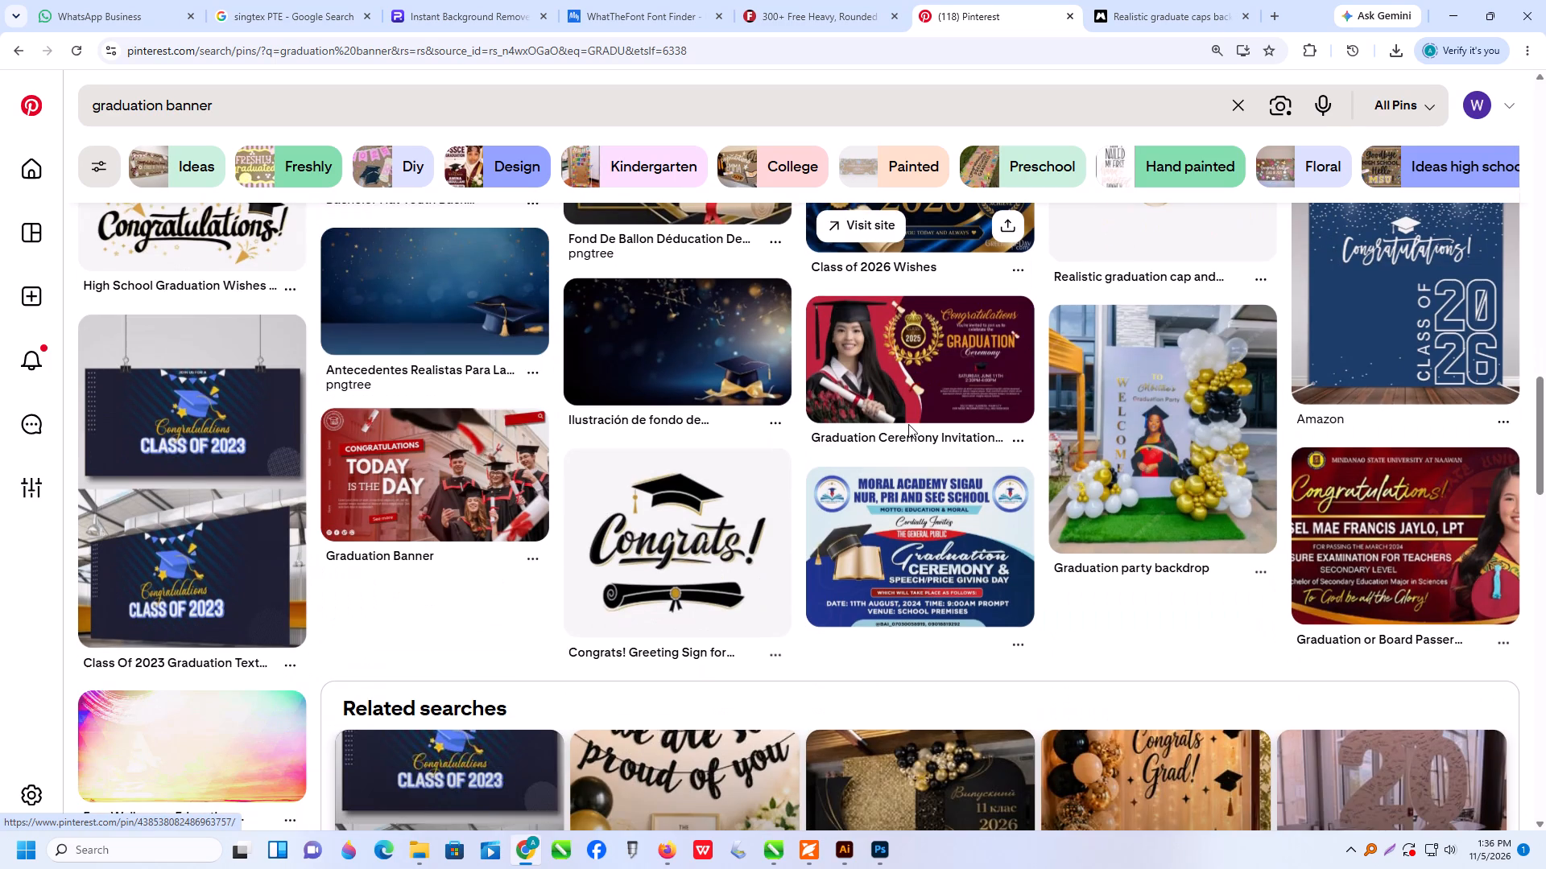
scroll(910, 419, down, 2)
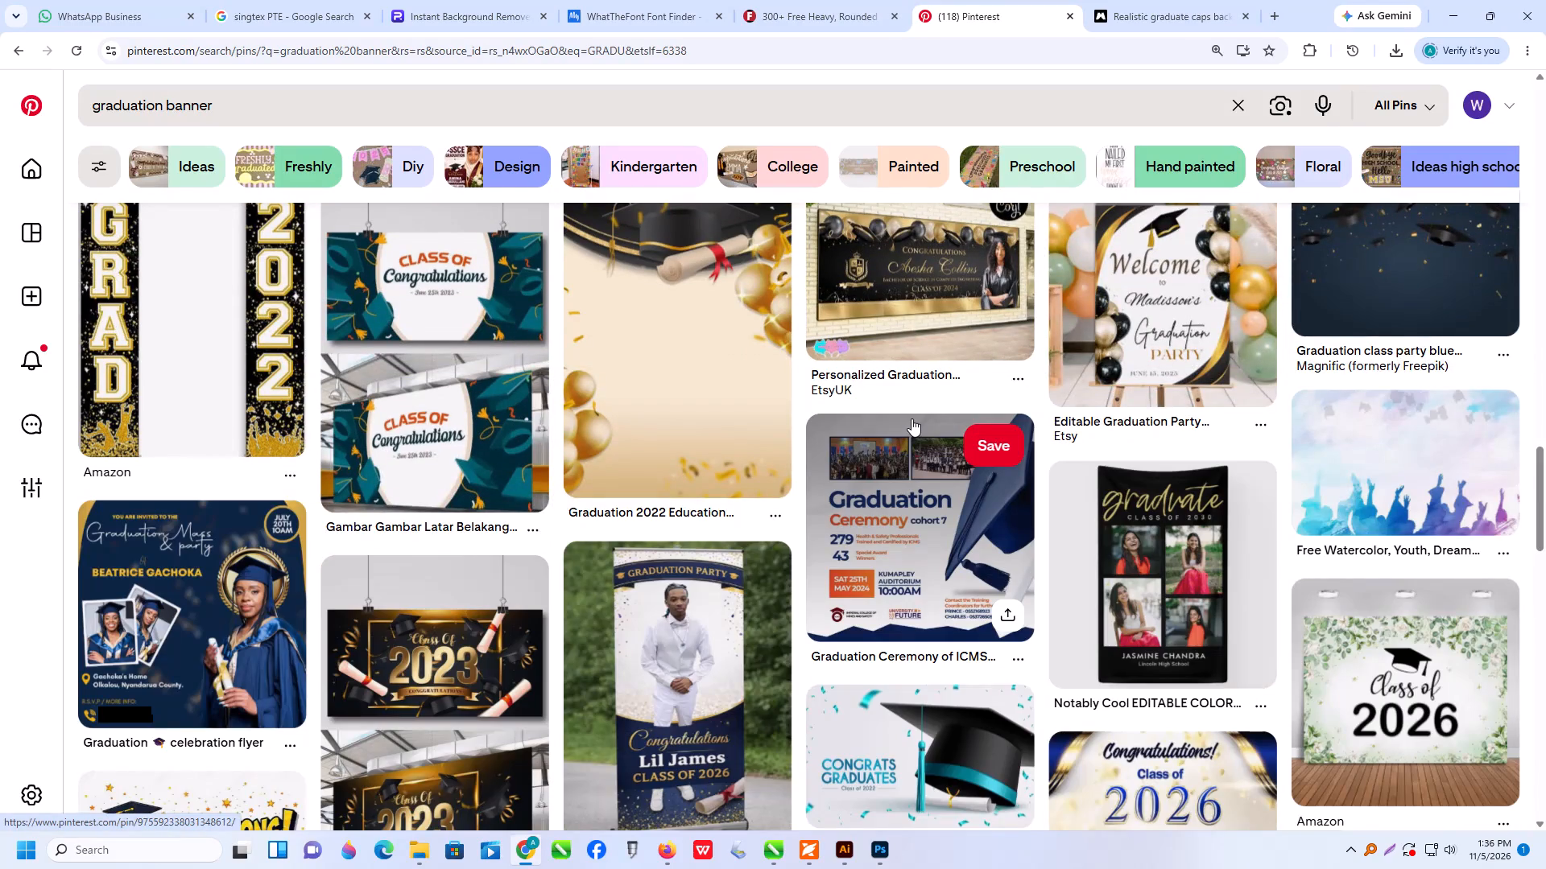
click(1337, 447)
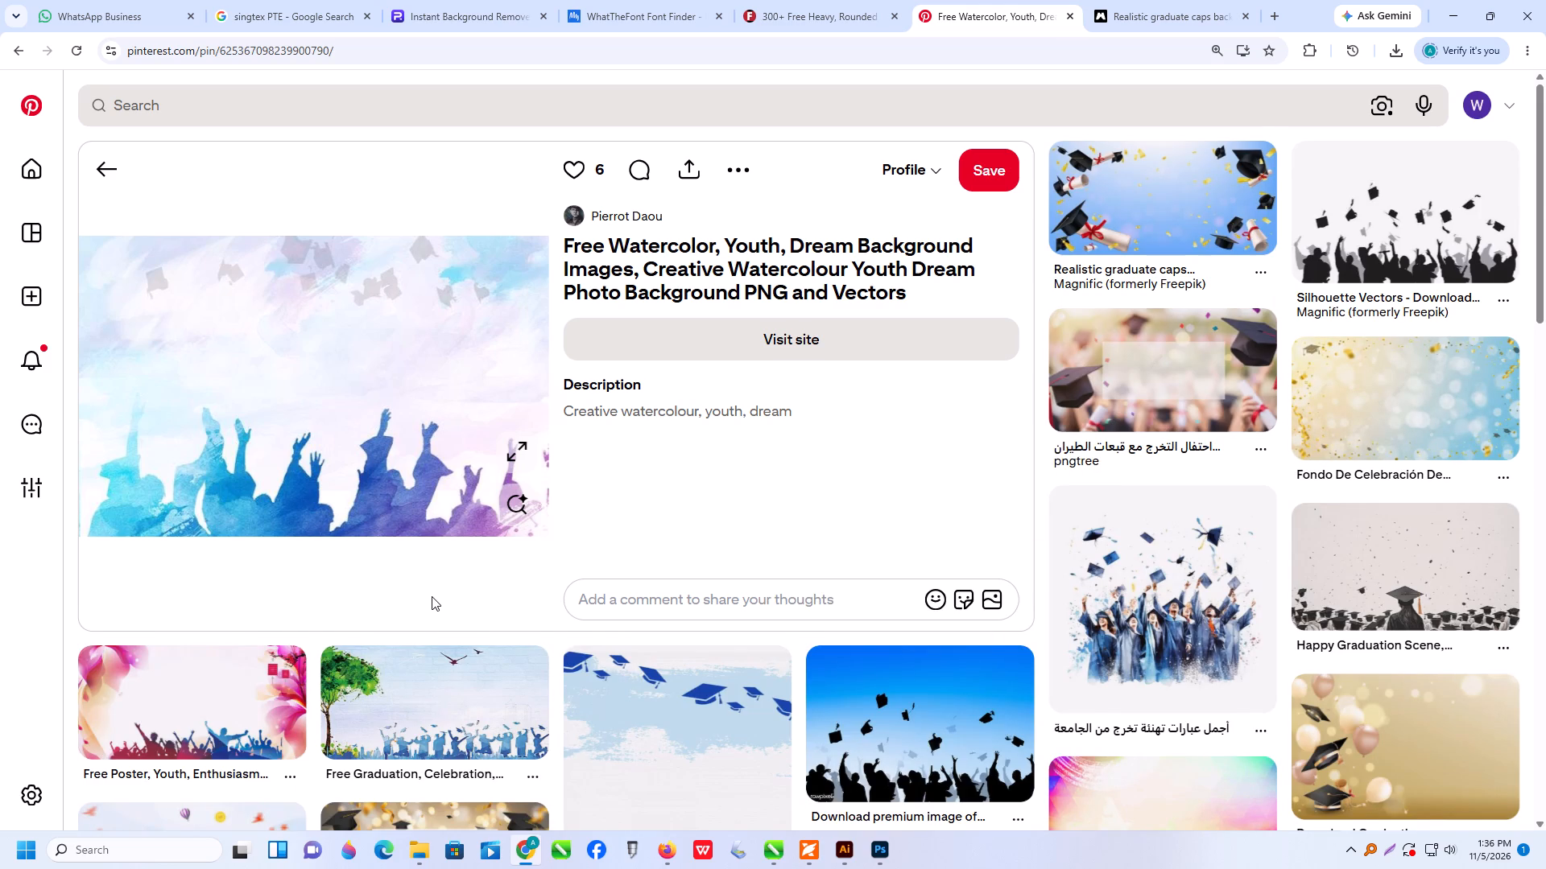
Browse the pins related to the watercolor silhouette for a background or frame, and open the black-and-gold certificate frame with diploma.
scroll(432, 596, down, 1)
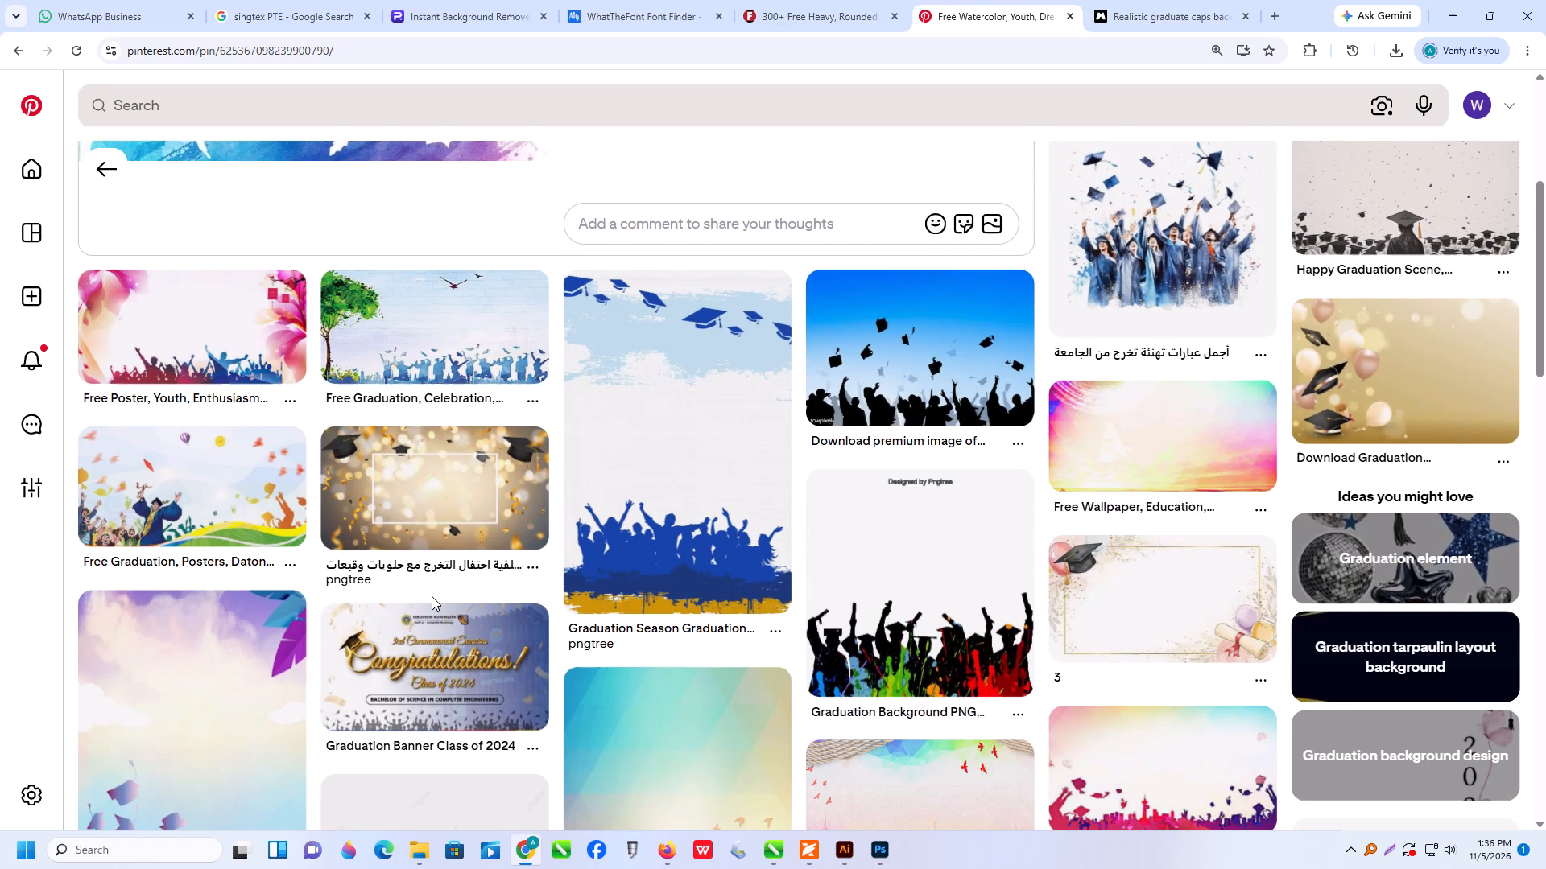
scroll(618, 512, down, 1)
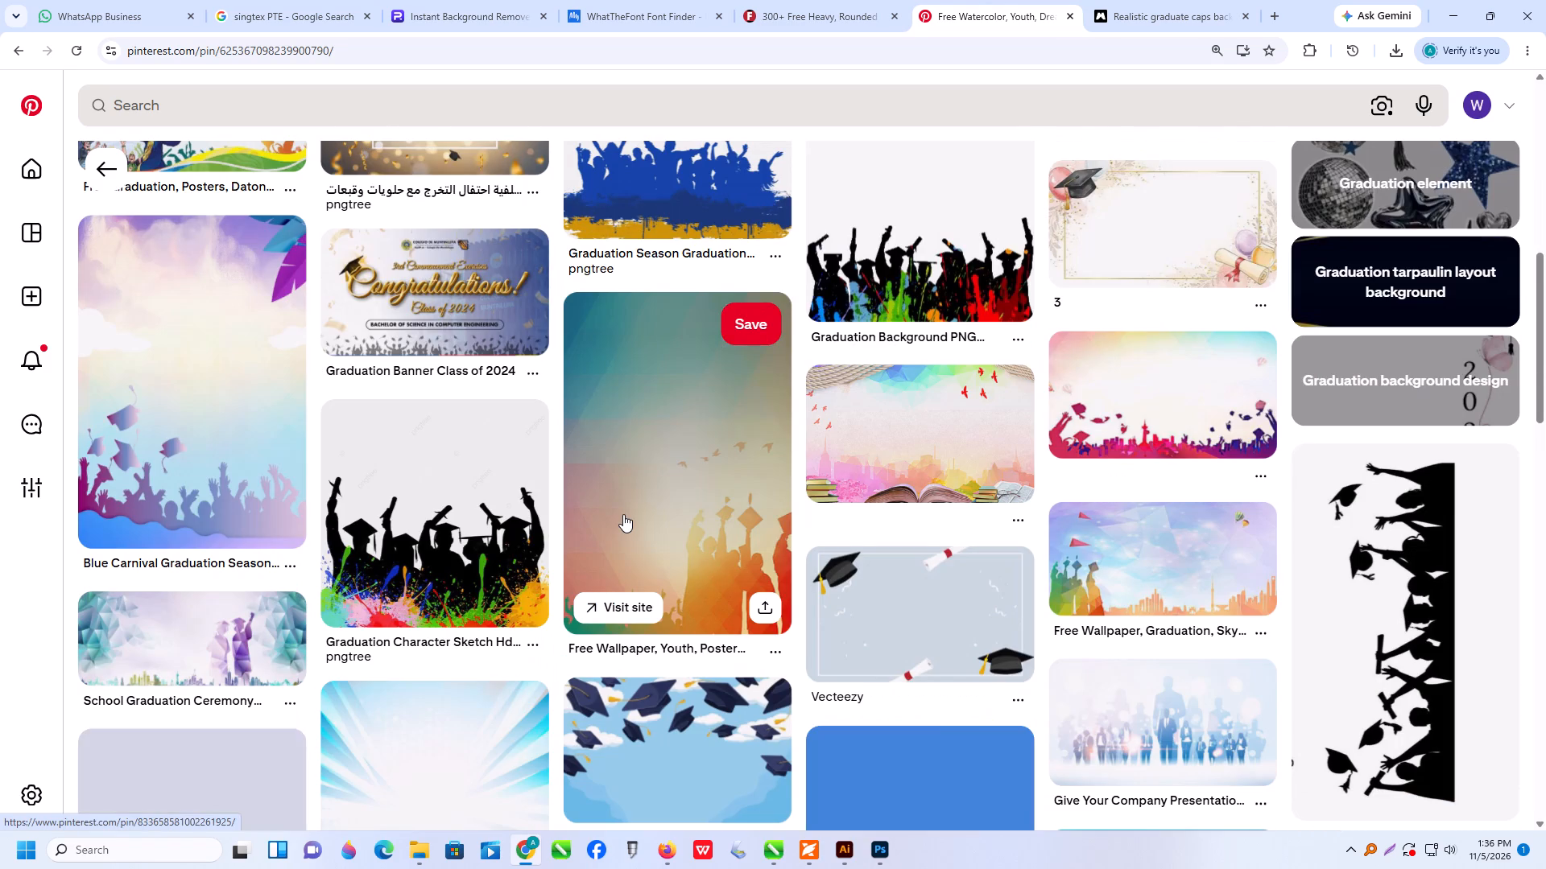
scroll(623, 514, down, 1)
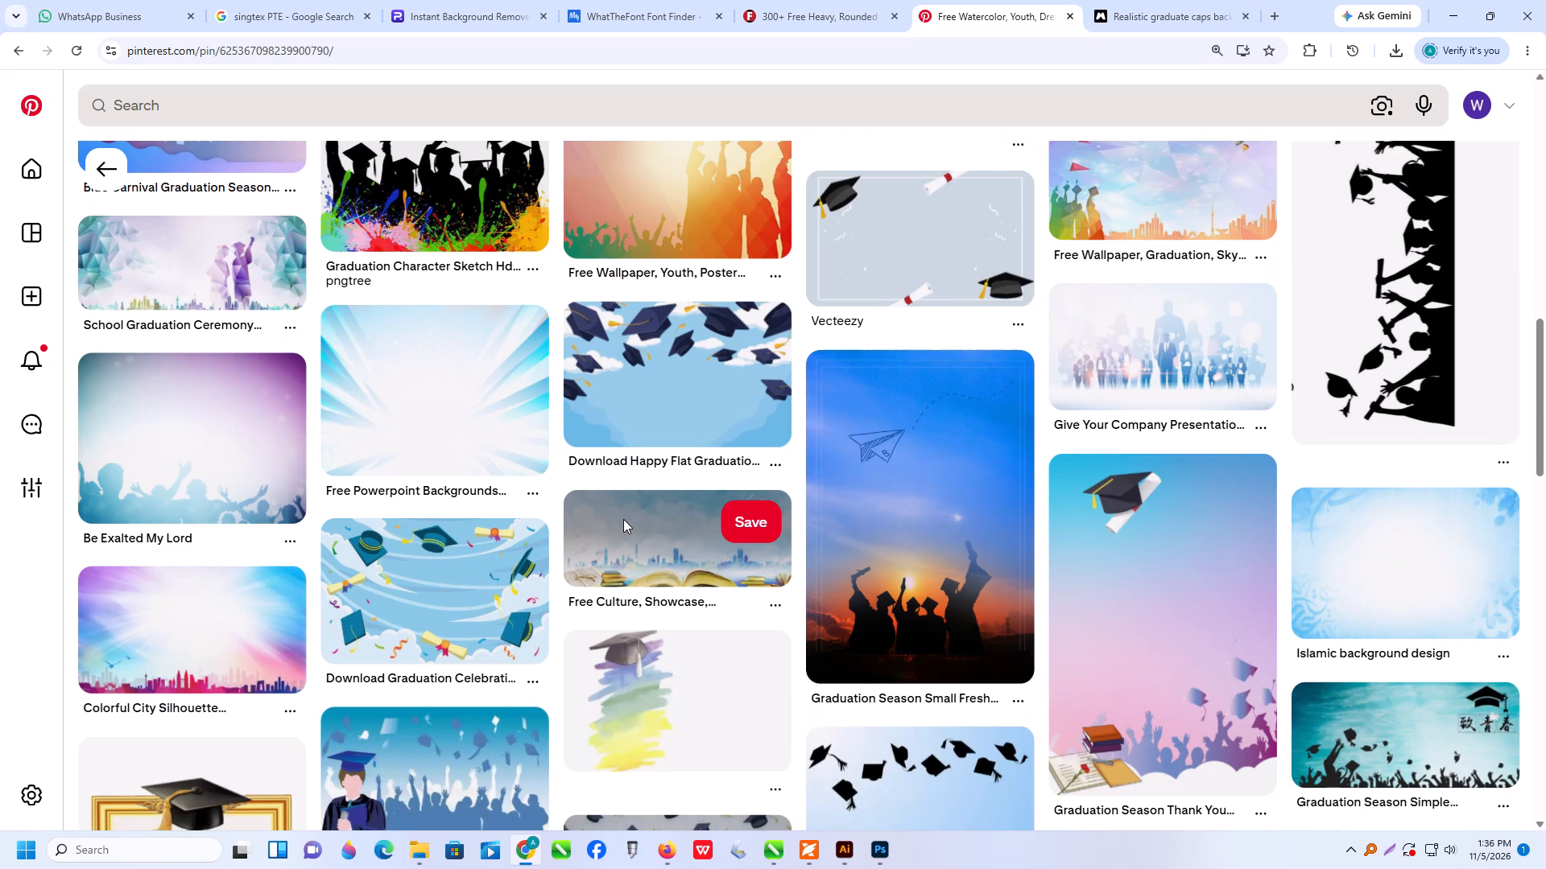
scroll(623, 520, down, 1)
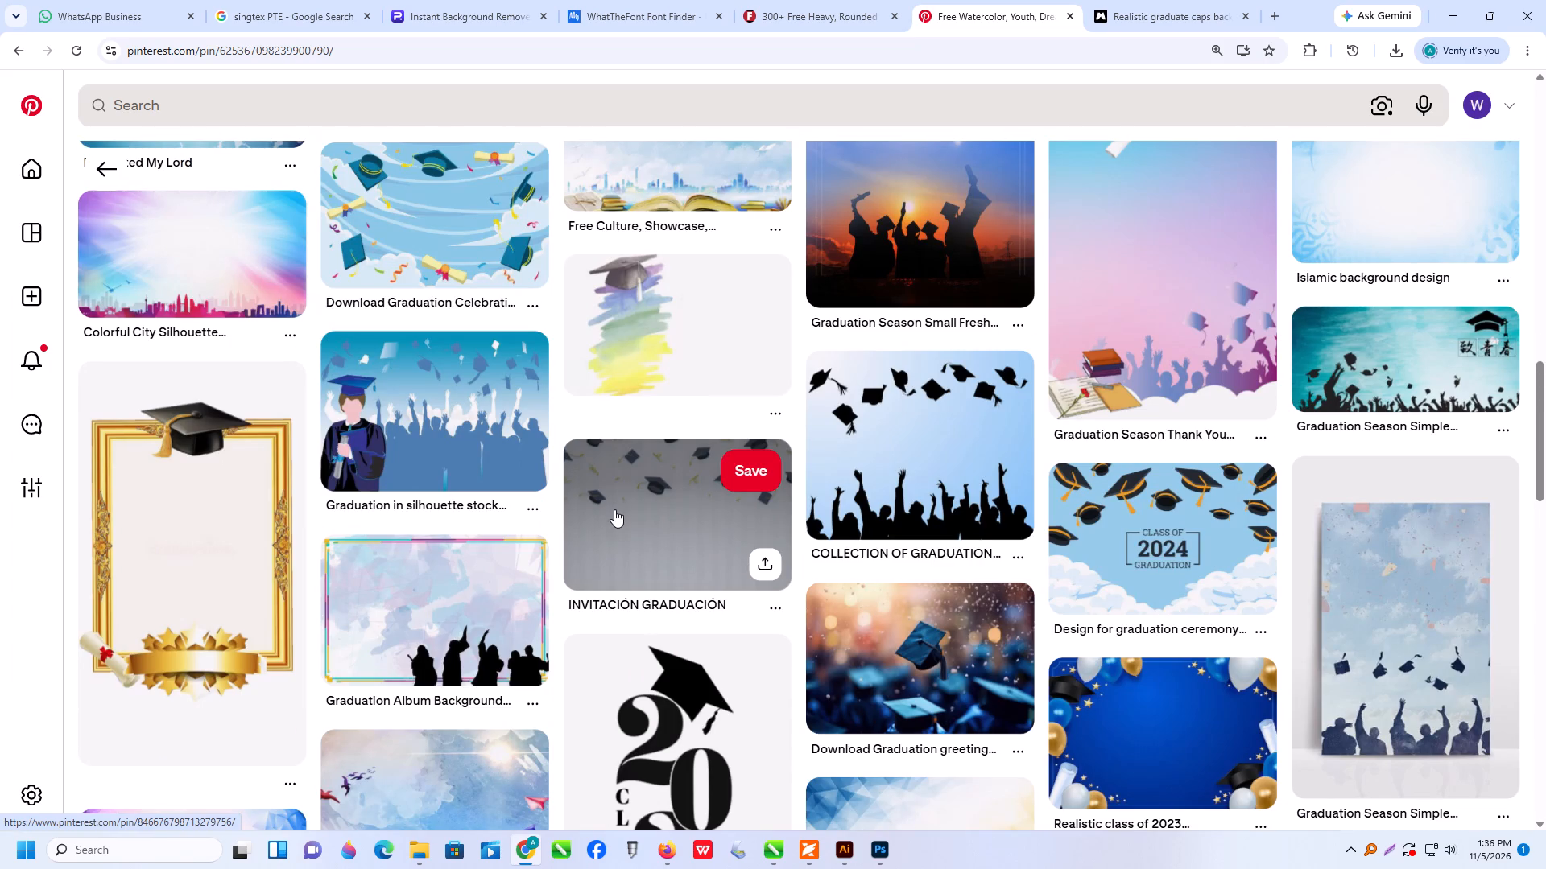
scroll(615, 511, down, 2)
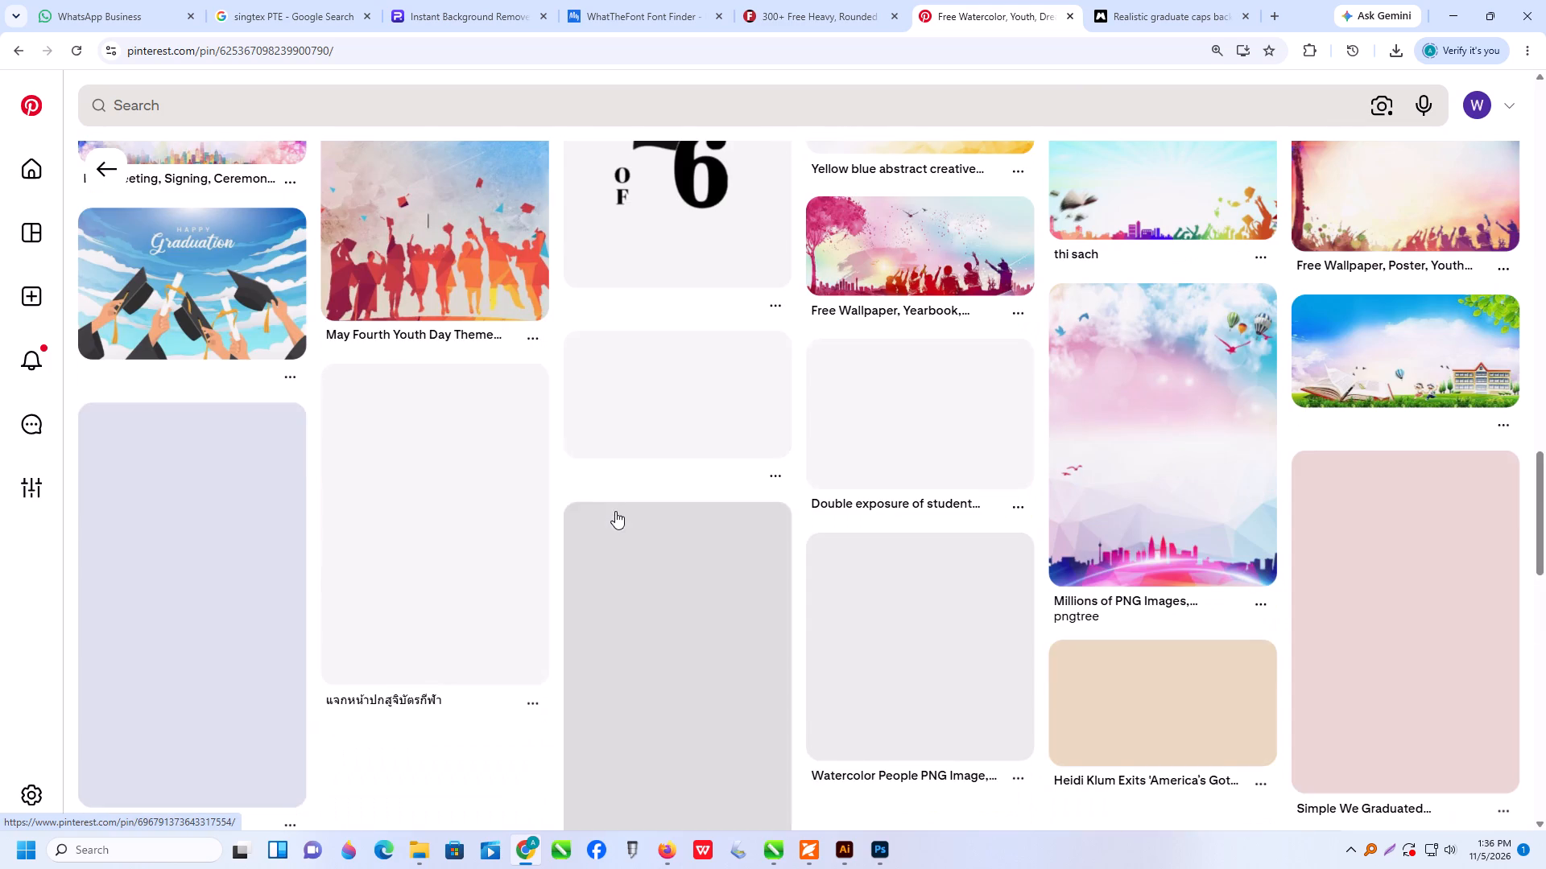
scroll(613, 513, down, 1)
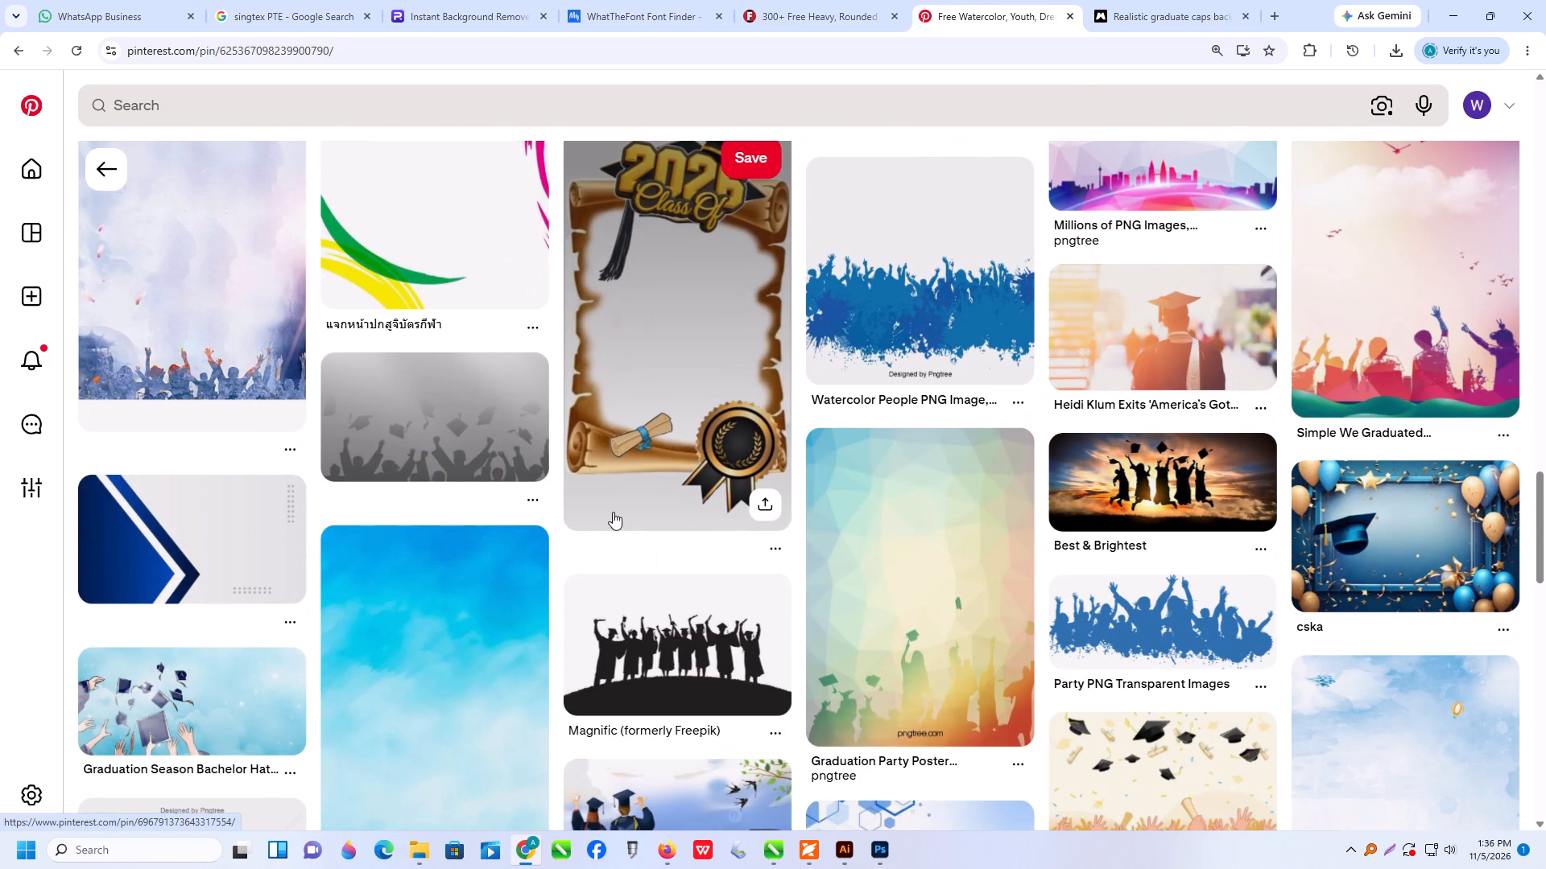
scroll(613, 510, down, 1)
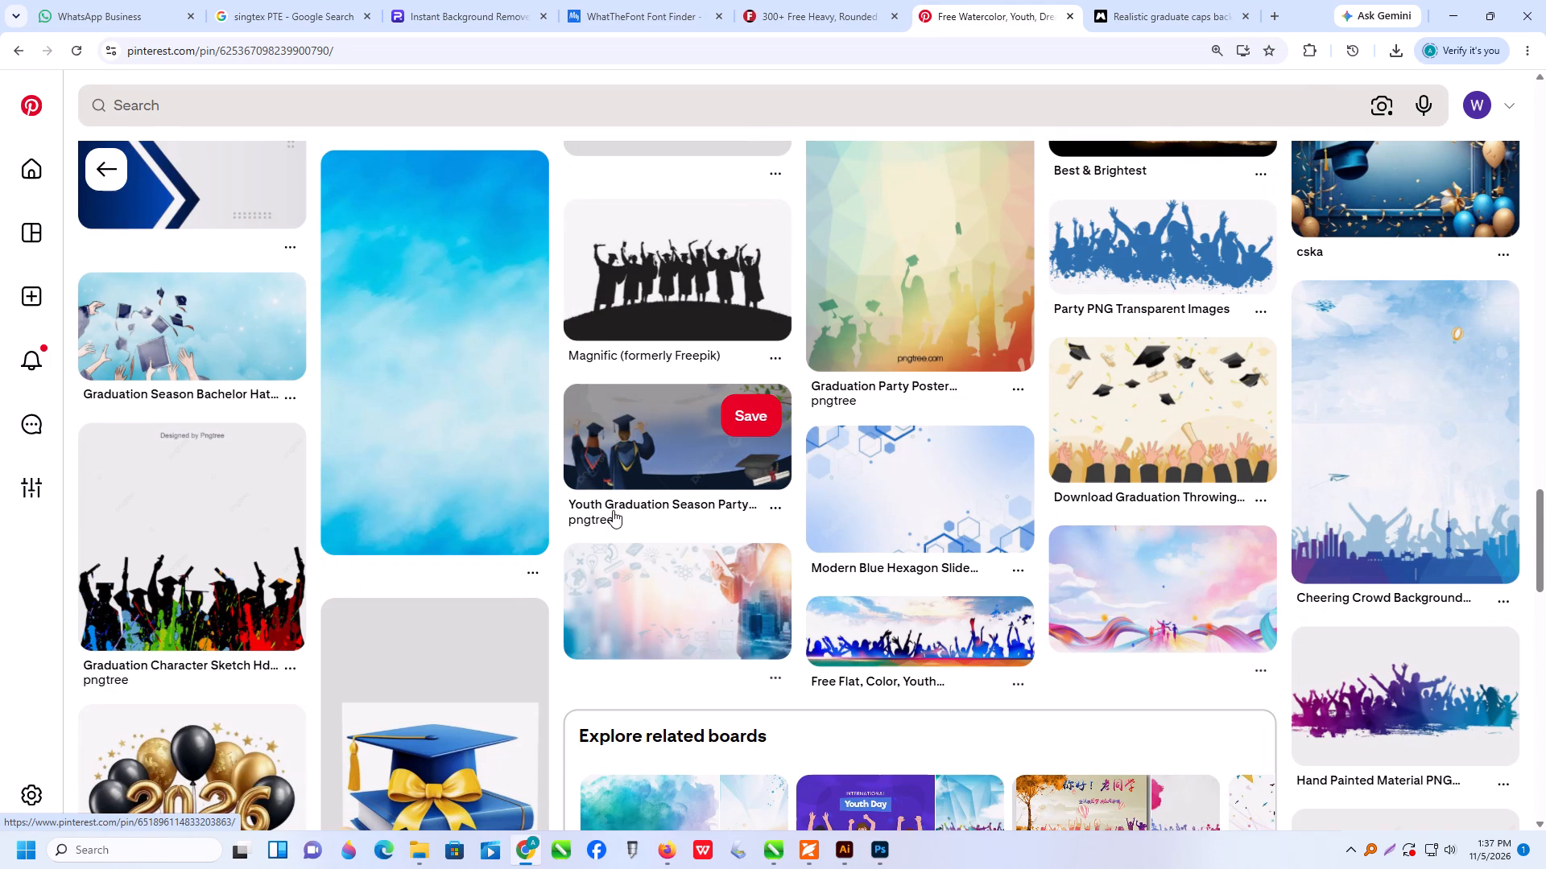
scroll(613, 510, down, 1)
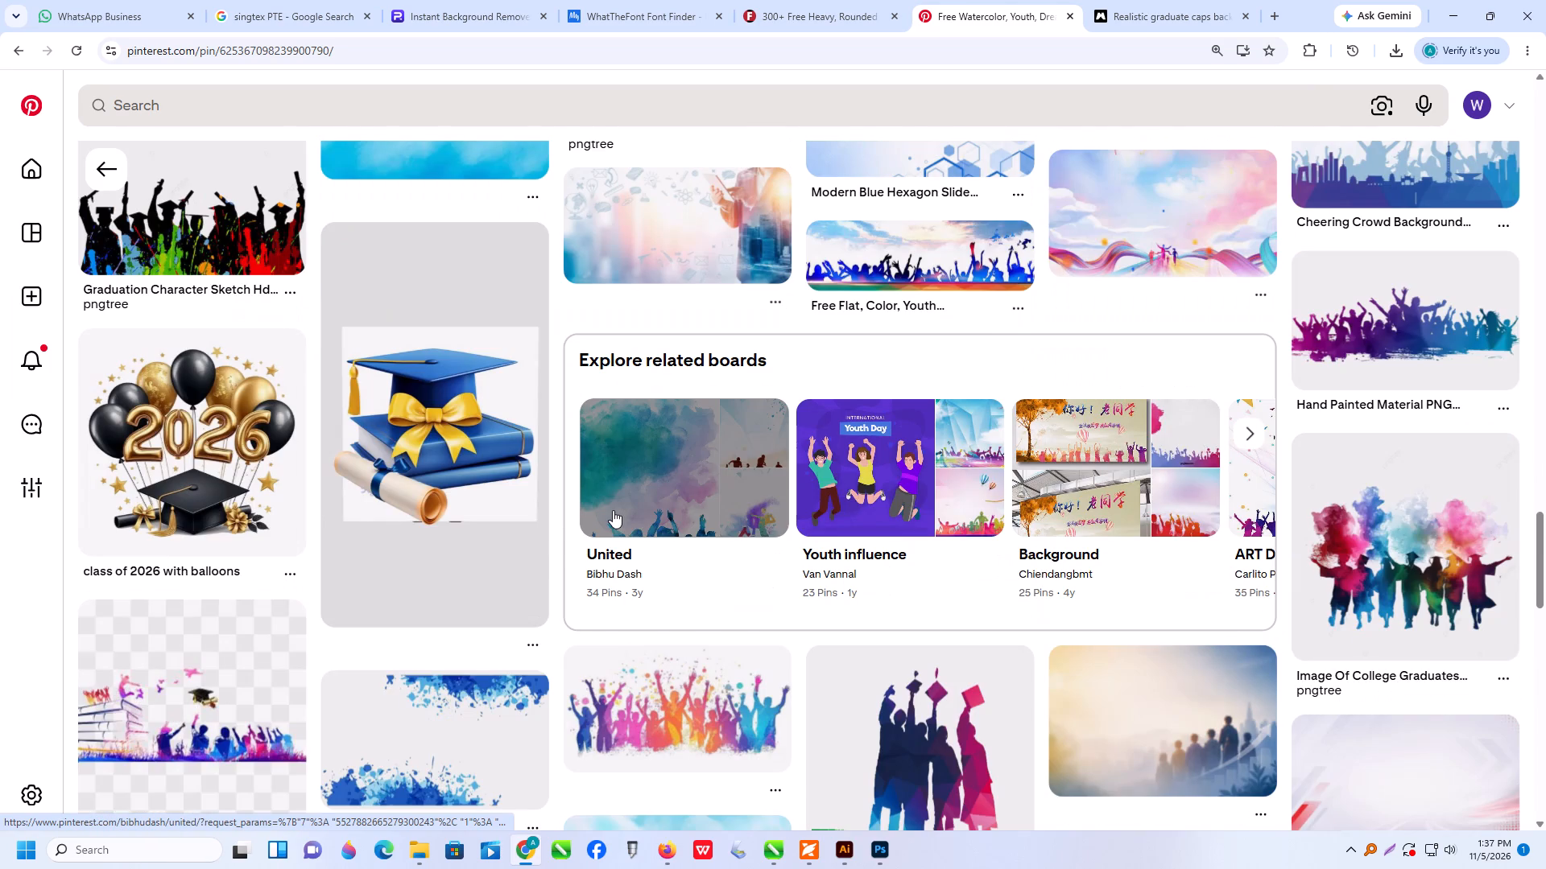
scroll(613, 510, down, 1)
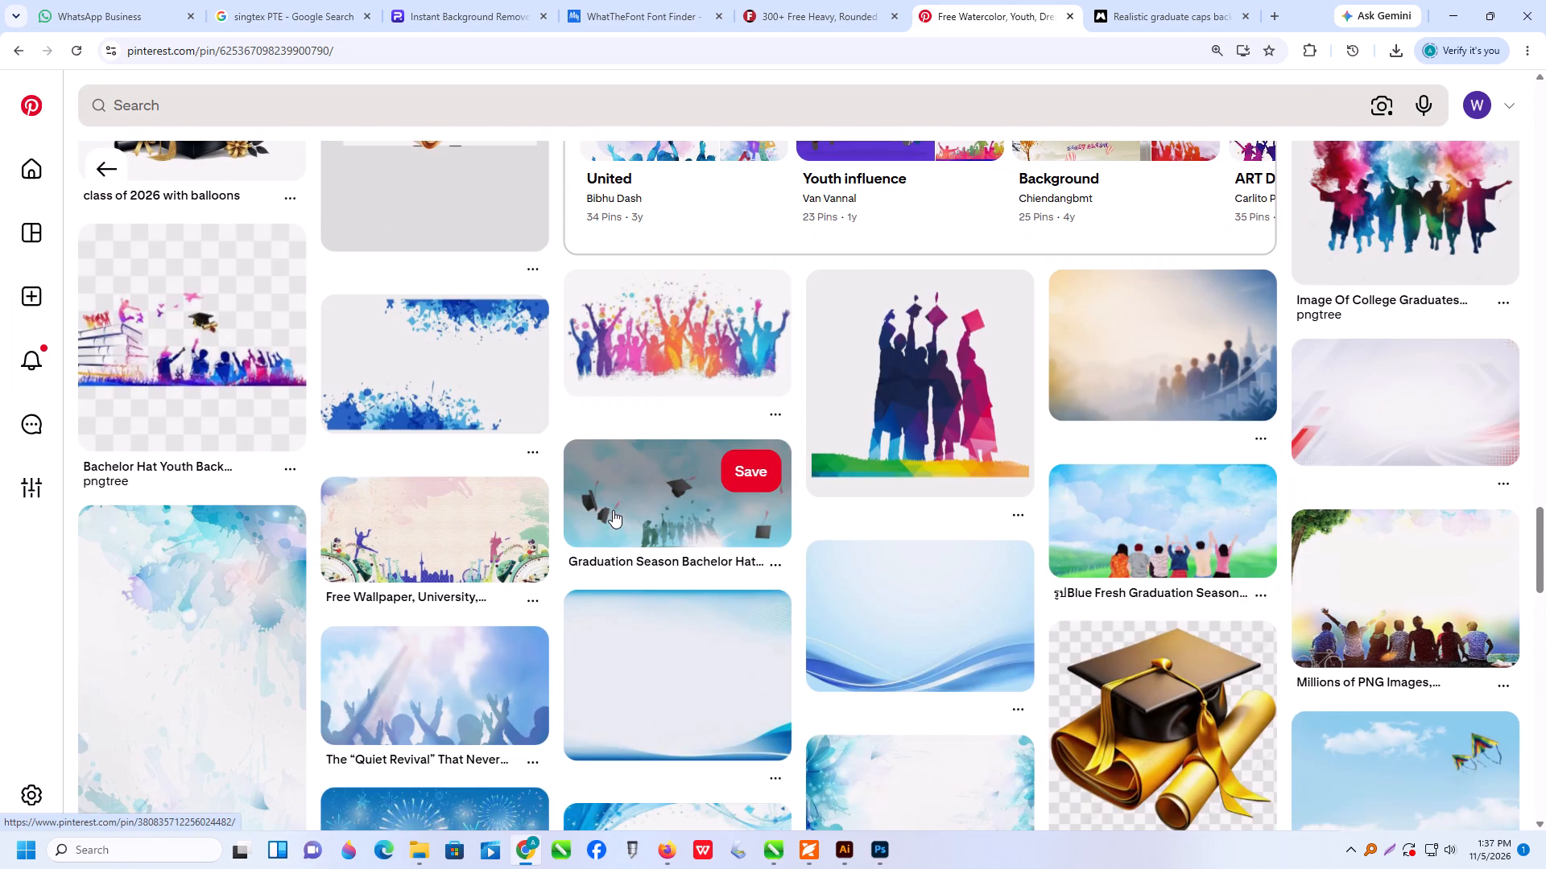
scroll(614, 505, down, 2)
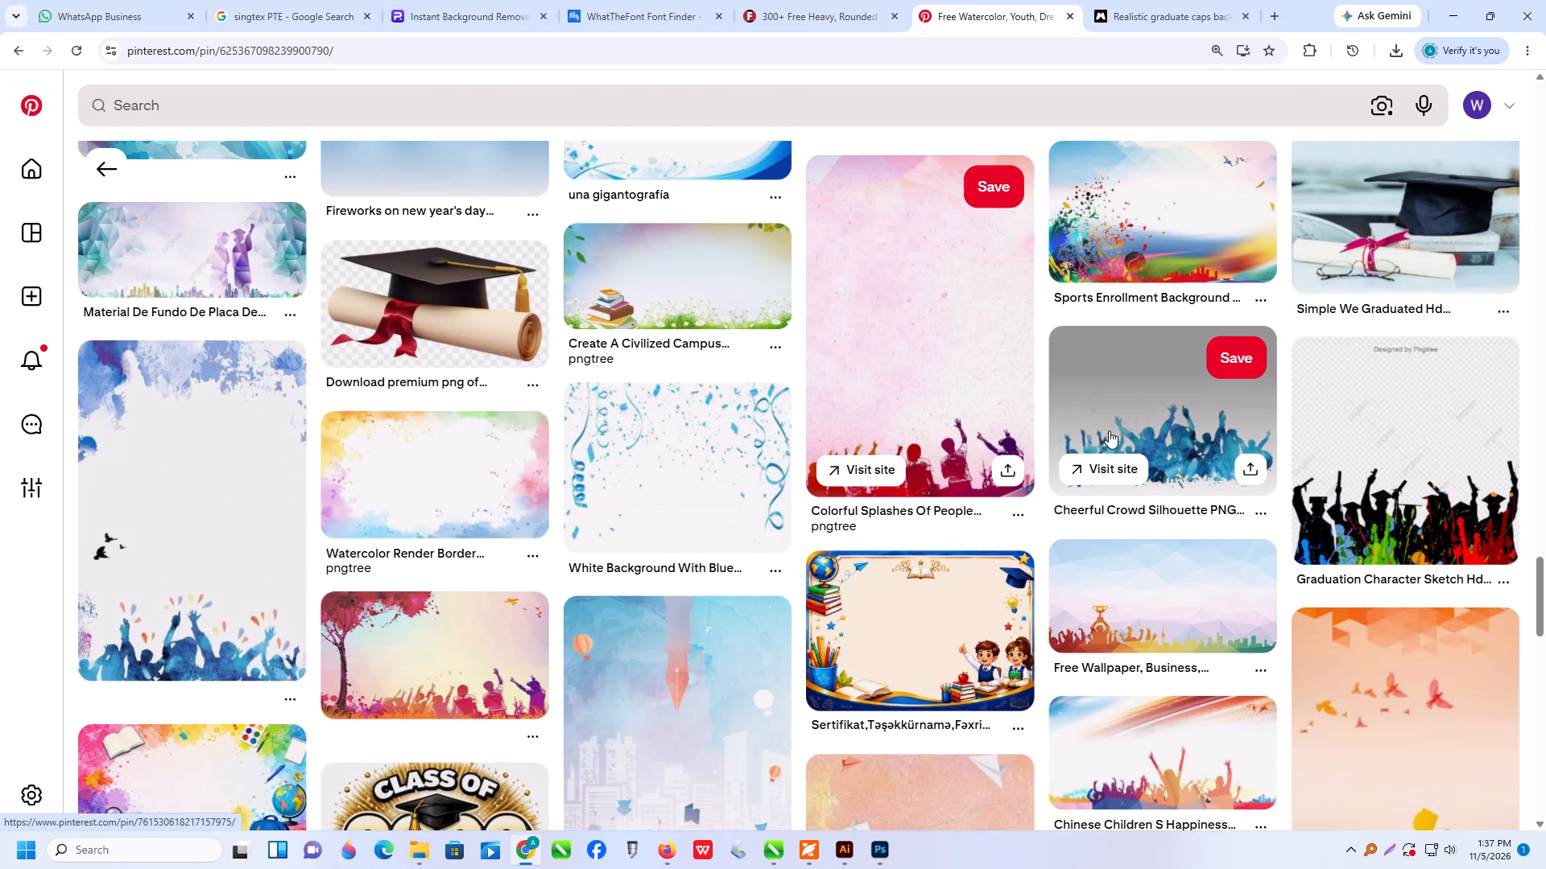
scroll(982, 467, down, 1)
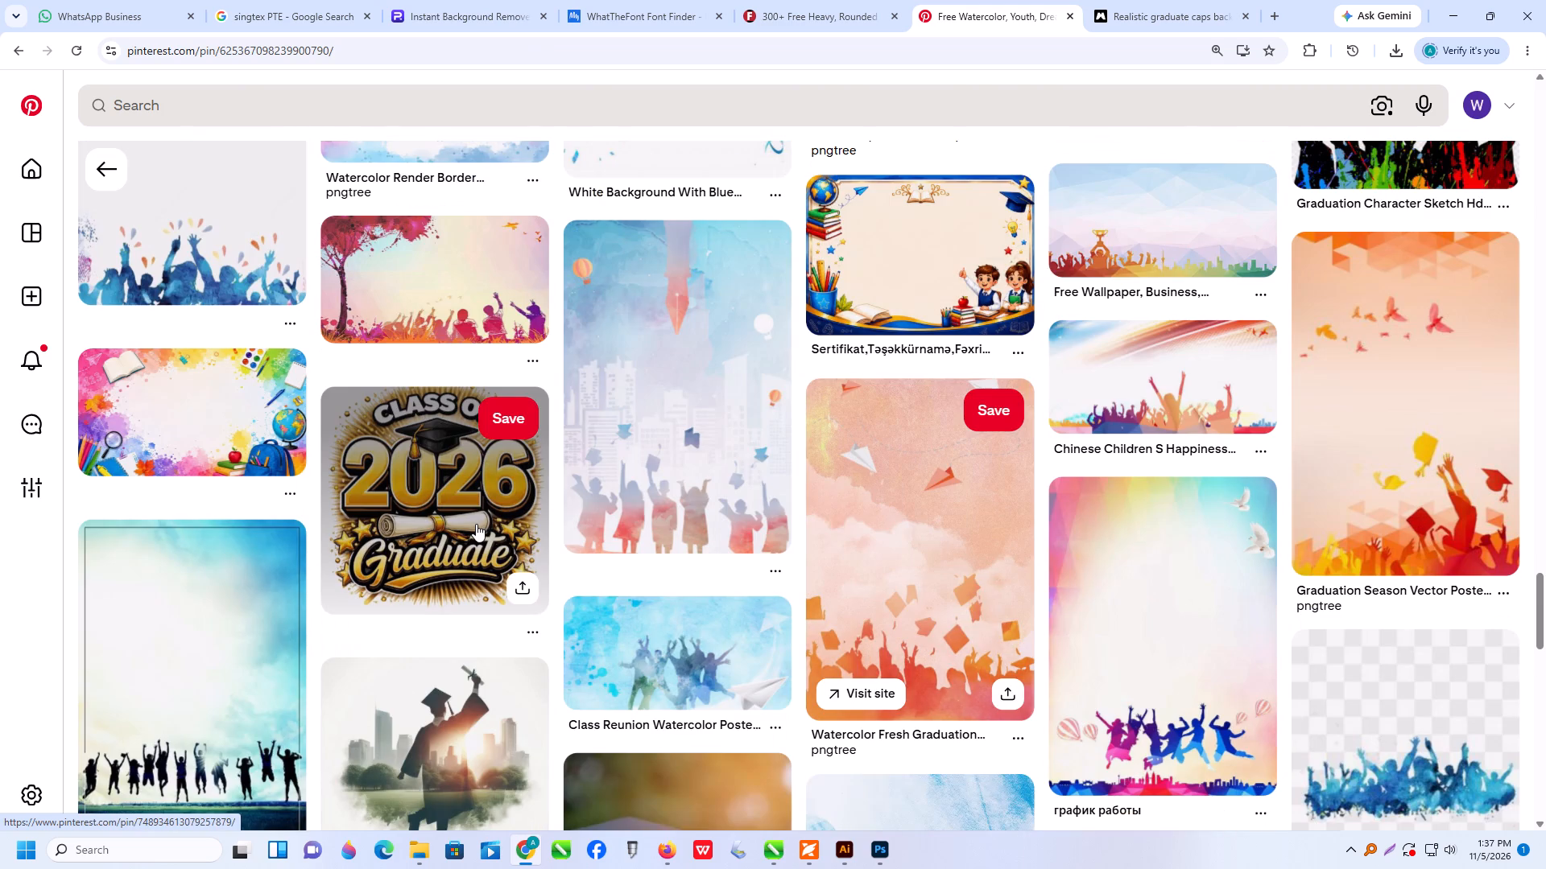
scroll(480, 503, down, 1)
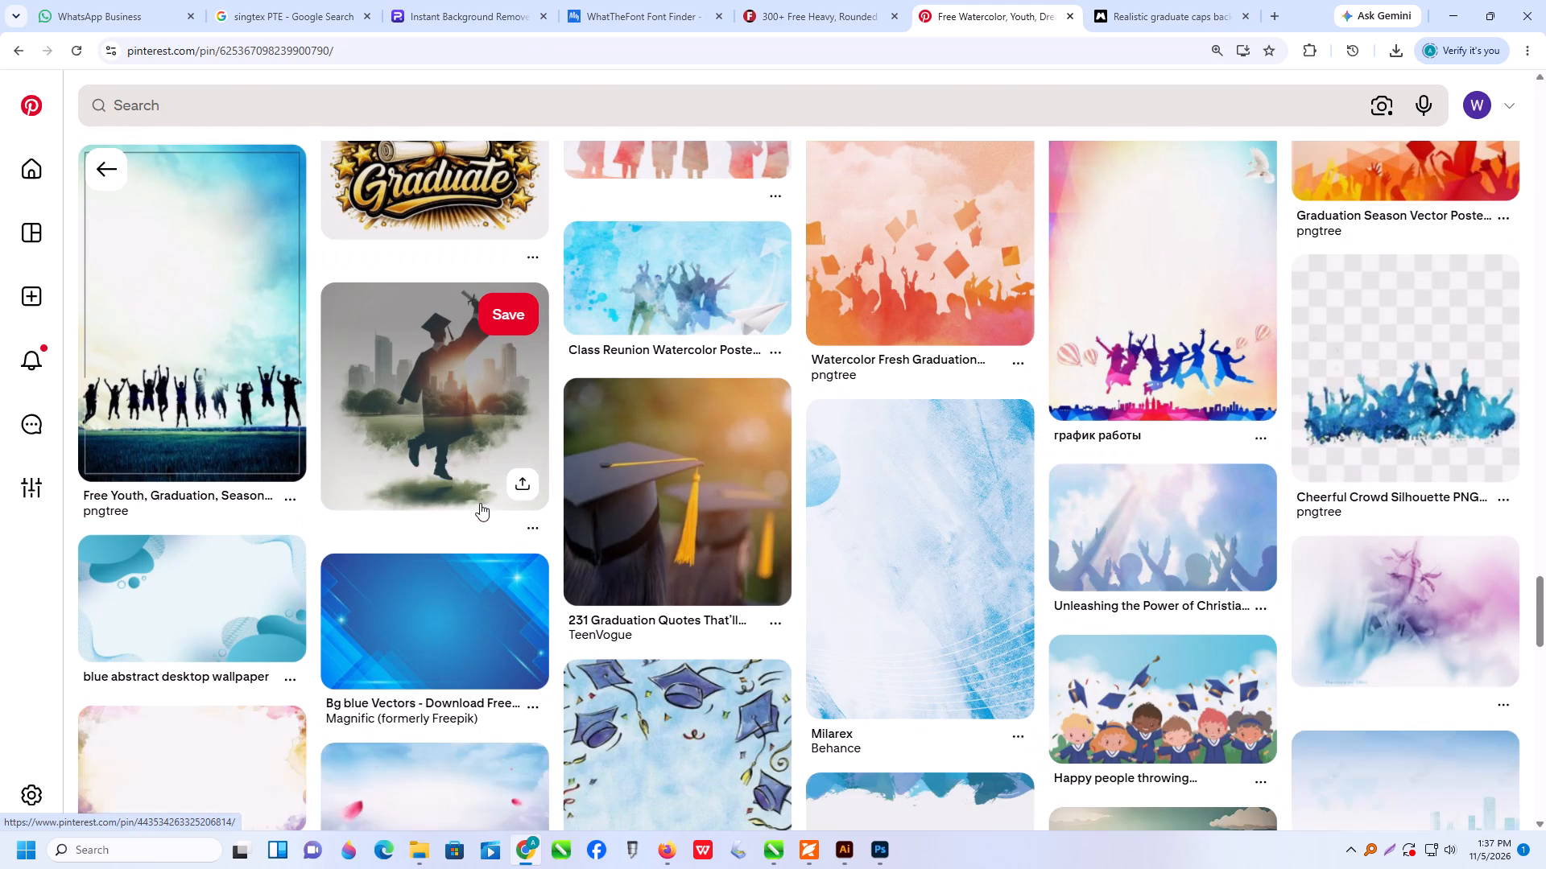
scroll(480, 503, down, 2)
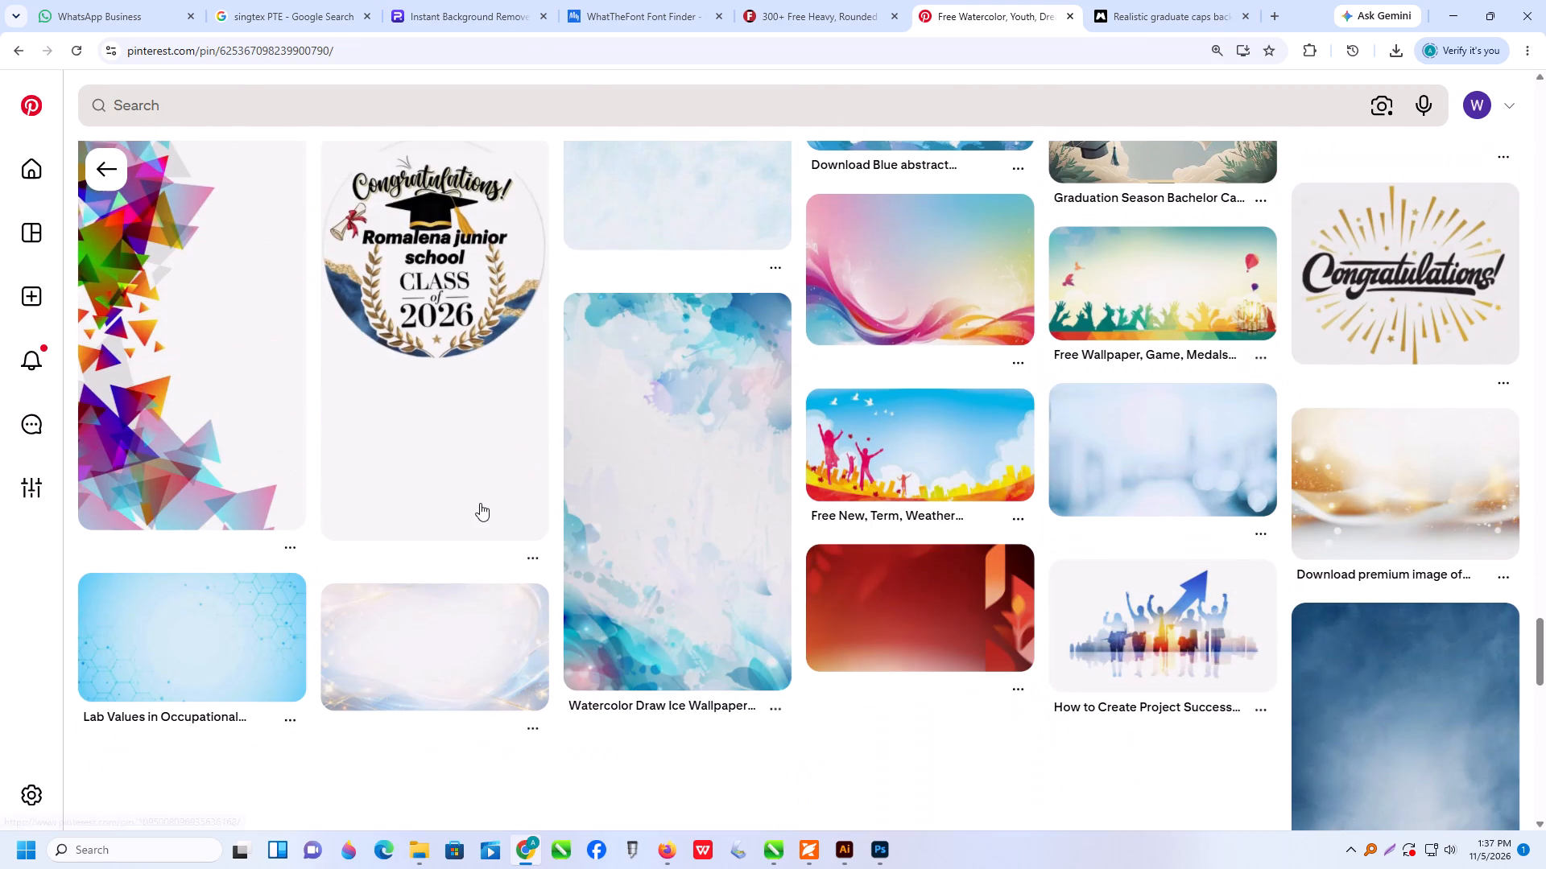
scroll(480, 503, down, 1)
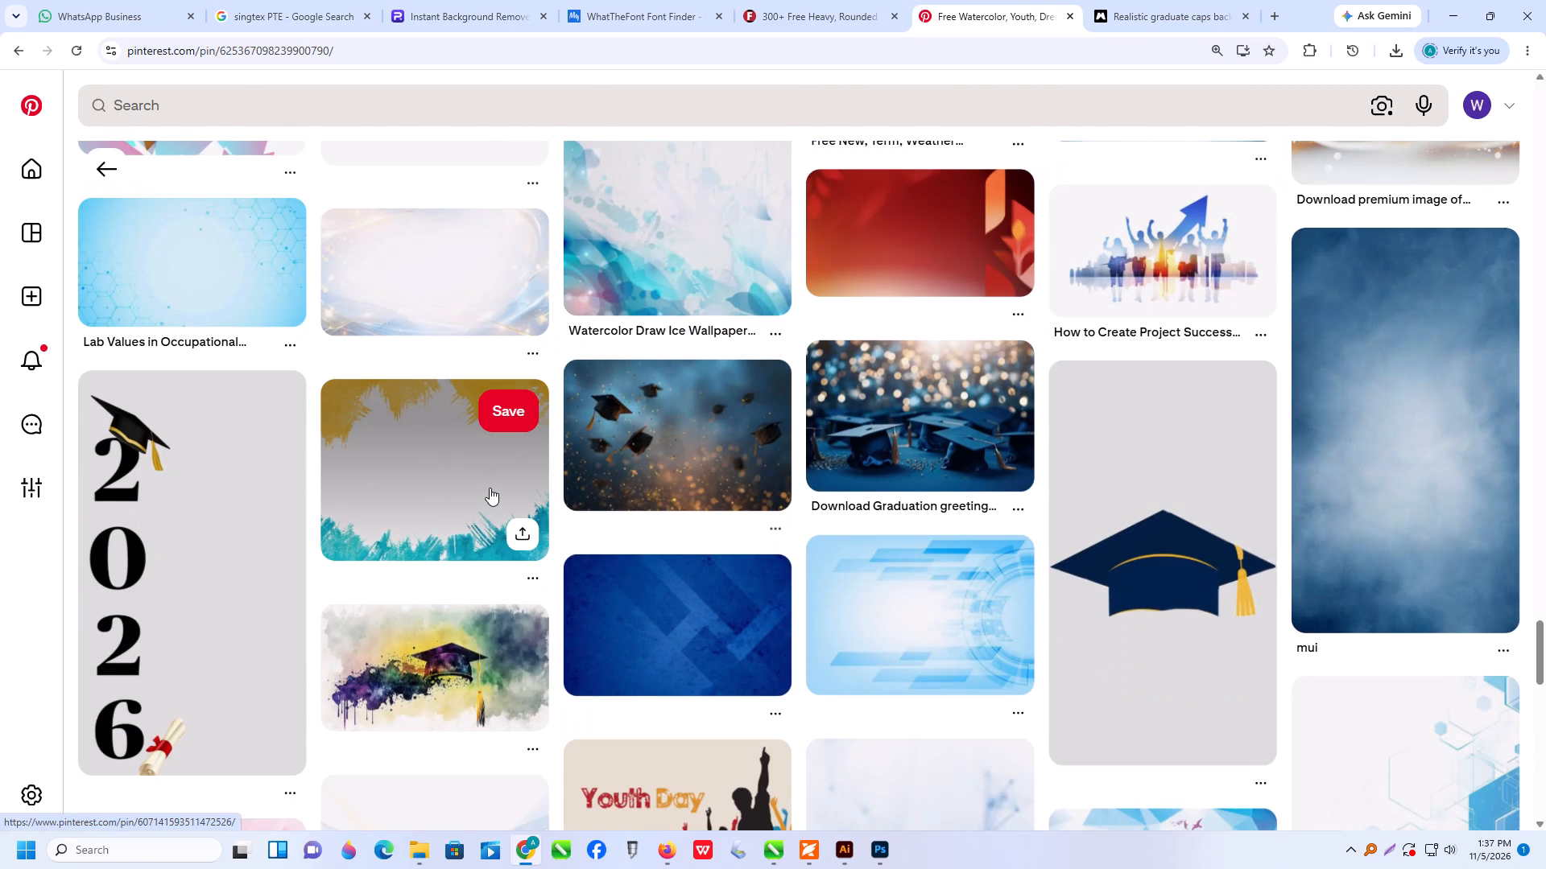
scroll(490, 488, down, 2)
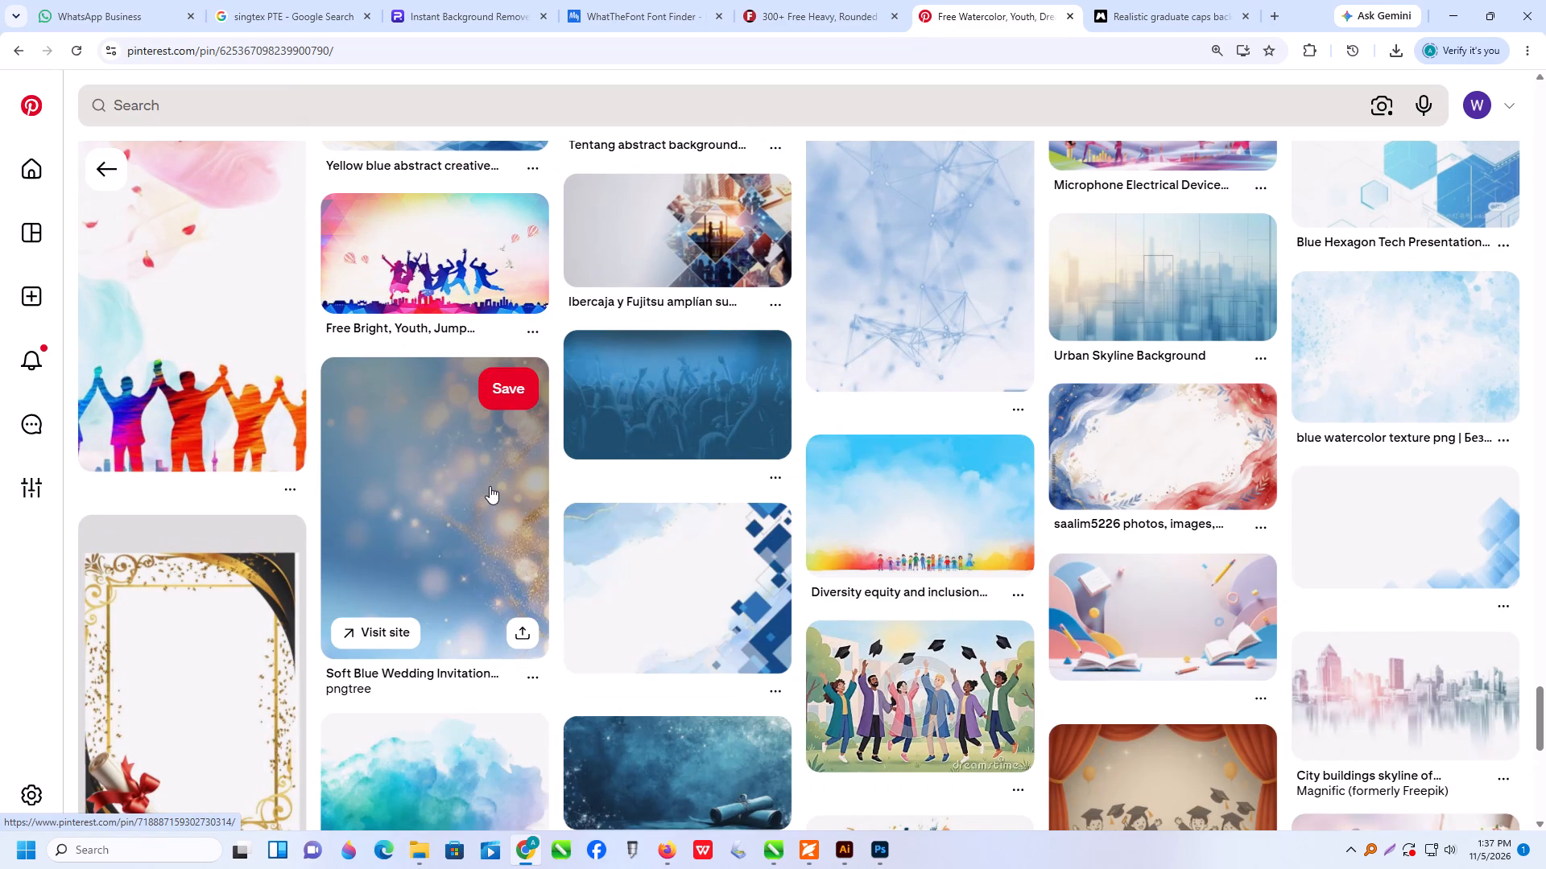
scroll(490, 486, down, 1)
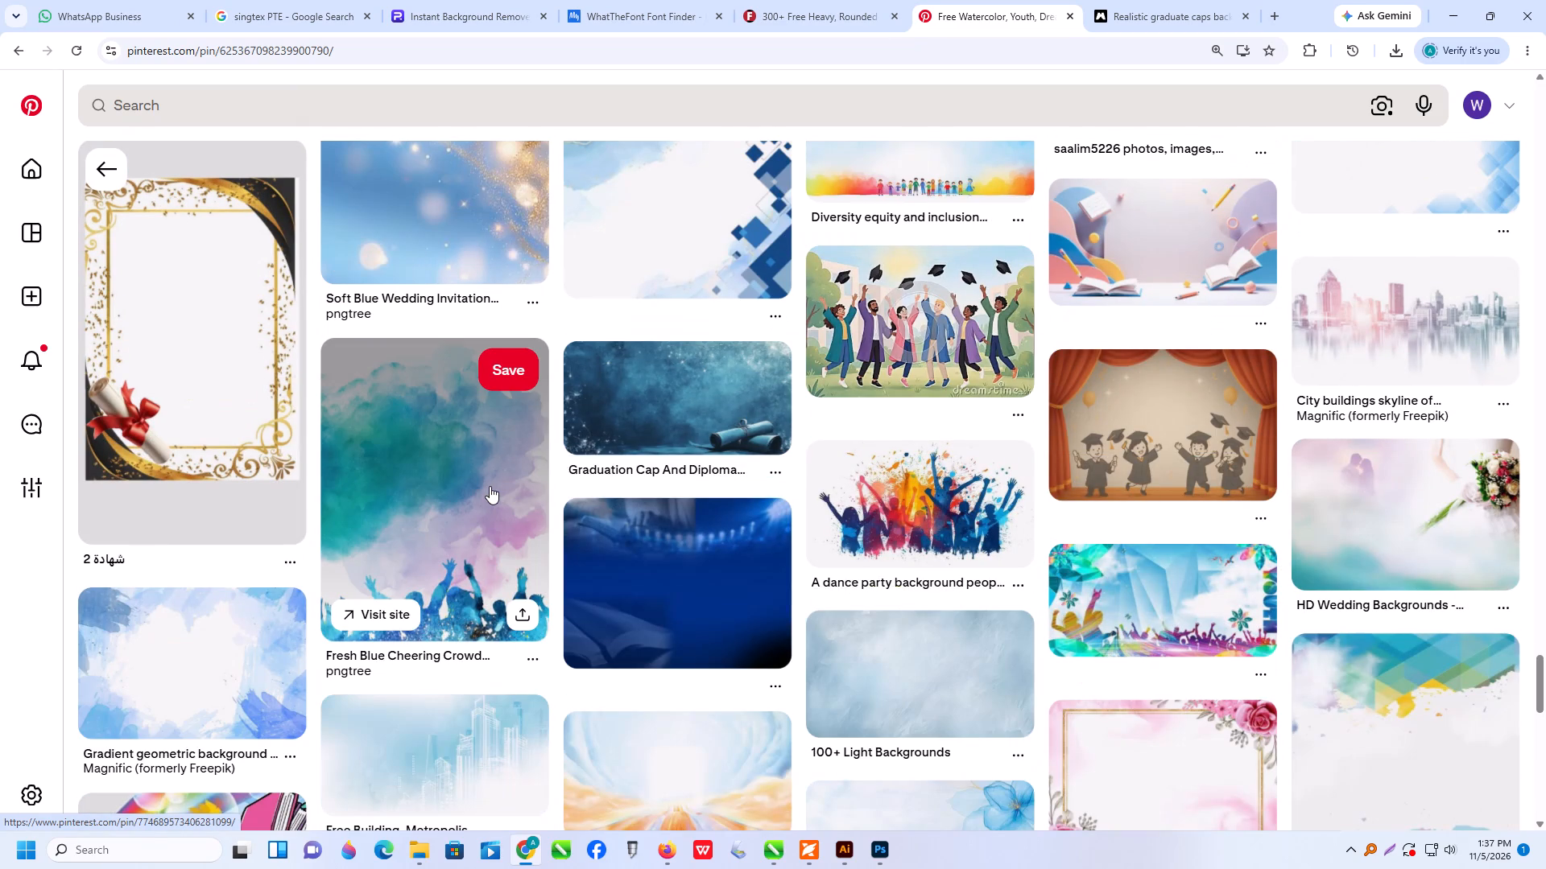
click(261, 424)
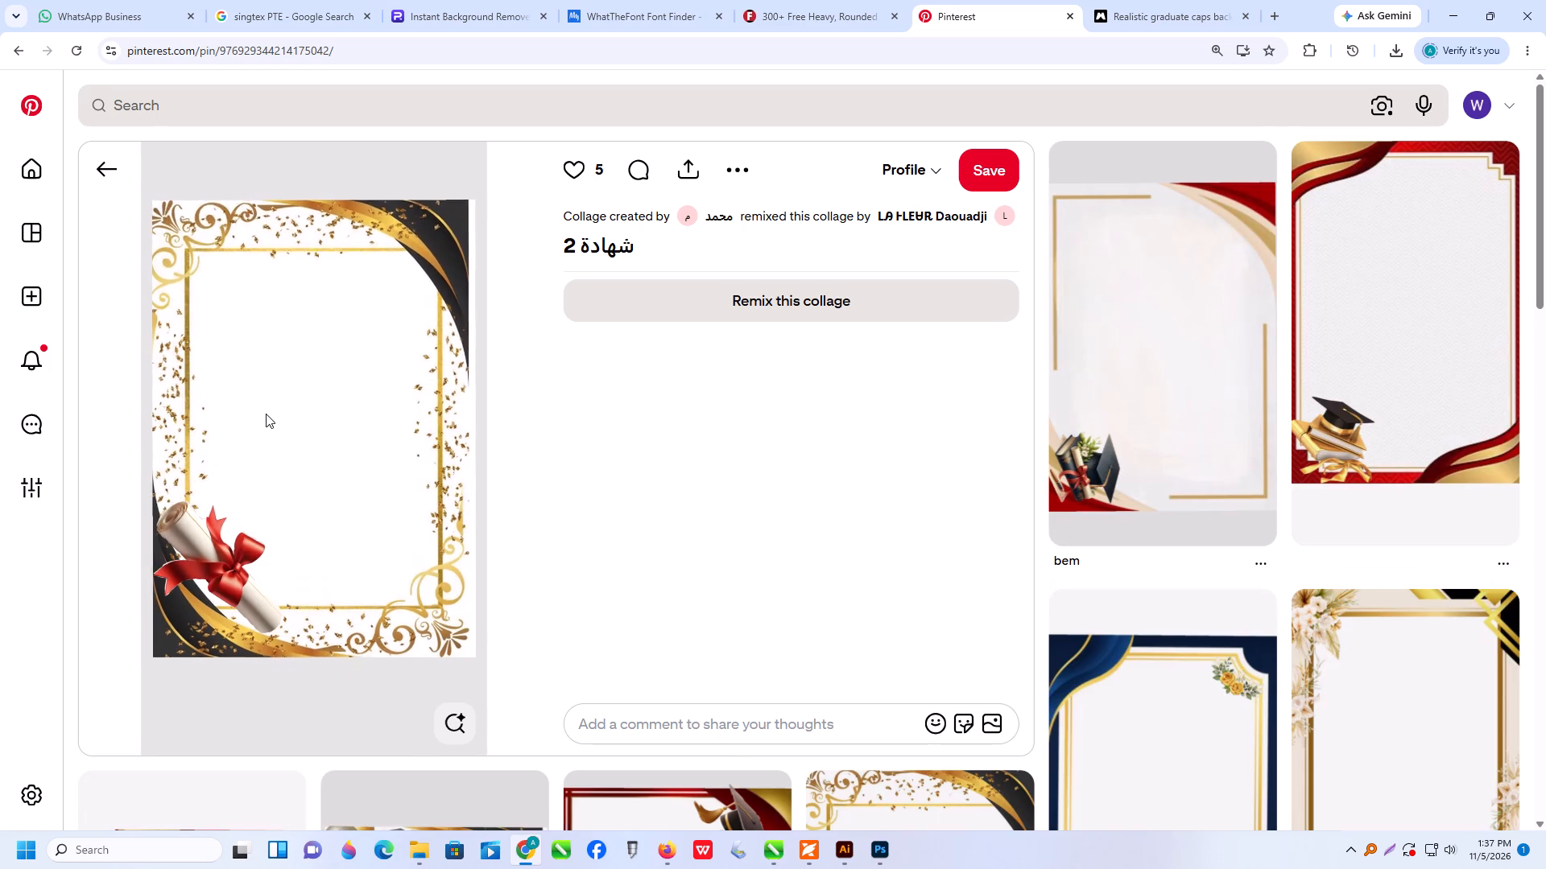
Compare the related graduation frames and open the black-and-gold frame with balloons, cap and diploma.
scroll(266, 414, down, 1)
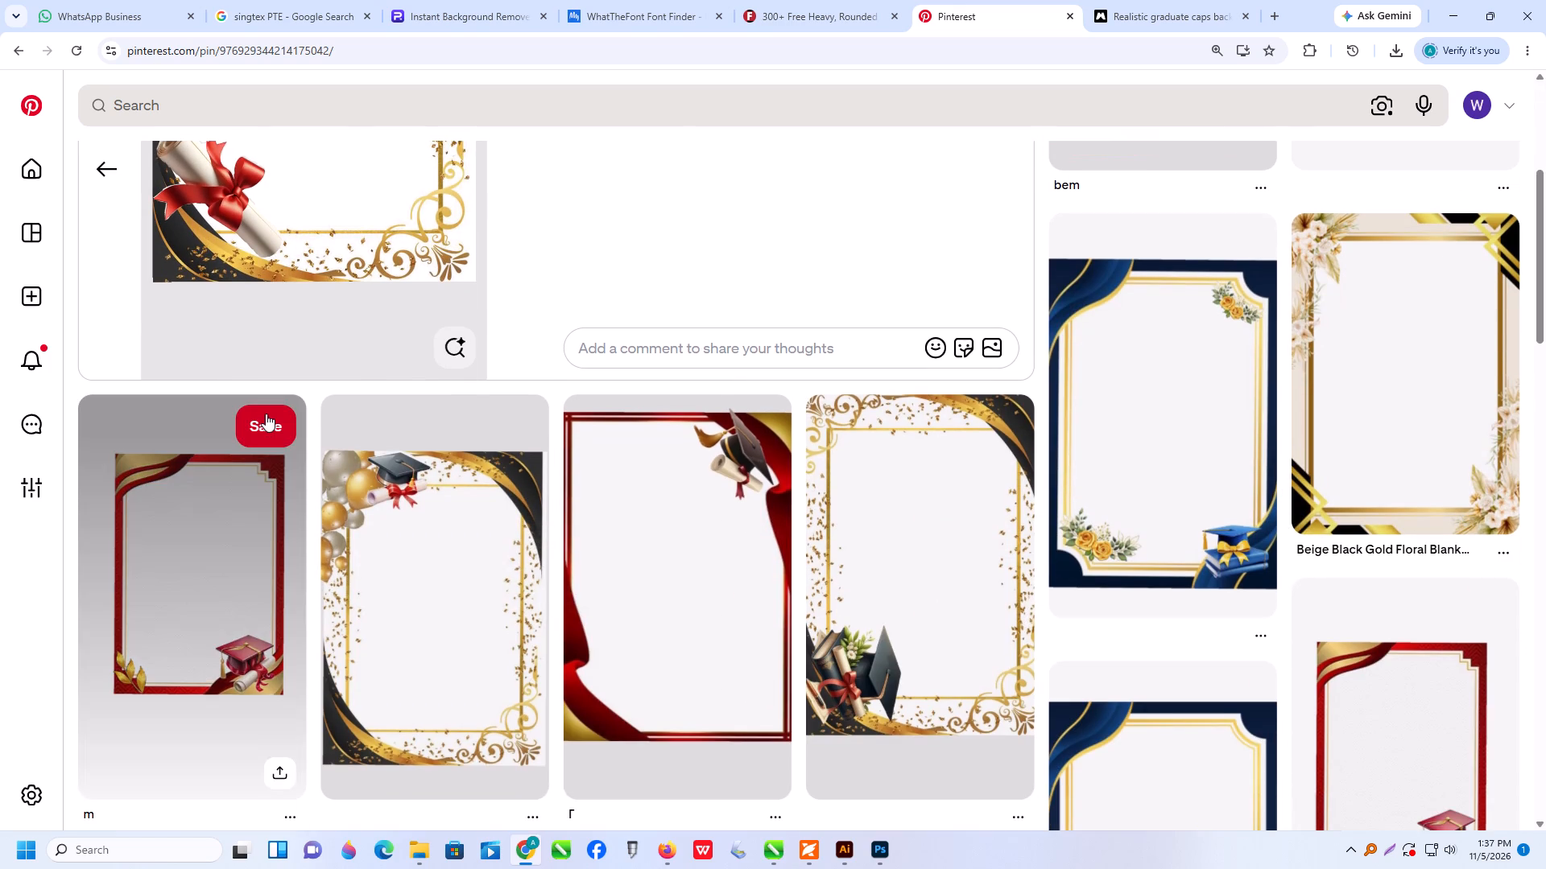
scroll(267, 411, up, 1)
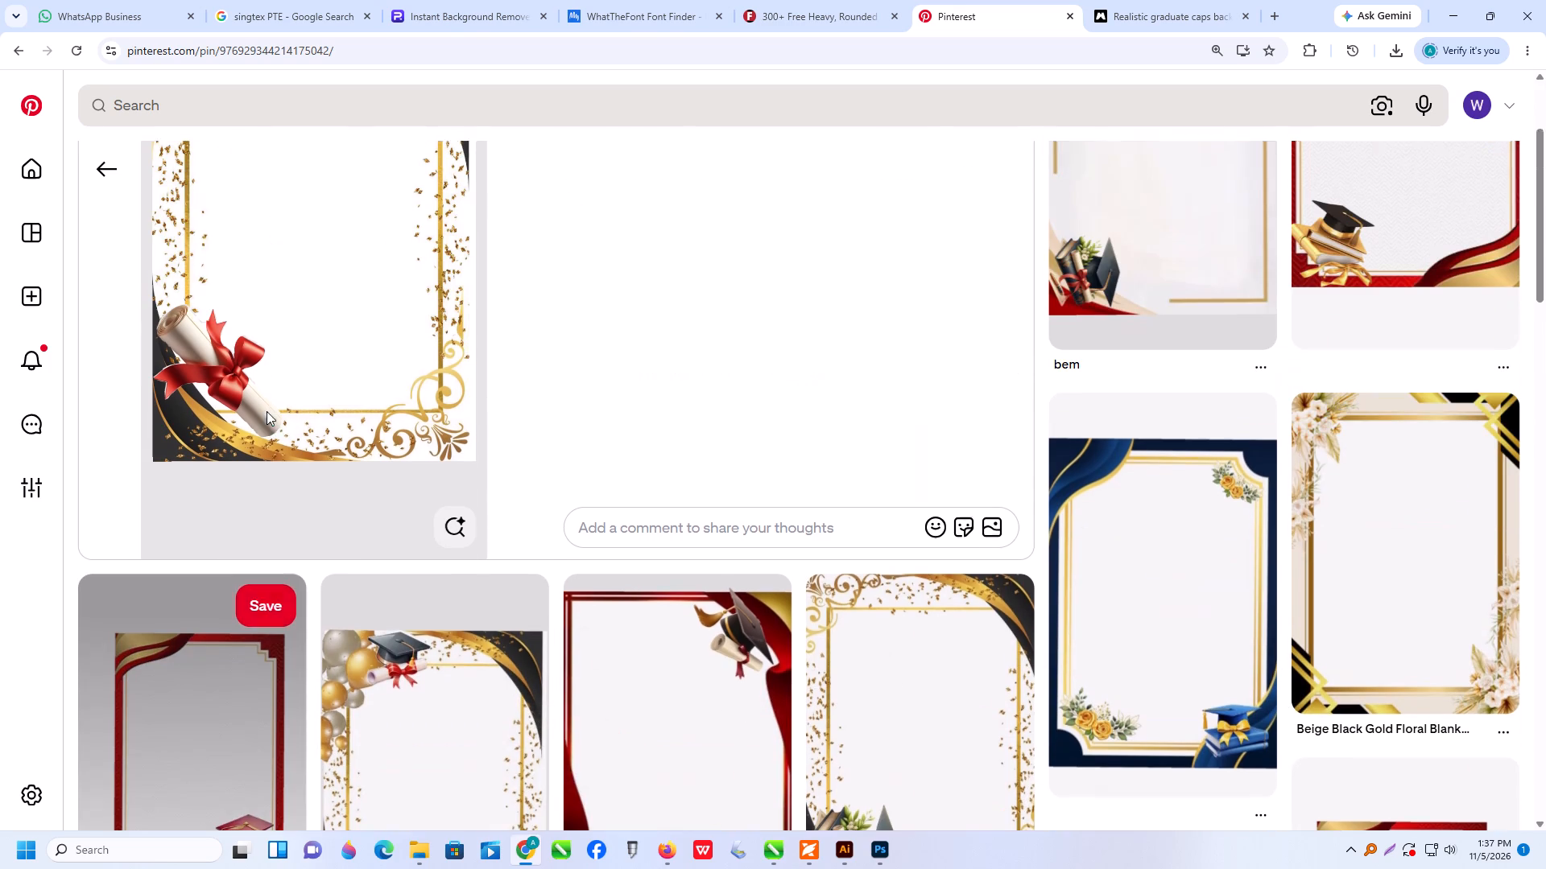
scroll(267, 411, down, 2)
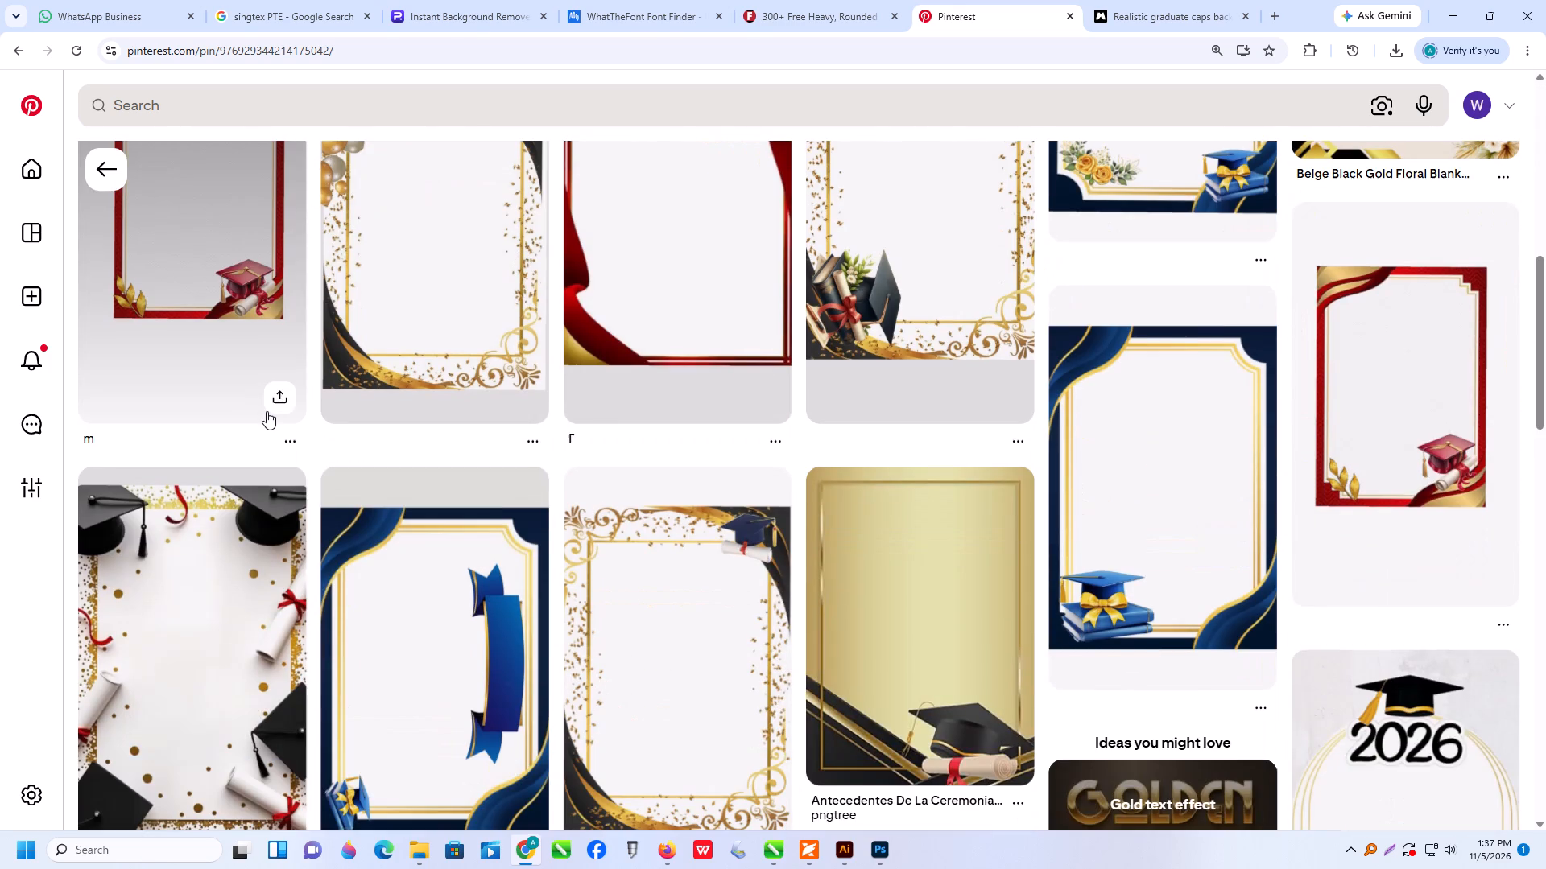
scroll(267, 411, down, 1)
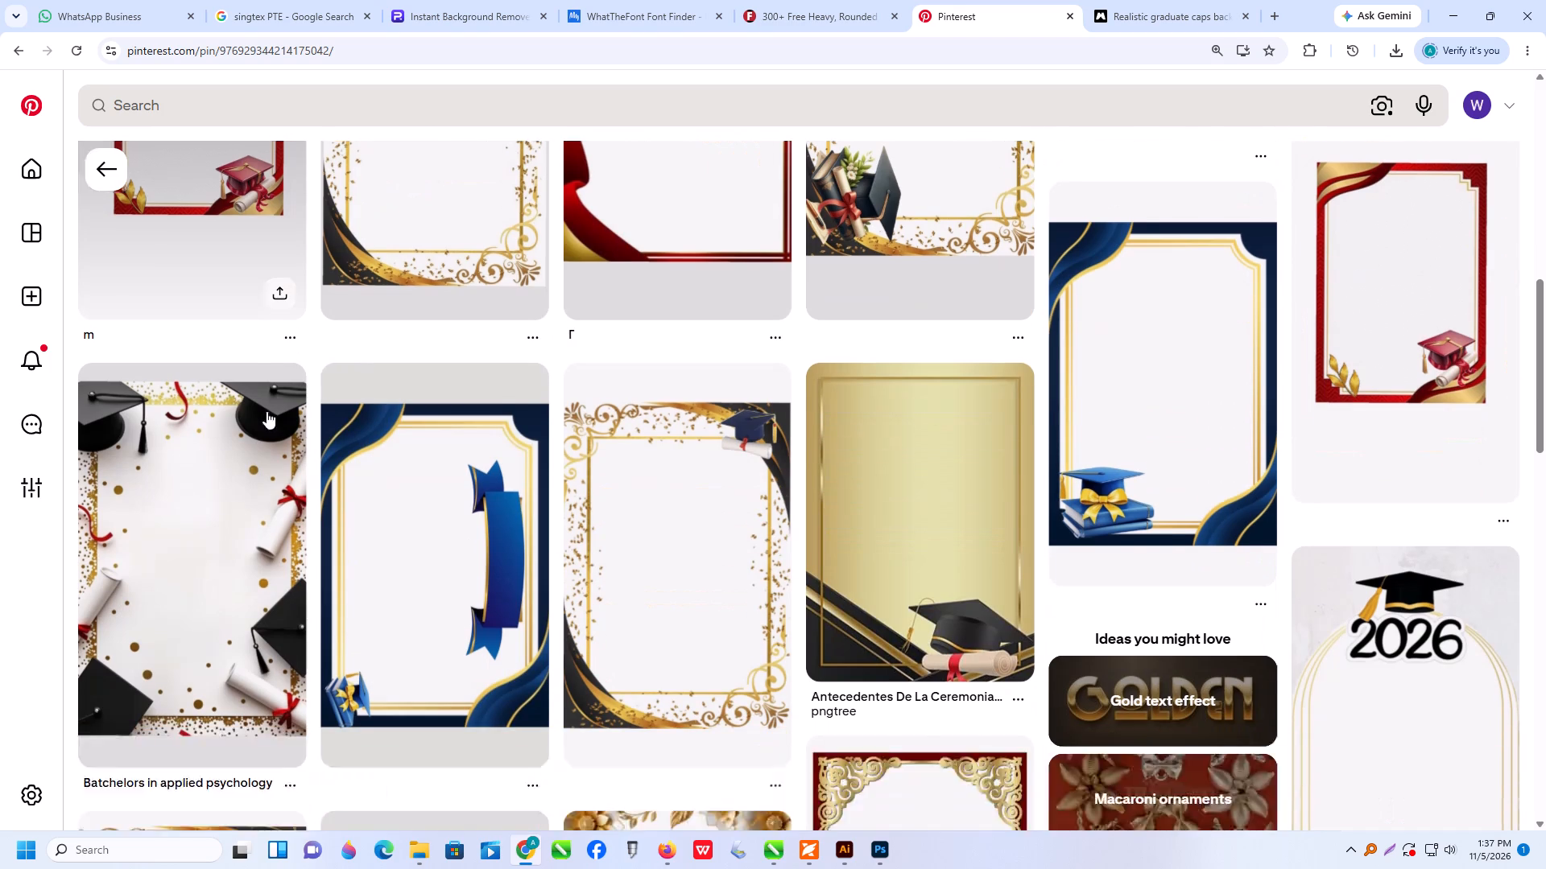
scroll(267, 411, up, 1)
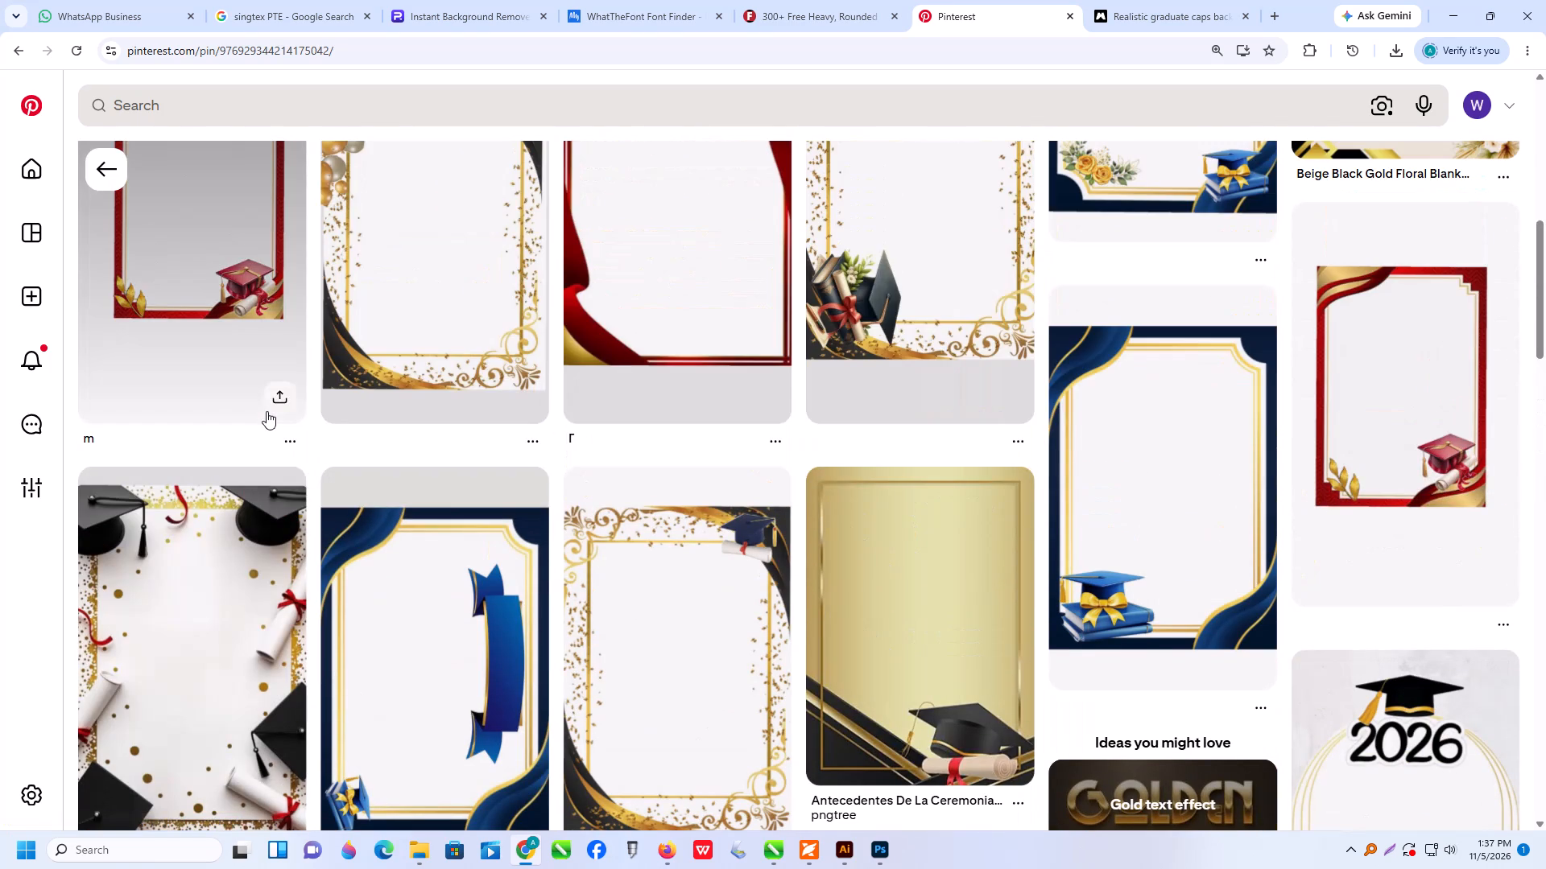
scroll(251, 407, up, 3)
scroll(251, 407, down, 1)
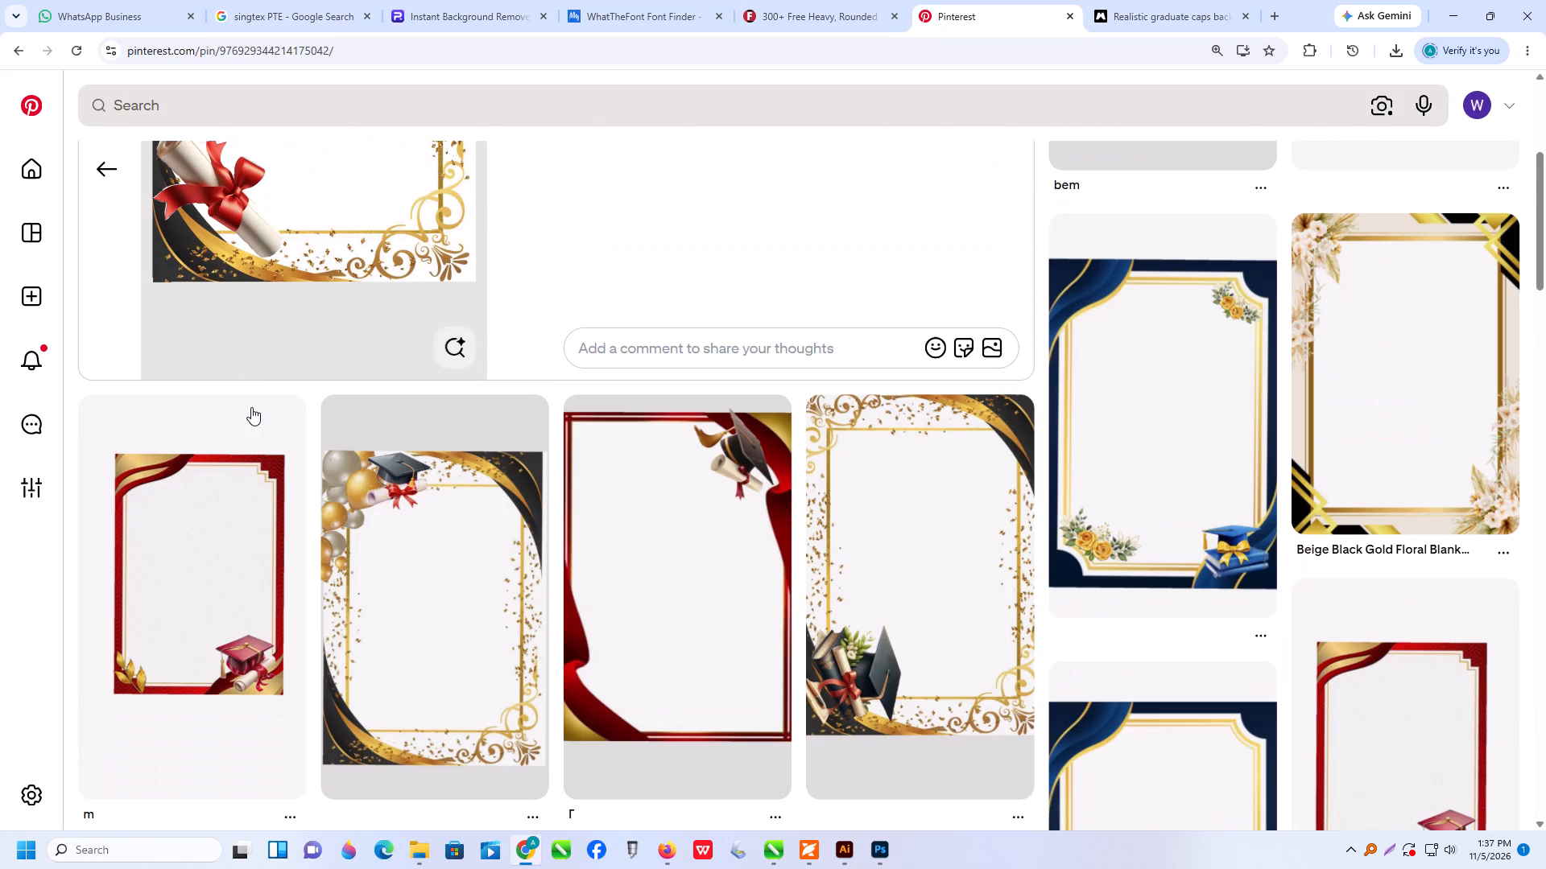
click(350, 514)
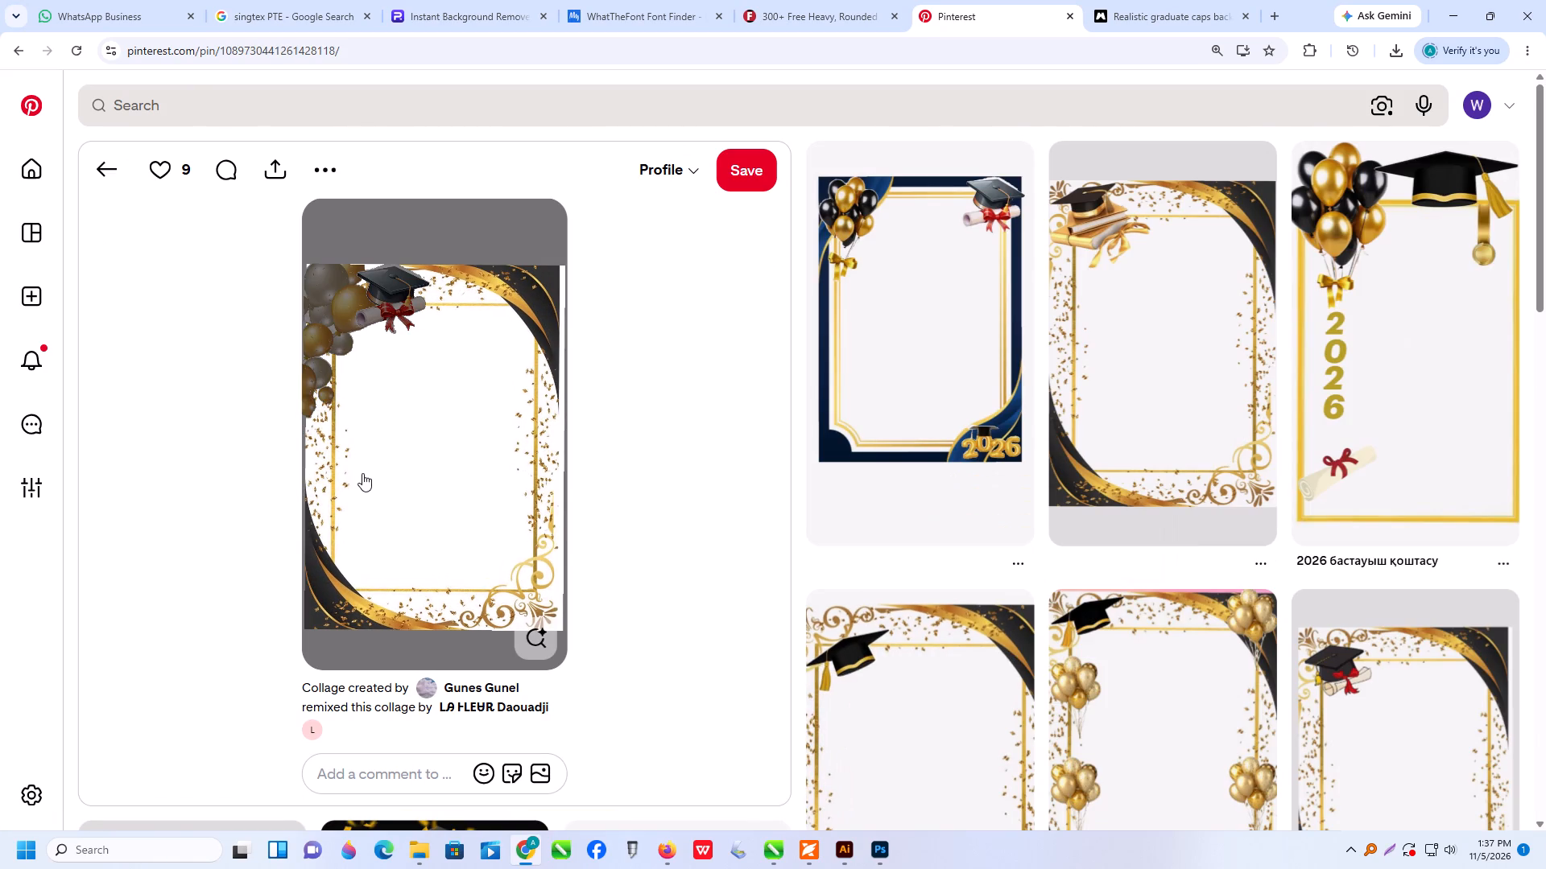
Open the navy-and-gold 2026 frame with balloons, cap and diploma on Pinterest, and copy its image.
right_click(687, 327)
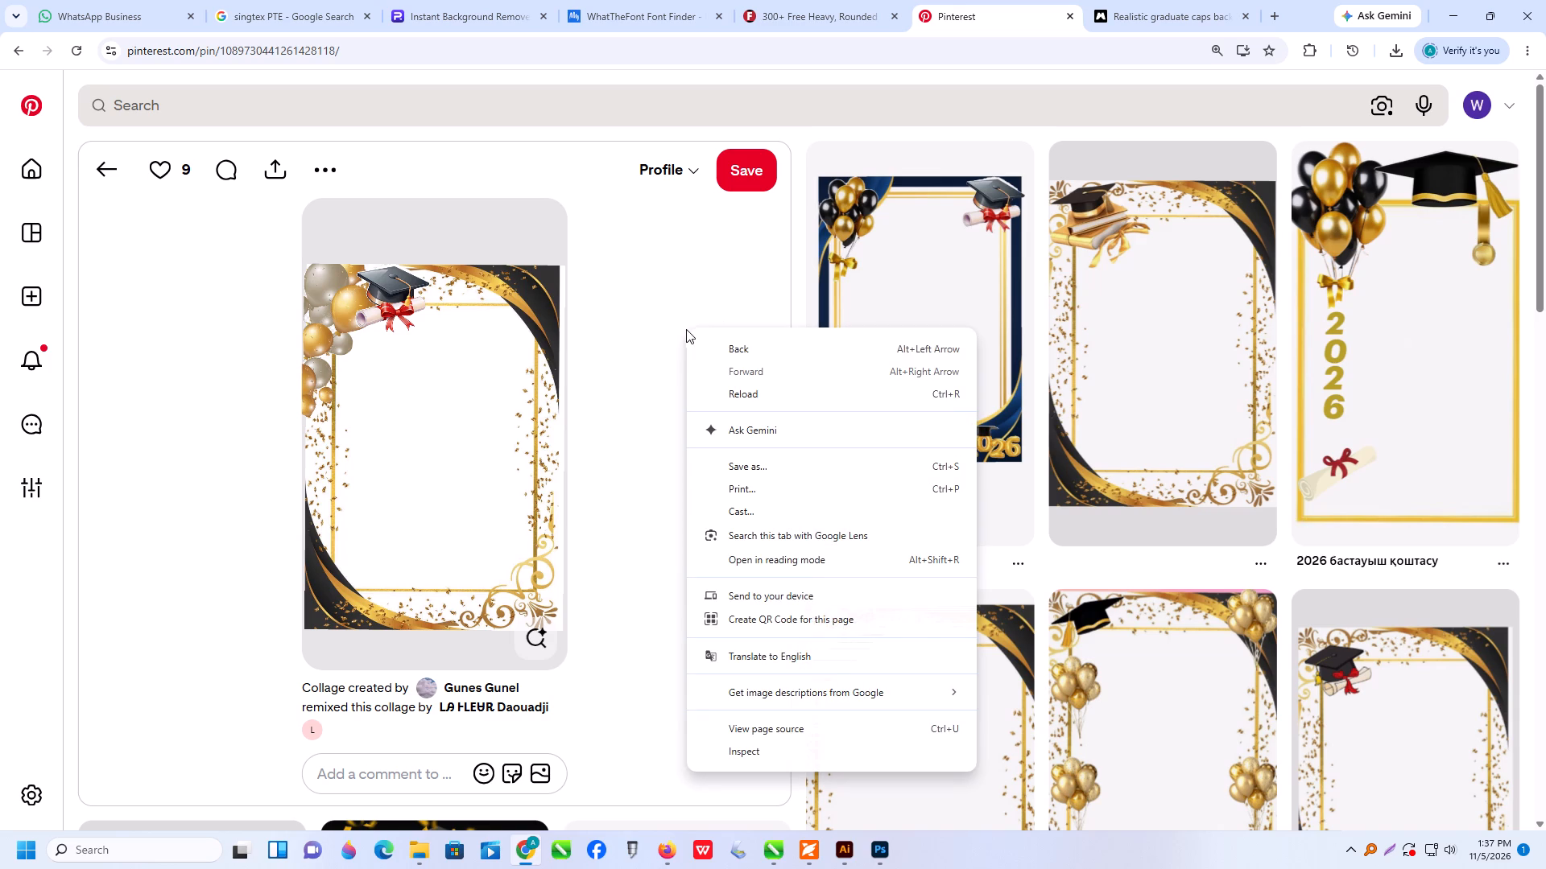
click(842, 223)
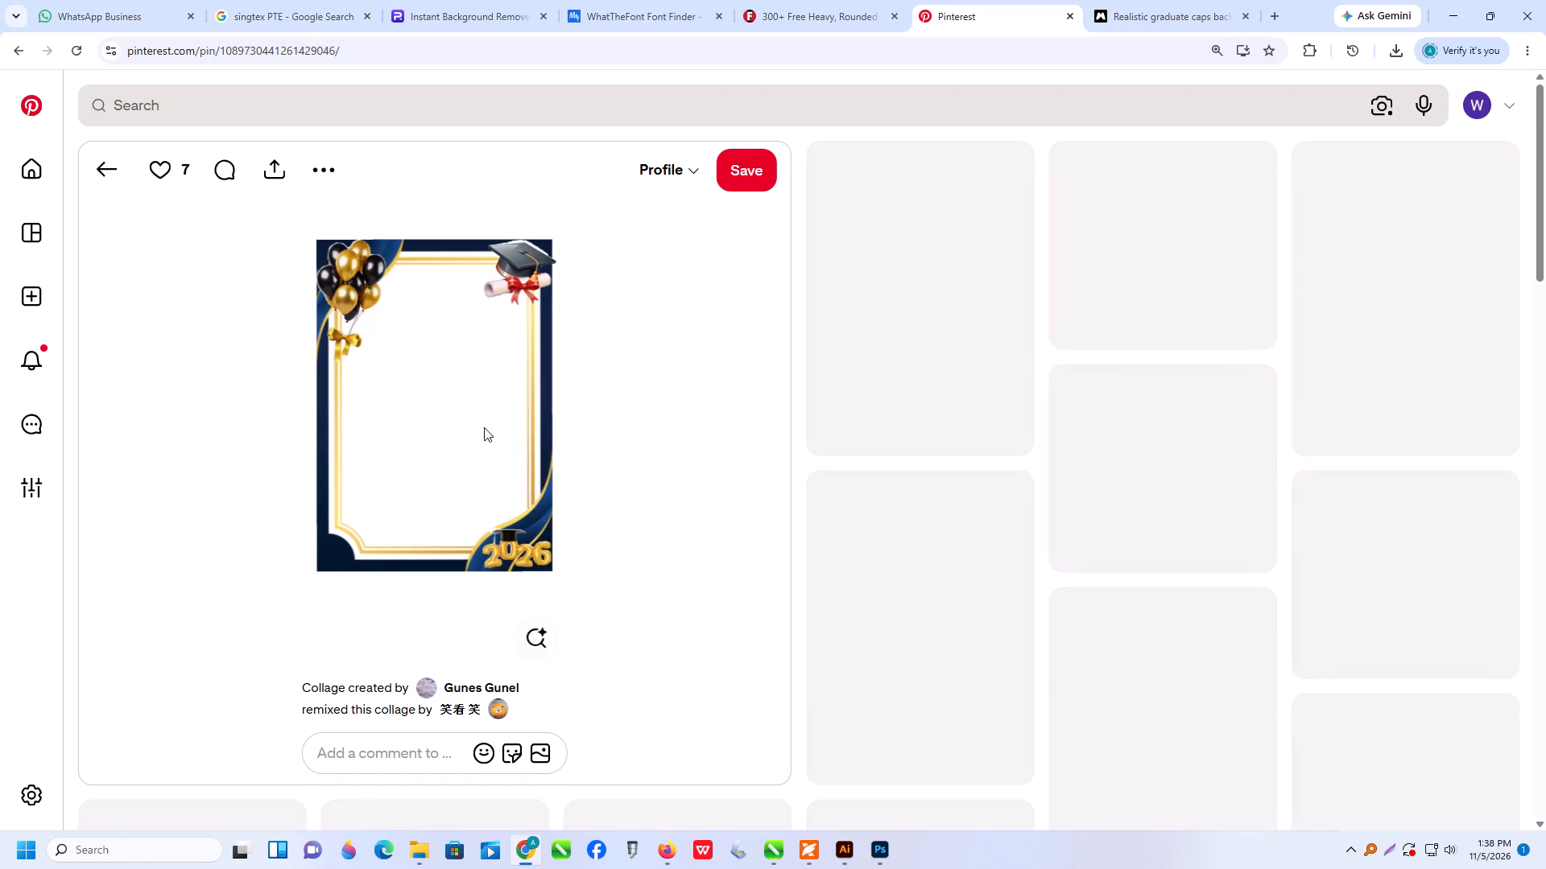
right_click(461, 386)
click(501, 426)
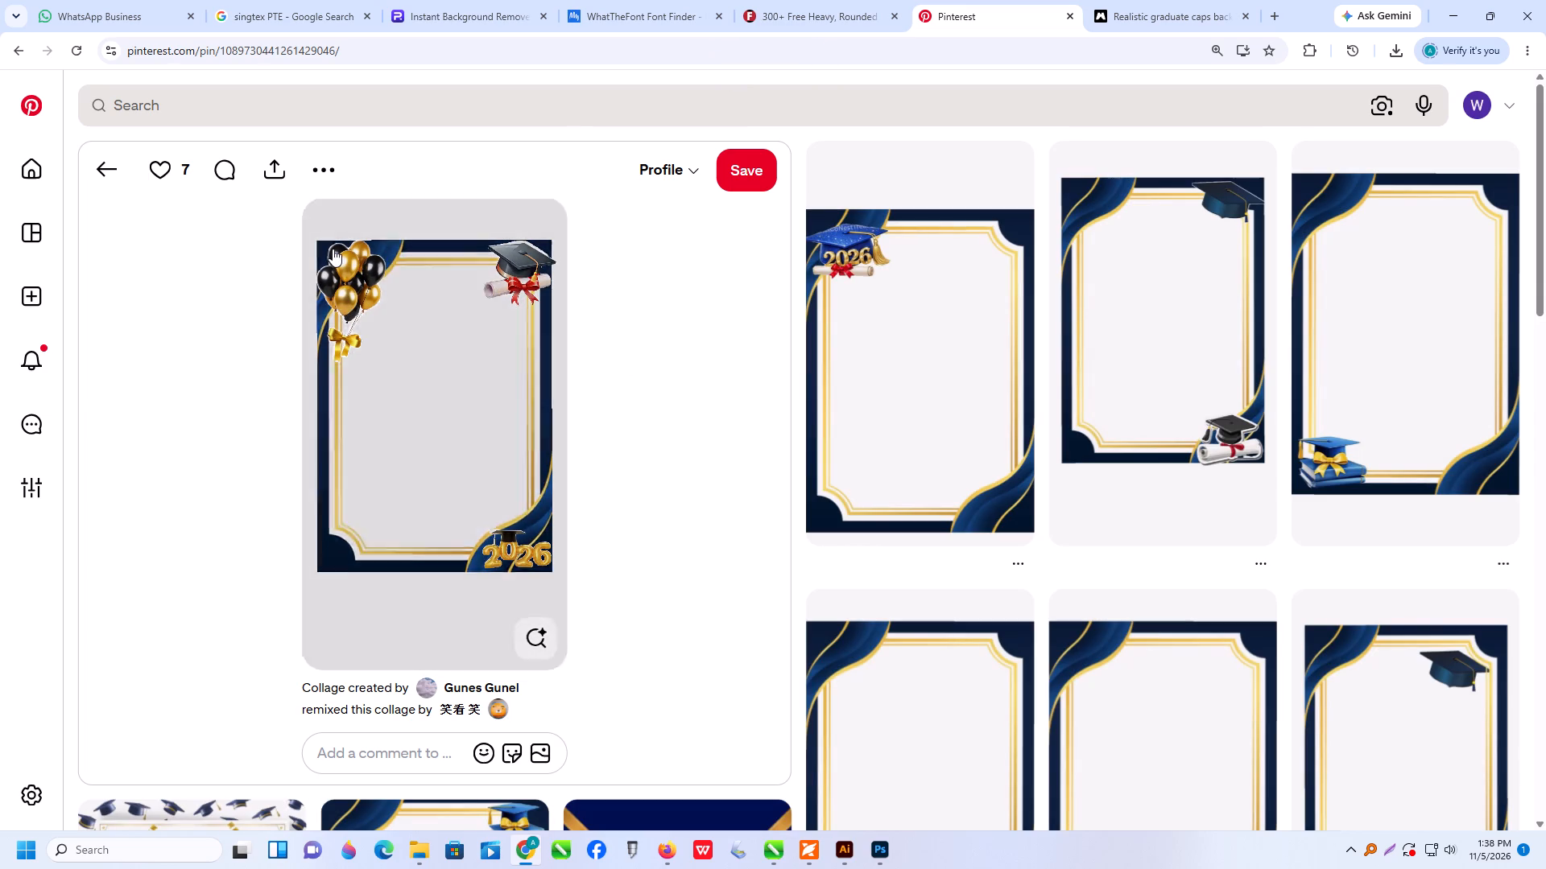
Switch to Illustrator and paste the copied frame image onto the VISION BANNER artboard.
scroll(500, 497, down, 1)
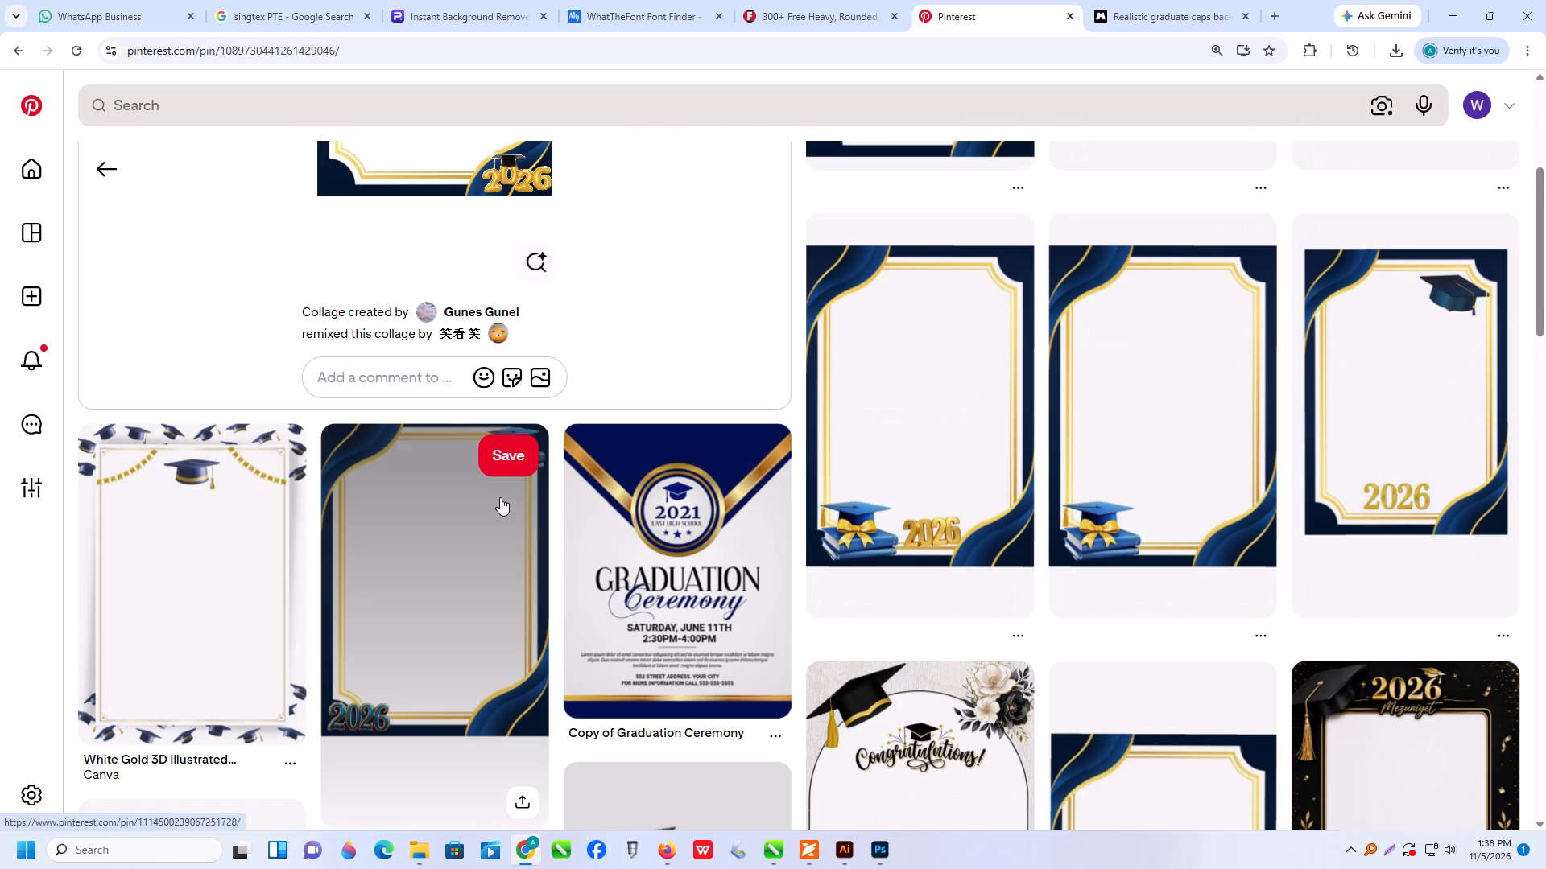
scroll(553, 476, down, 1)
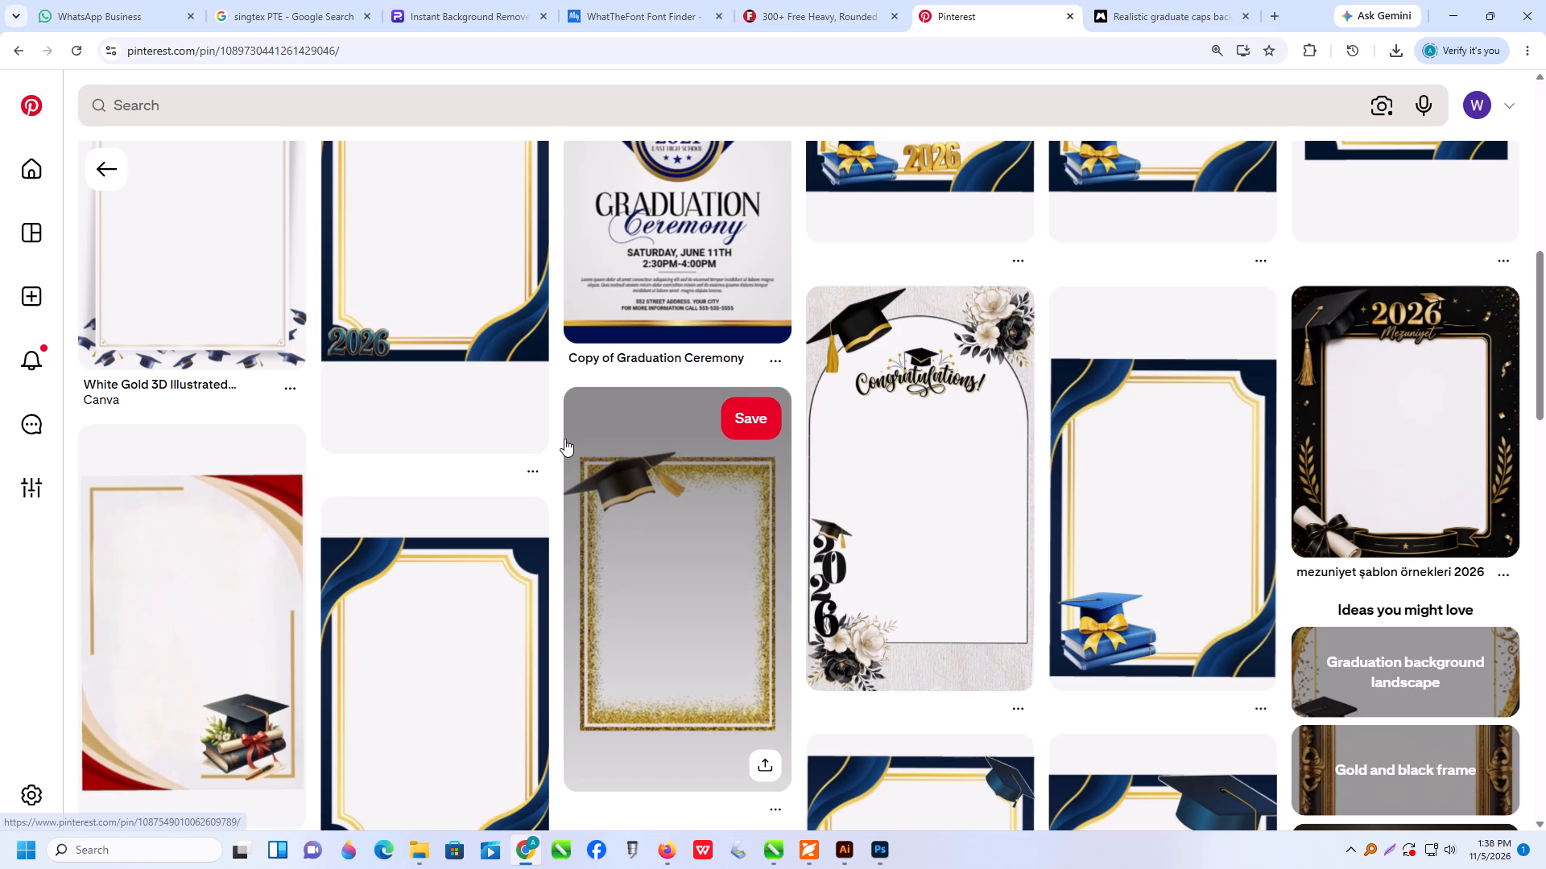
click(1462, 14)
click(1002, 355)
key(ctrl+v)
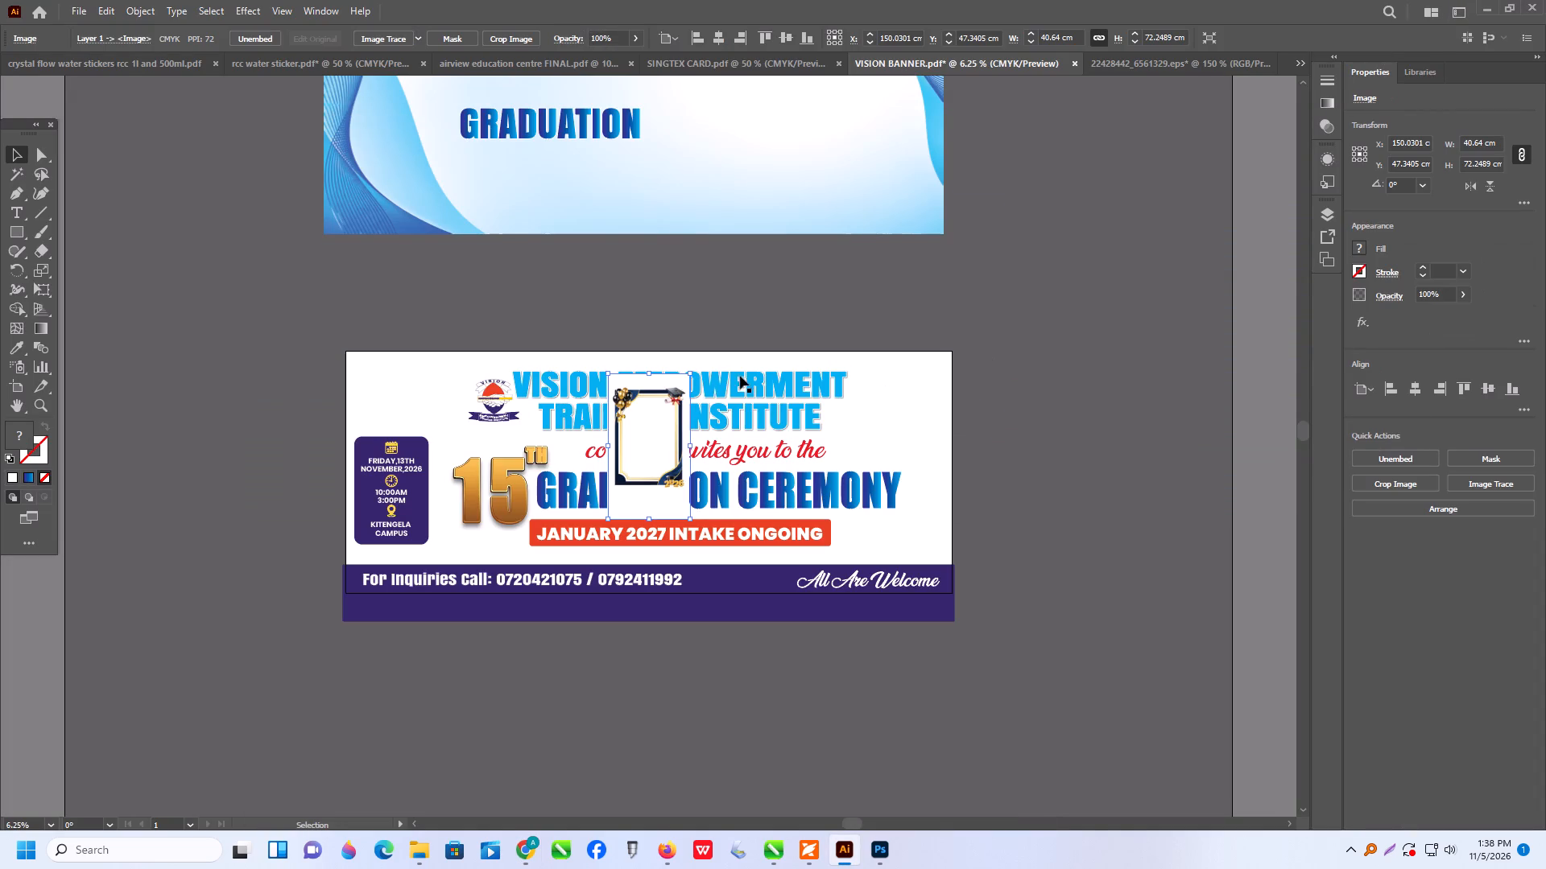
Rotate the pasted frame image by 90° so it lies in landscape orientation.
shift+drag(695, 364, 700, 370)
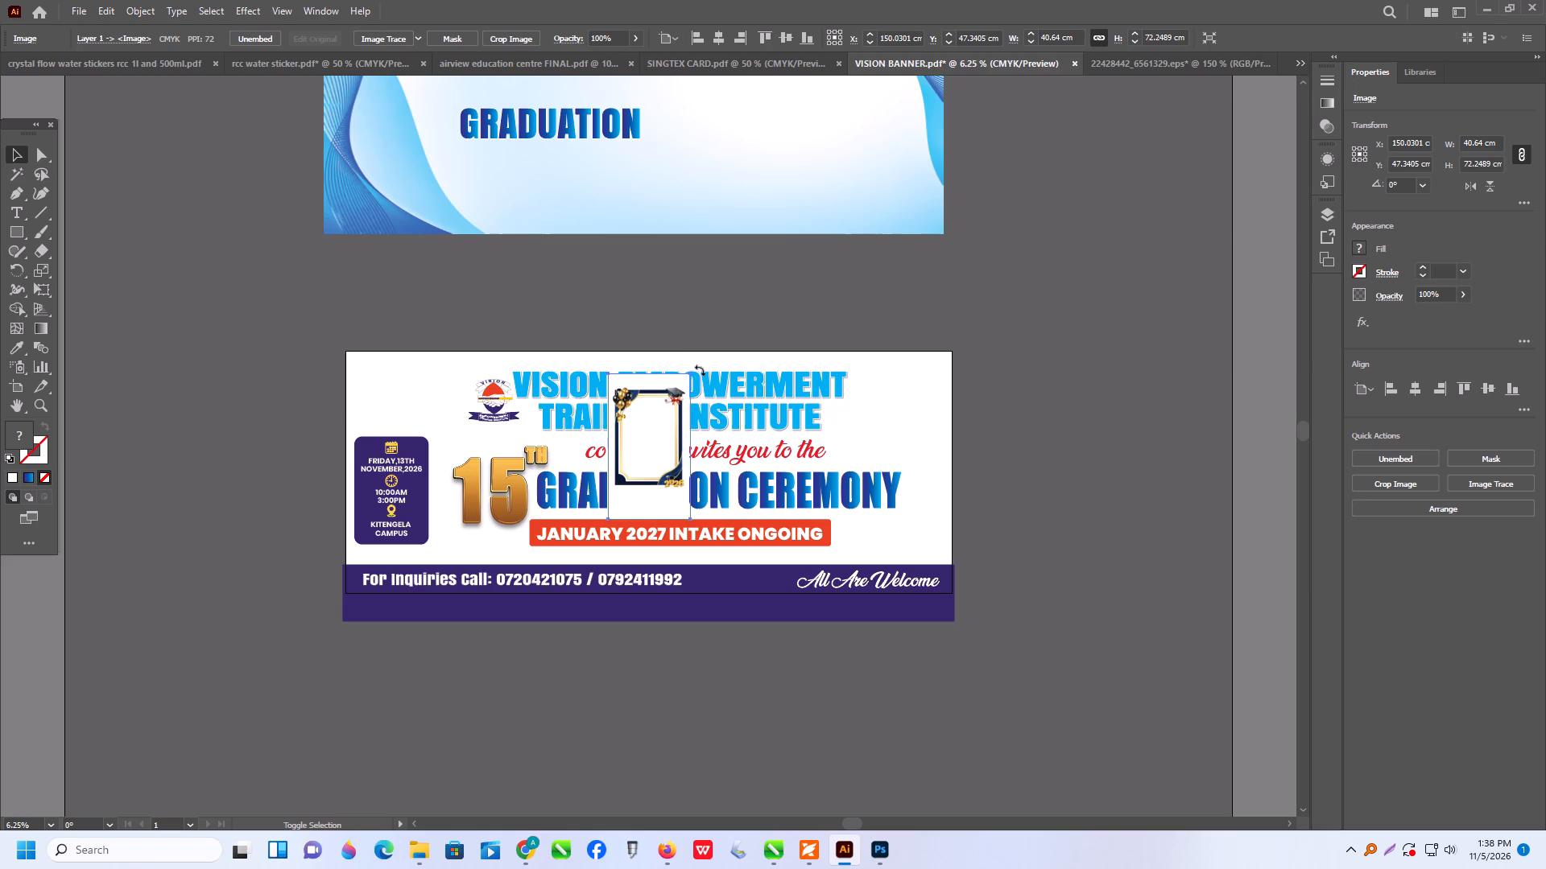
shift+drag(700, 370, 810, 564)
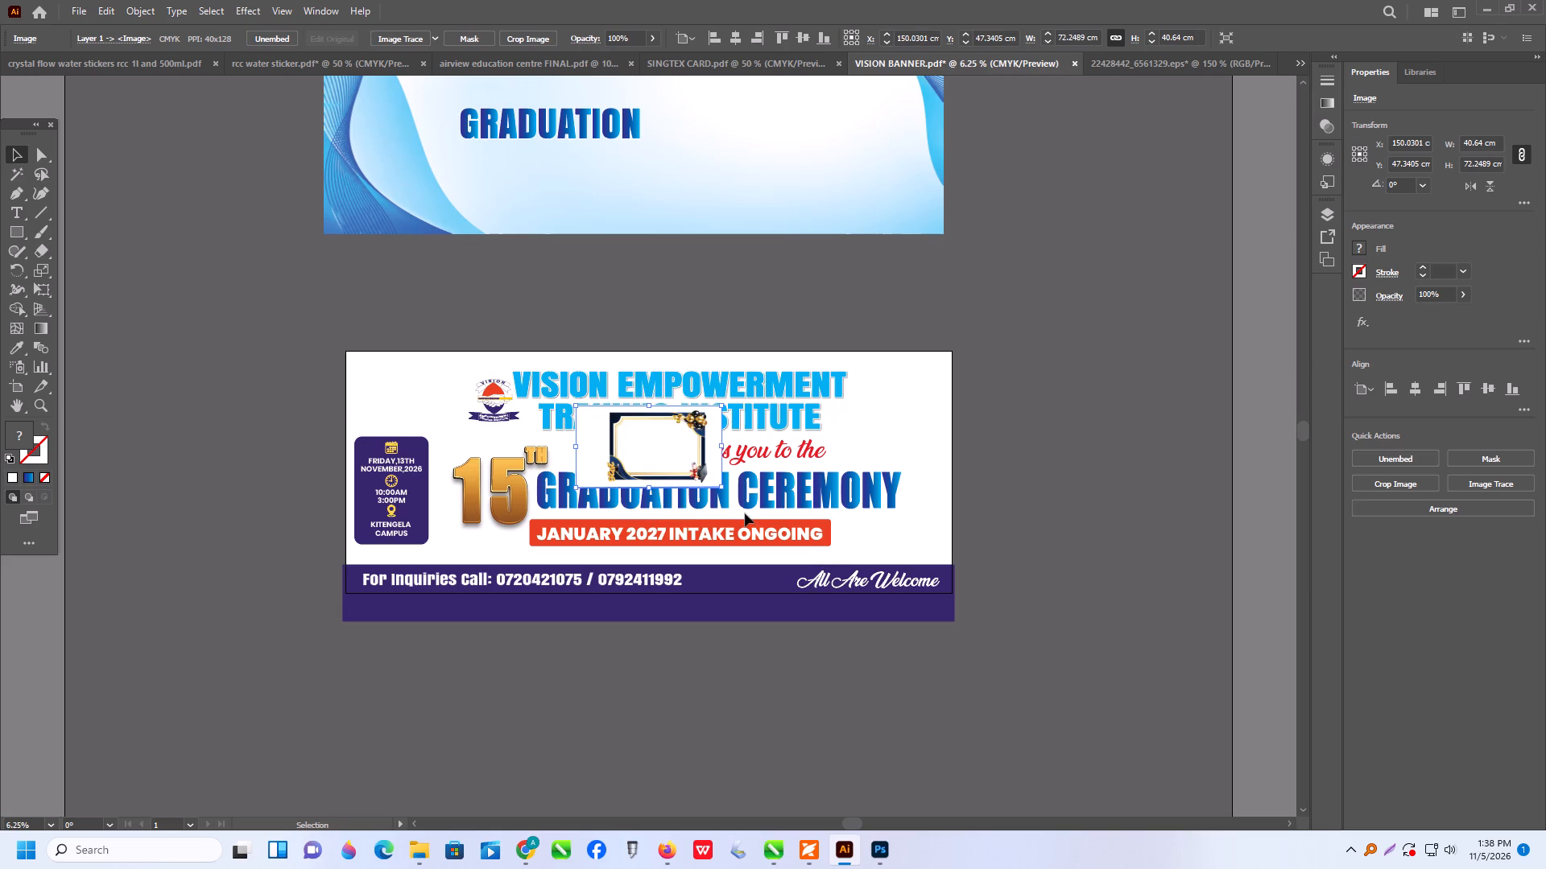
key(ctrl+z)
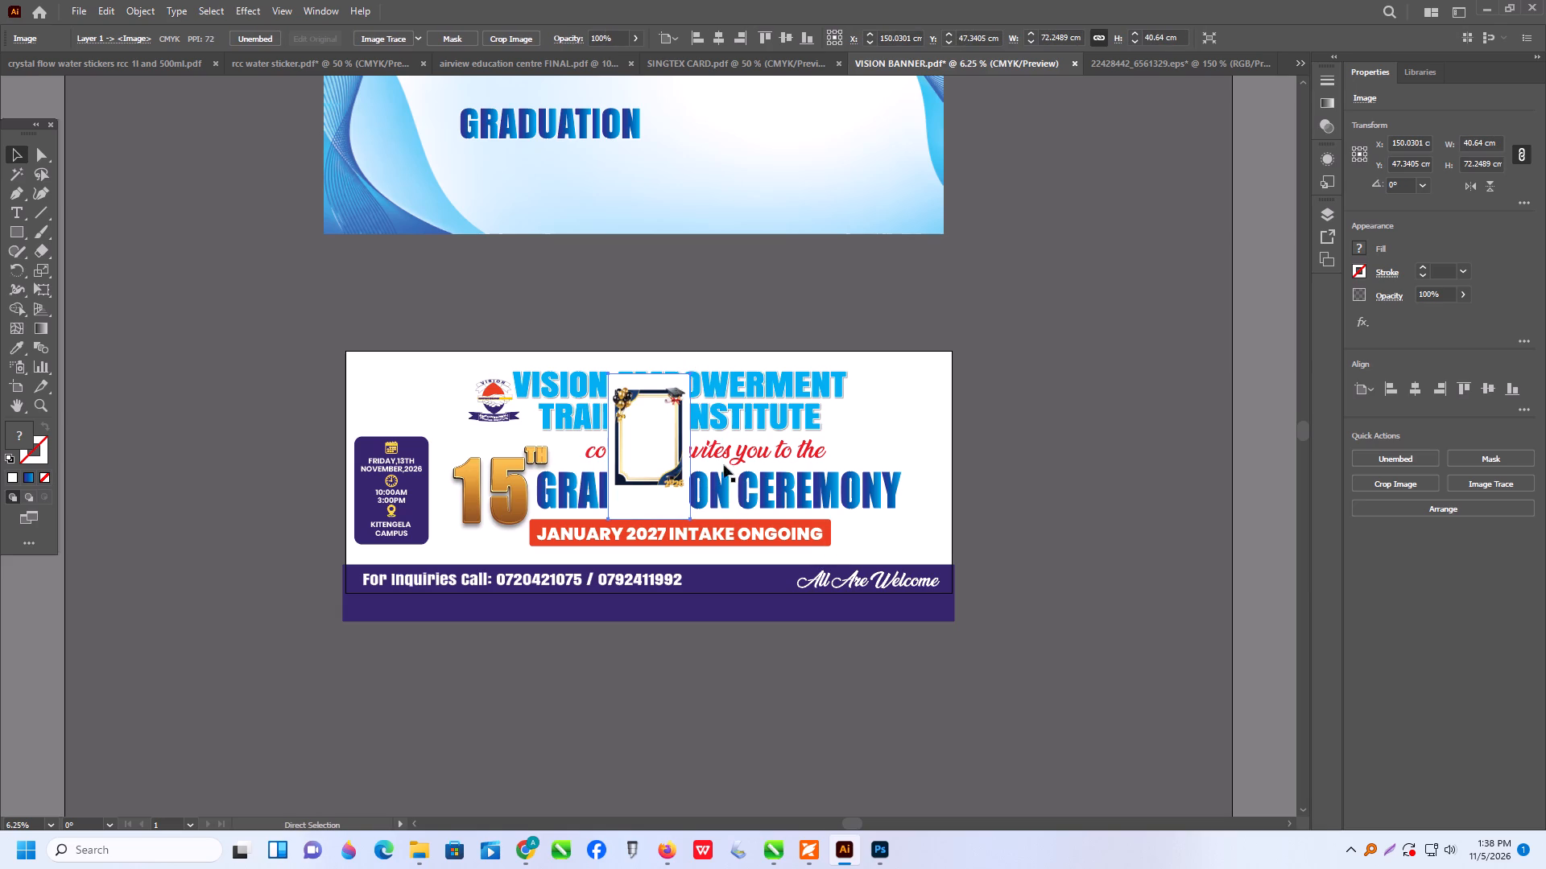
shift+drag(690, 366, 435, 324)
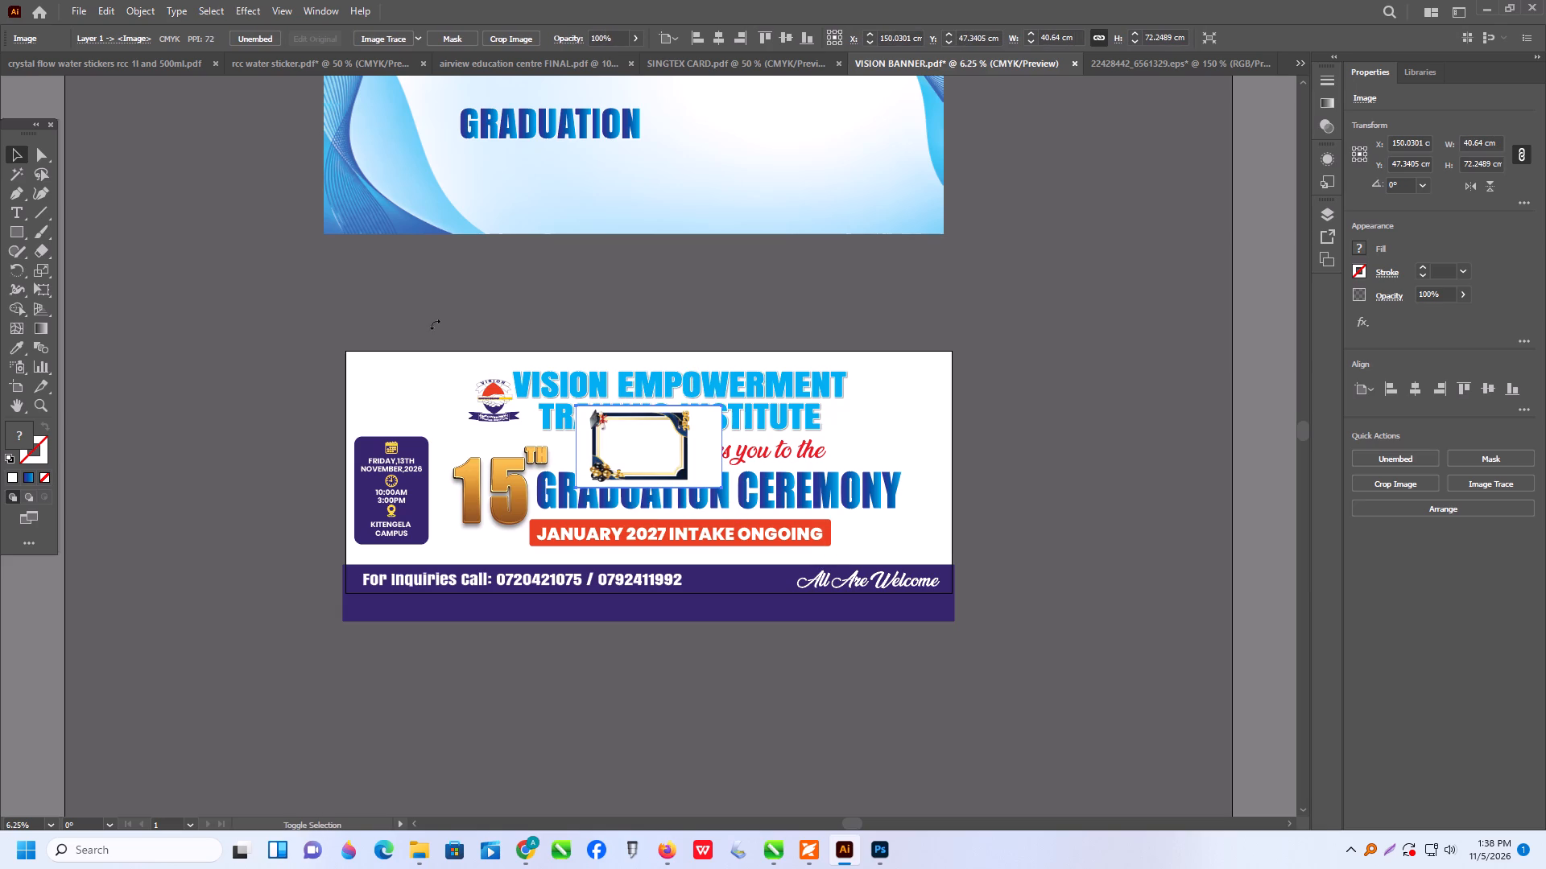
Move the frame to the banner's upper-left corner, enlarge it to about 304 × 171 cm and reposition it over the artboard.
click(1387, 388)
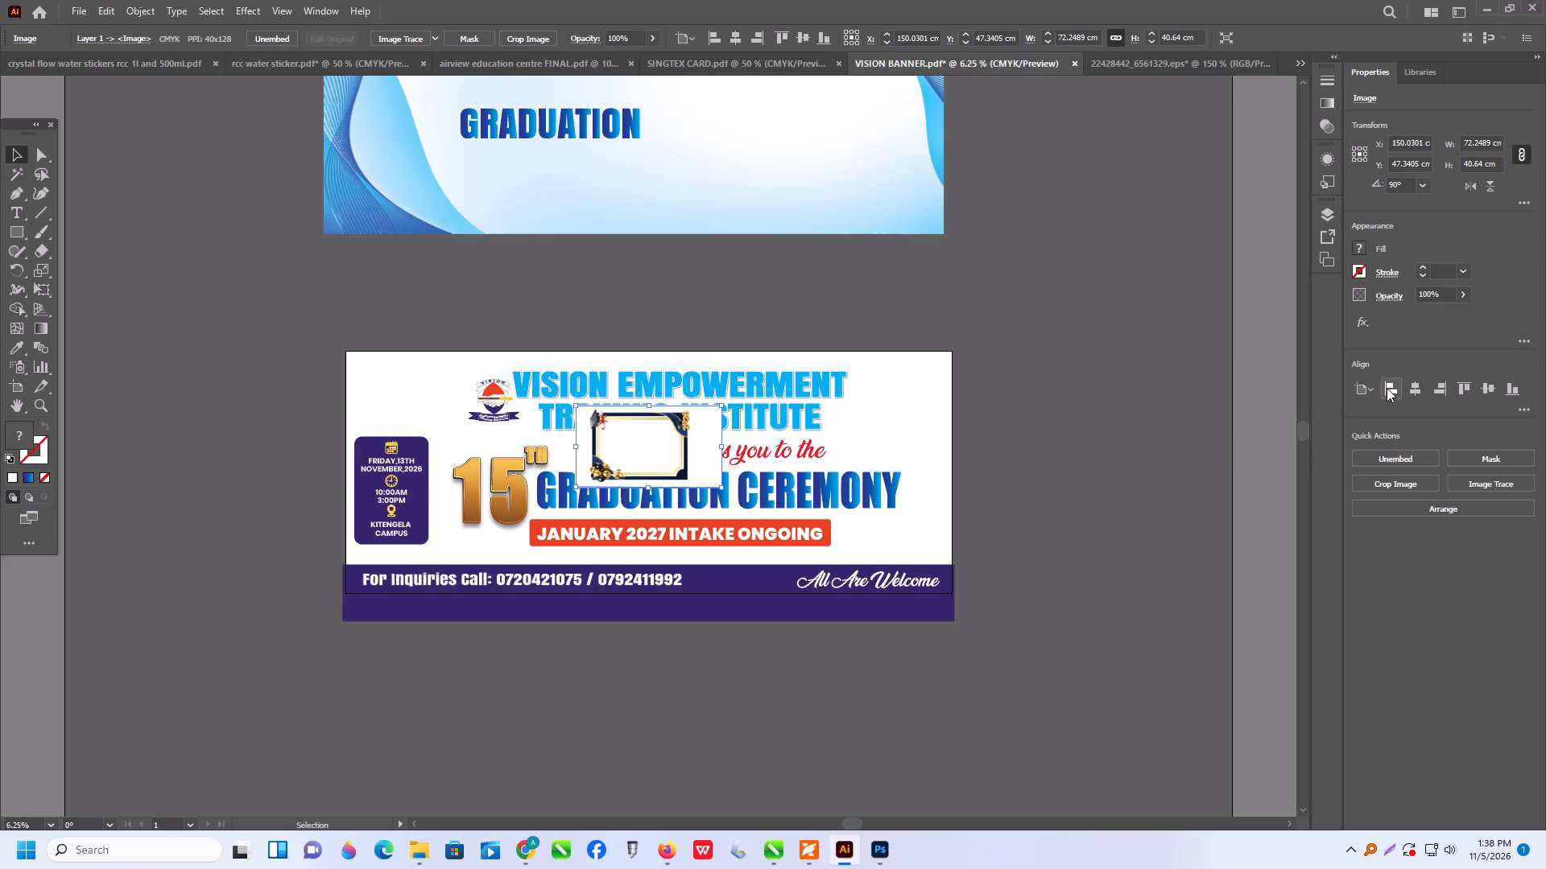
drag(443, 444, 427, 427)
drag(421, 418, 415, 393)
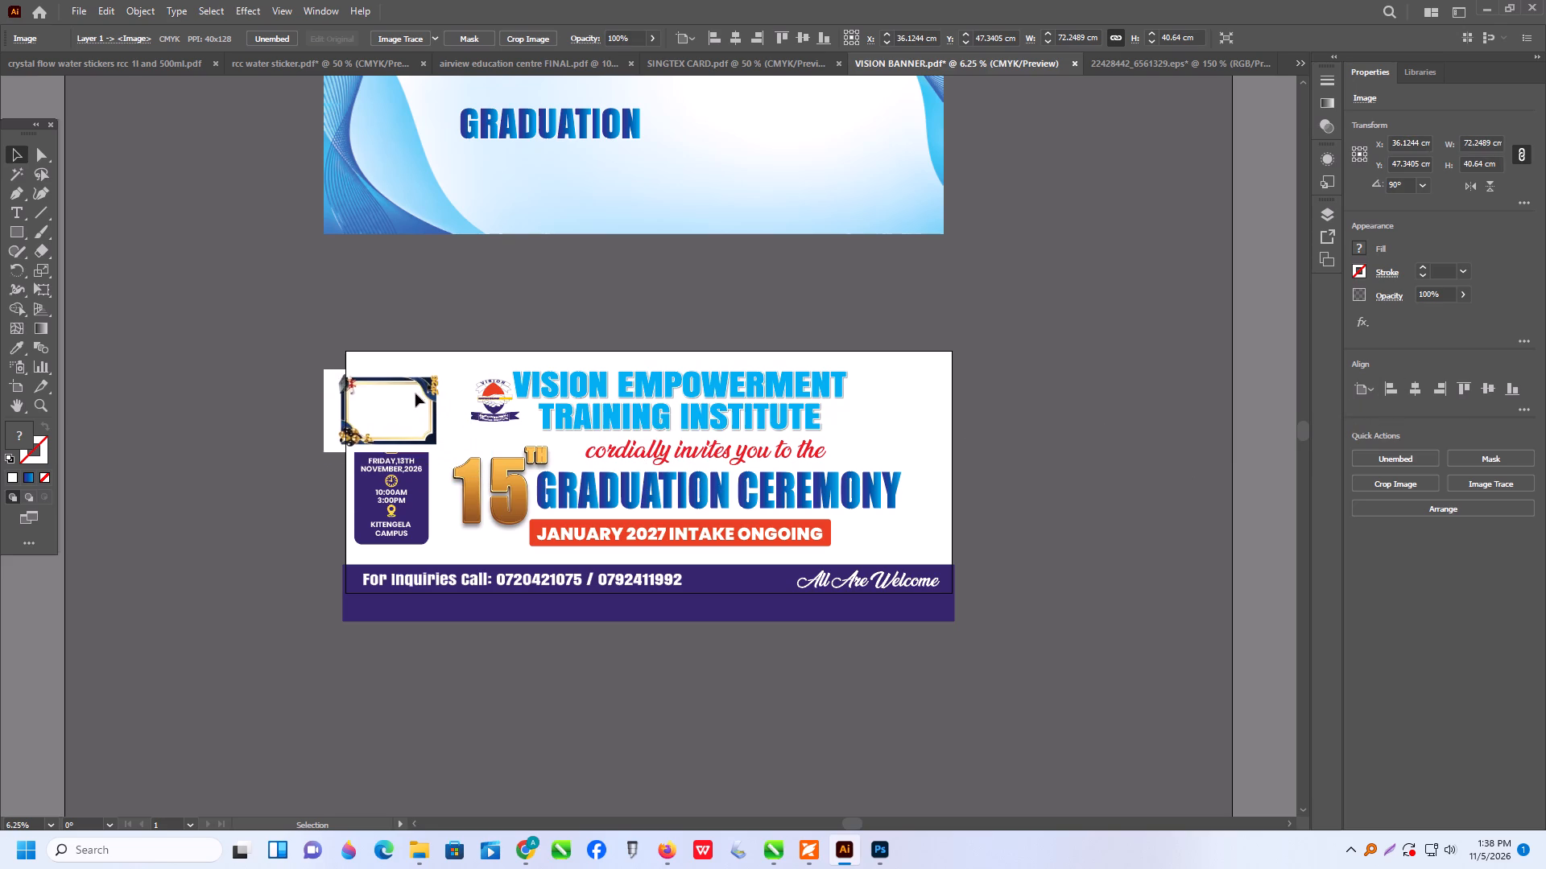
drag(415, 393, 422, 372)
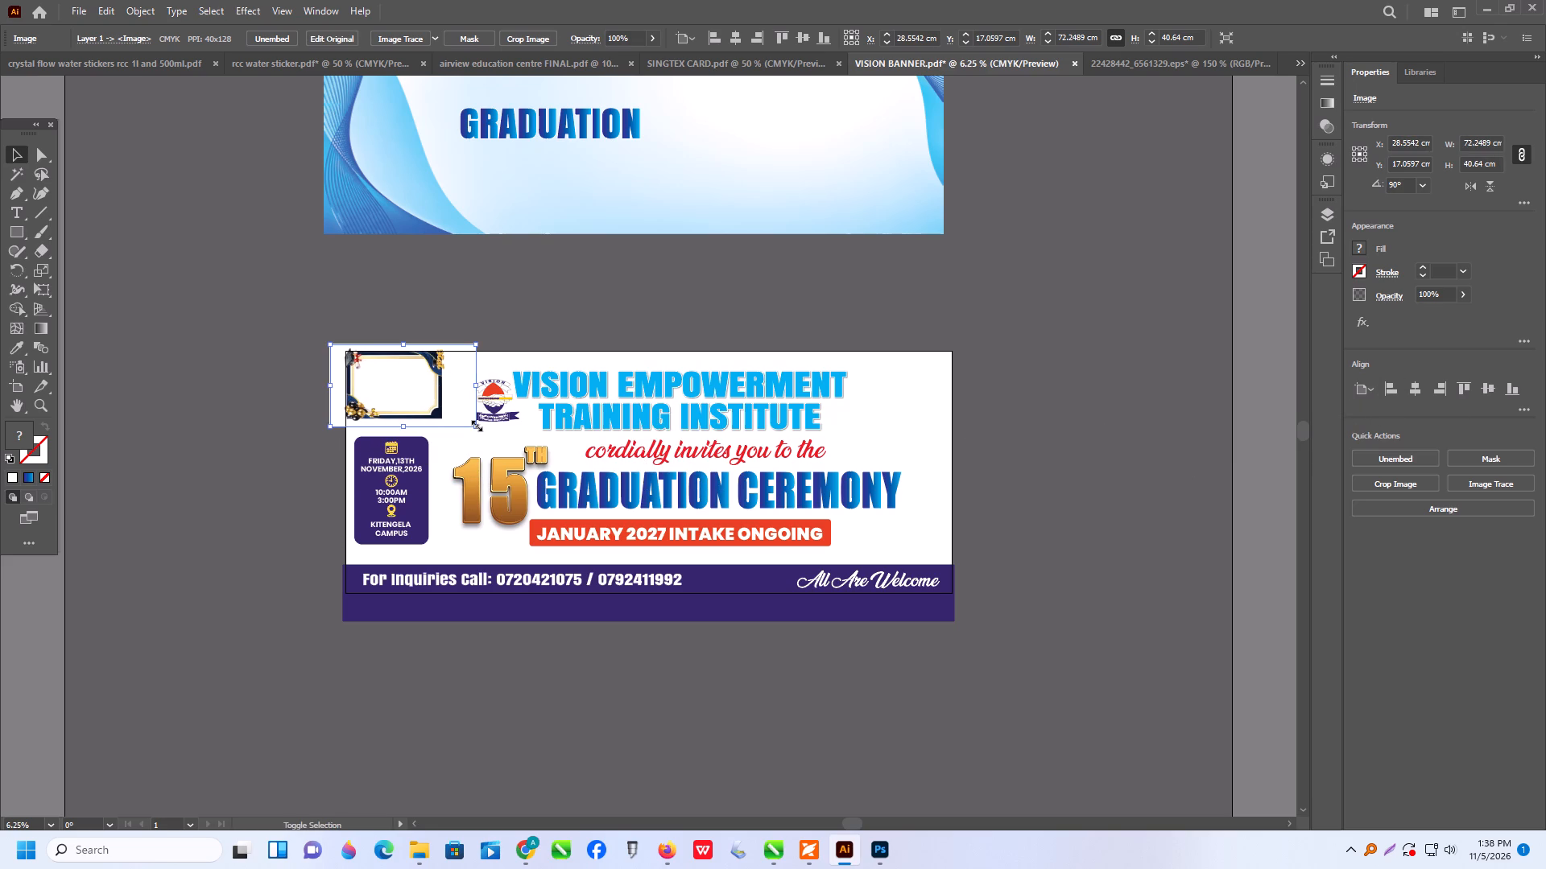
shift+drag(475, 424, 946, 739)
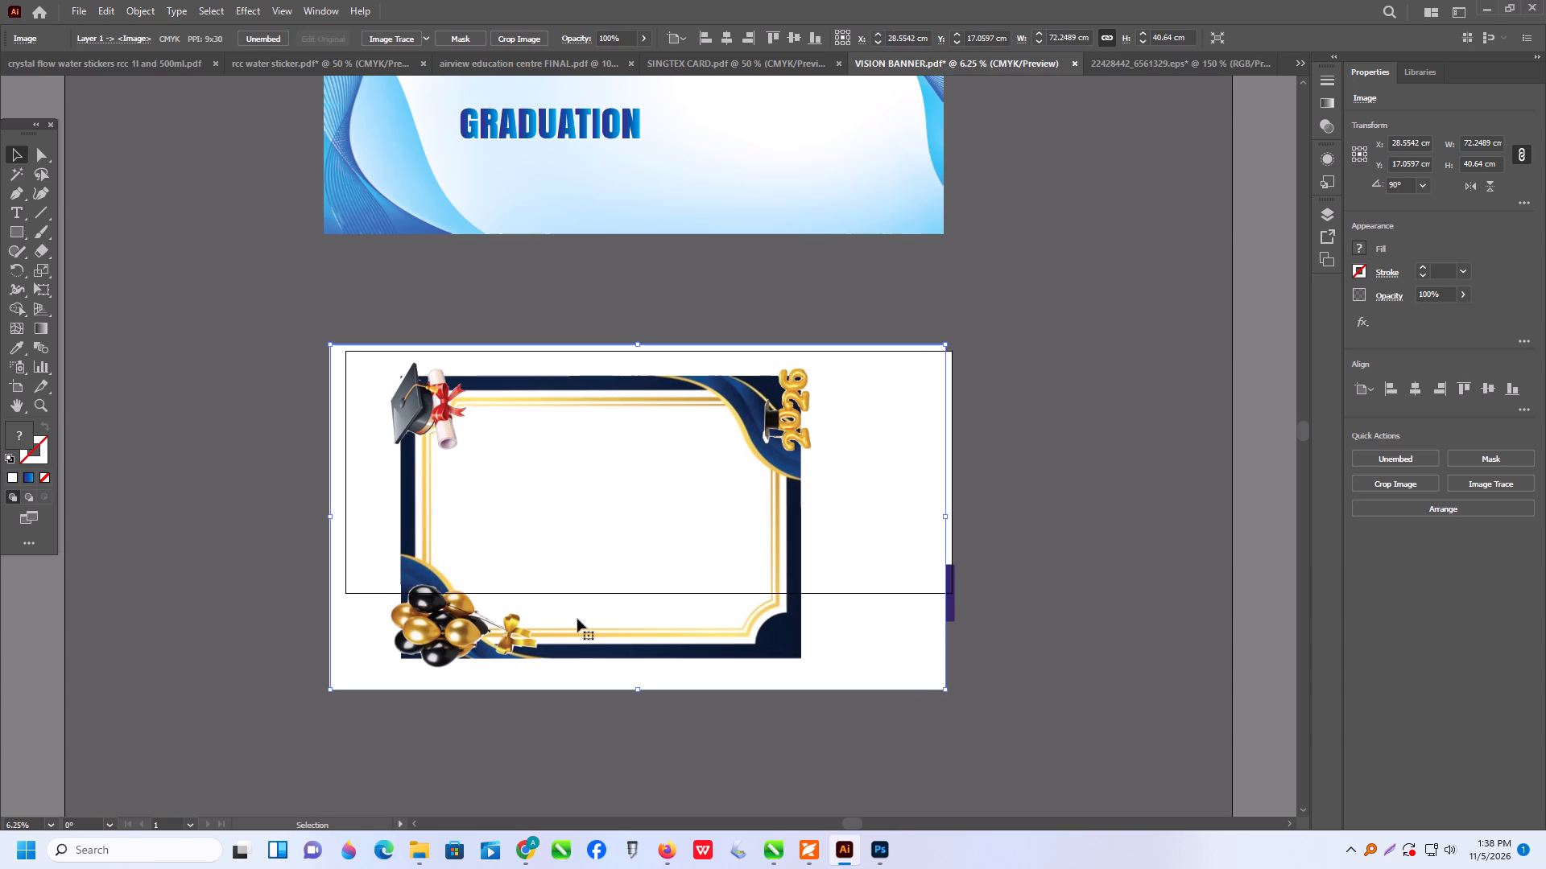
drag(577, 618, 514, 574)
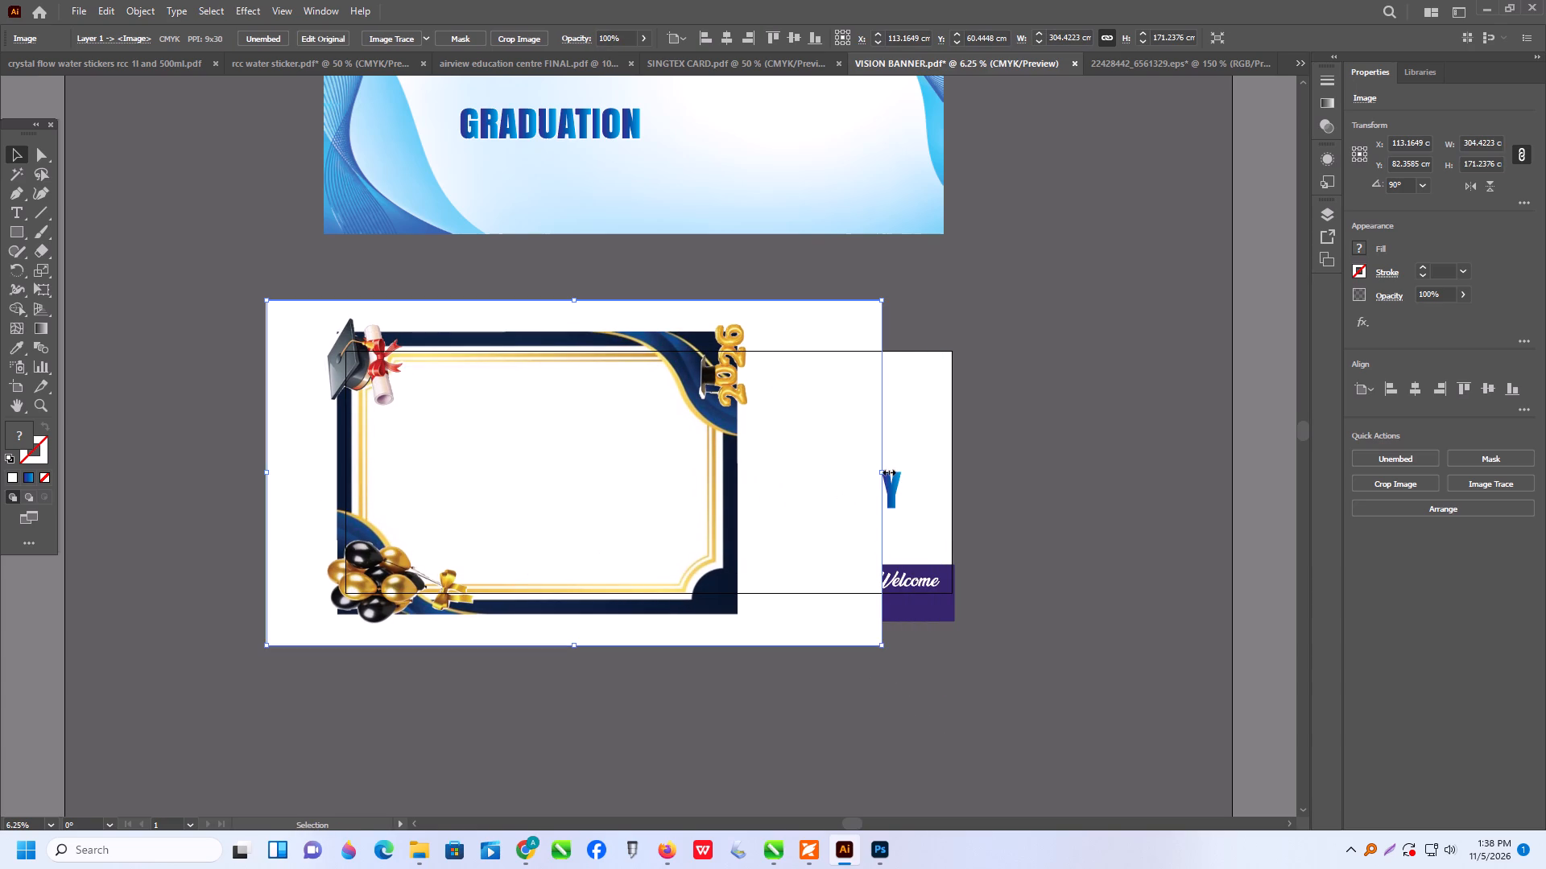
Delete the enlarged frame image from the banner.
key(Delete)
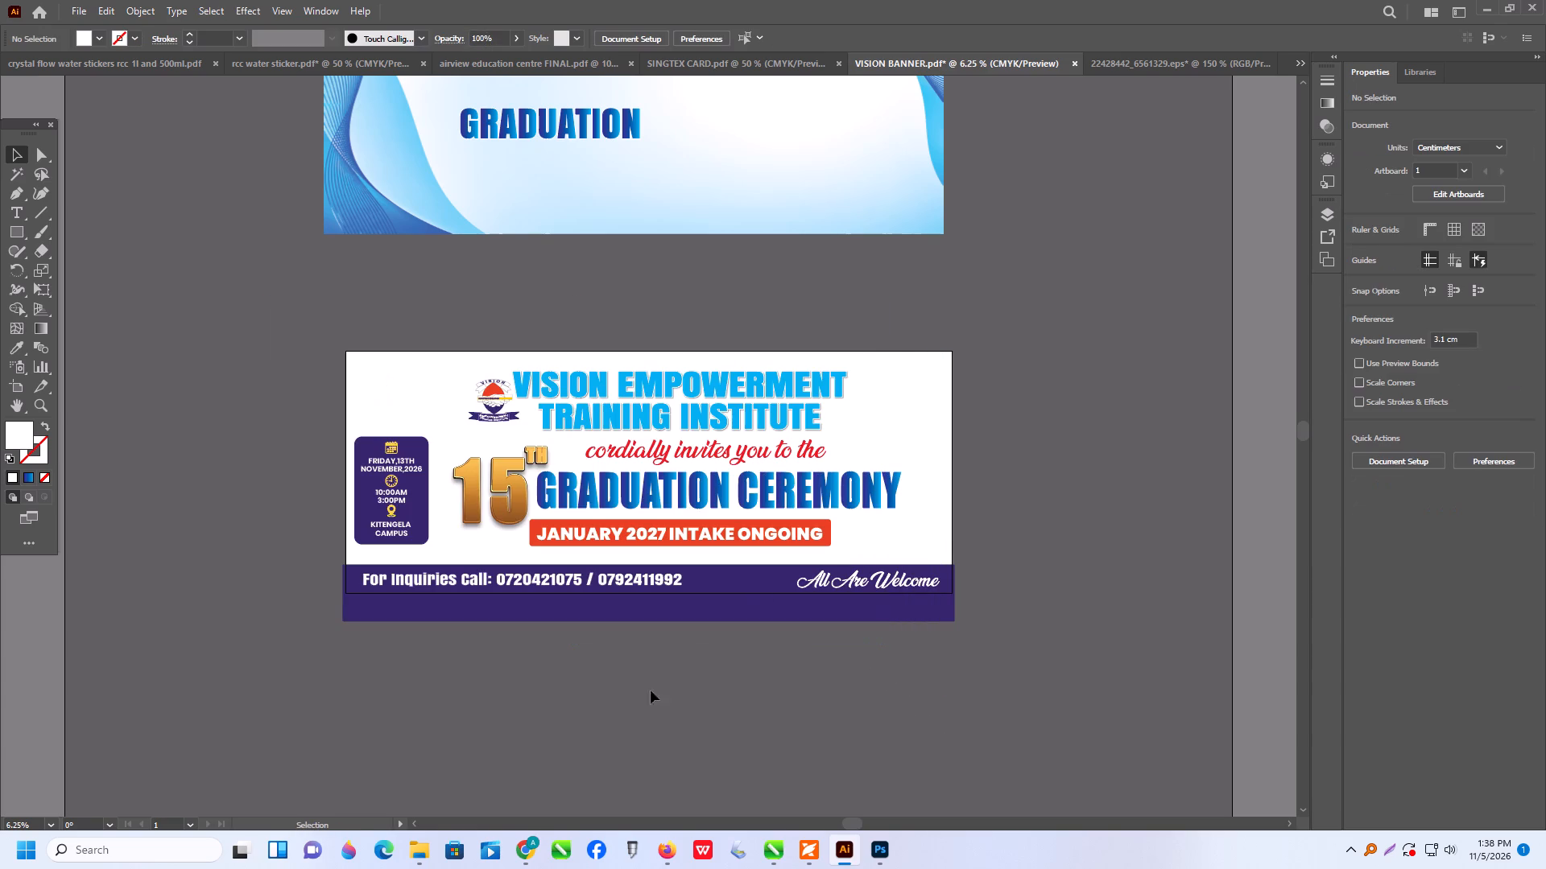
Switch to Chrome and go back to the open Google image search for "singtex PTE".
click(529, 846)
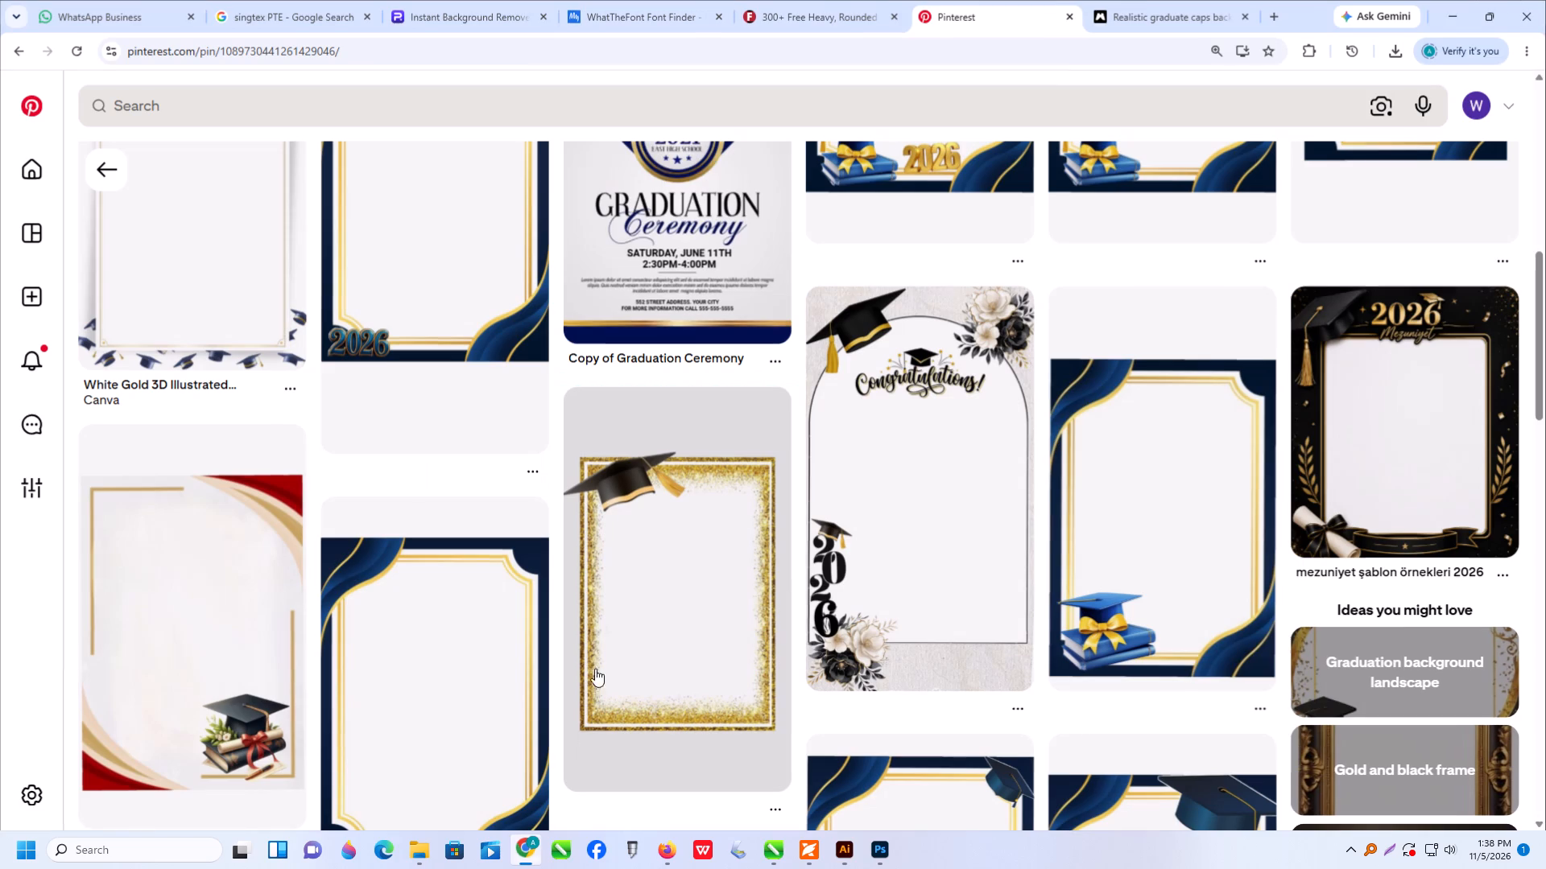
click(340, 23)
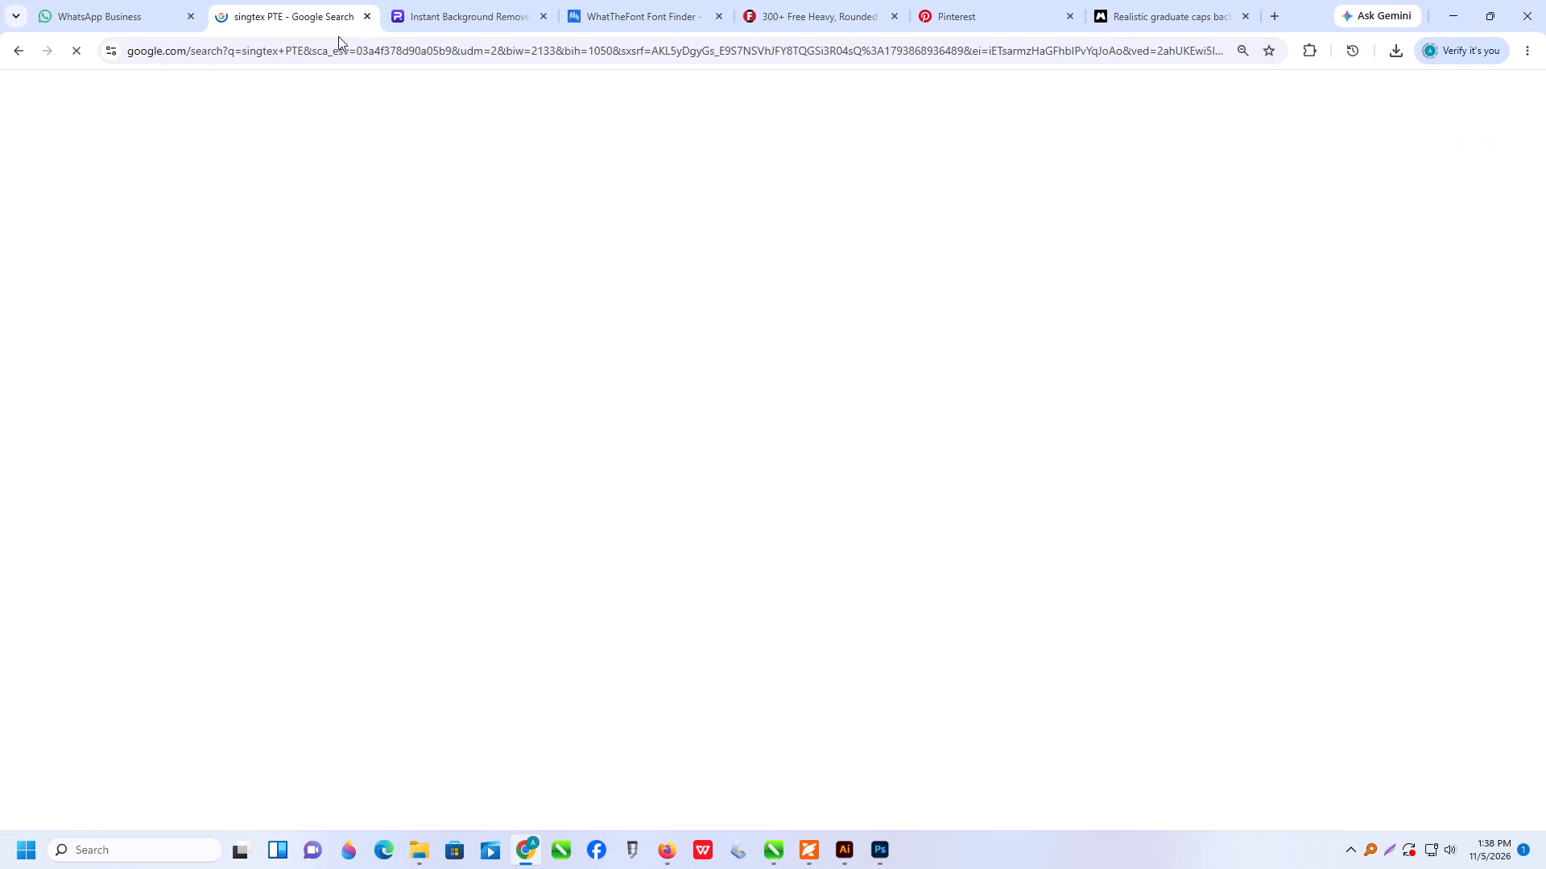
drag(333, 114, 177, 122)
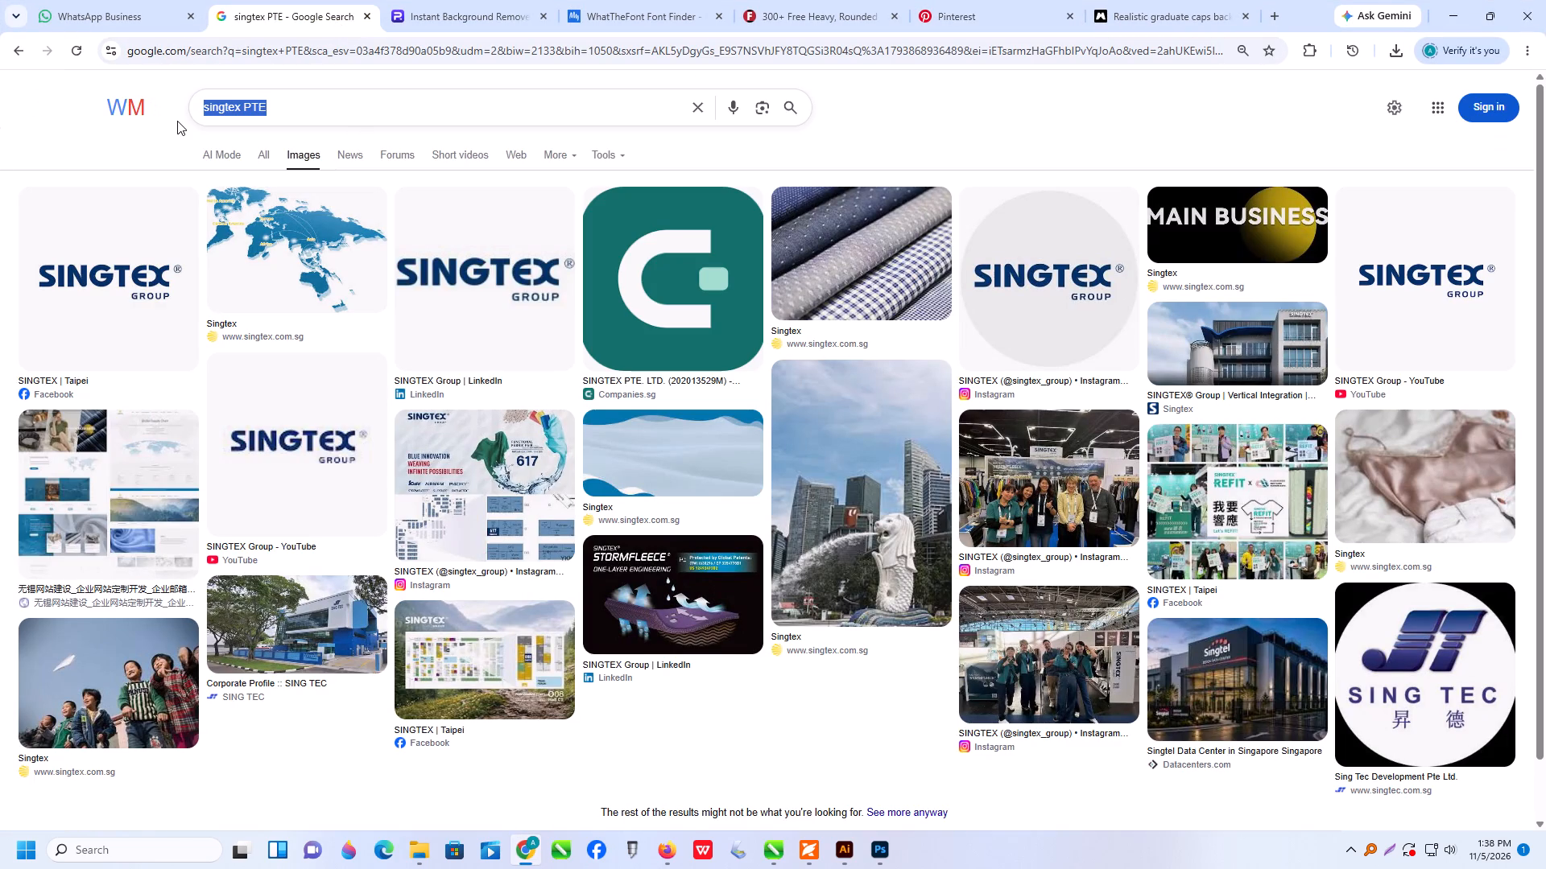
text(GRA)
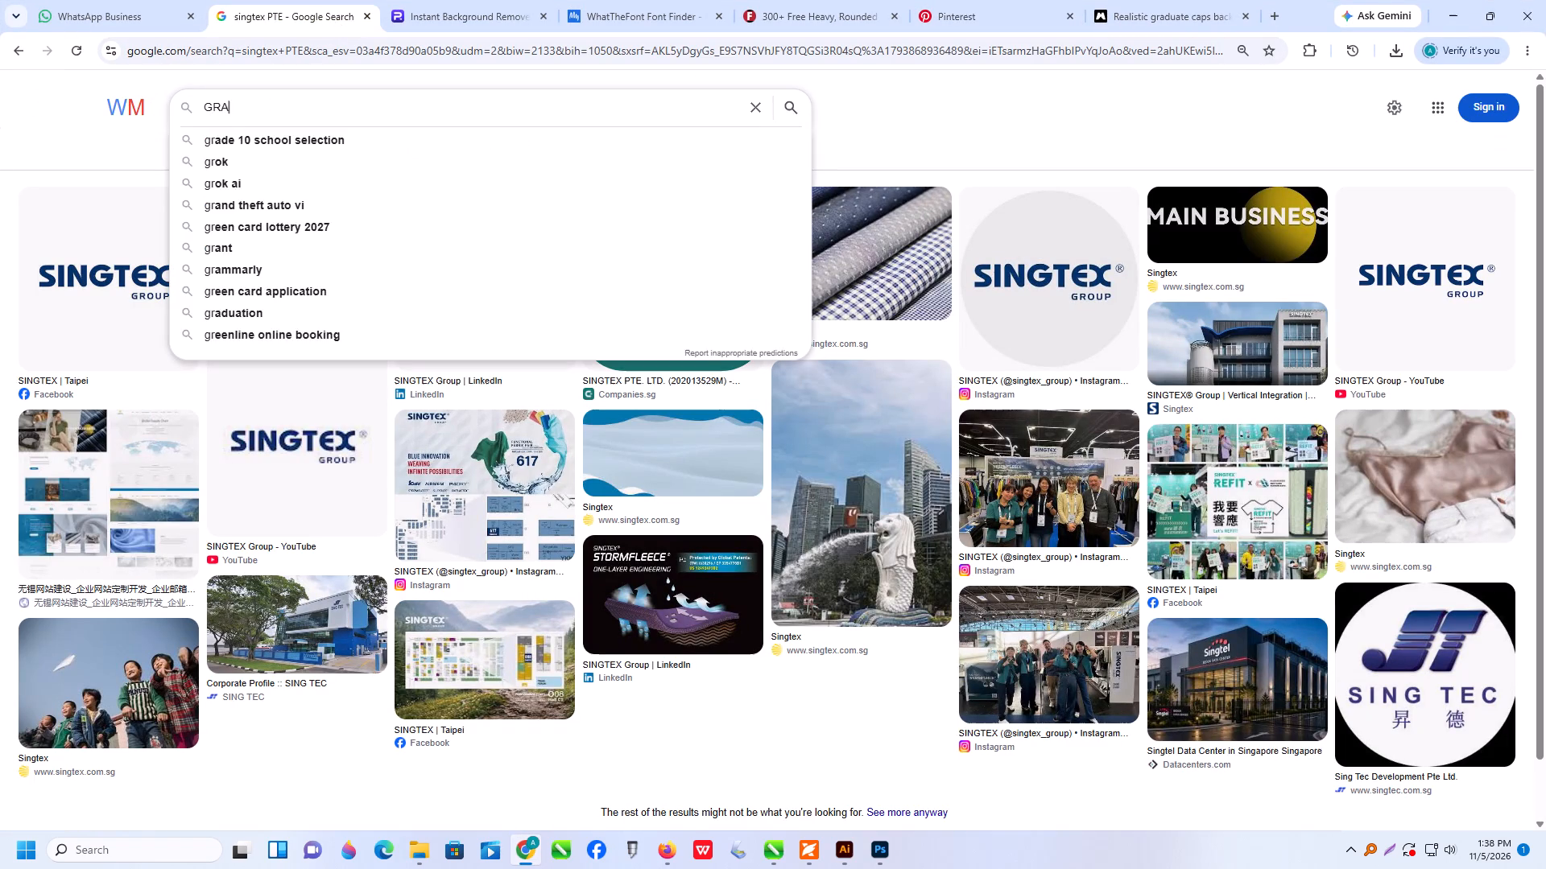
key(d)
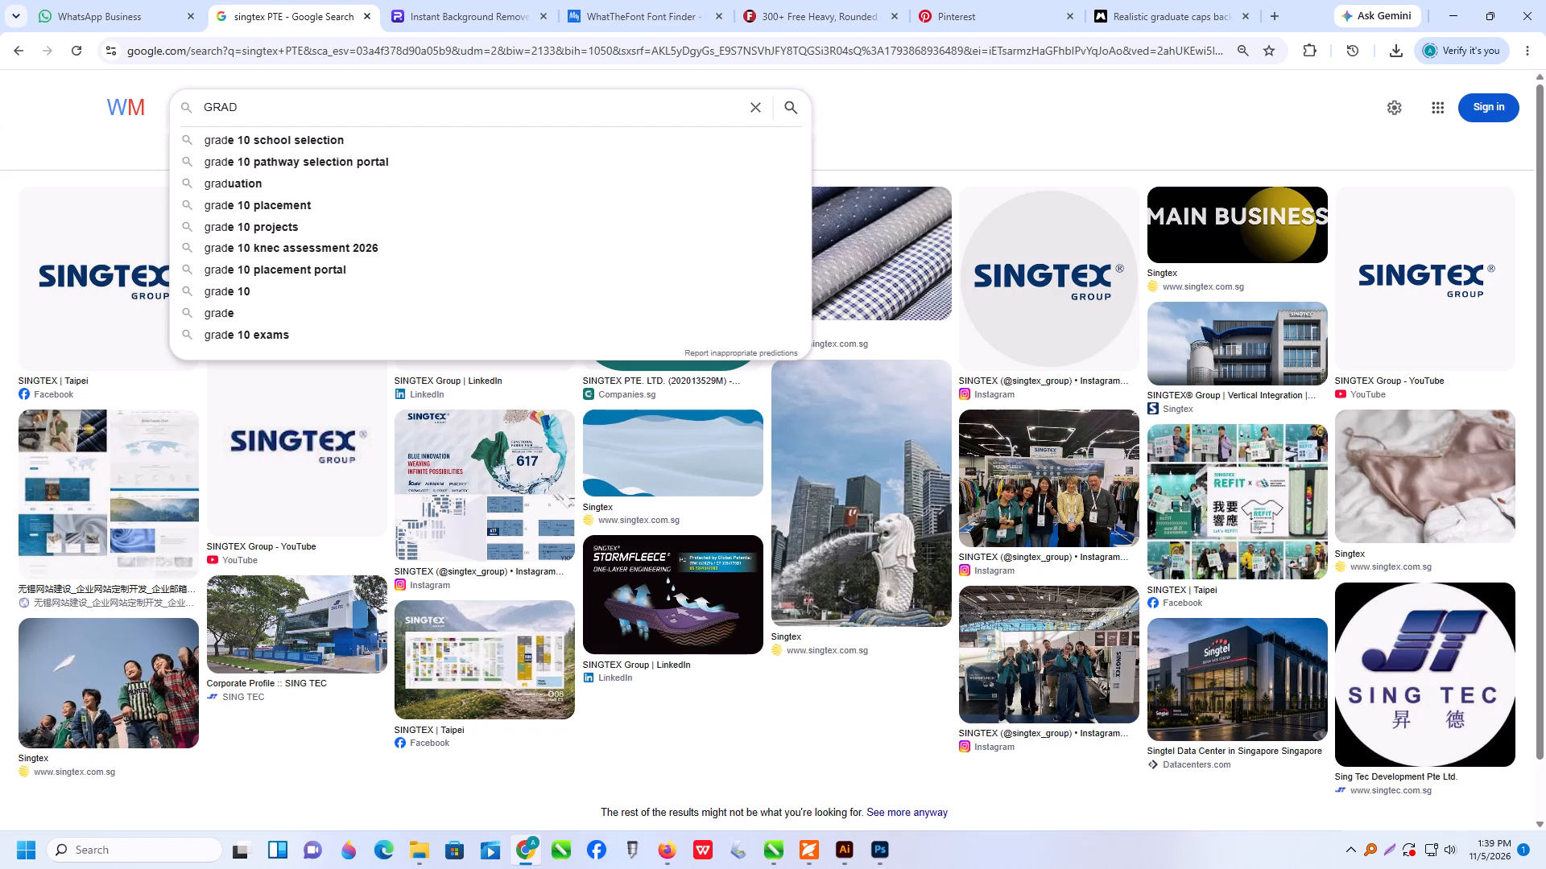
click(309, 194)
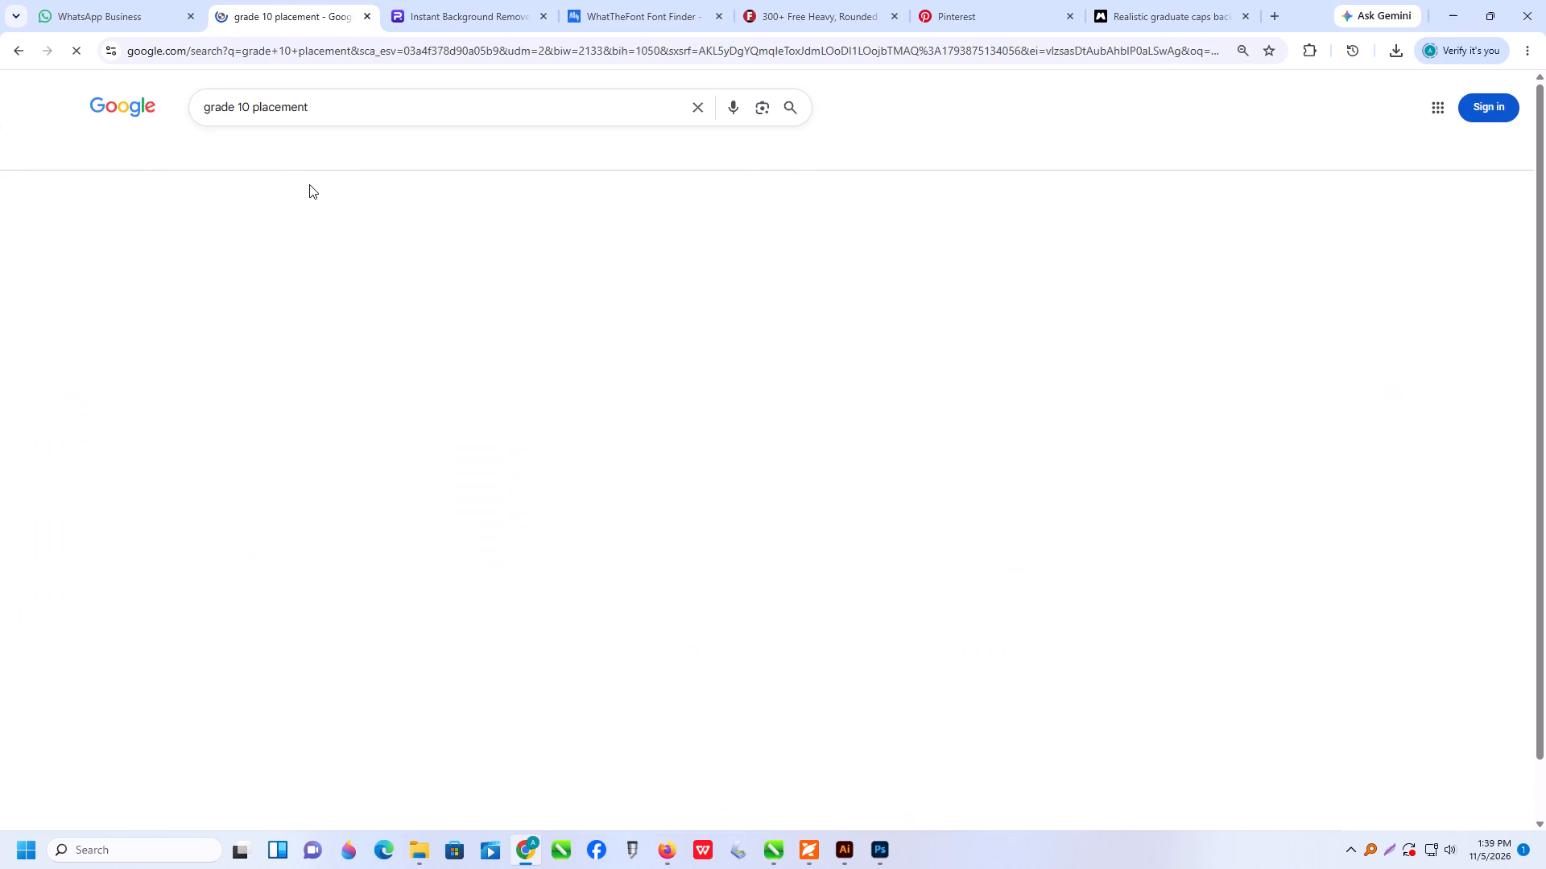
Search Google Images for "graduation" and refine the search to "graduation background".
drag(363, 111, 36, 153)
text(GRA)
key(d)
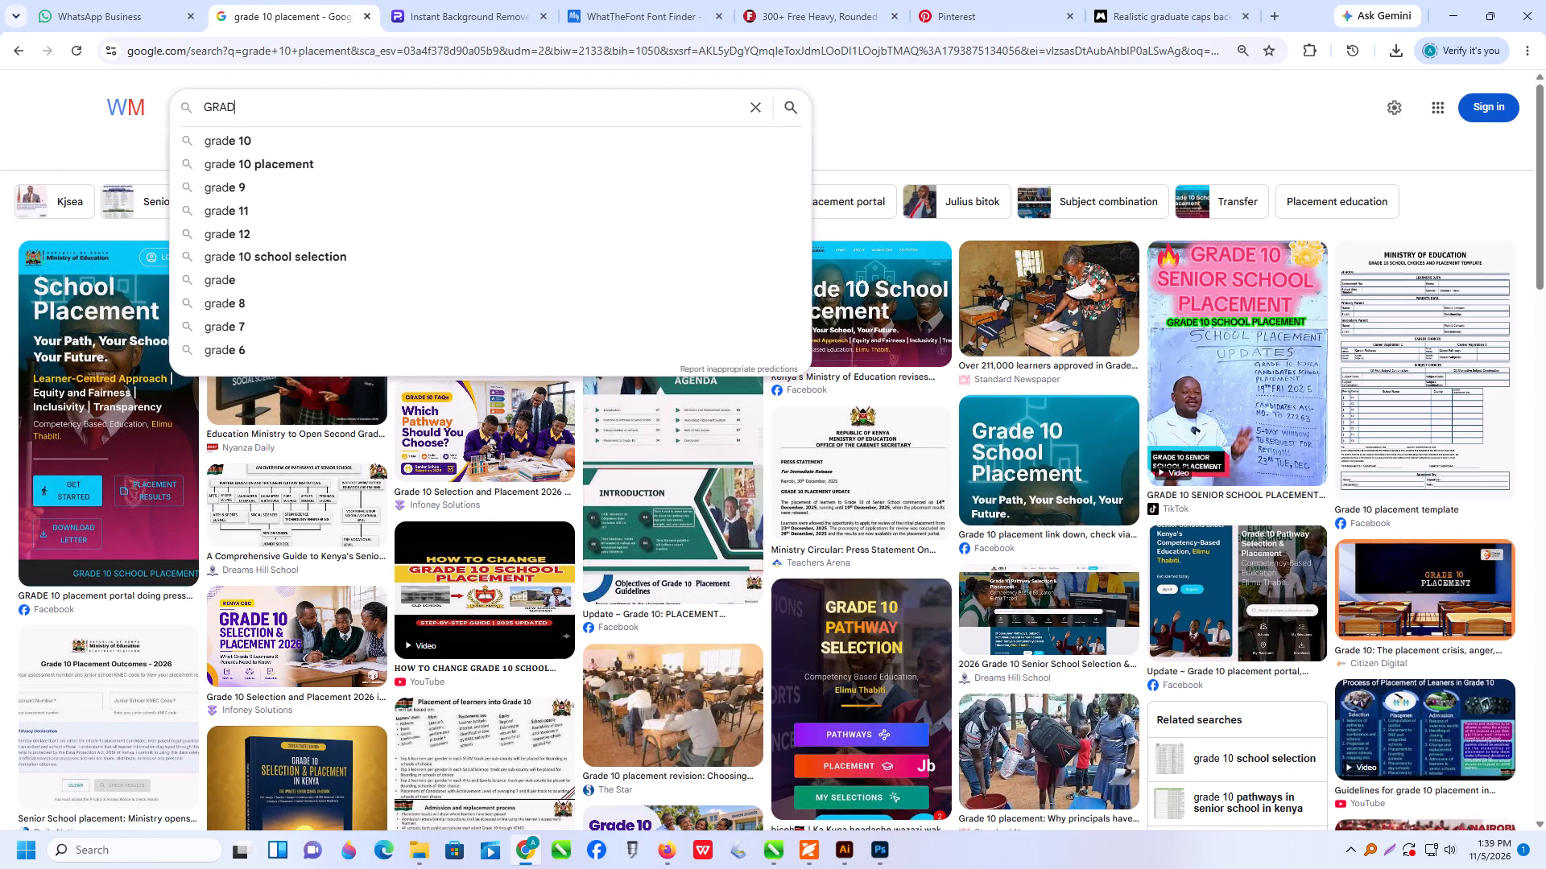
text(UA)
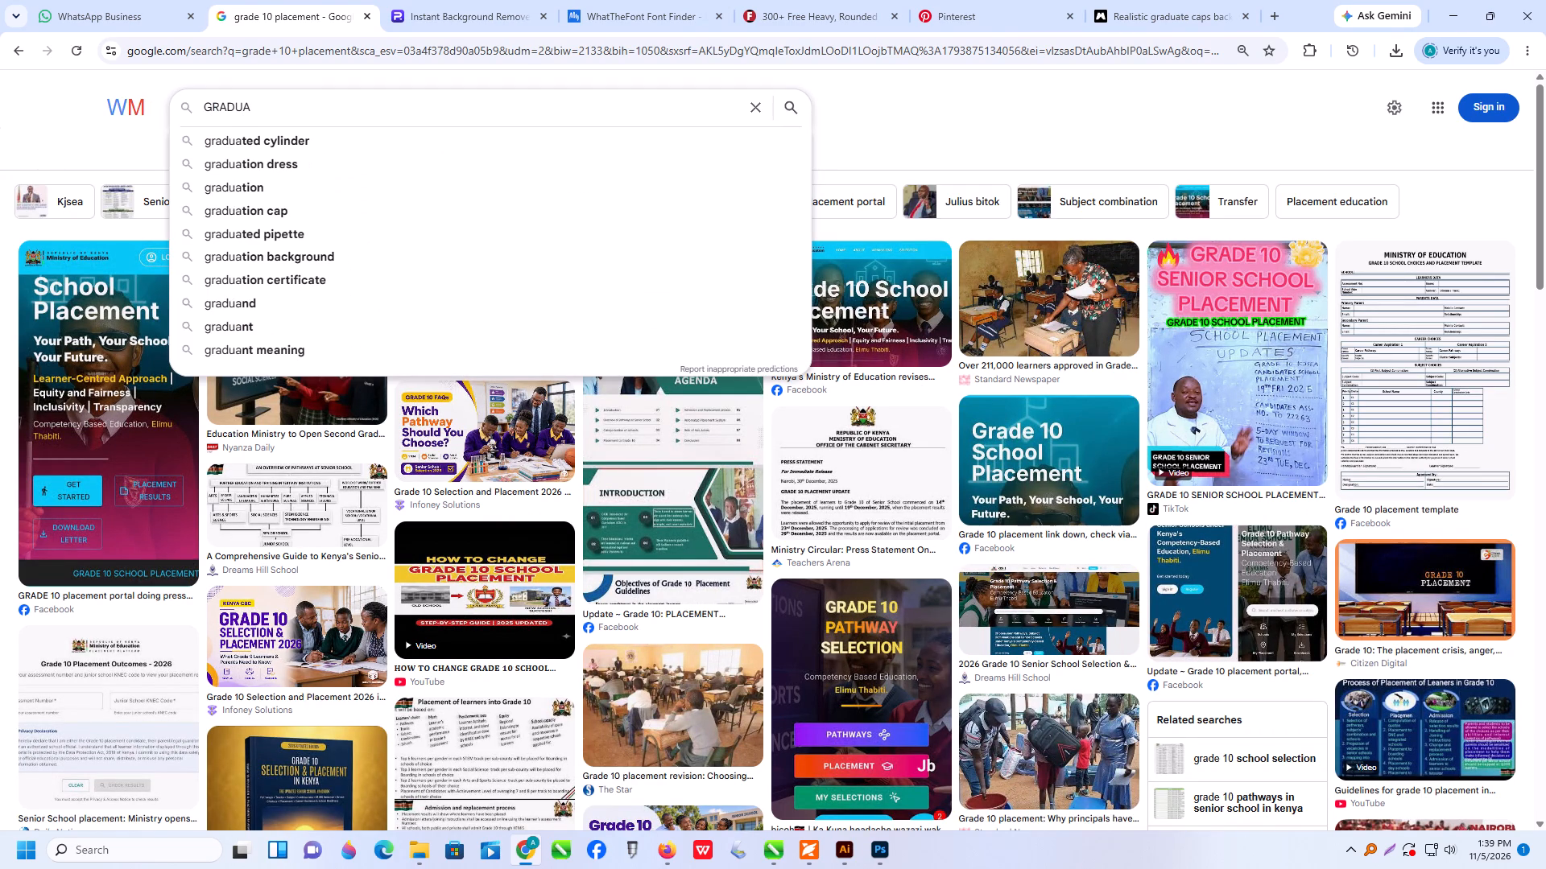
click(259, 195)
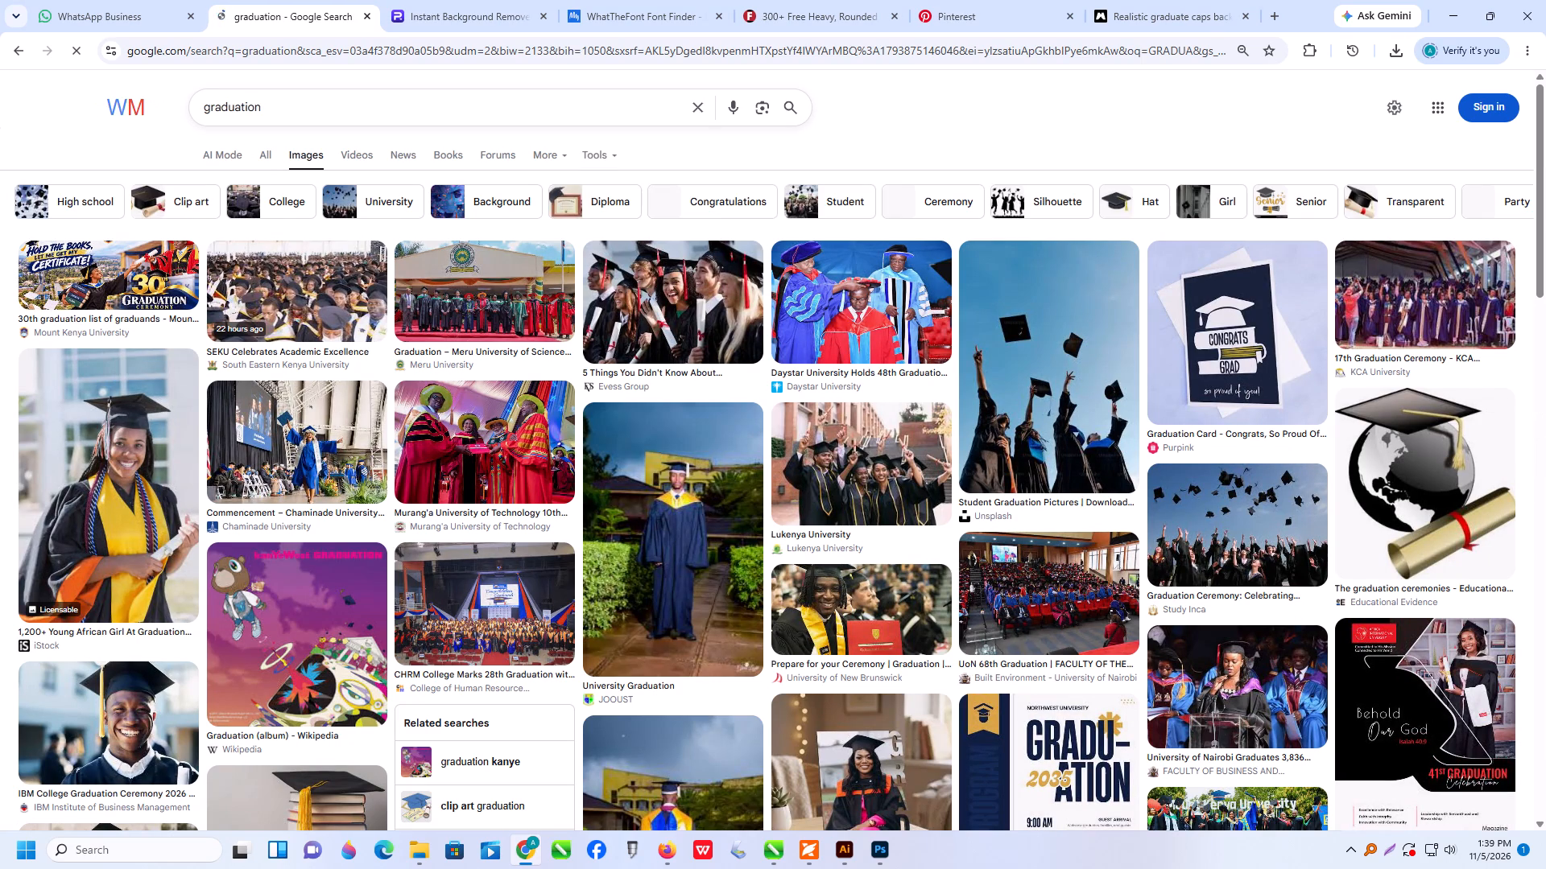
click(349, 123)
key(space)
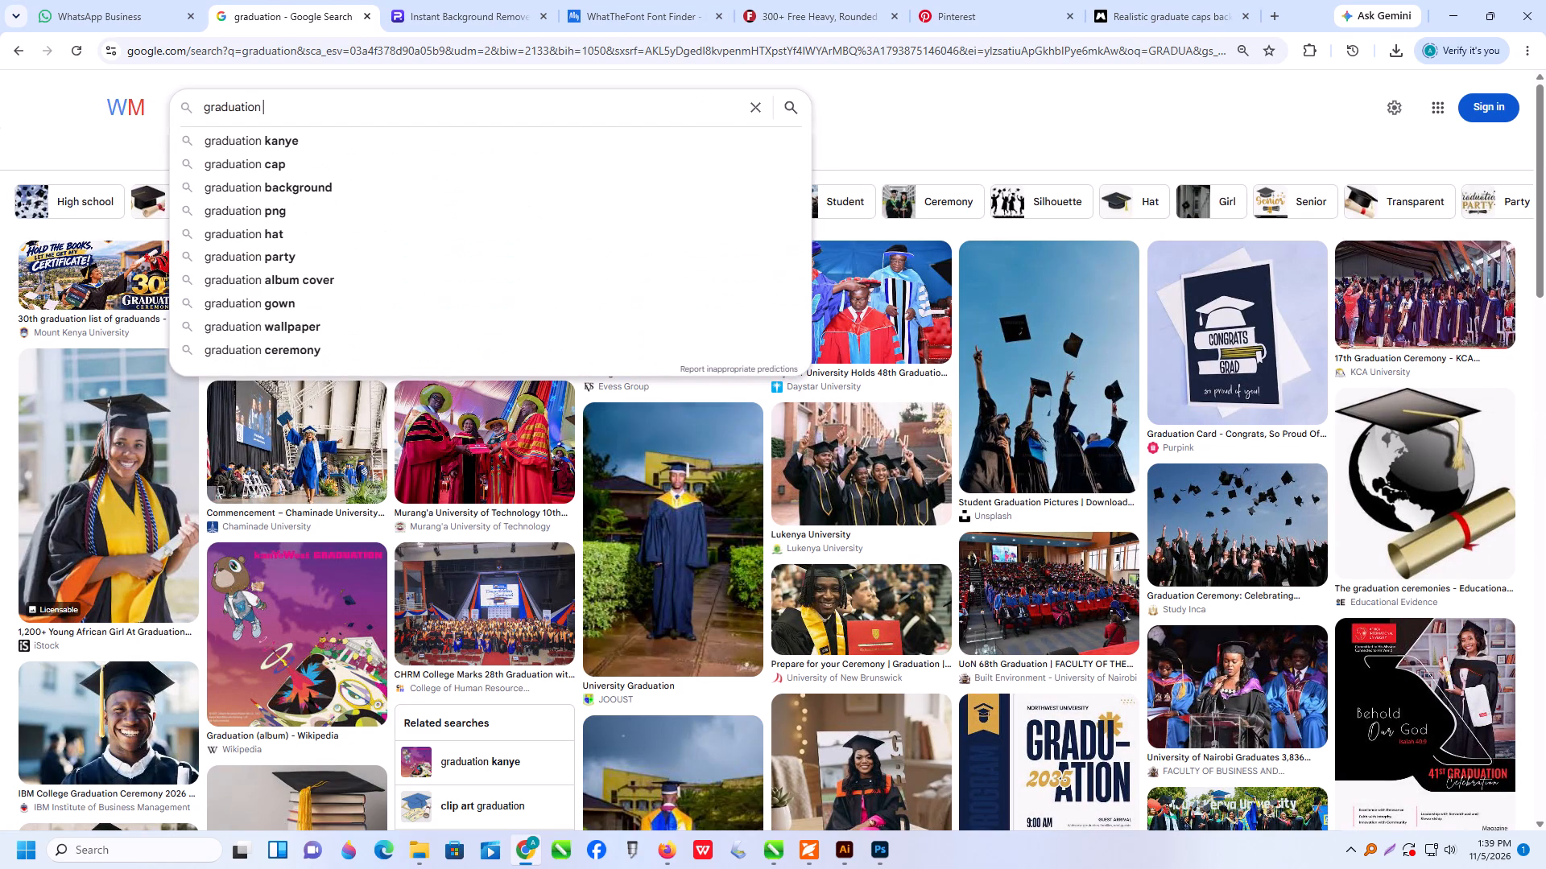
click(345, 184)
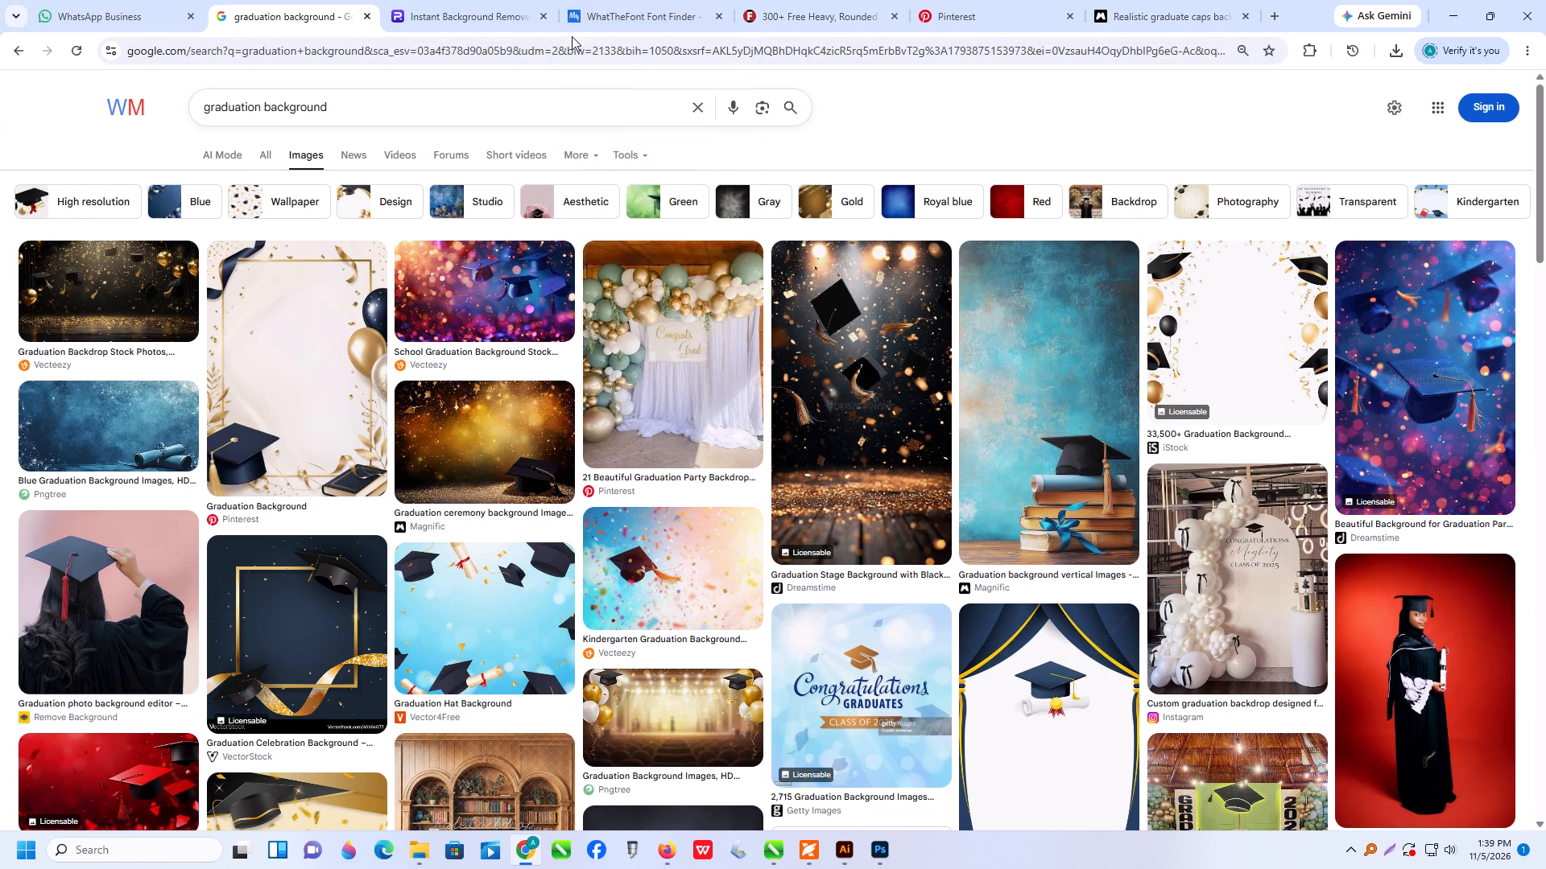
Browse the graduation background results, preview the iStock illustration with caps and balloons, and compare its related images.
scroll(575, 215, down, 1)
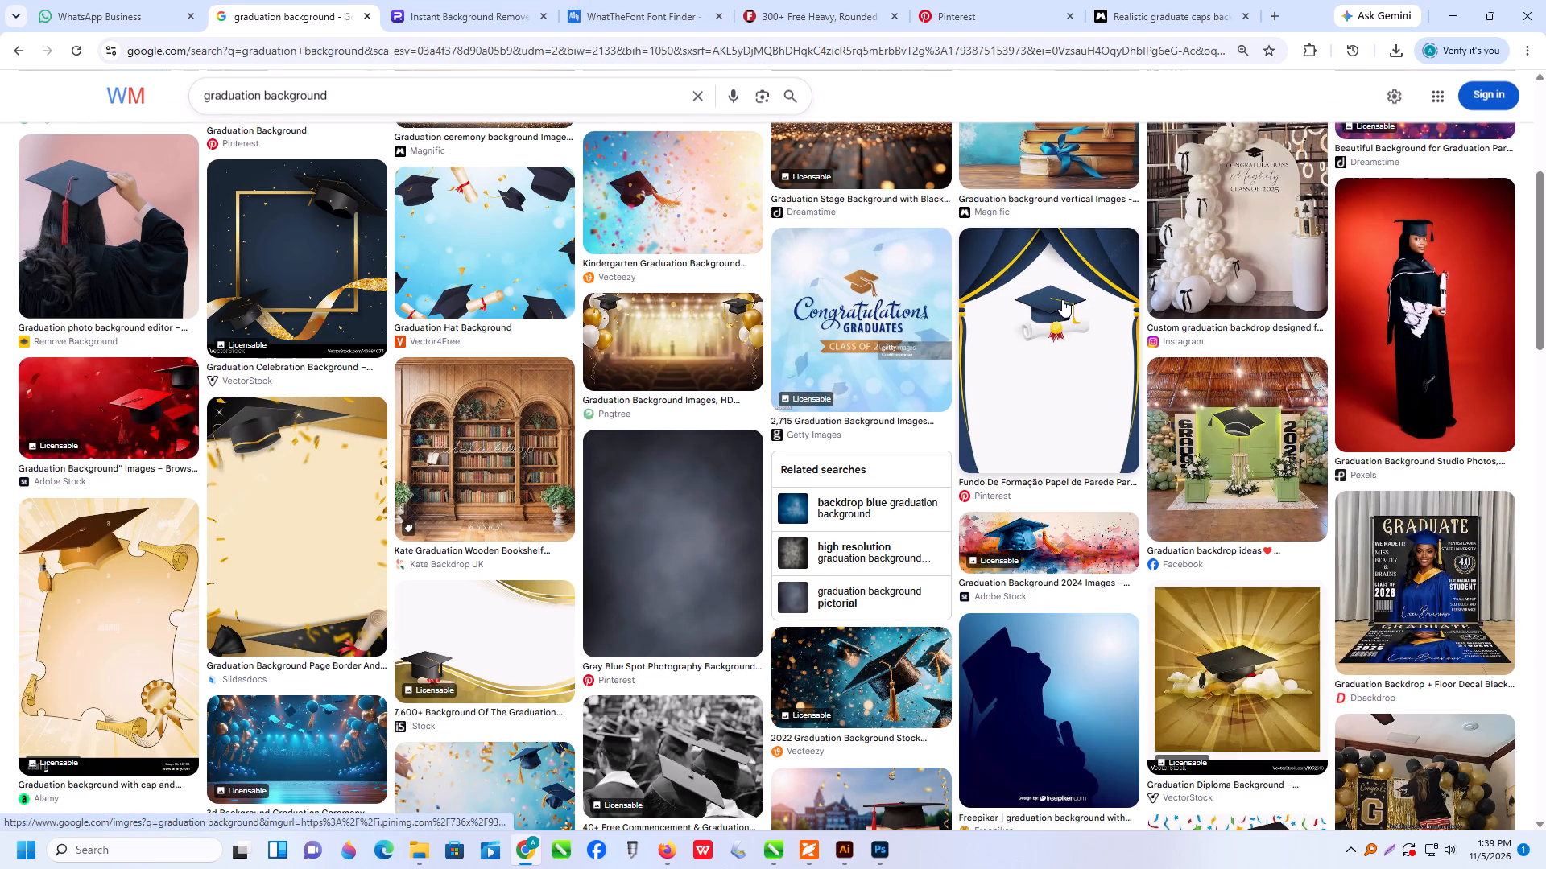
scroll(1062, 299, up, 1)
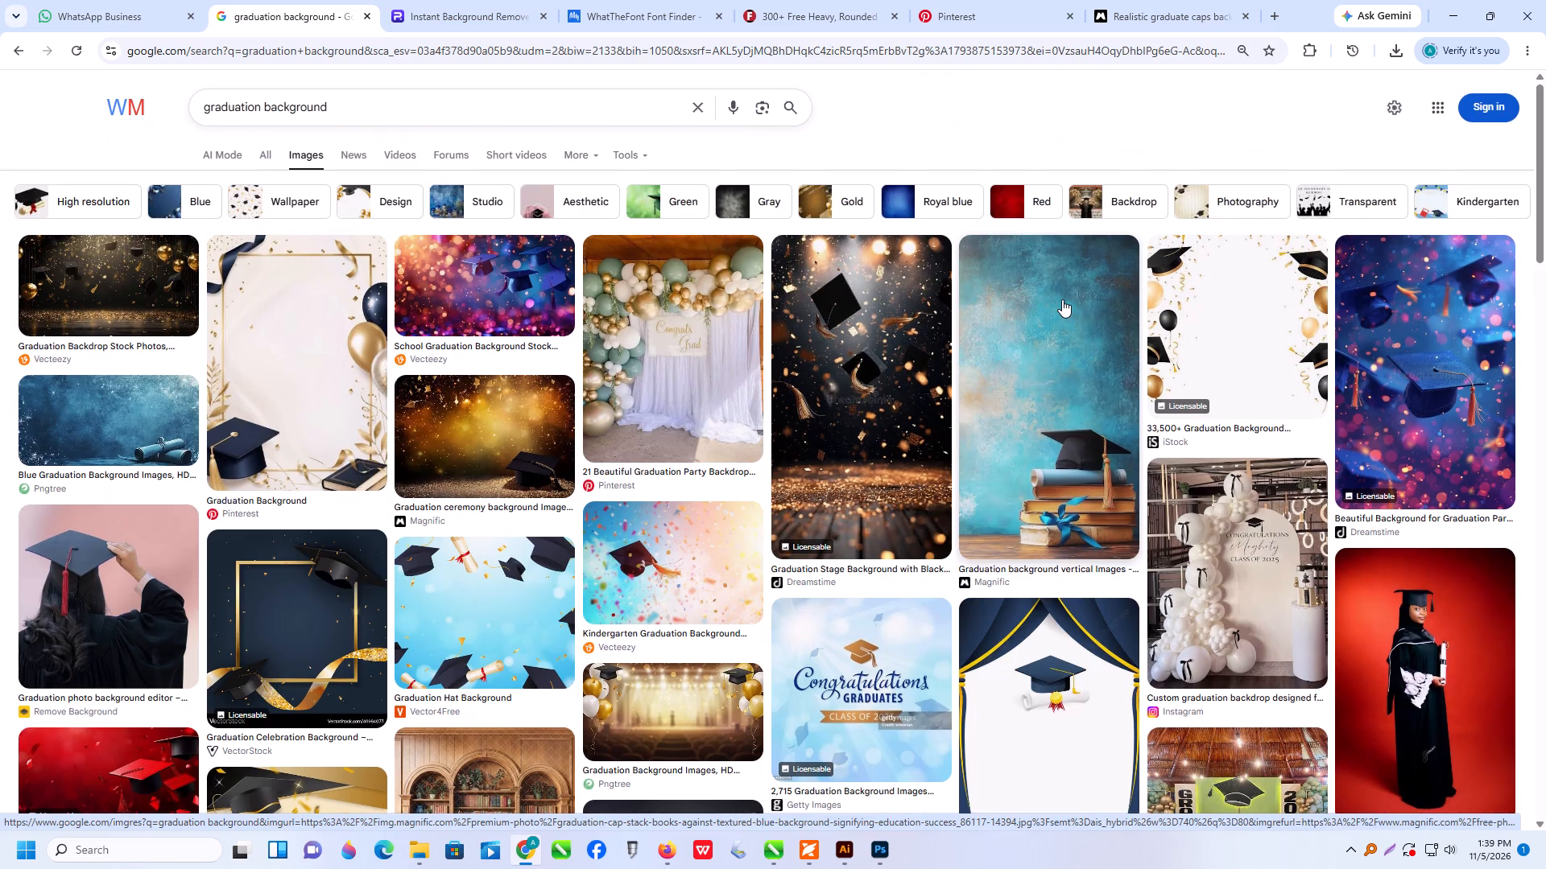
click(1259, 302)
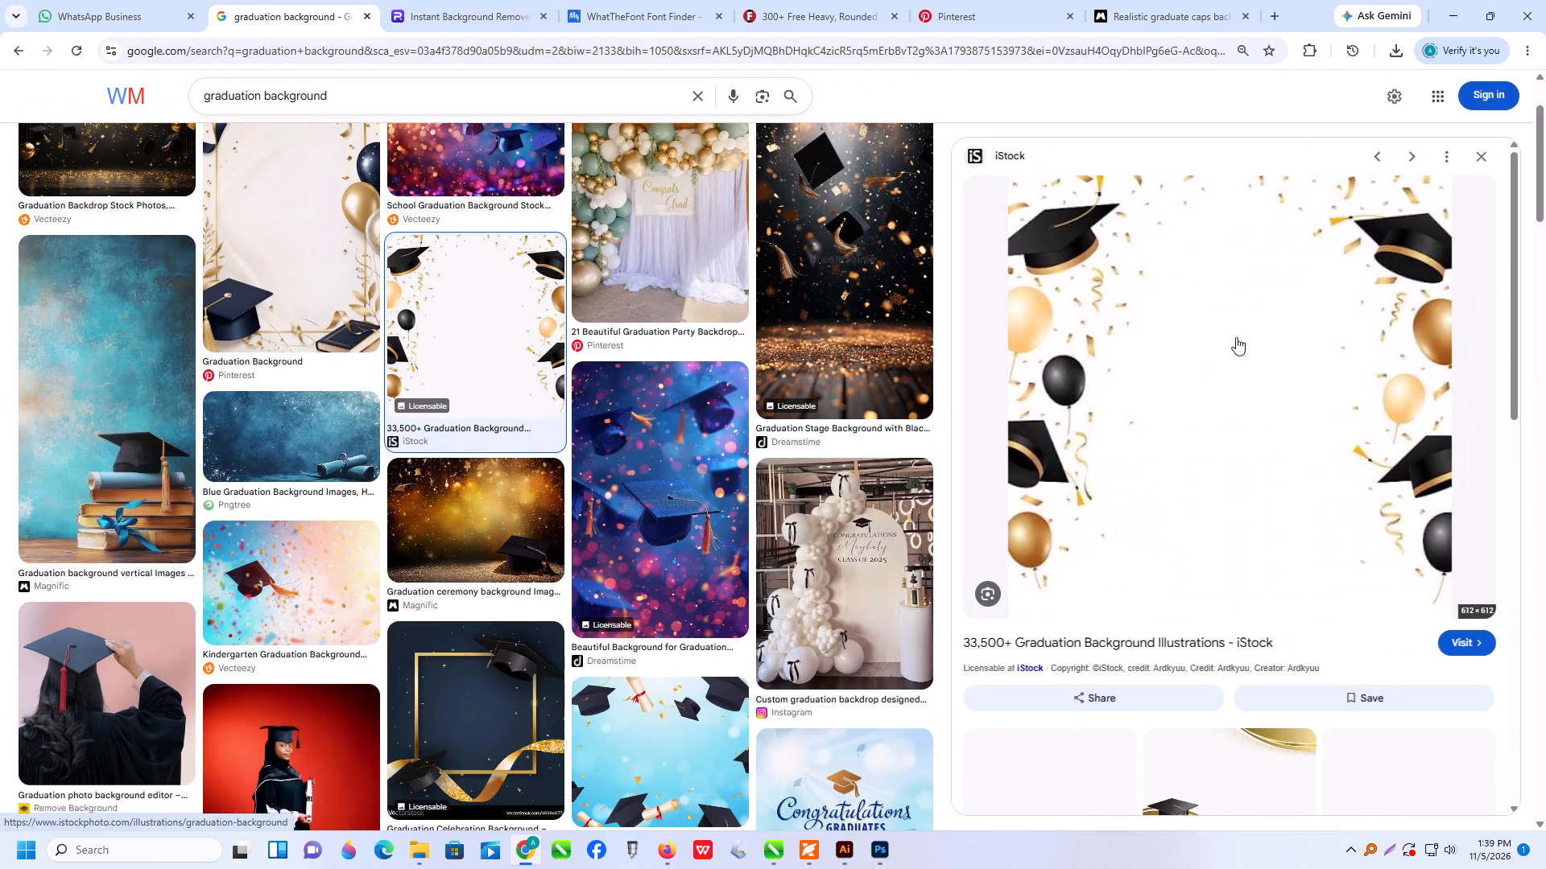
scroll(1093, 494, down, 2)
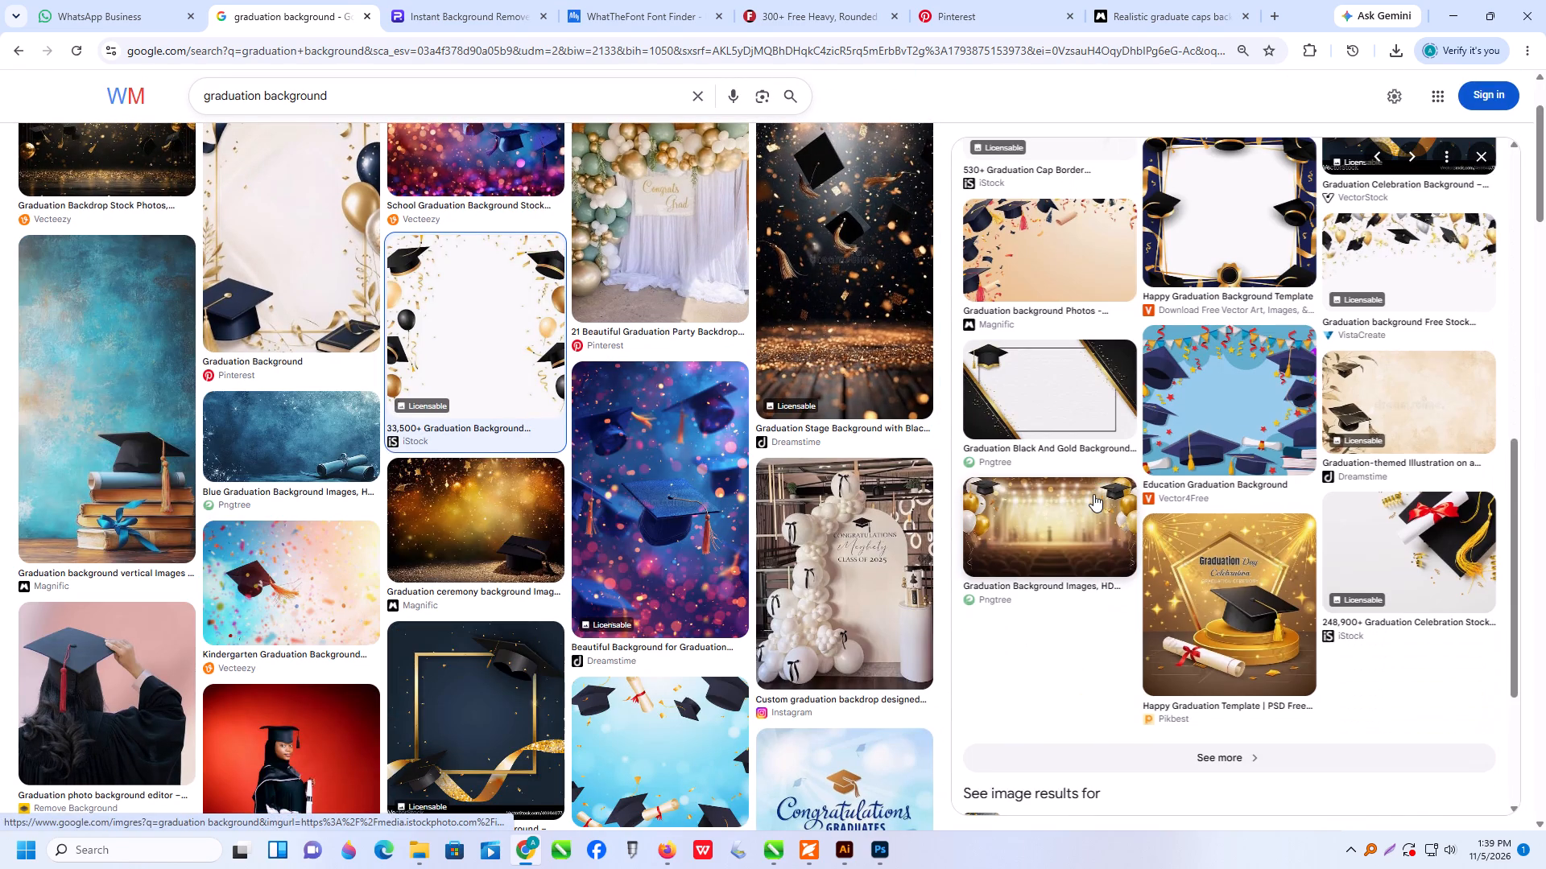
scroll(1093, 494, down, 1)
scroll(1093, 492, up, 1)
scroll(1096, 488, down, 2)
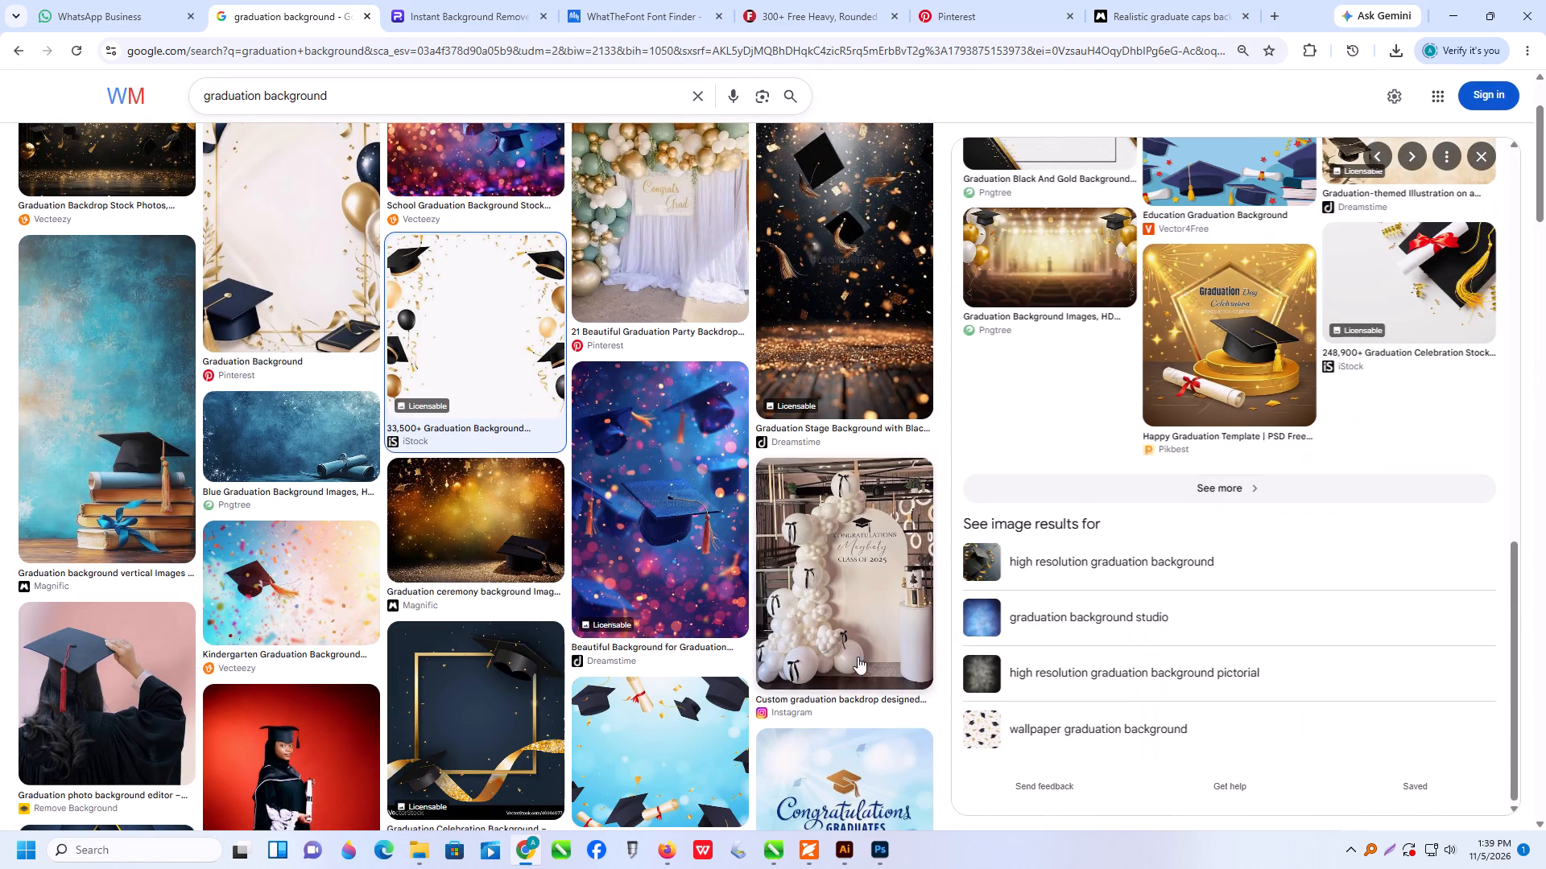
Preview the Vector4Free "Graduation Hat Background" with caps and diplomas on blue, copy the image, and glance over its related images.
drag(687, 741, 680, 732)
click(672, 727)
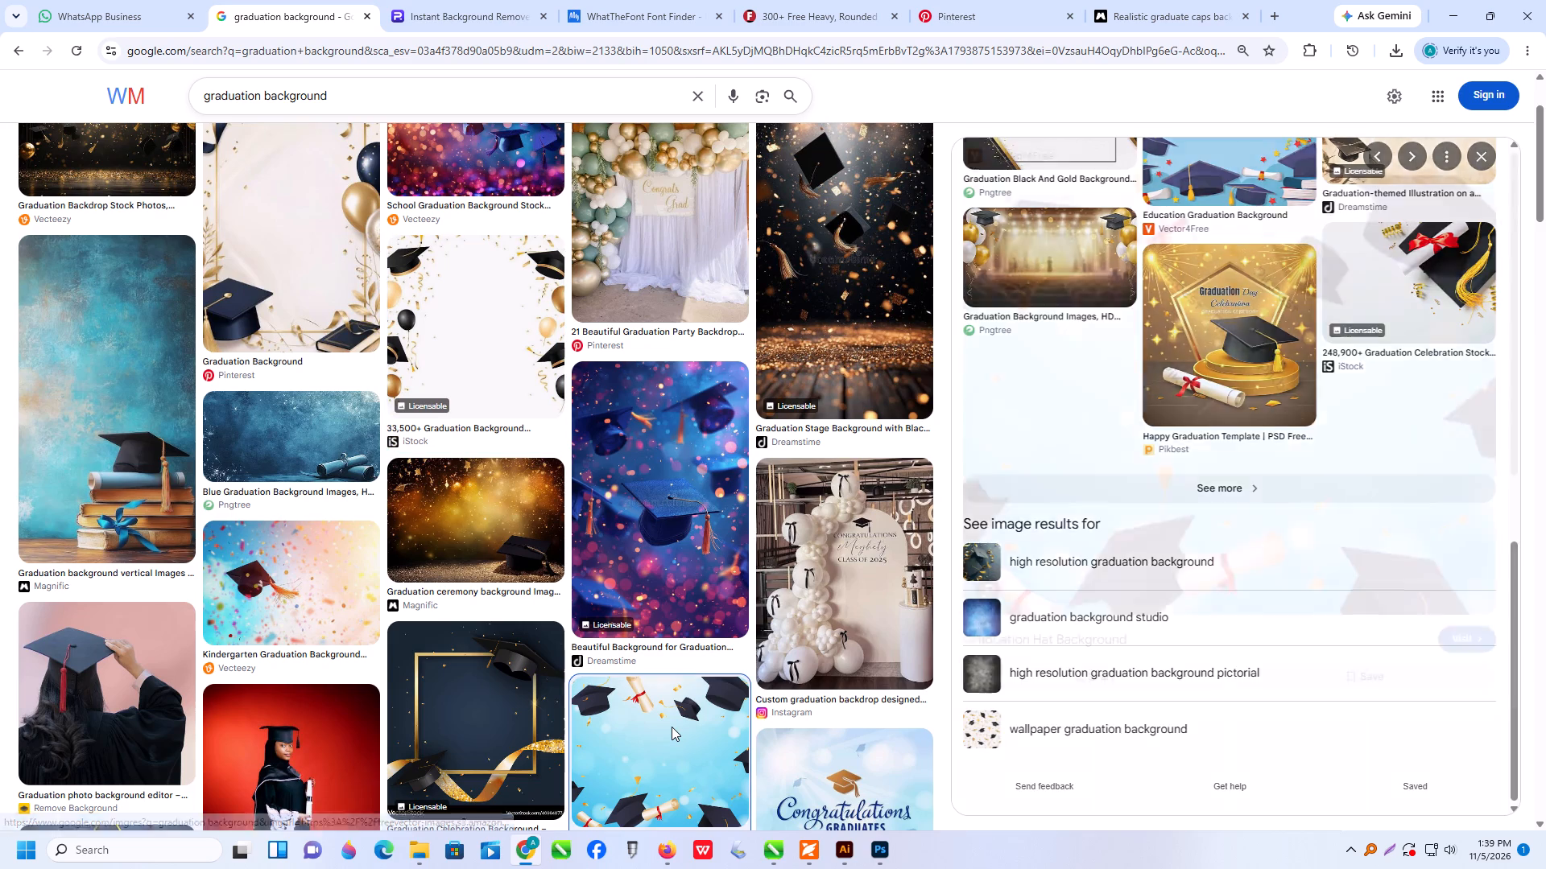
scroll(1106, 410, down, 1)
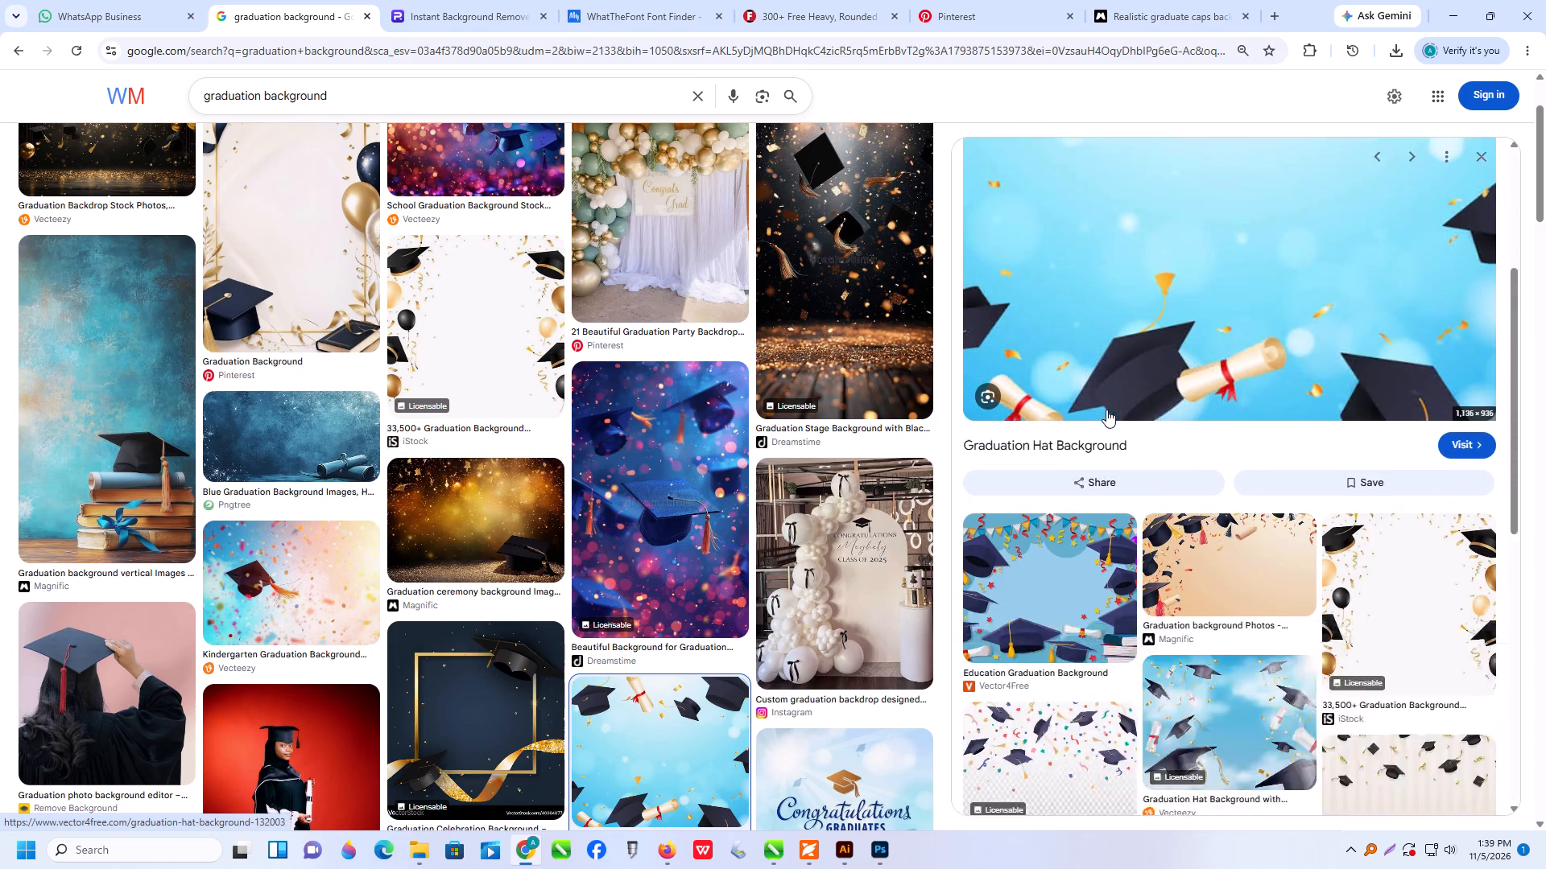
scroll(1106, 410, up, 1)
right_click(1128, 369)
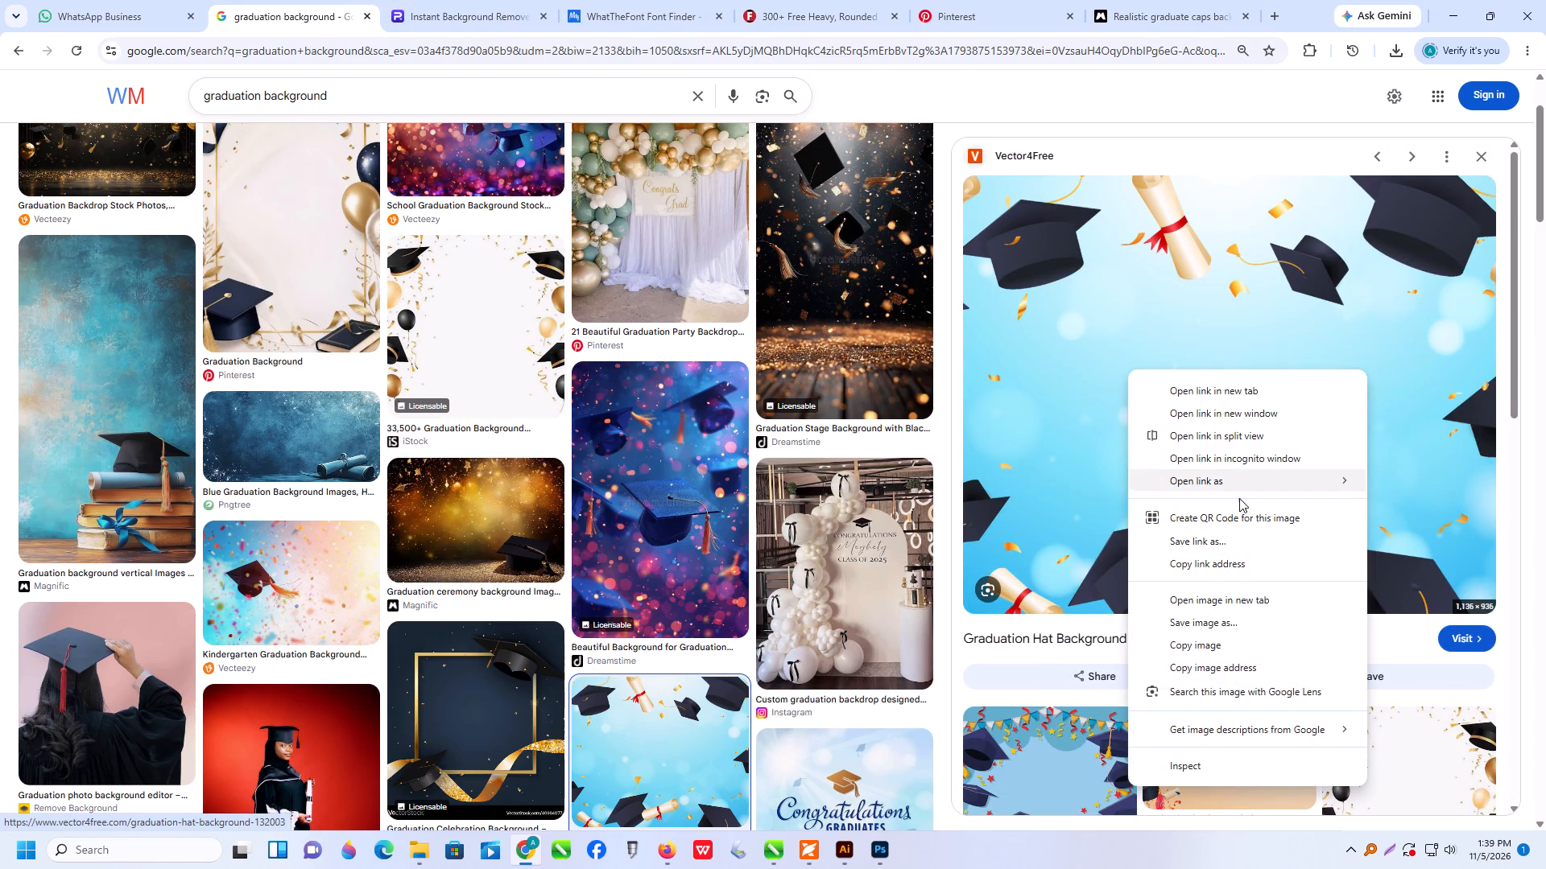
click(1213, 647)
scroll(1201, 572, down, 1)
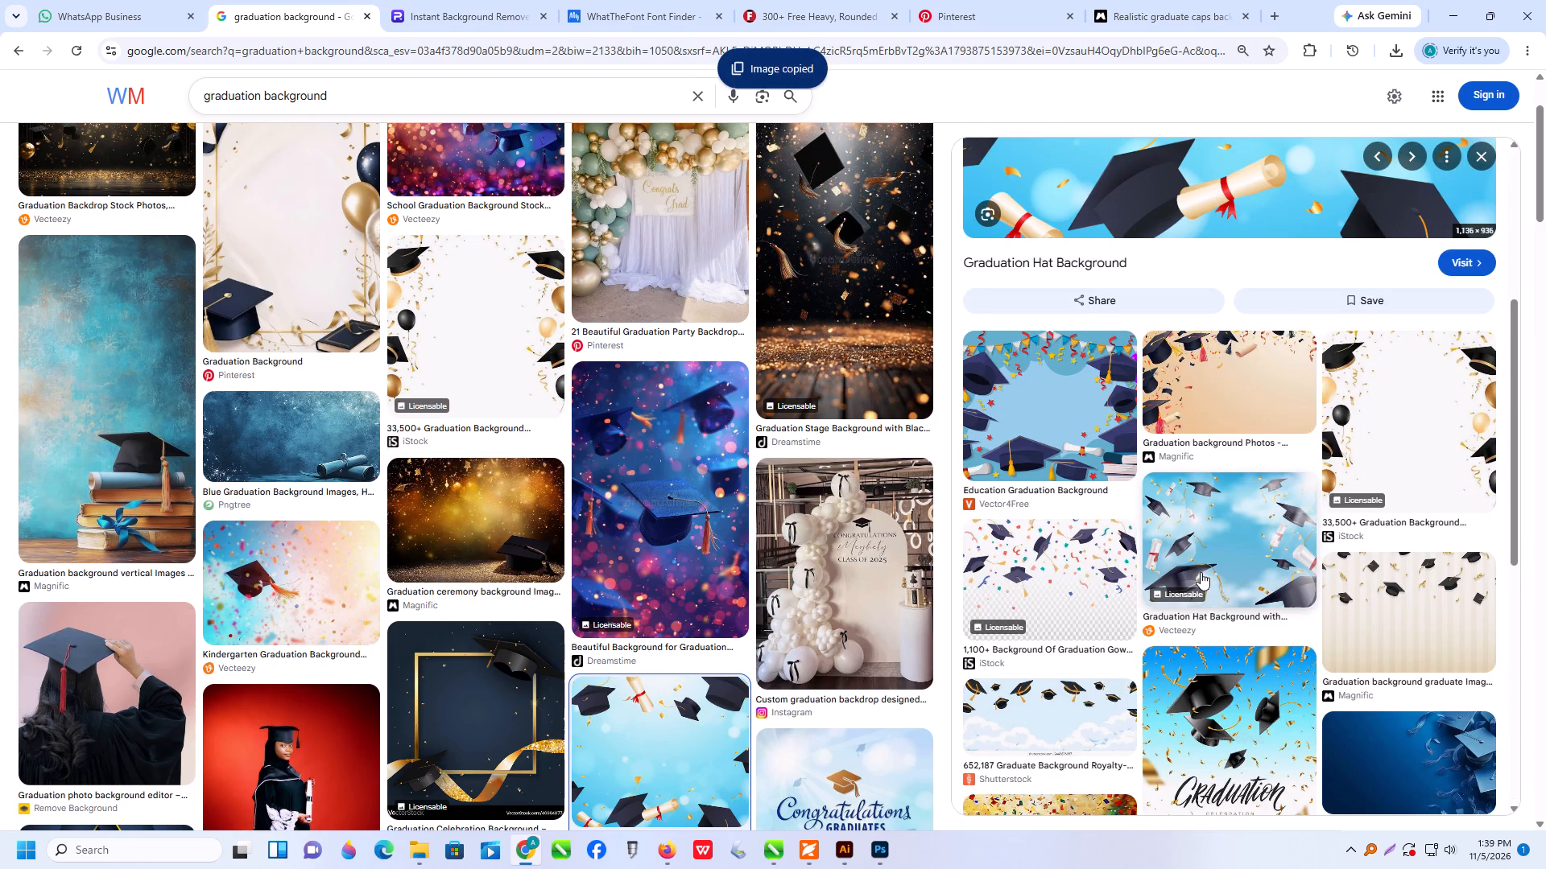
scroll(1201, 572, down, 1)
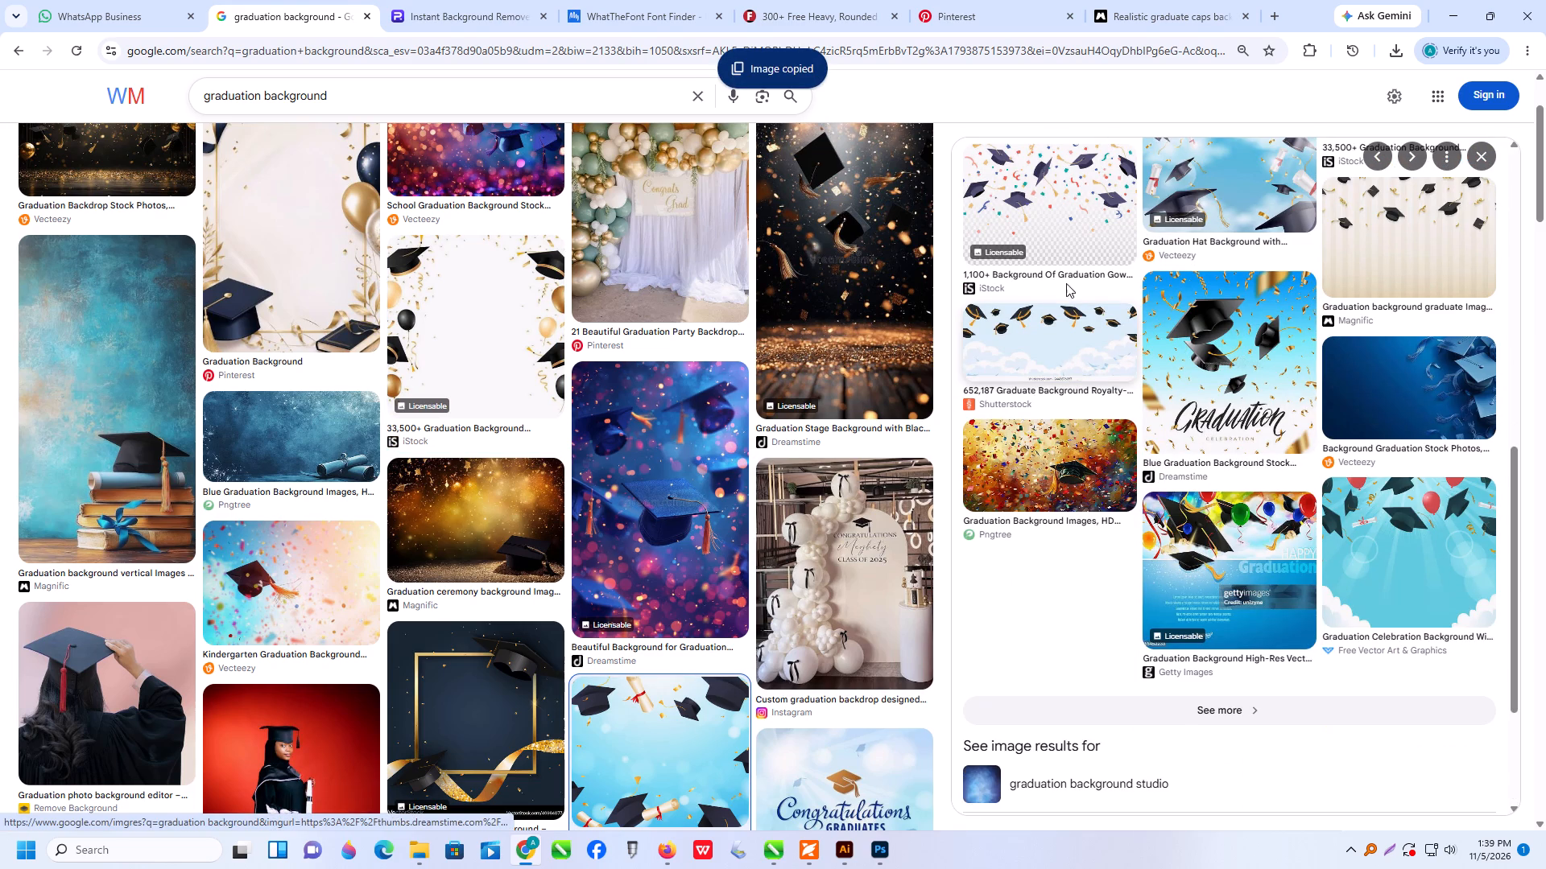
Switch to Illustrator, paste the copied image into the VISION BANNER document, and align it to the artboard's left and top edges.
click(1469, 15)
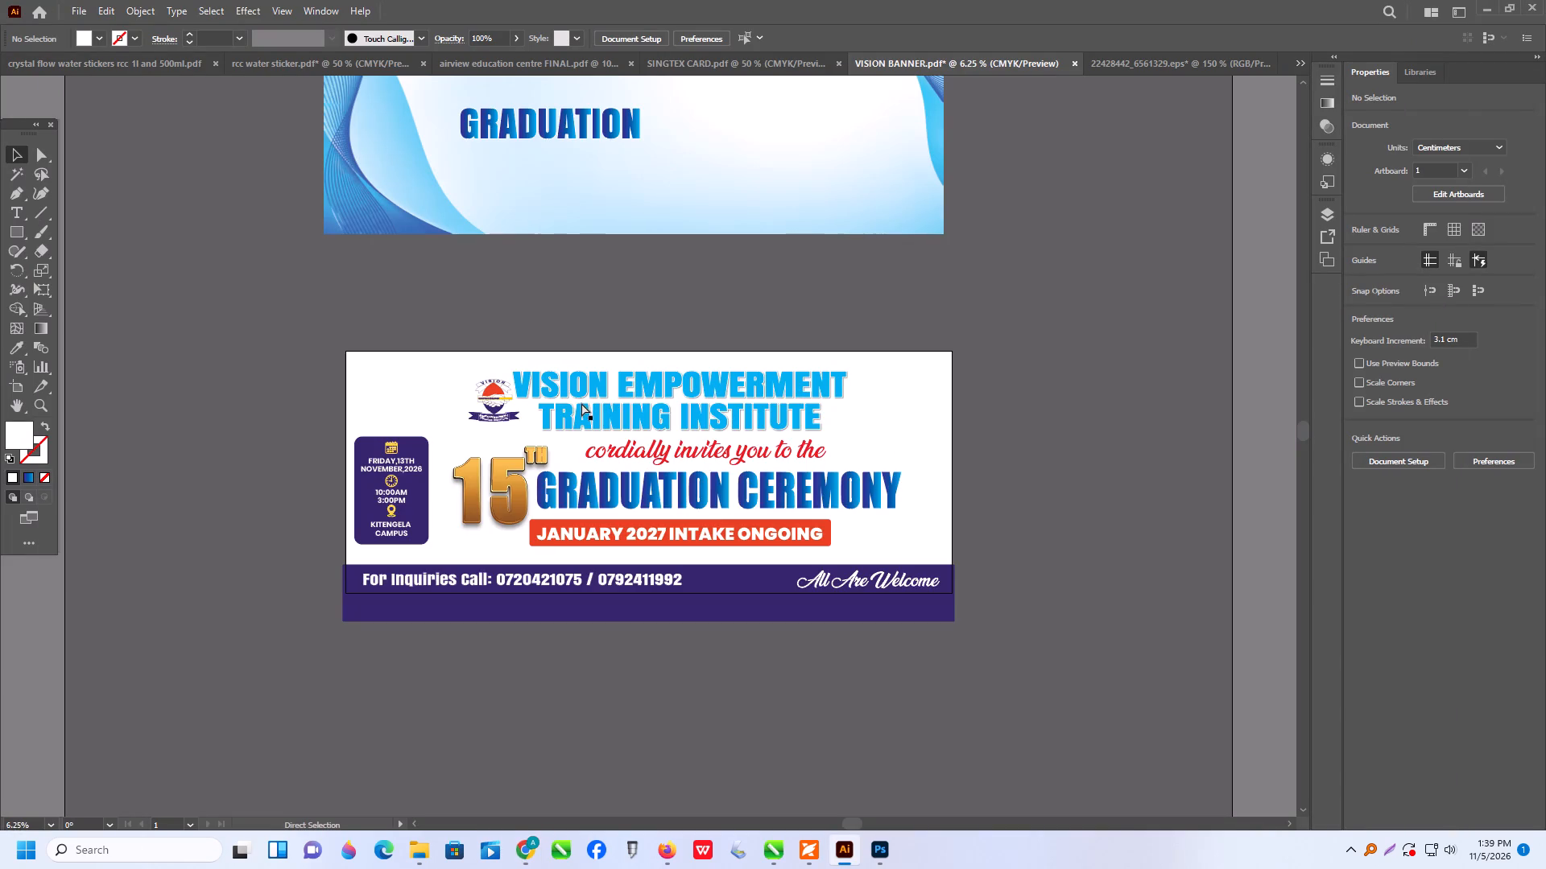
key(ctrl+v)
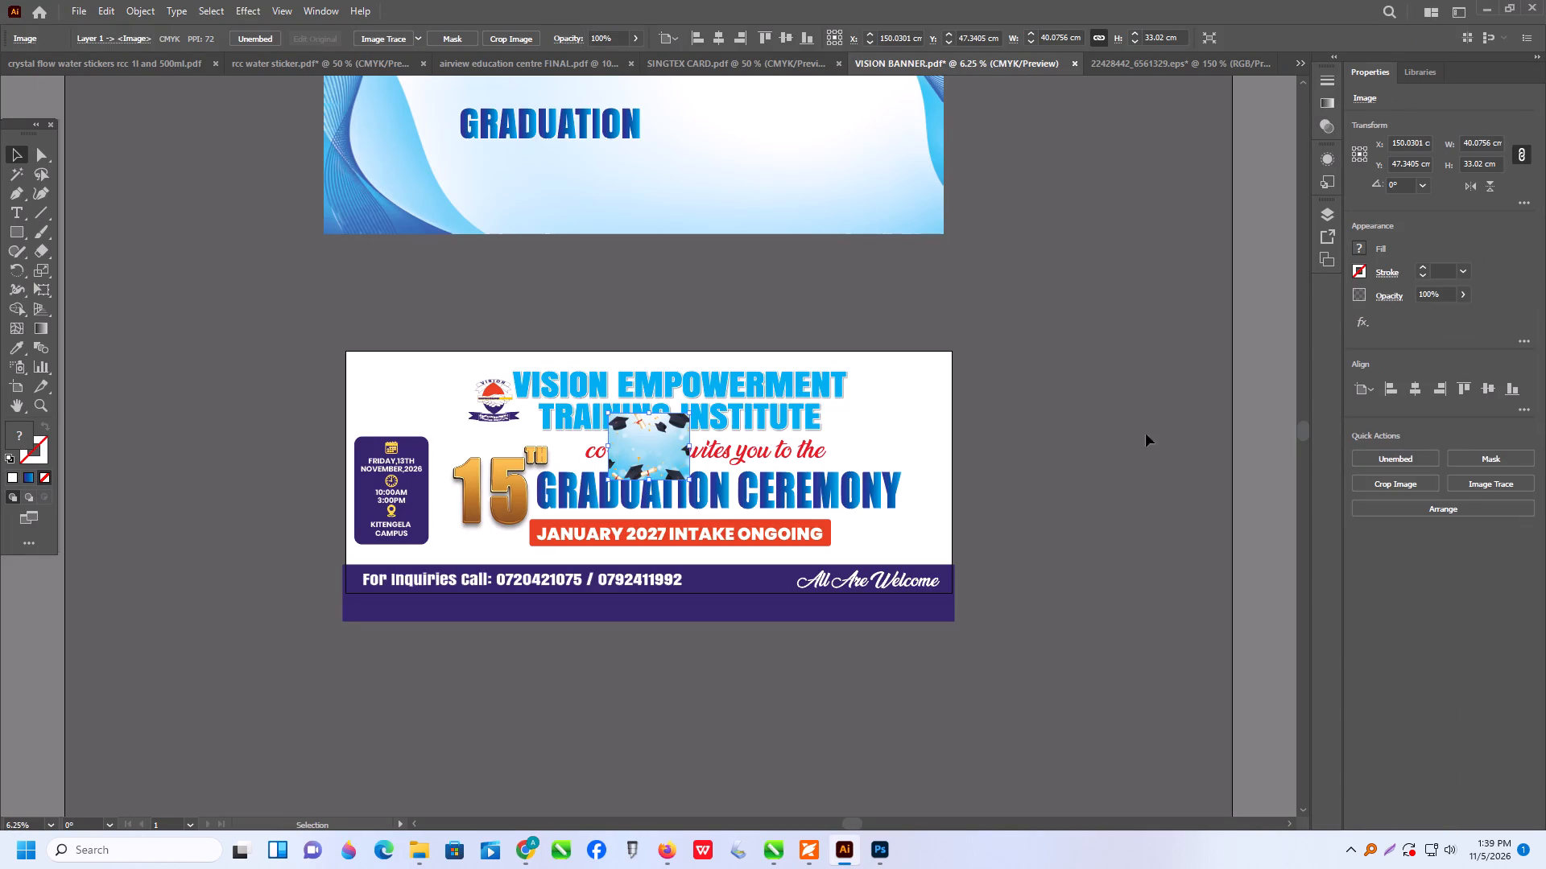
click(1396, 386)
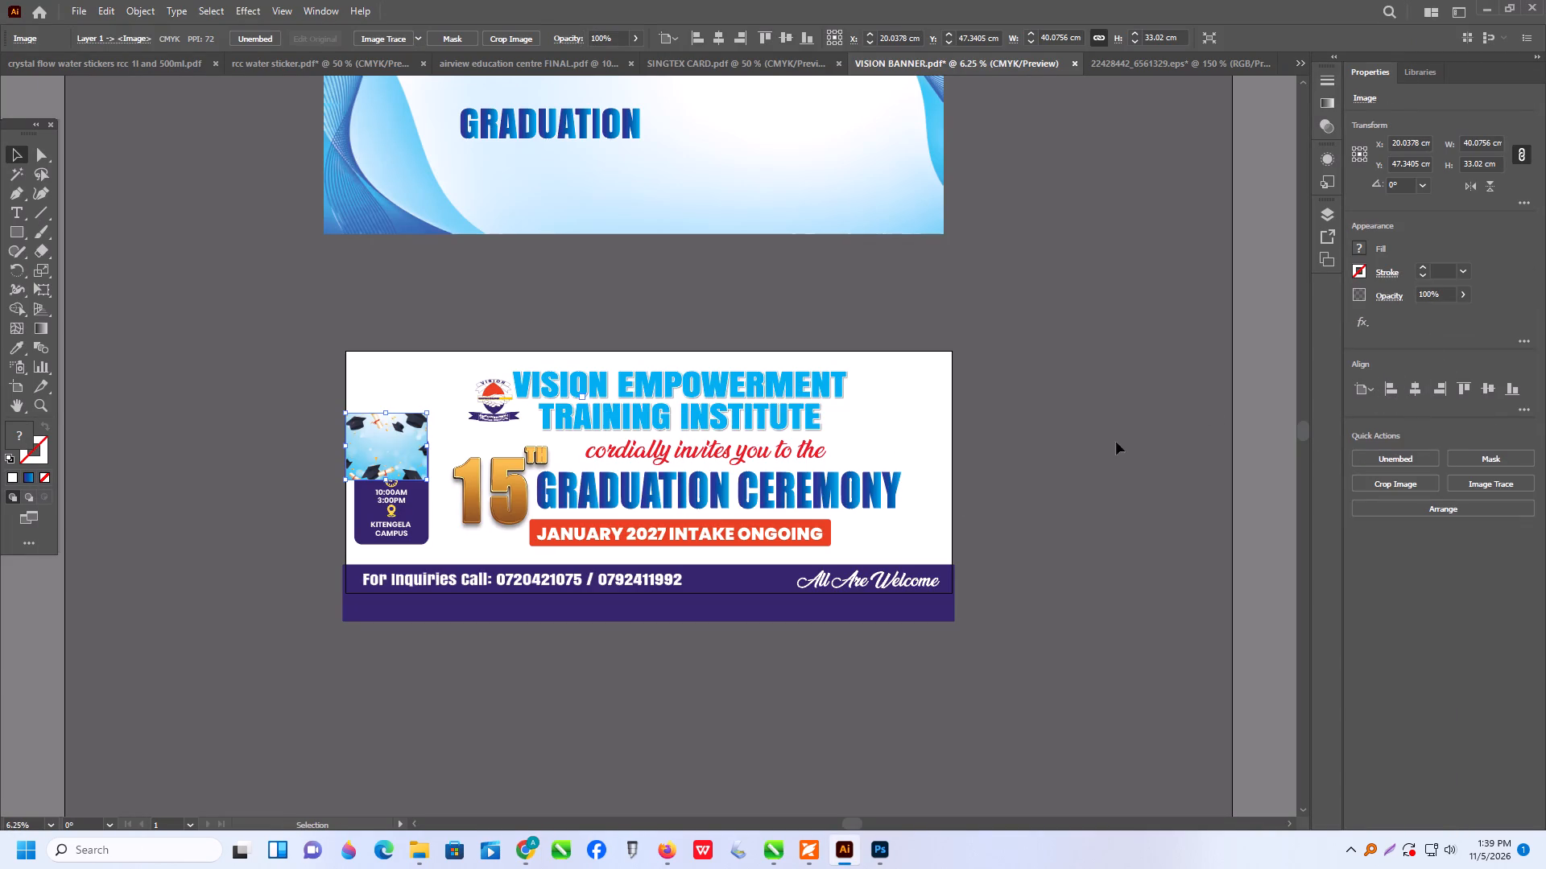
click(1457, 376)
click(1457, 385)
Enlarge and stretch the pasted image to about 324 × 204.5 cm so that it covers the whole banner artboard.
shift+drag(424, 417, 972, 758)
drag(547, 652, 555, 632)
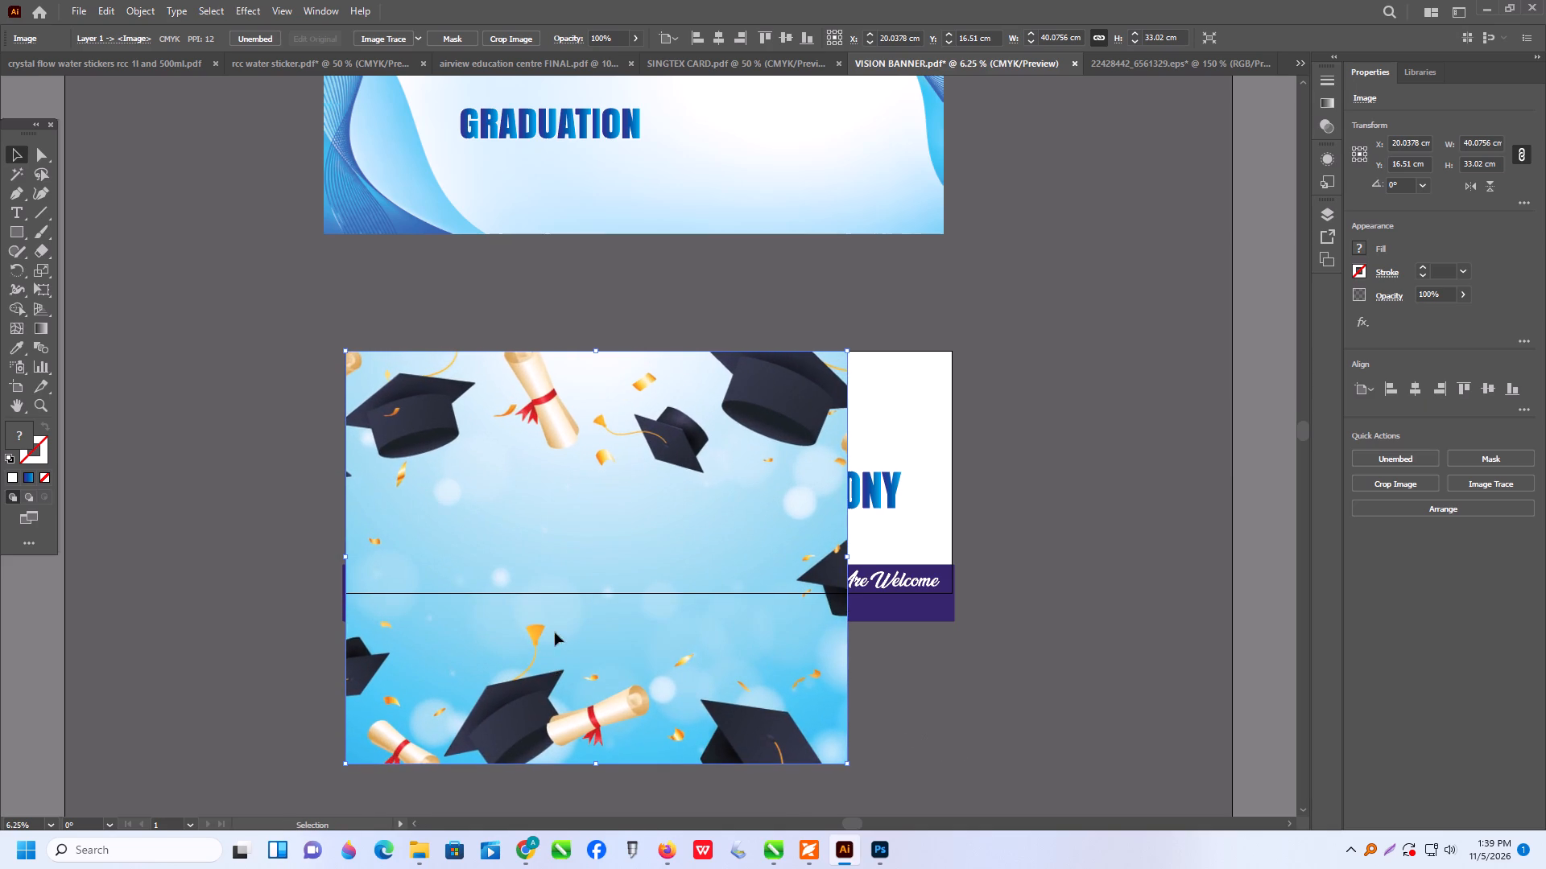
drag(555, 632, 535, 542)
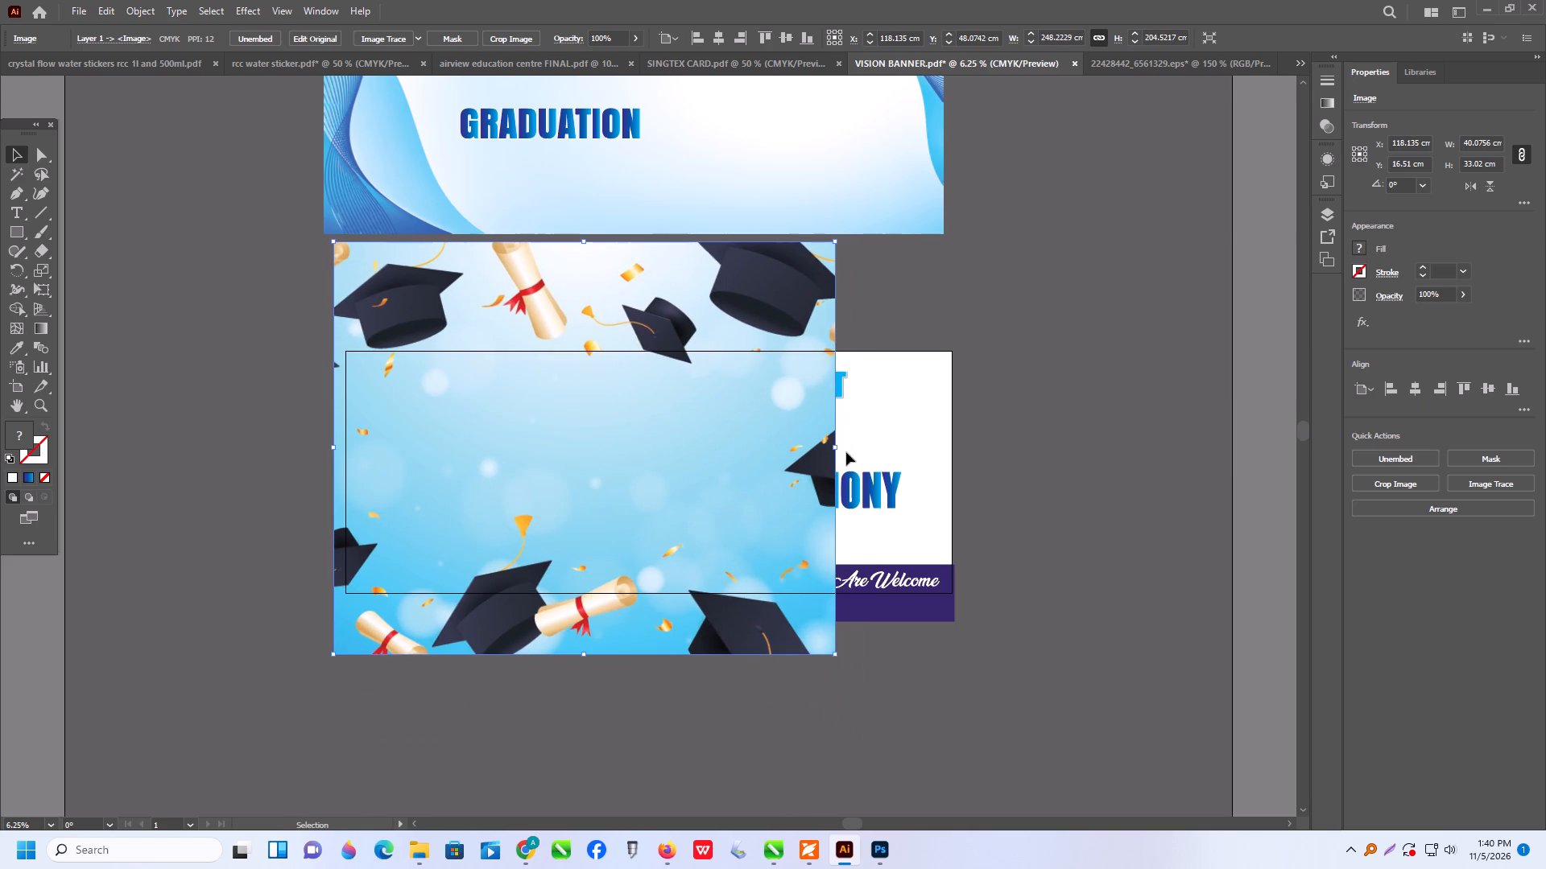
drag(836, 445, 989, 500)
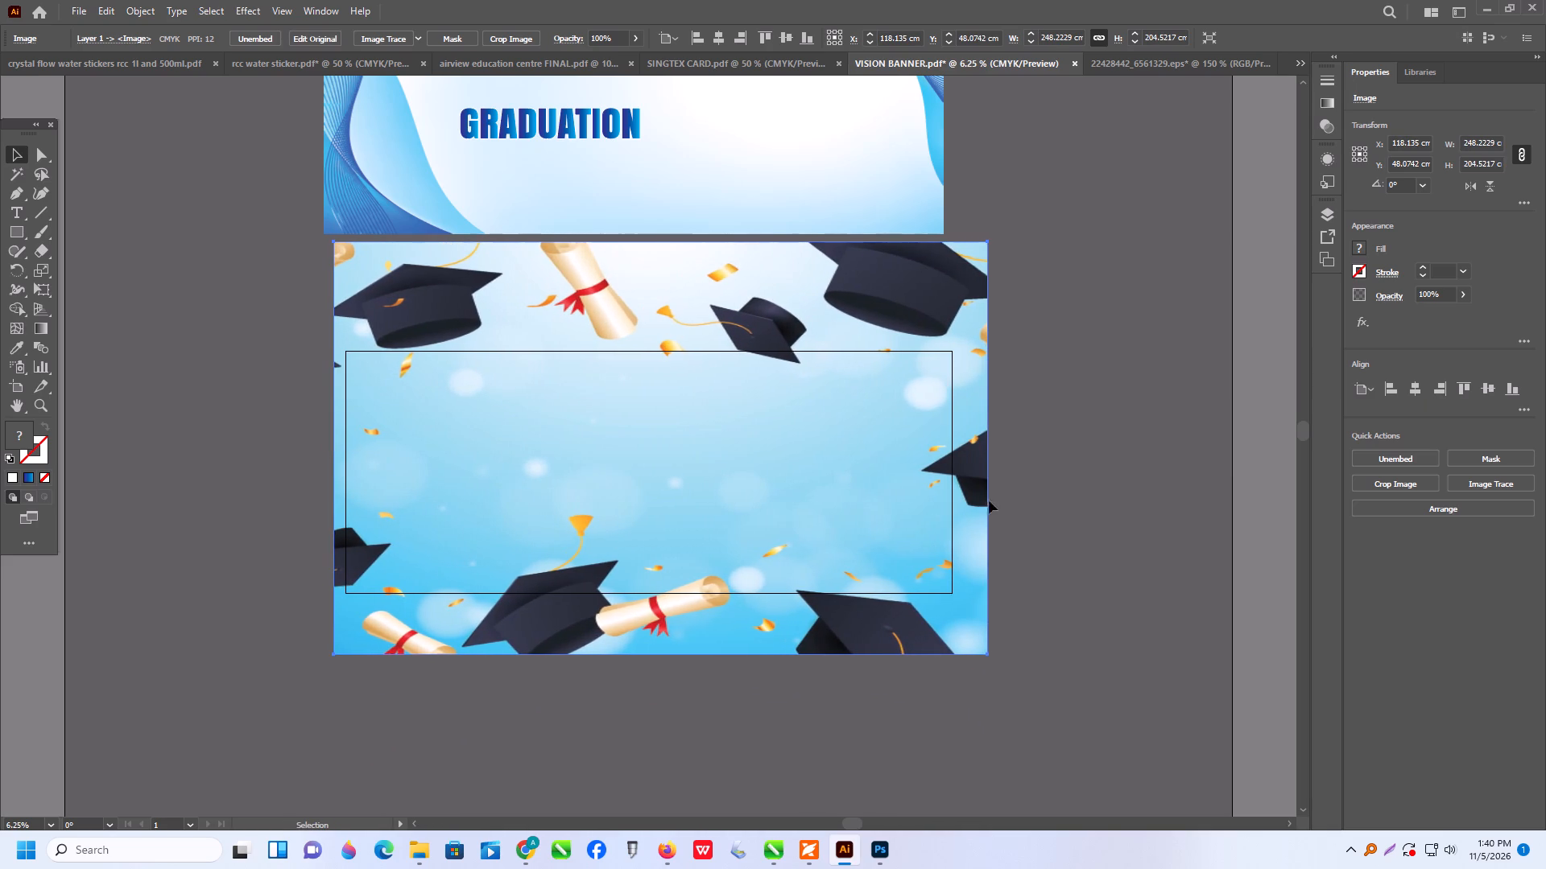
drag(825, 539, 817, 562)
Send the graduation image to the back, behind the banner's lettering and event details.
right_click(821, 554)
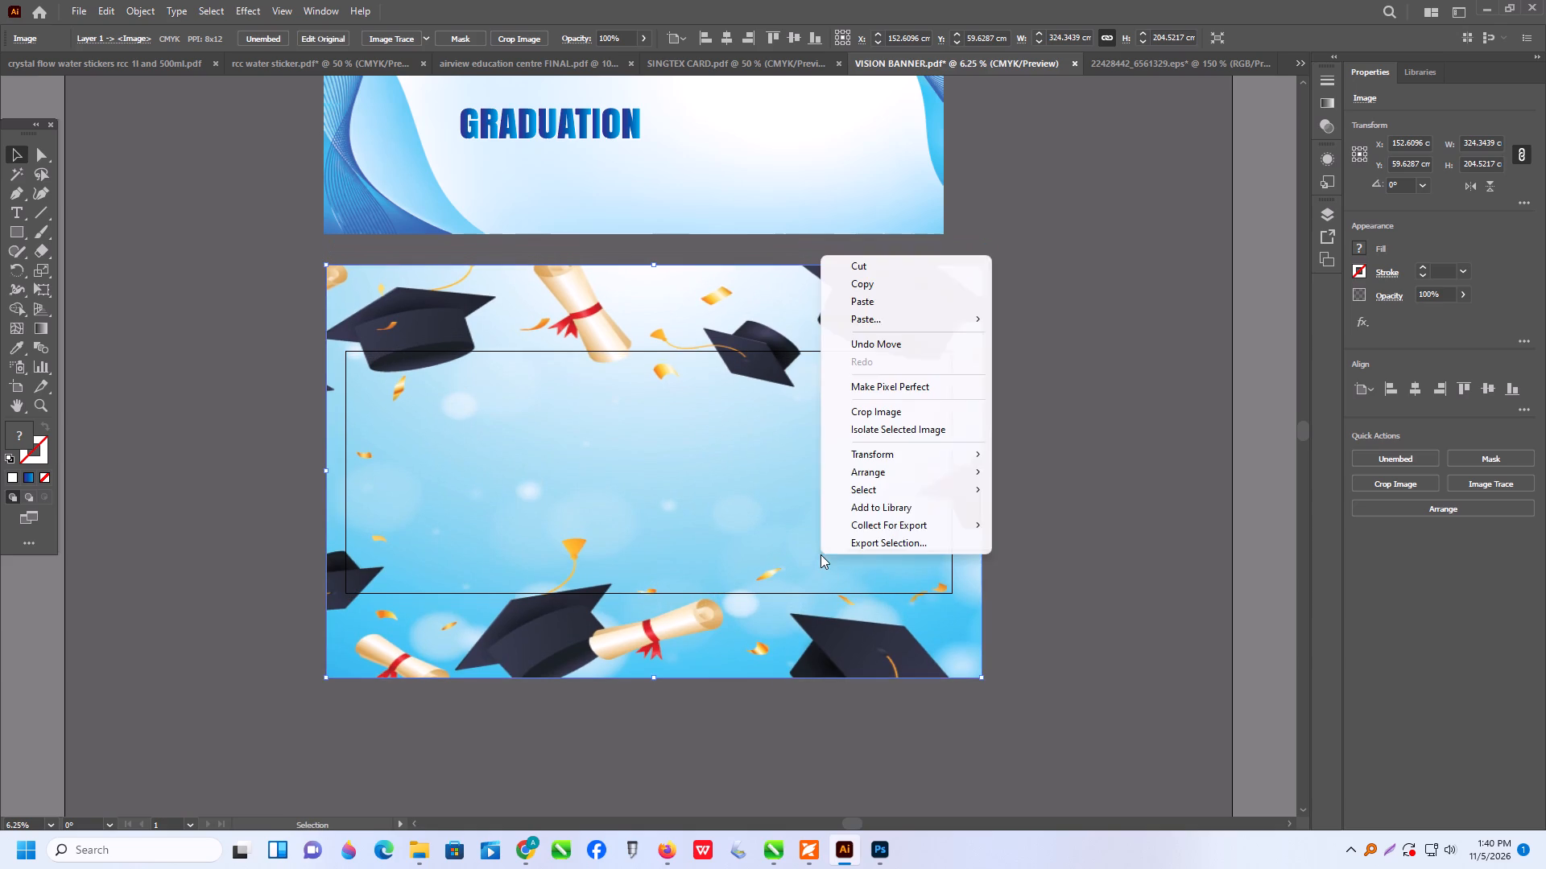
click(918, 474)
click(1053, 523)
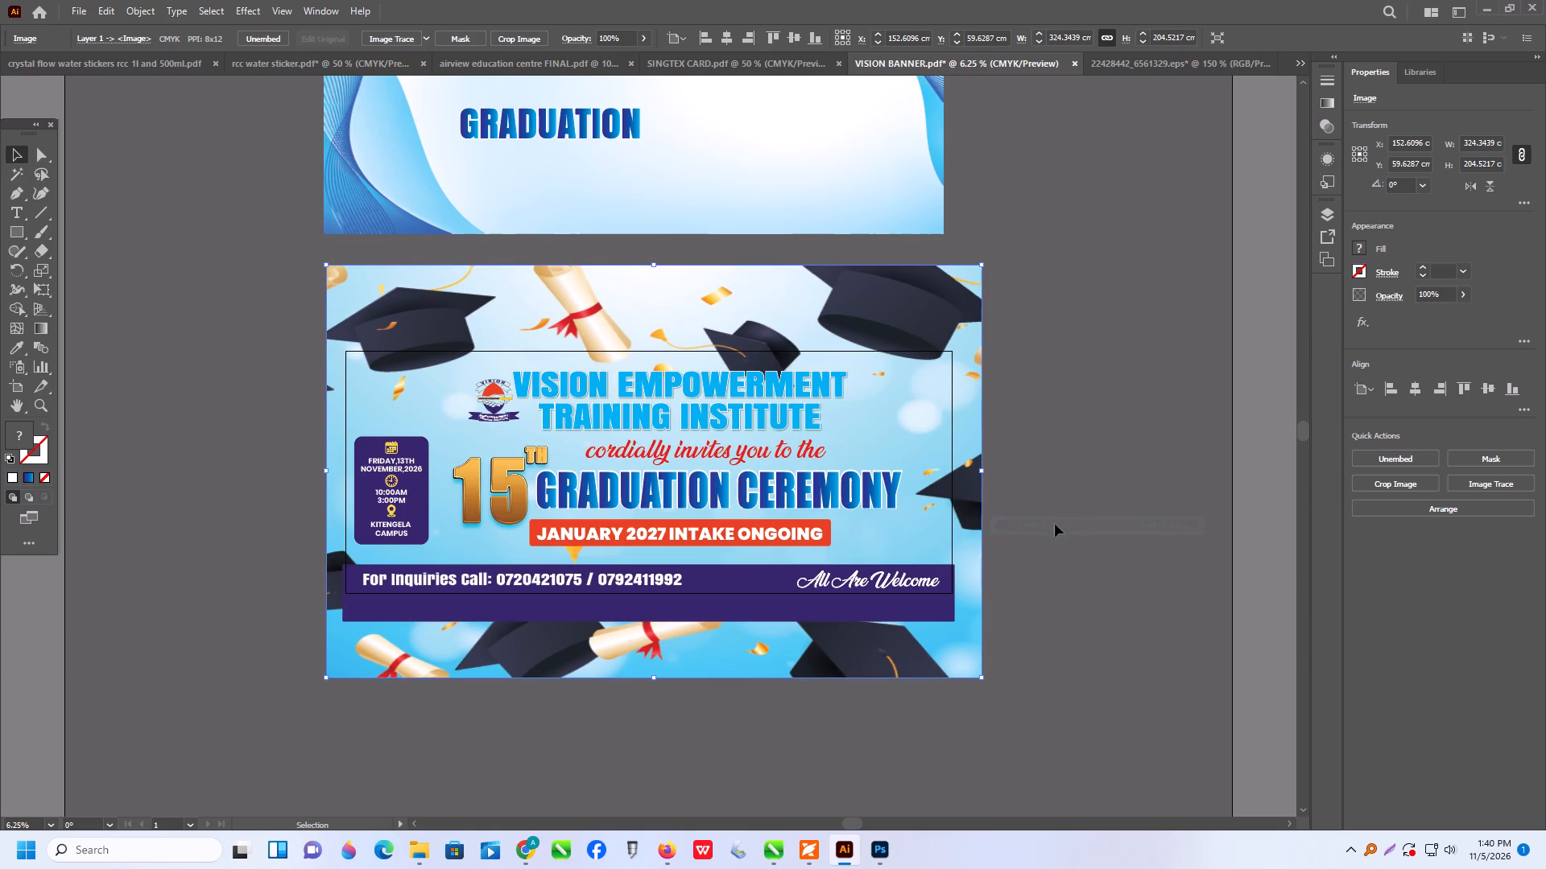
click(1081, 521)
Shift the background image lower, scale it to about 302 × 190.5 cm, and centre it horizontally on the artboard.
alt+scroll(940, 544, up, 1)
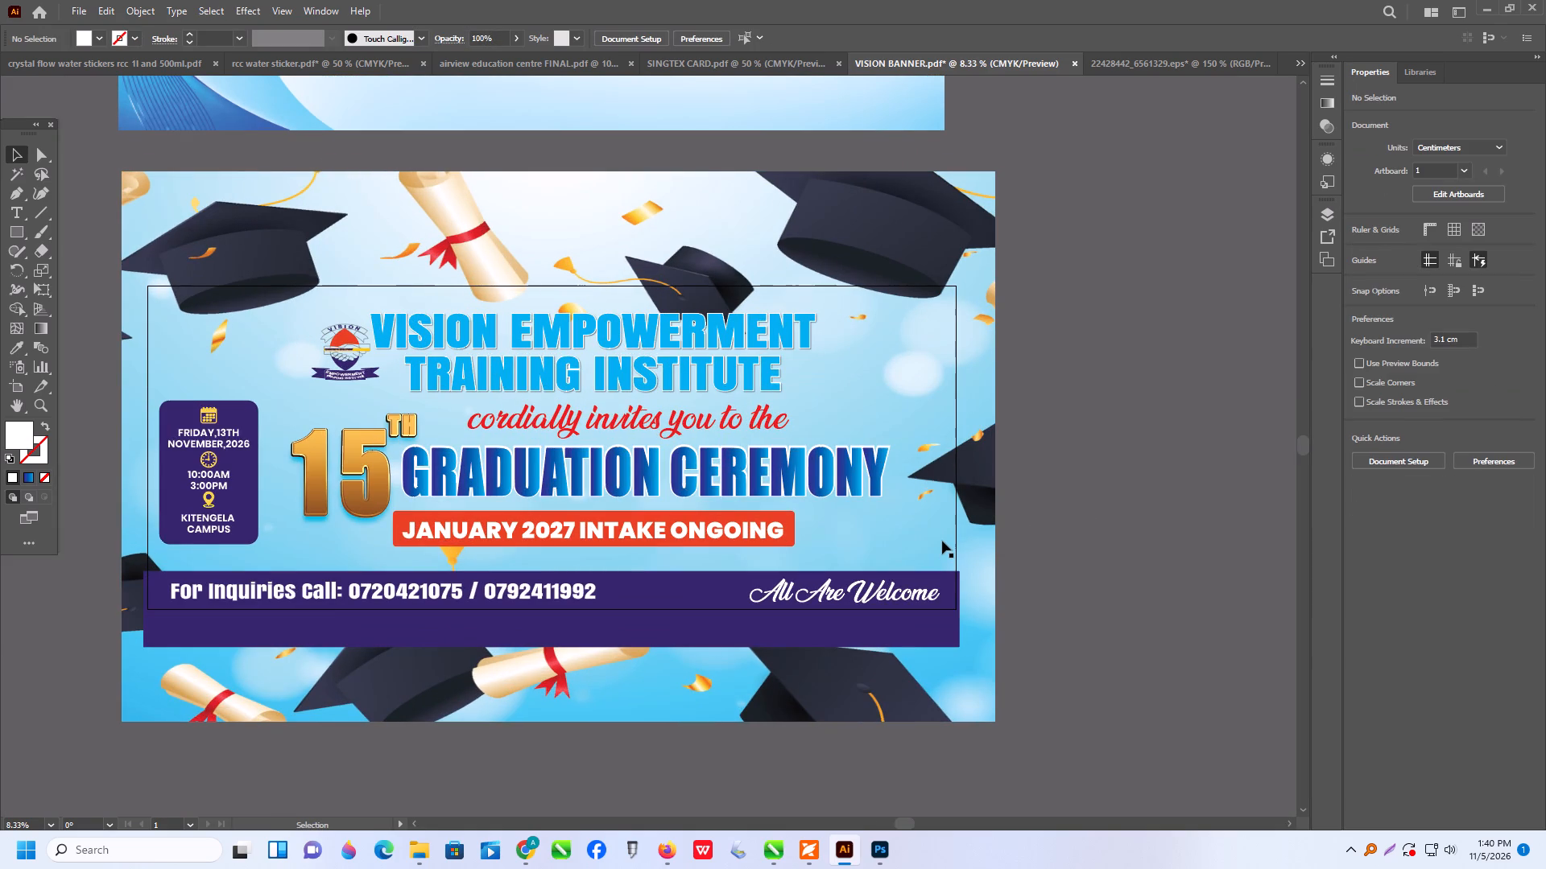
drag(965, 669, 965, 689)
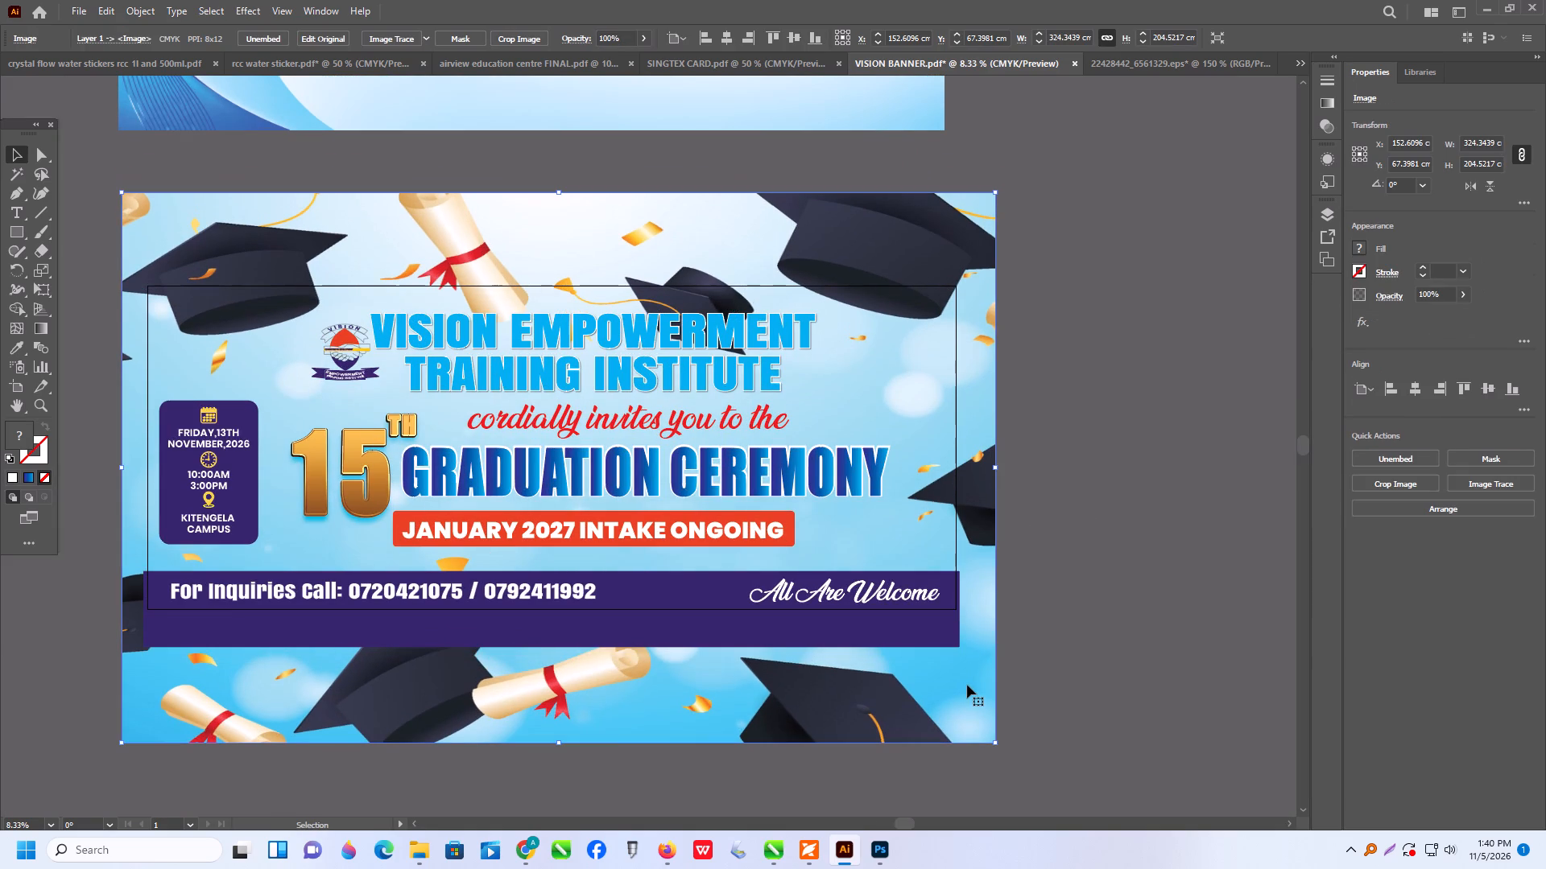
drag(967, 685, 960, 706)
click(960, 706)
alt+scroll(977, 653, down, 2)
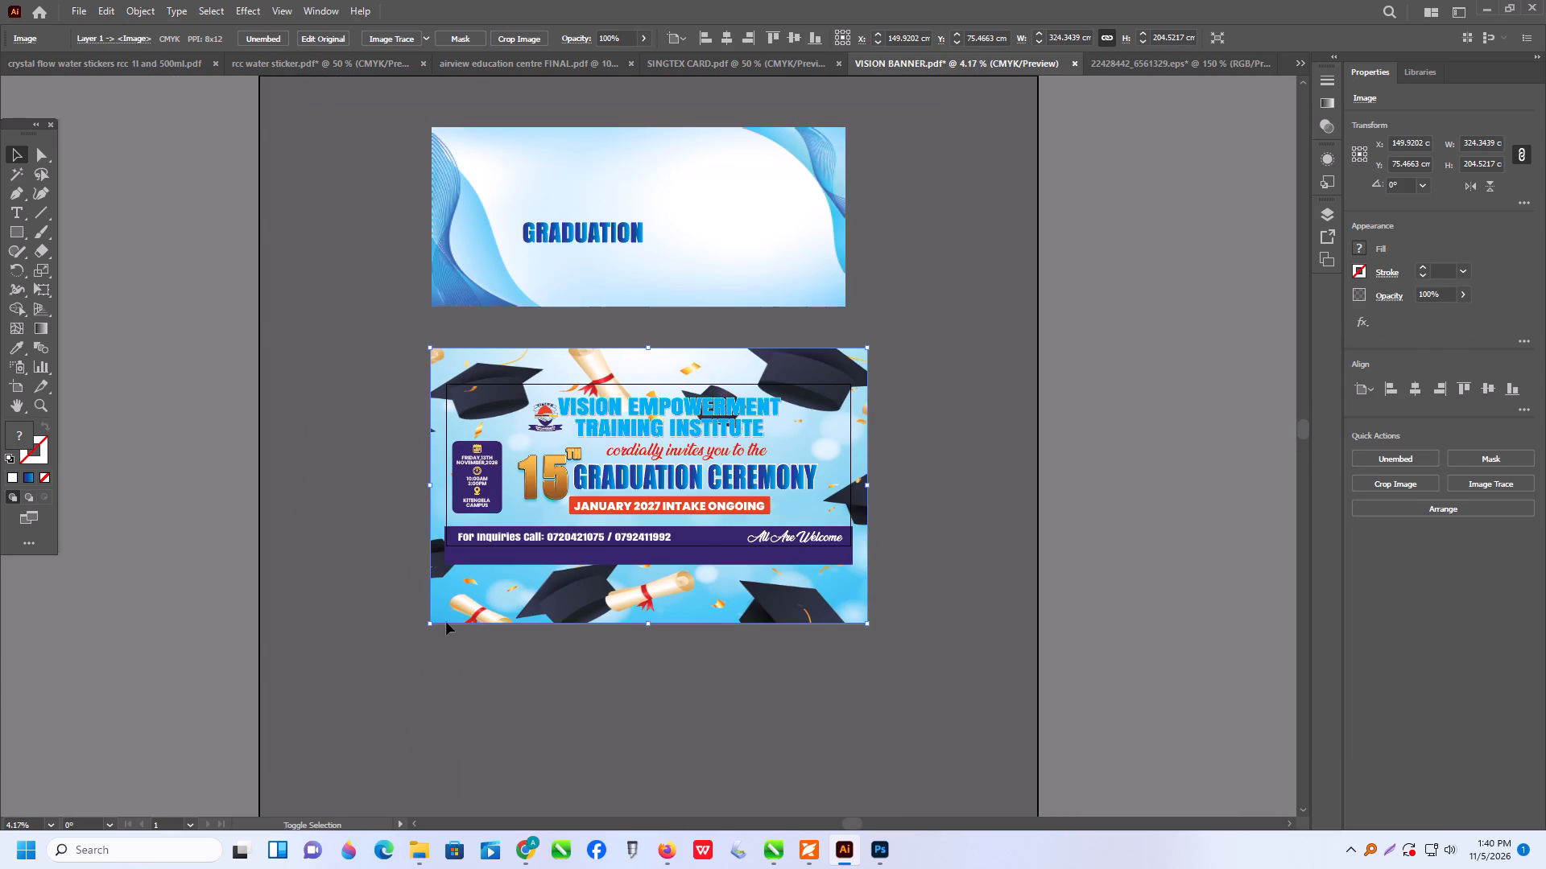
shift+drag(427, 620, 445, 612)
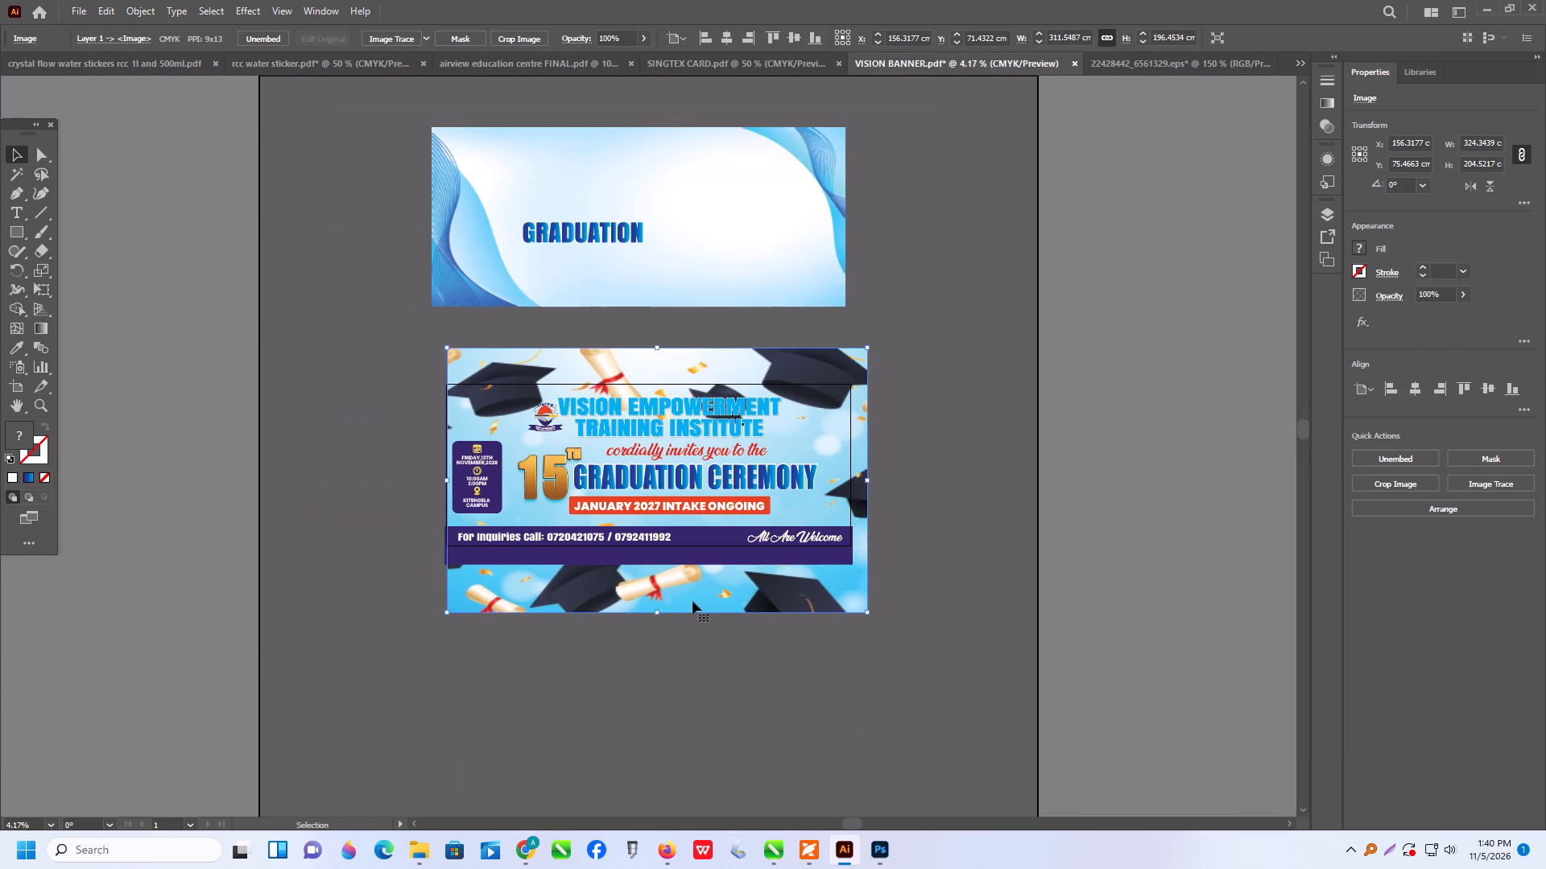
shift+drag(871, 616, 857, 613)
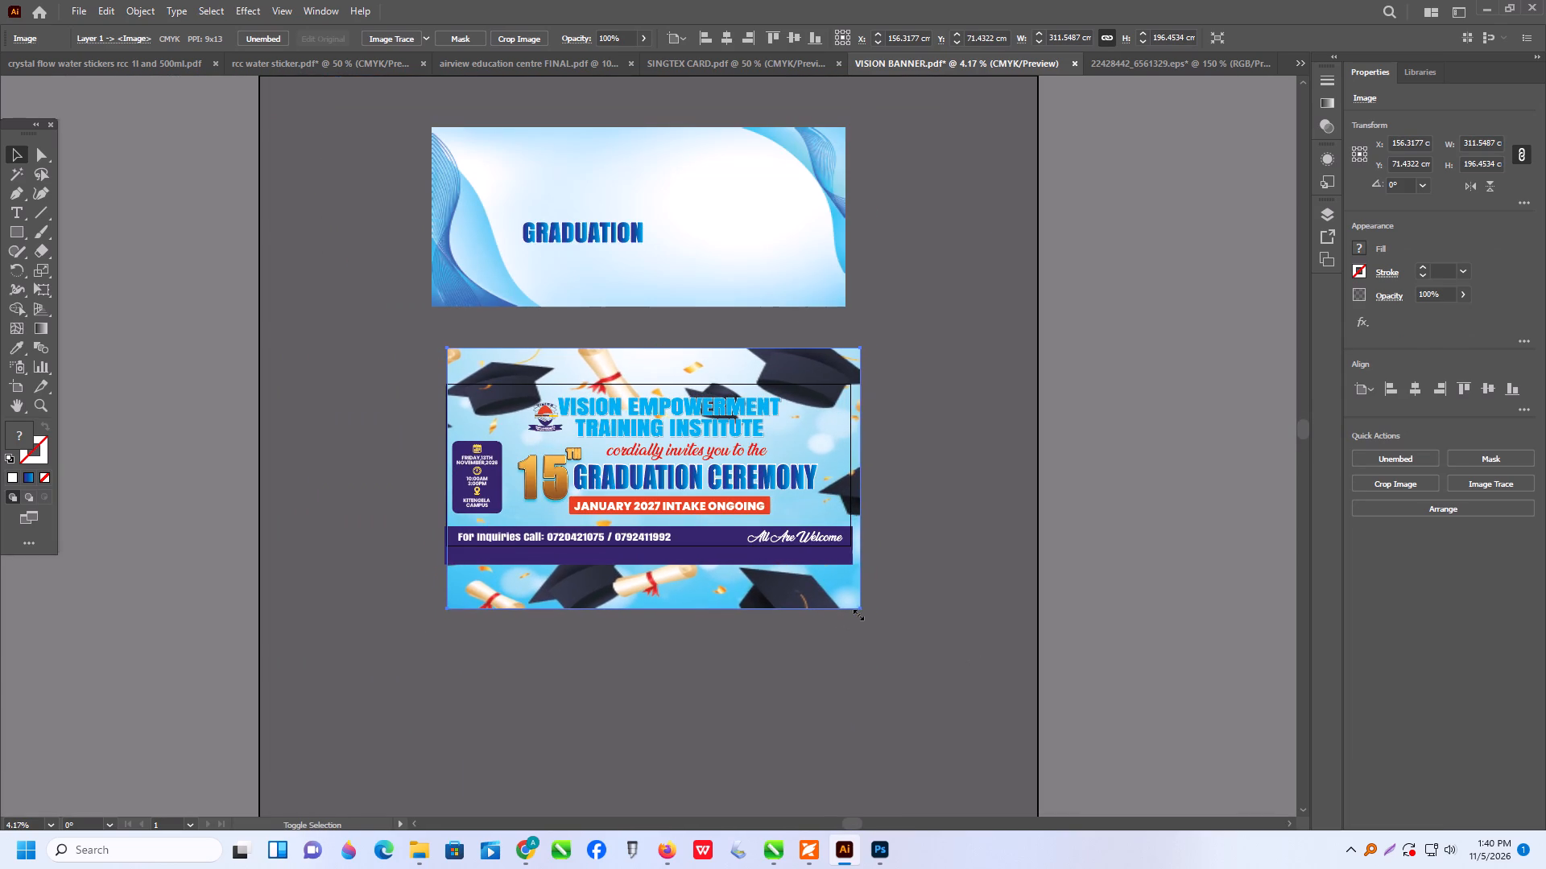
shift+drag(857, 613, 854, 612)
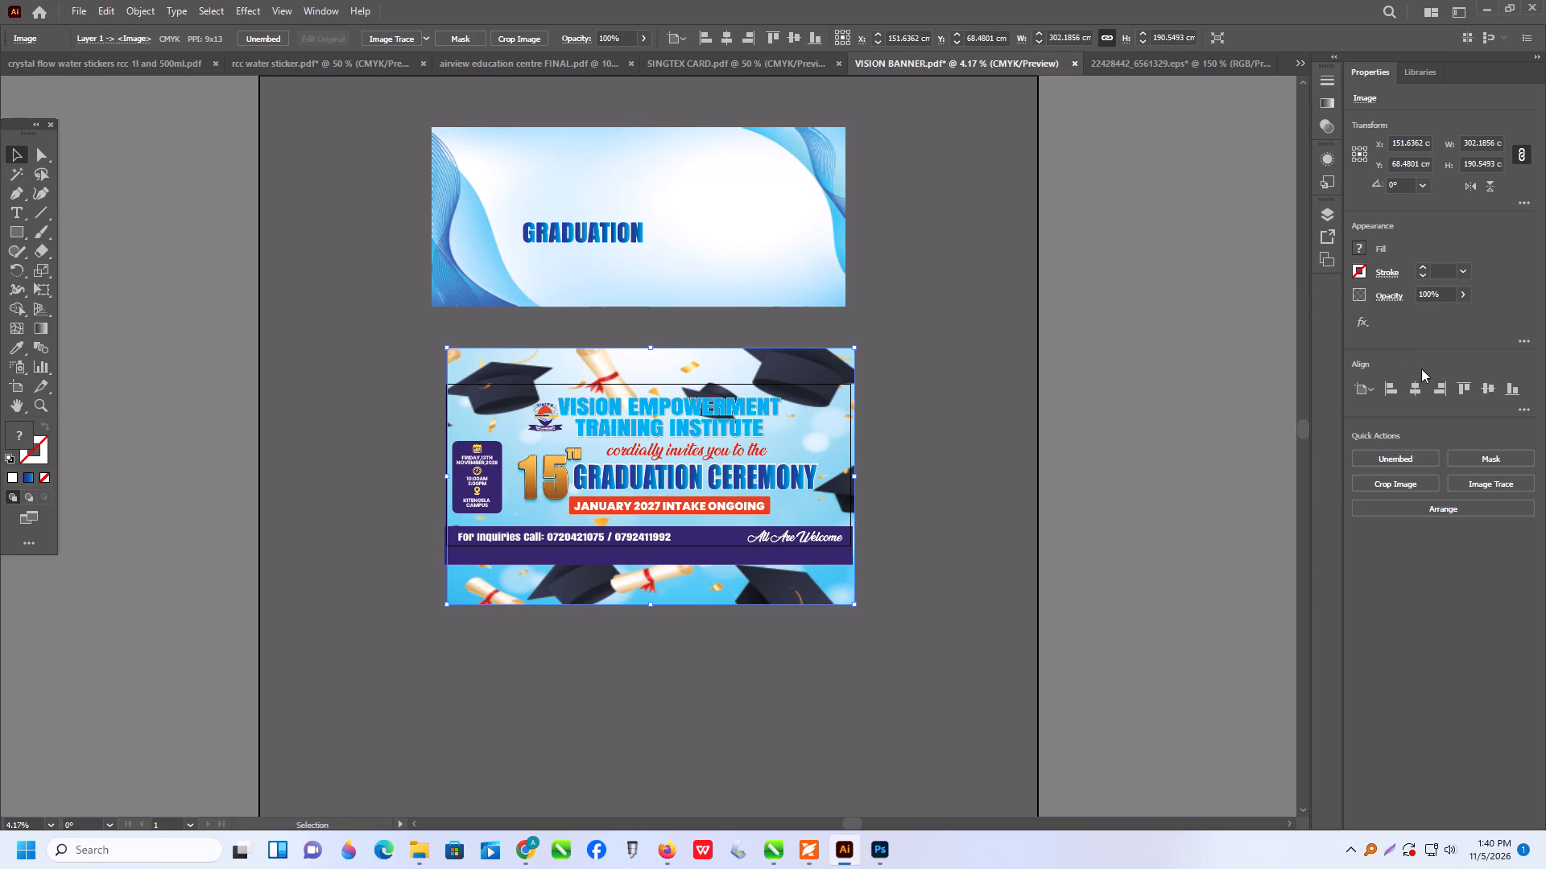
click(1416, 389)
click(973, 376)
Enlarge the logo and the VISION EMPOWERMENT TRAINING INSTITUTE title together to about 198 × 31 cm.
alt+scroll(484, 483, up, 2)
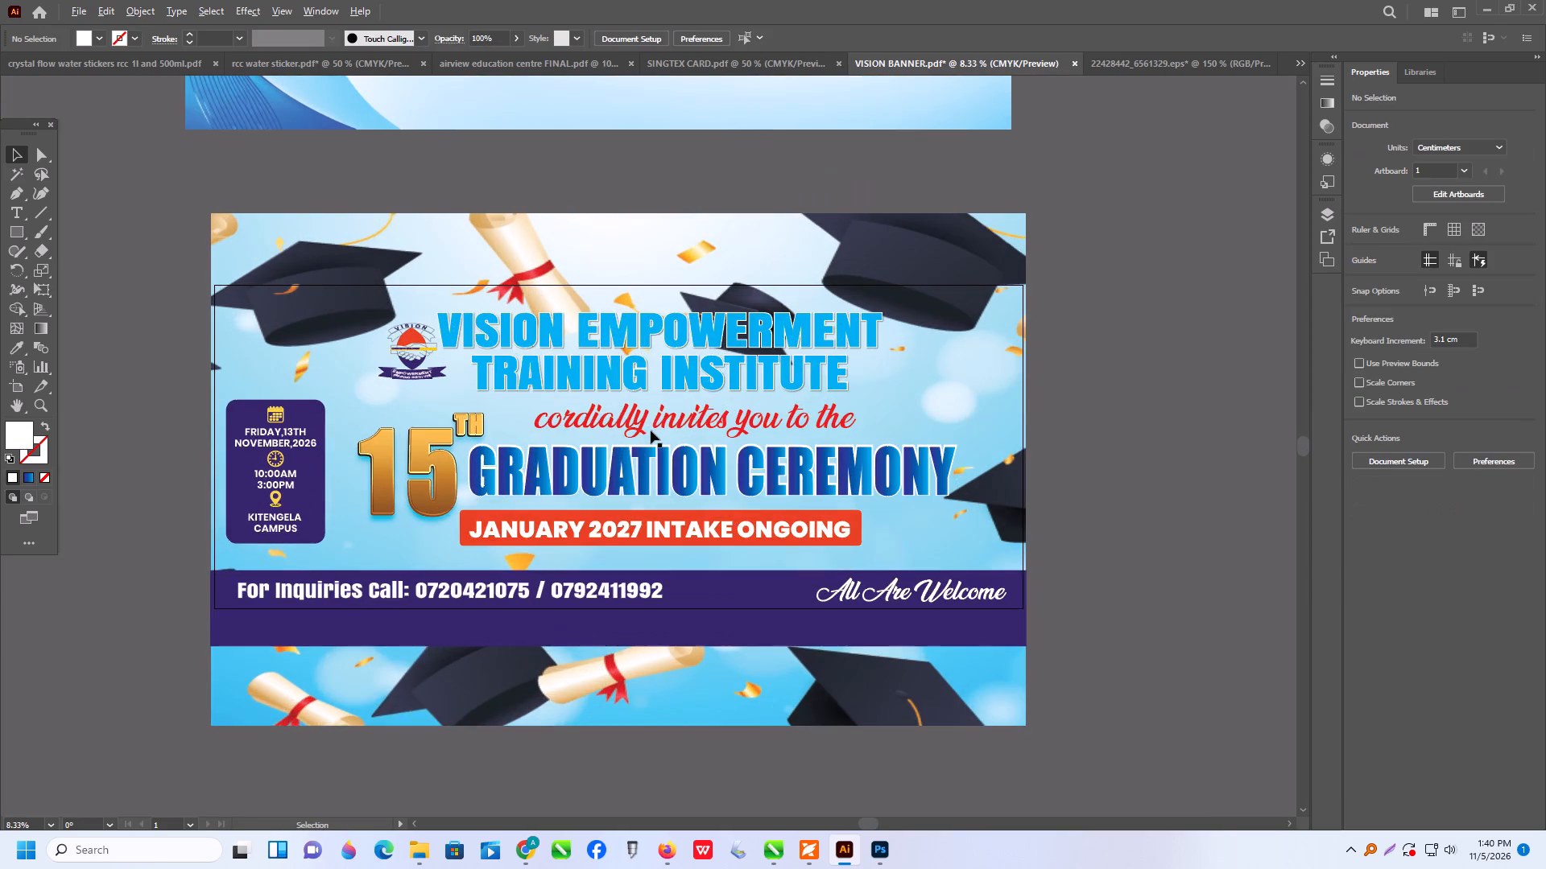
alt+scroll(651, 430, up, 1)
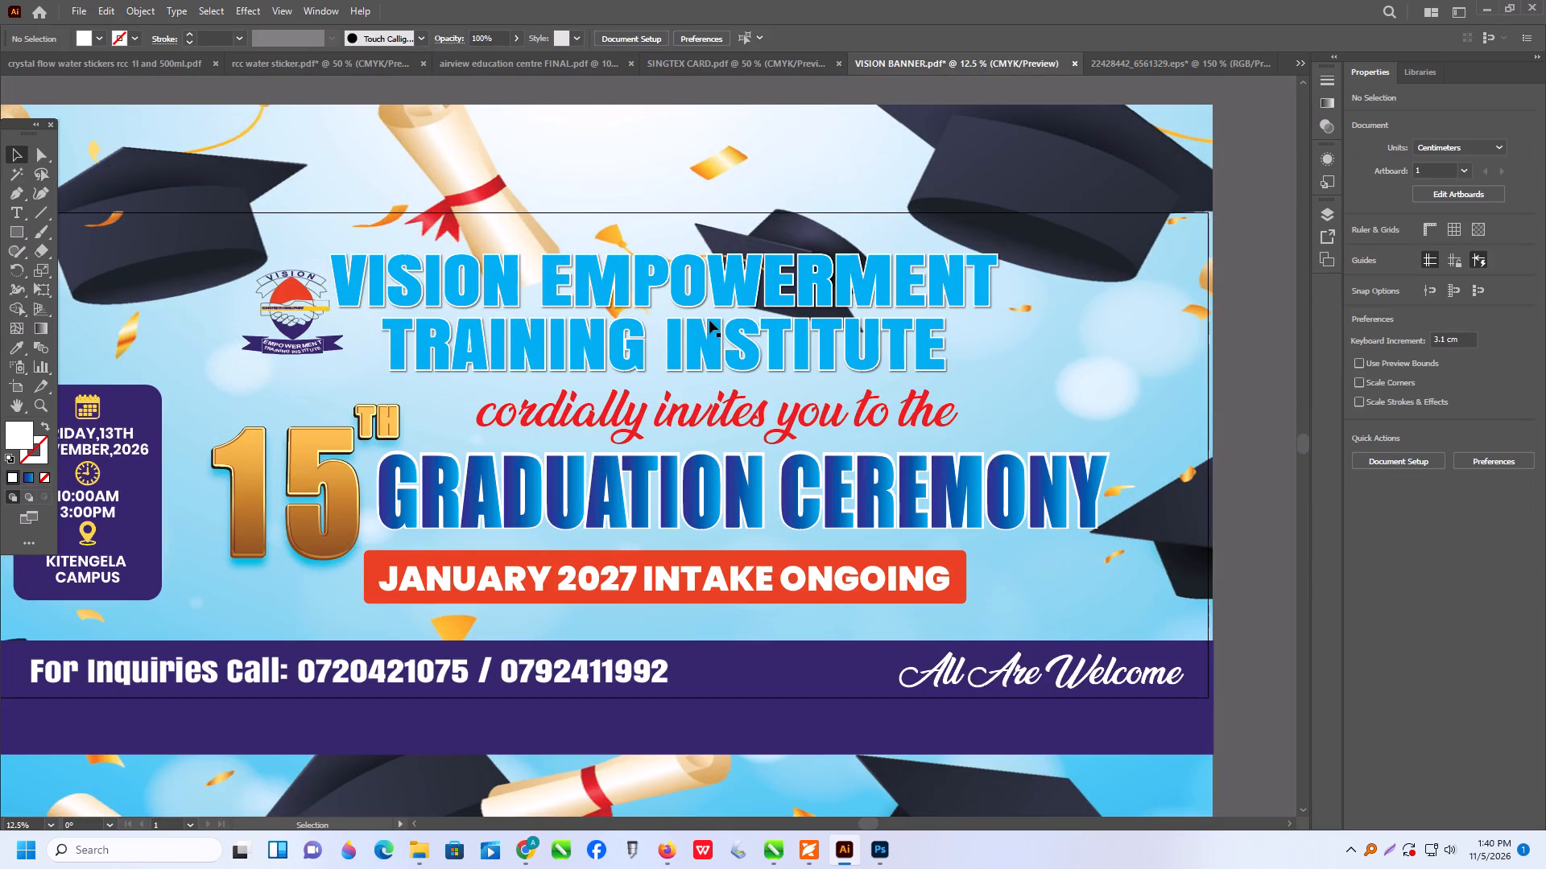
click(953, 205)
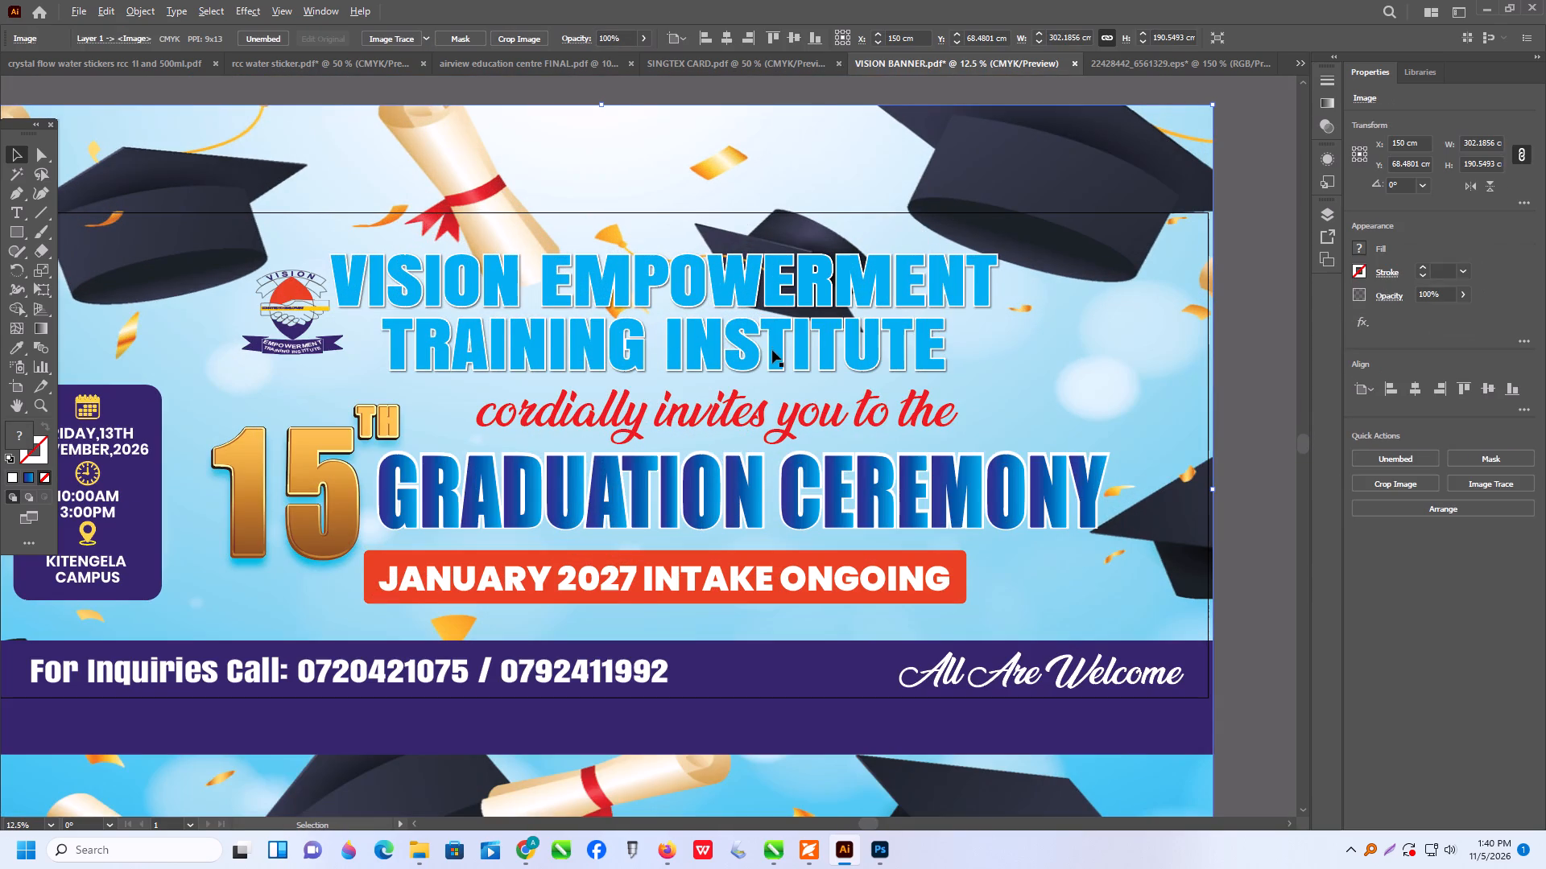
alt+scroll(772, 350, down, 1)
click(759, 357)
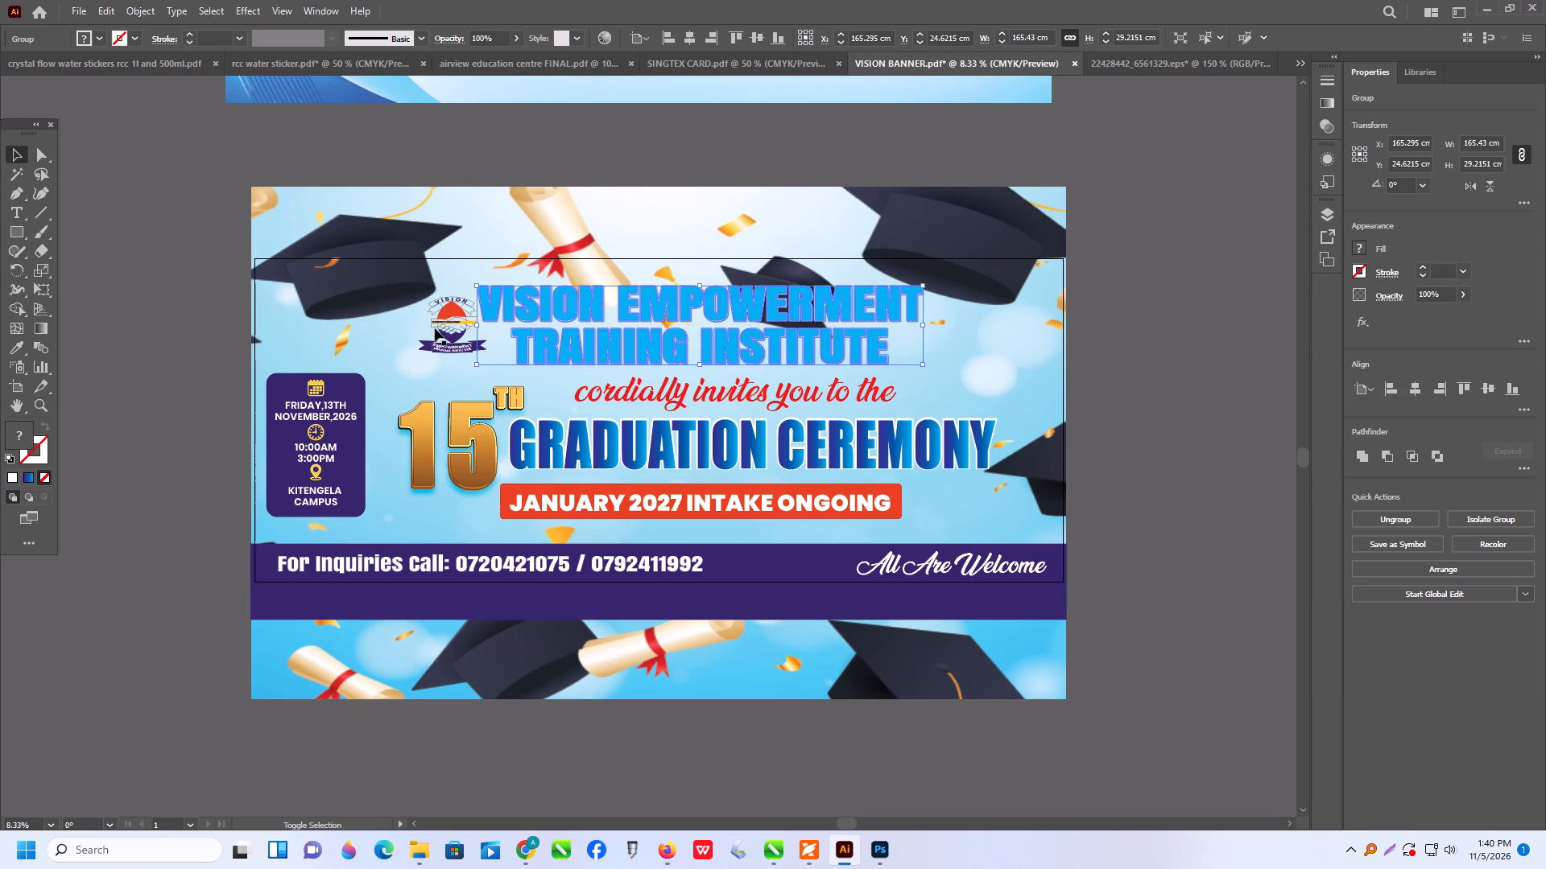
shift+click(435, 328)
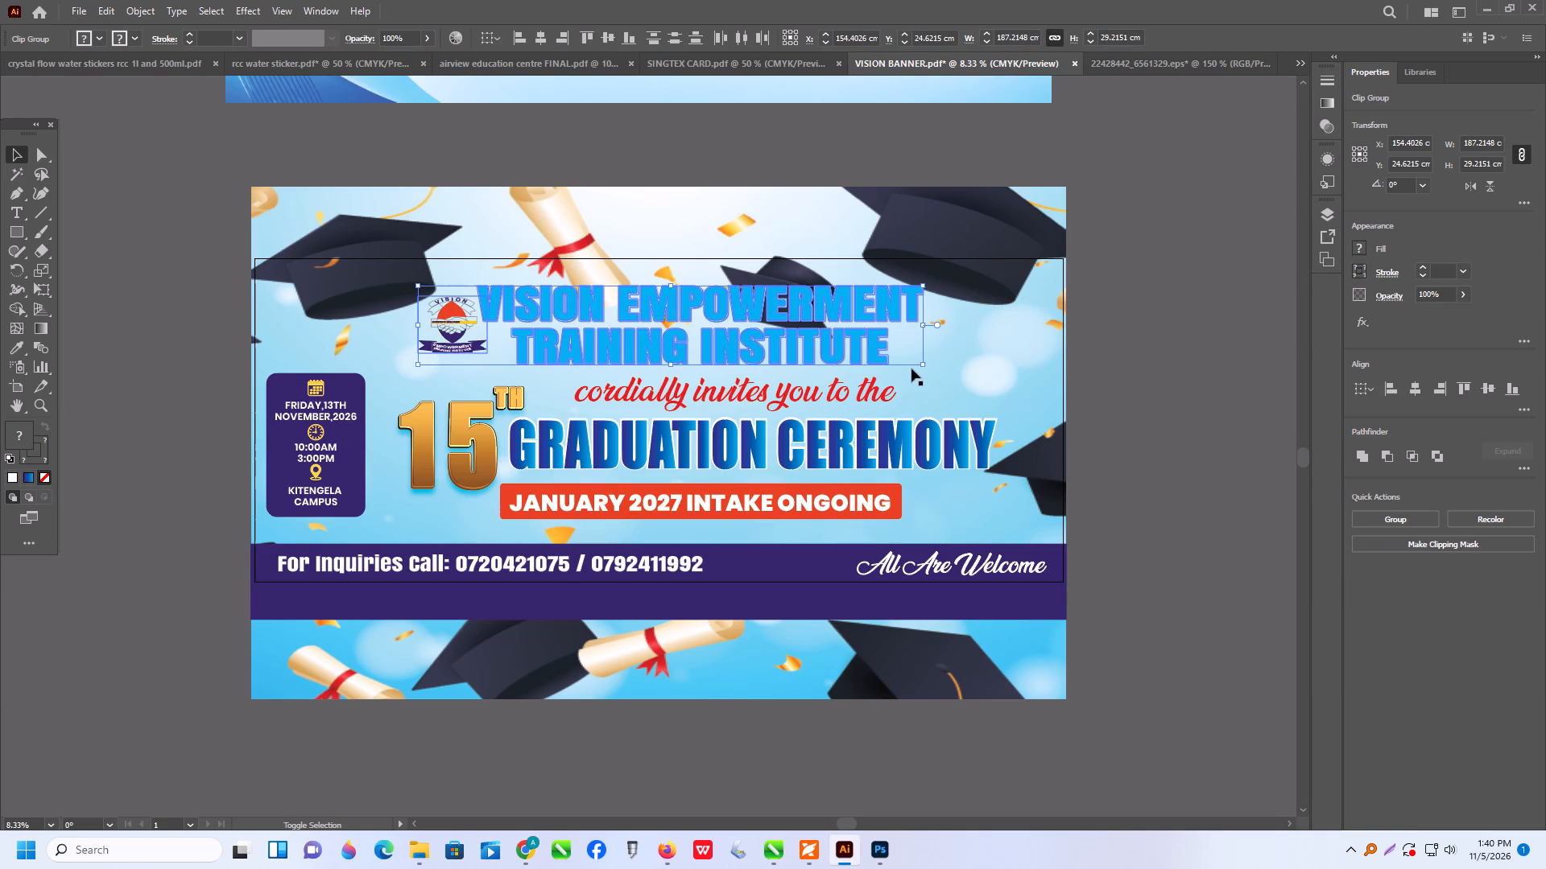
shift+drag(925, 367, 953, 377)
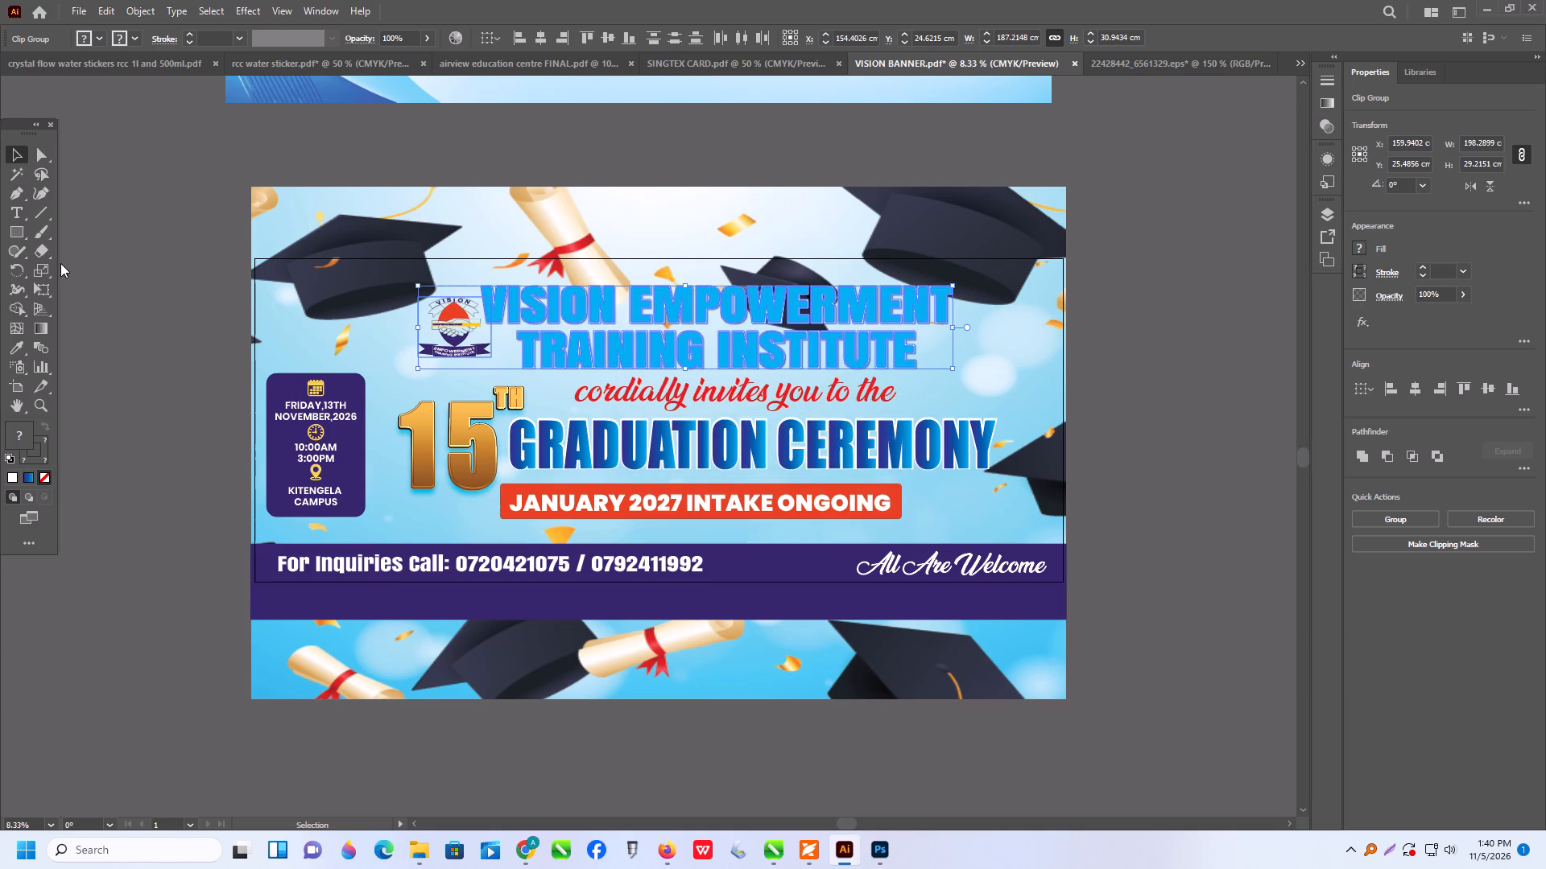
Enlarge the red JANUARY 2027 INTAKE ONGOING strip to about 179.6 × 18.5 cm.
click(677, 505)
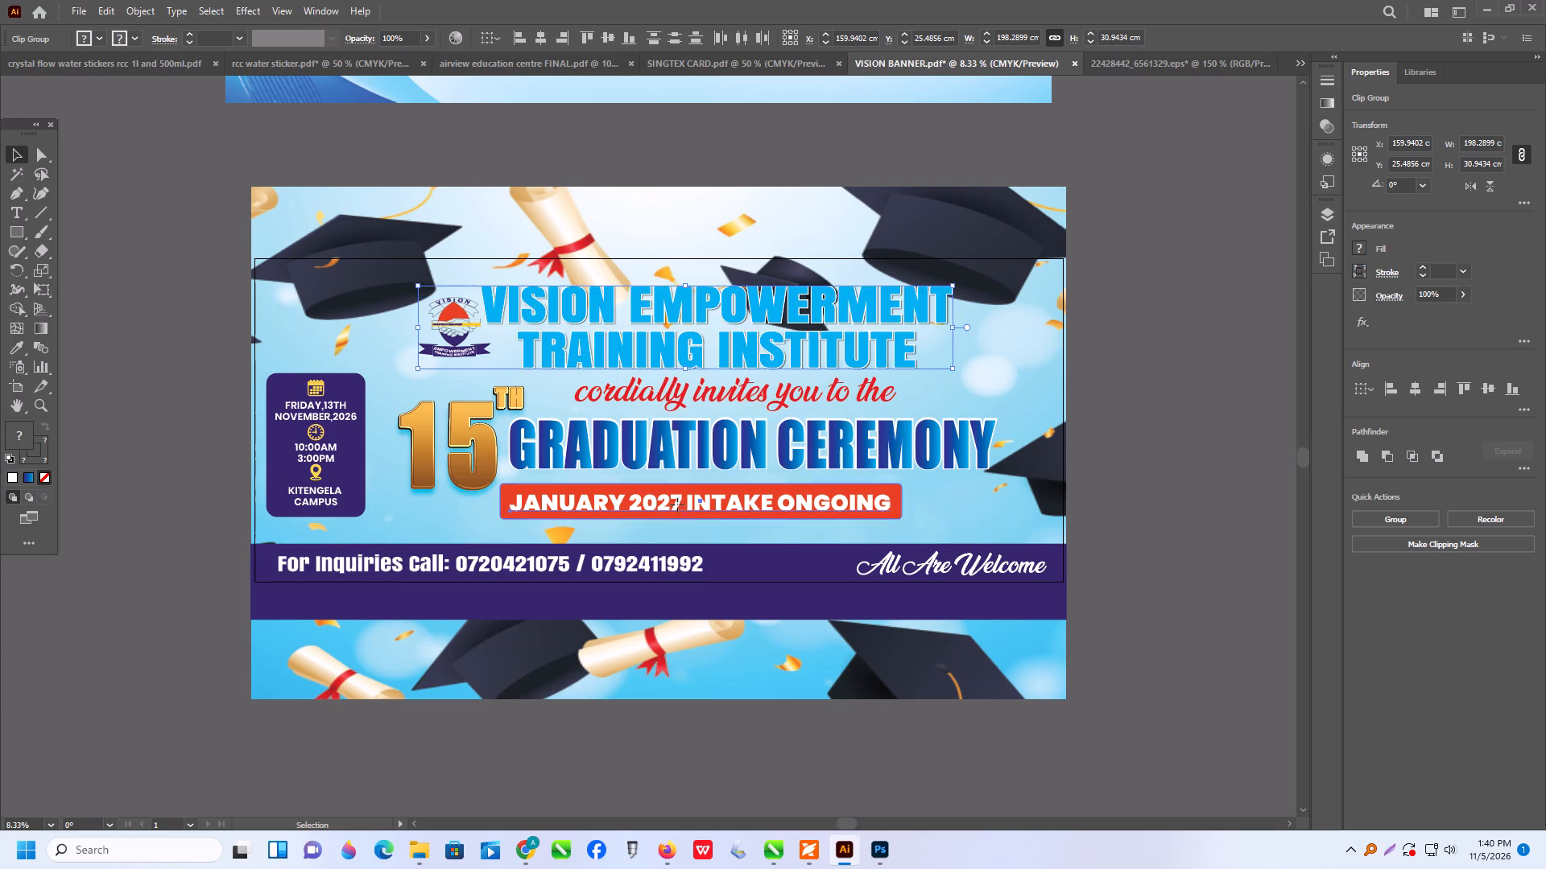
shift+drag(904, 527, 930, 537)
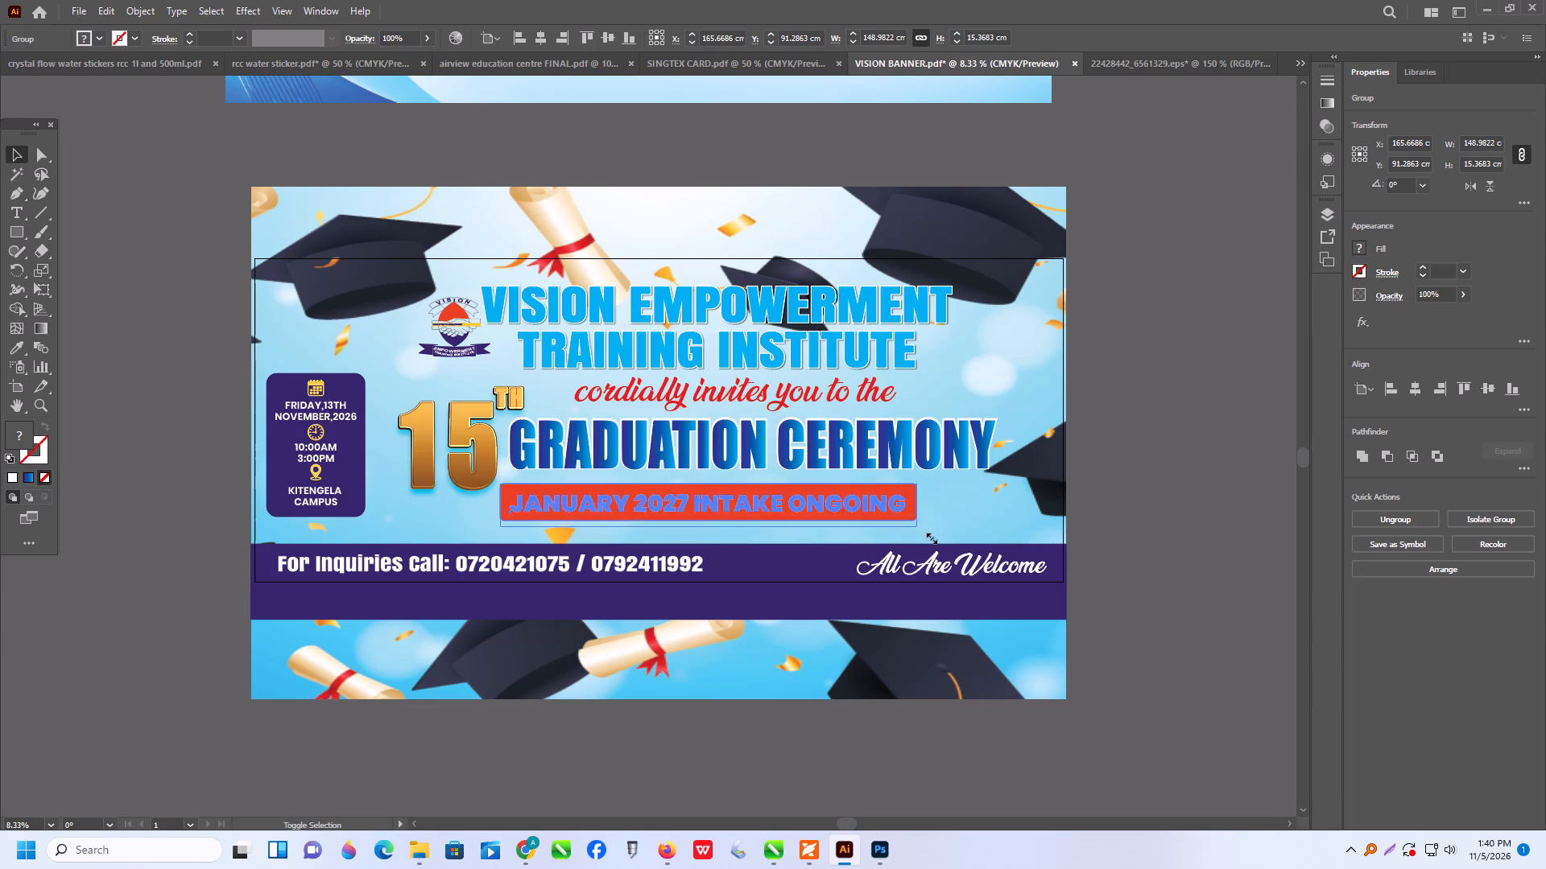
shift+drag(930, 537, 984, 550)
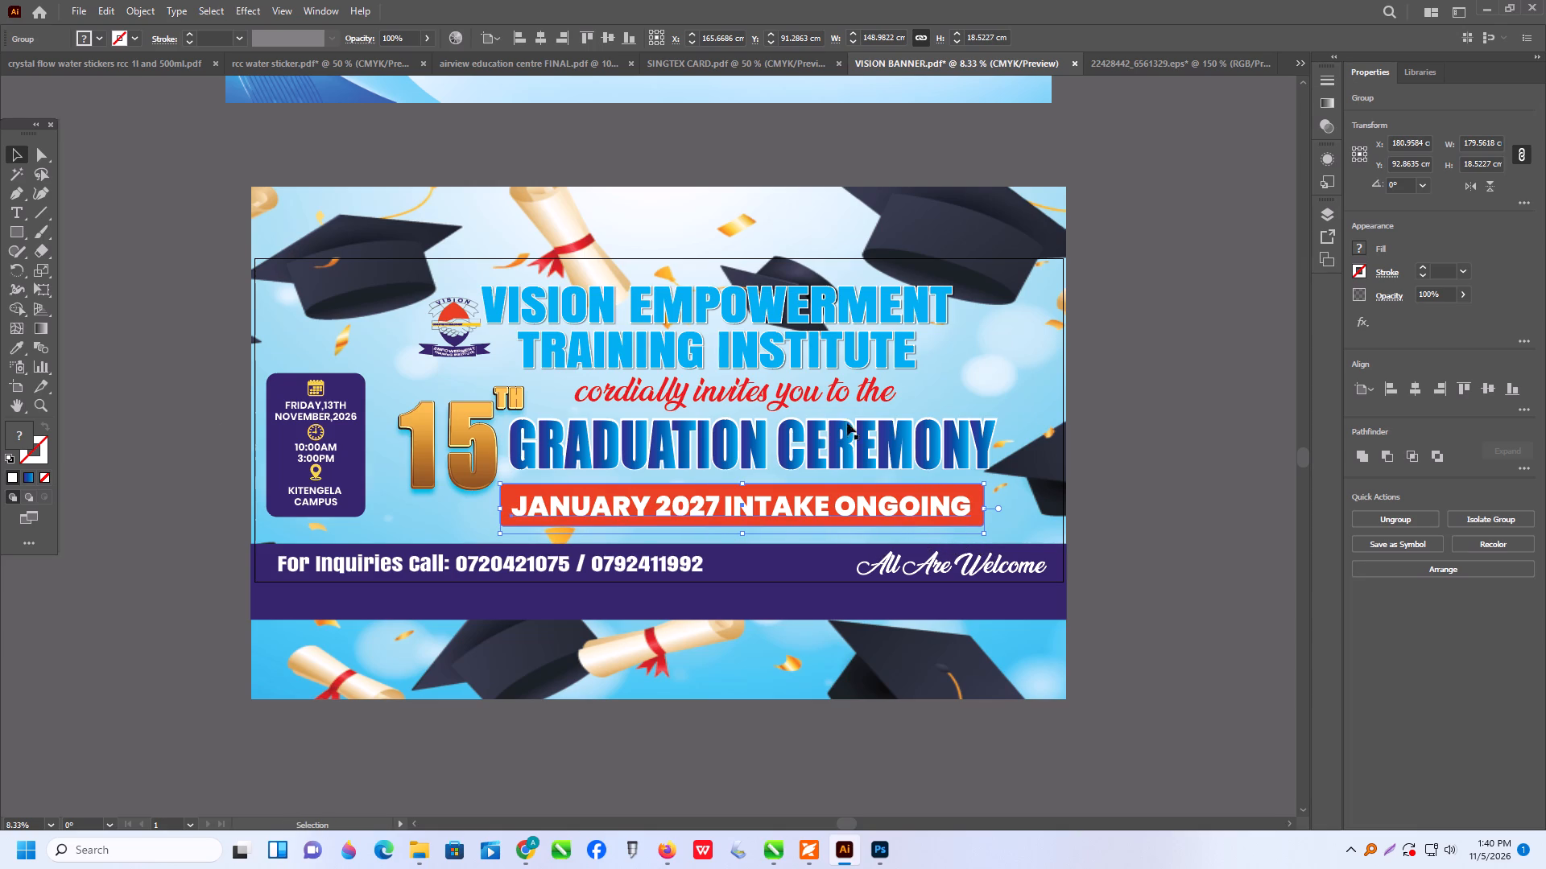
Group the institute title with its logo and centre the group horizontally on the artboard.
click(824, 374)
click(798, 362)
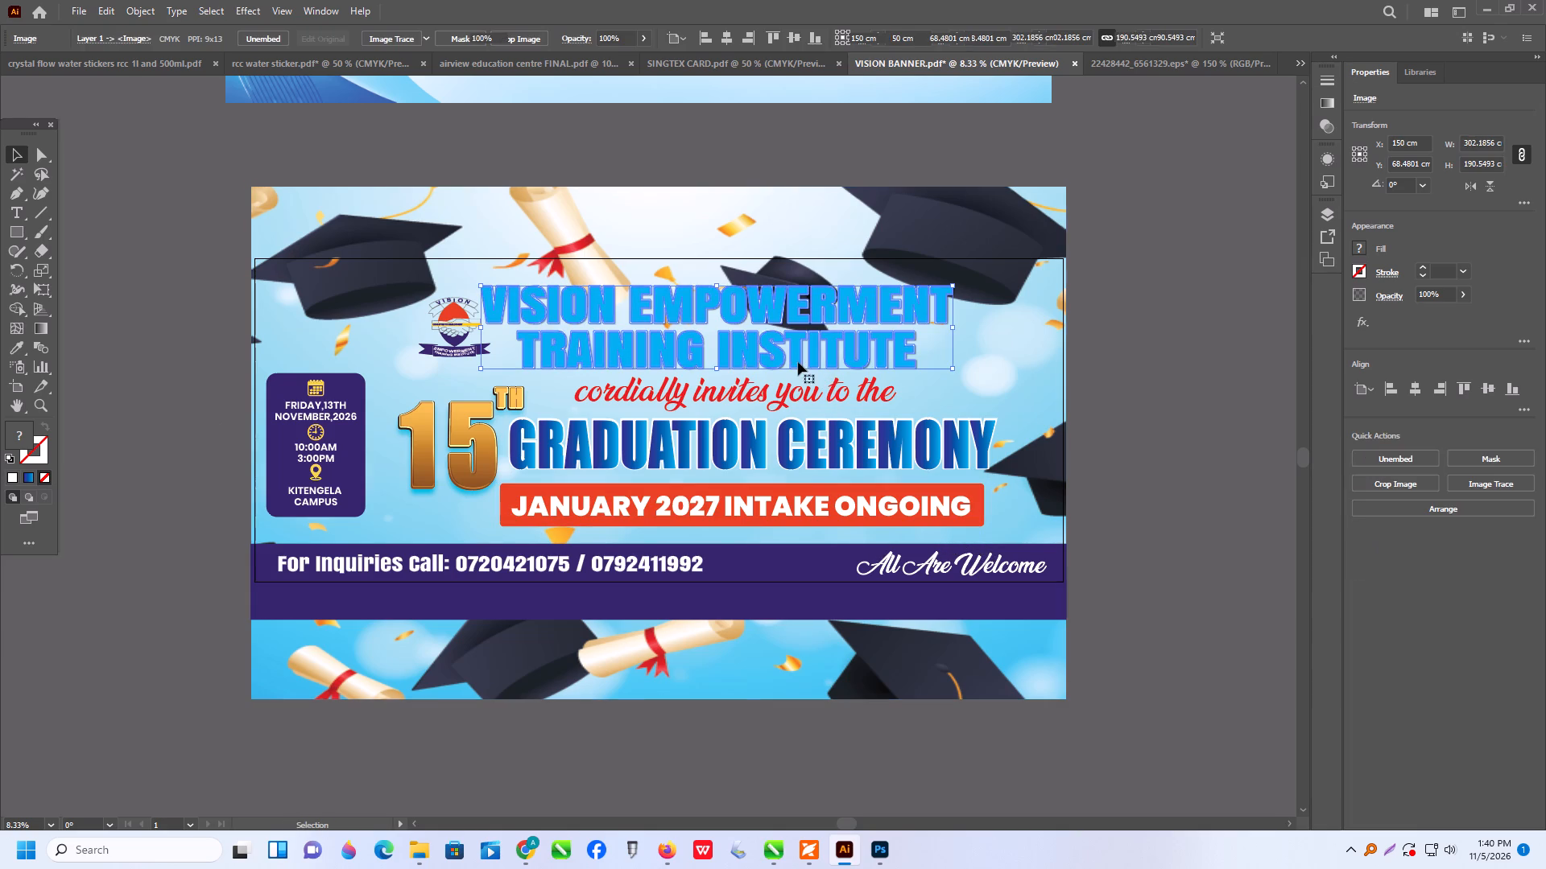
shift+click(456, 347)
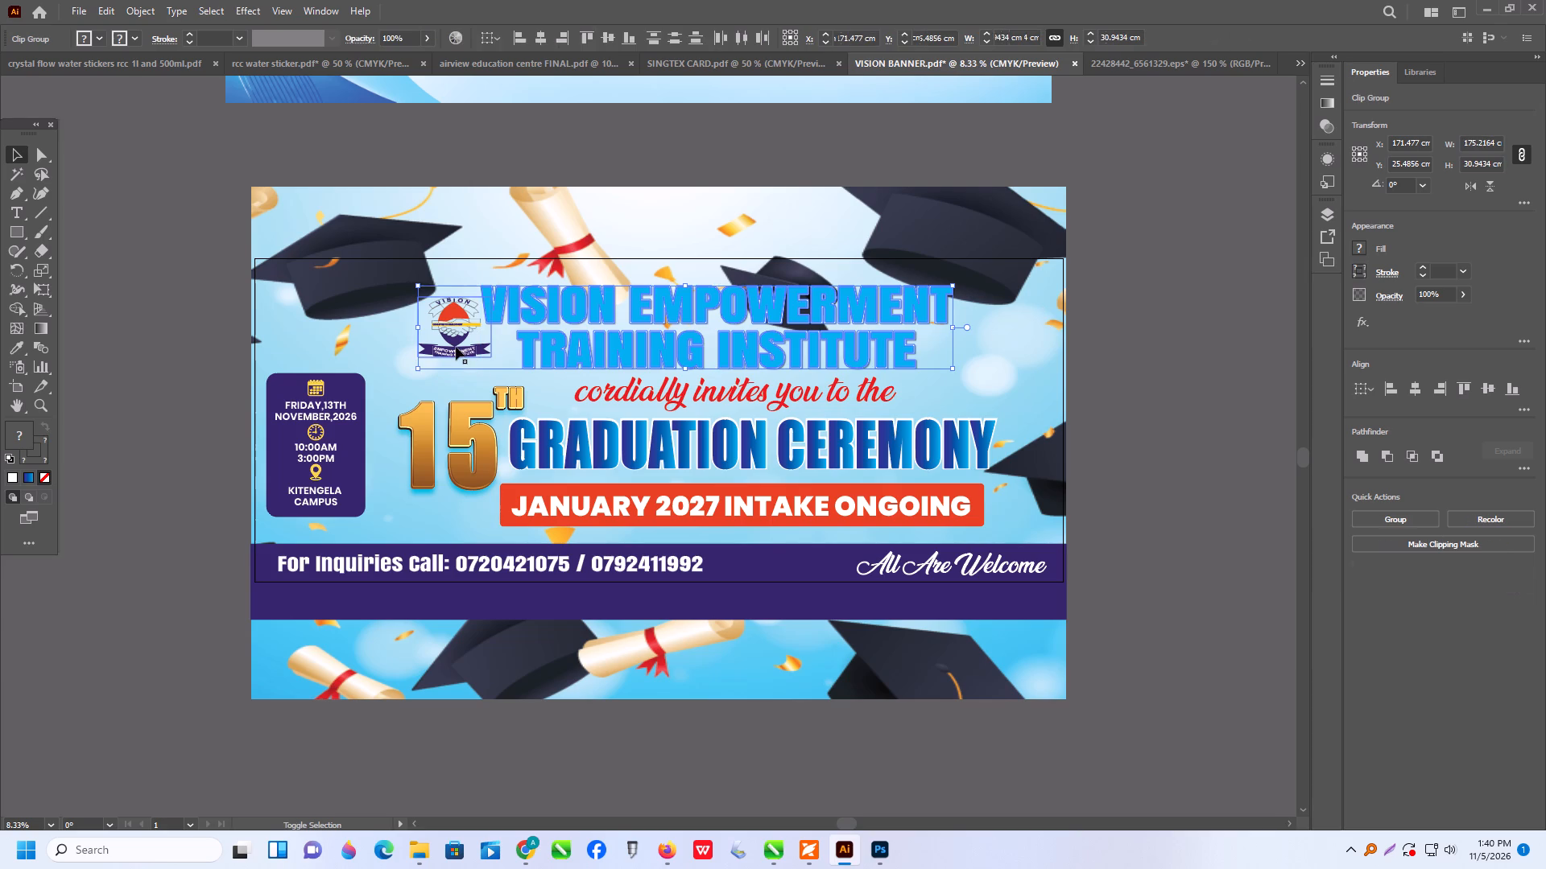
key(ctrl+g)
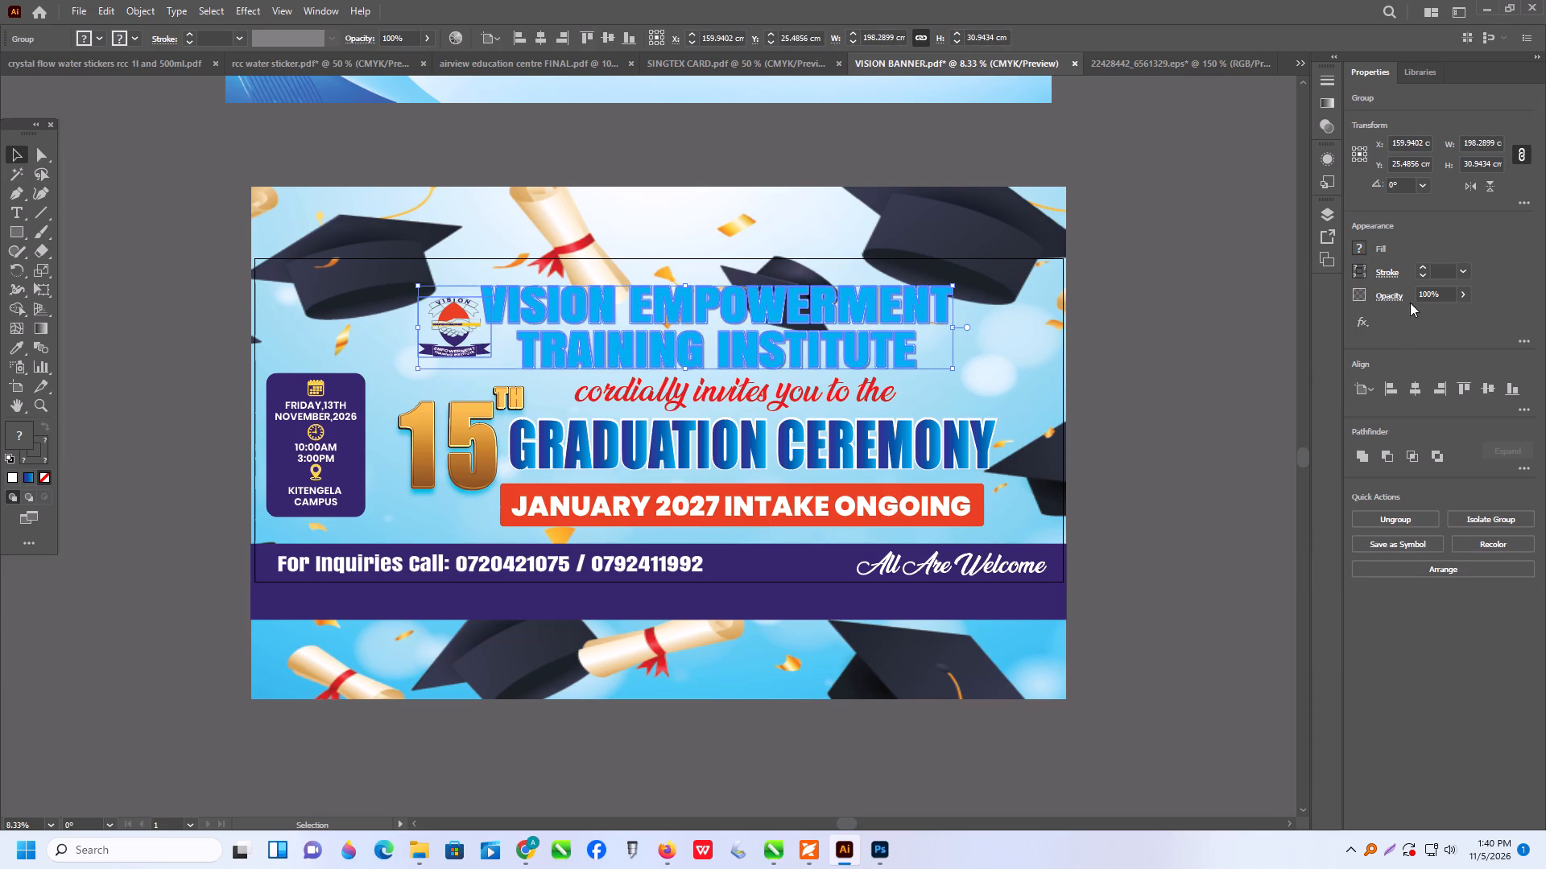
click(1416, 388)
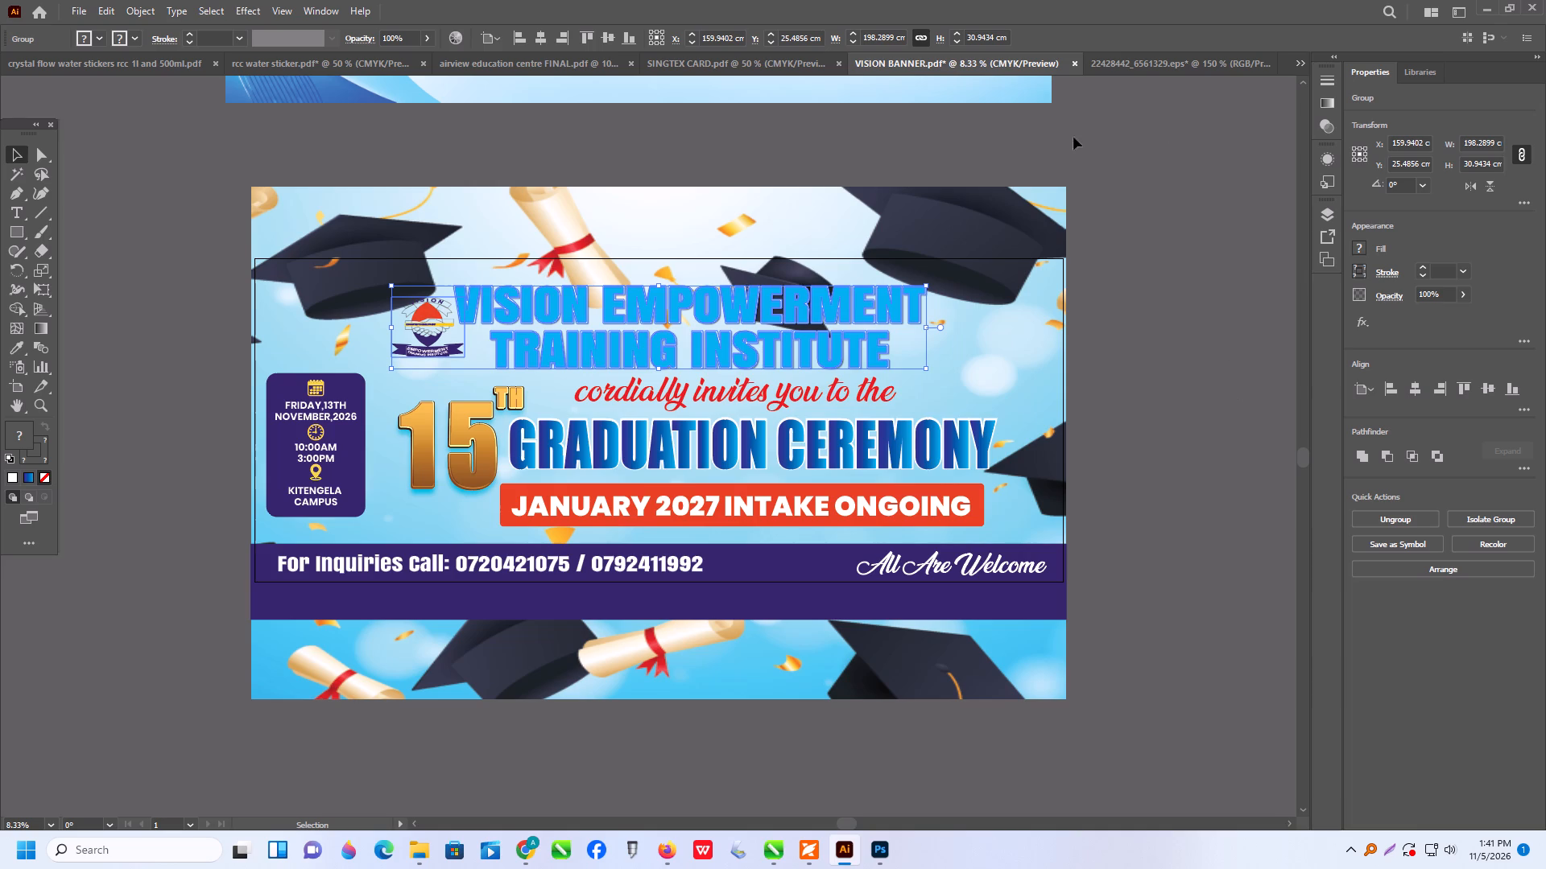
Stretch the background image upward from its top edge, keeping its width.
click(328, 325)
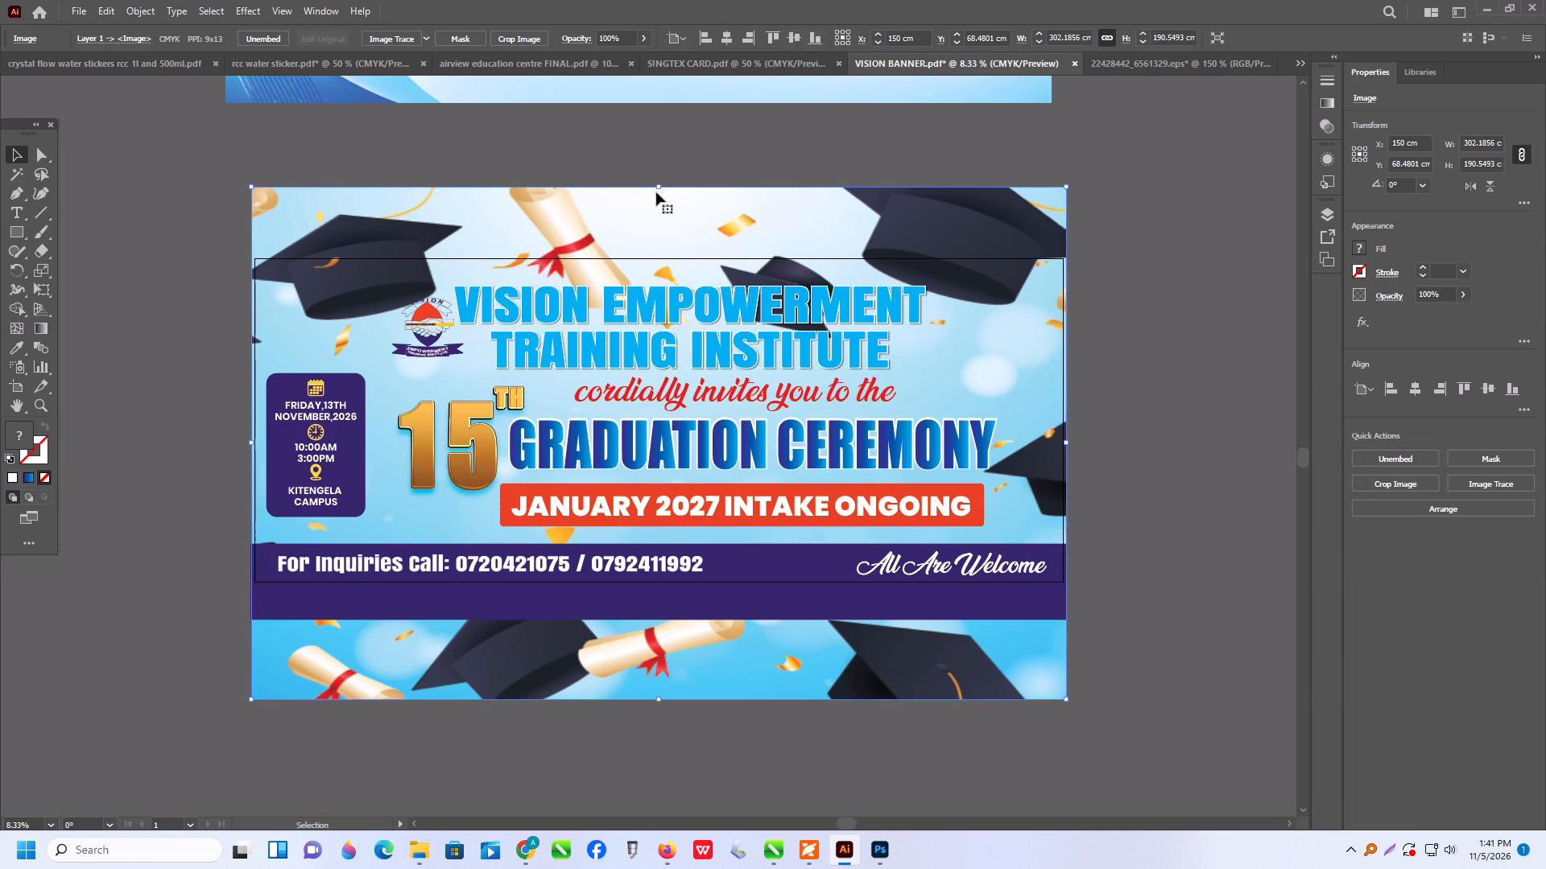
drag(656, 187, 656, 165)
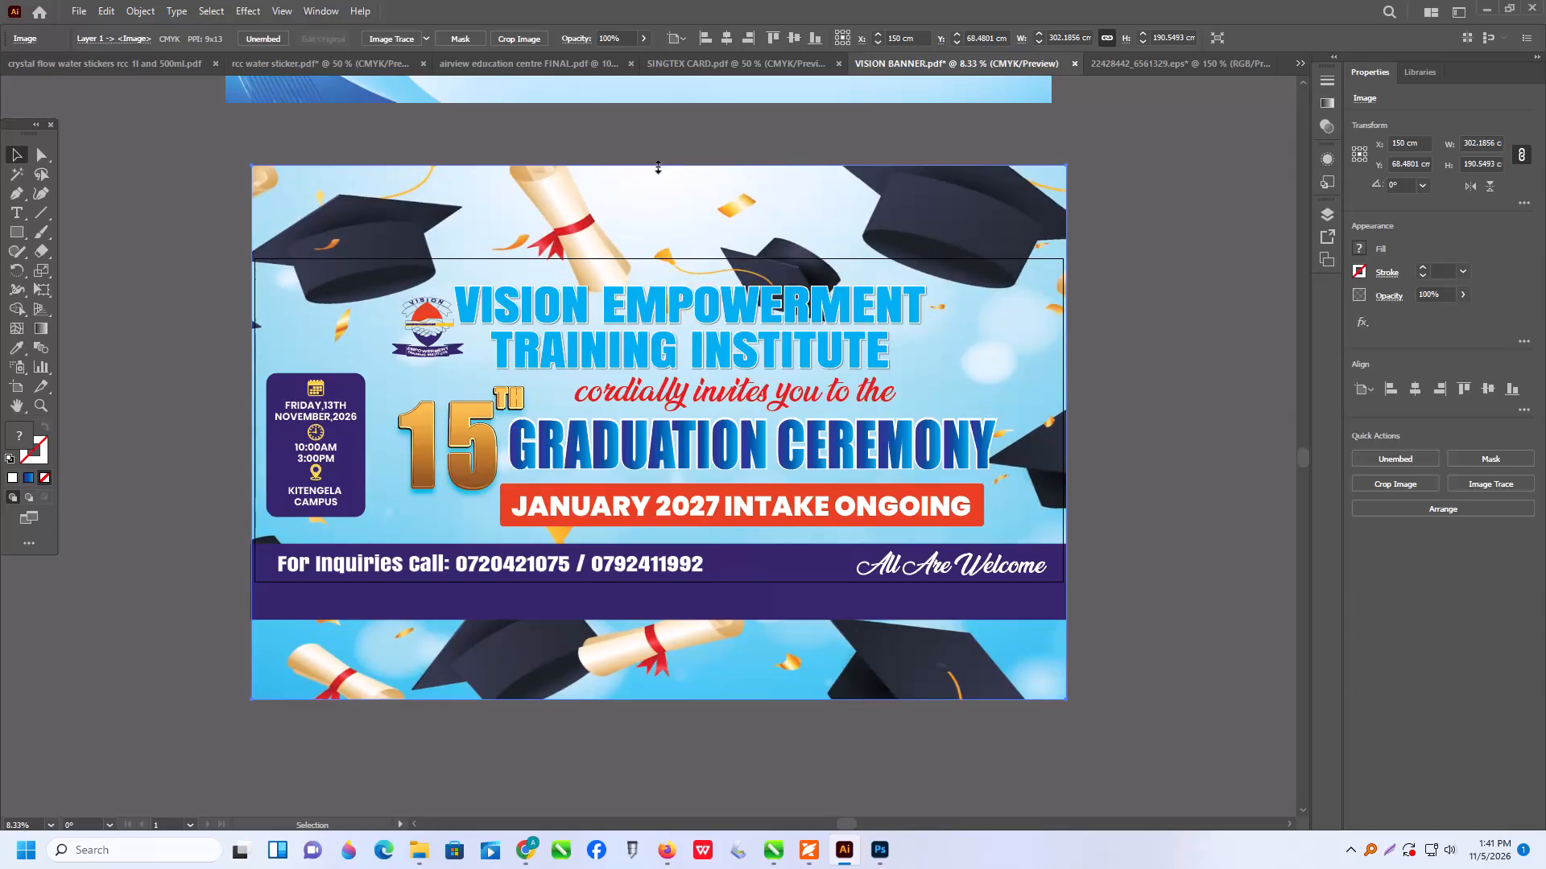
Lower the top edge of the cap-and-diploma background image slightly, making it about 195.2 cm high at the same width.
drag(656, 165, 656, 174)
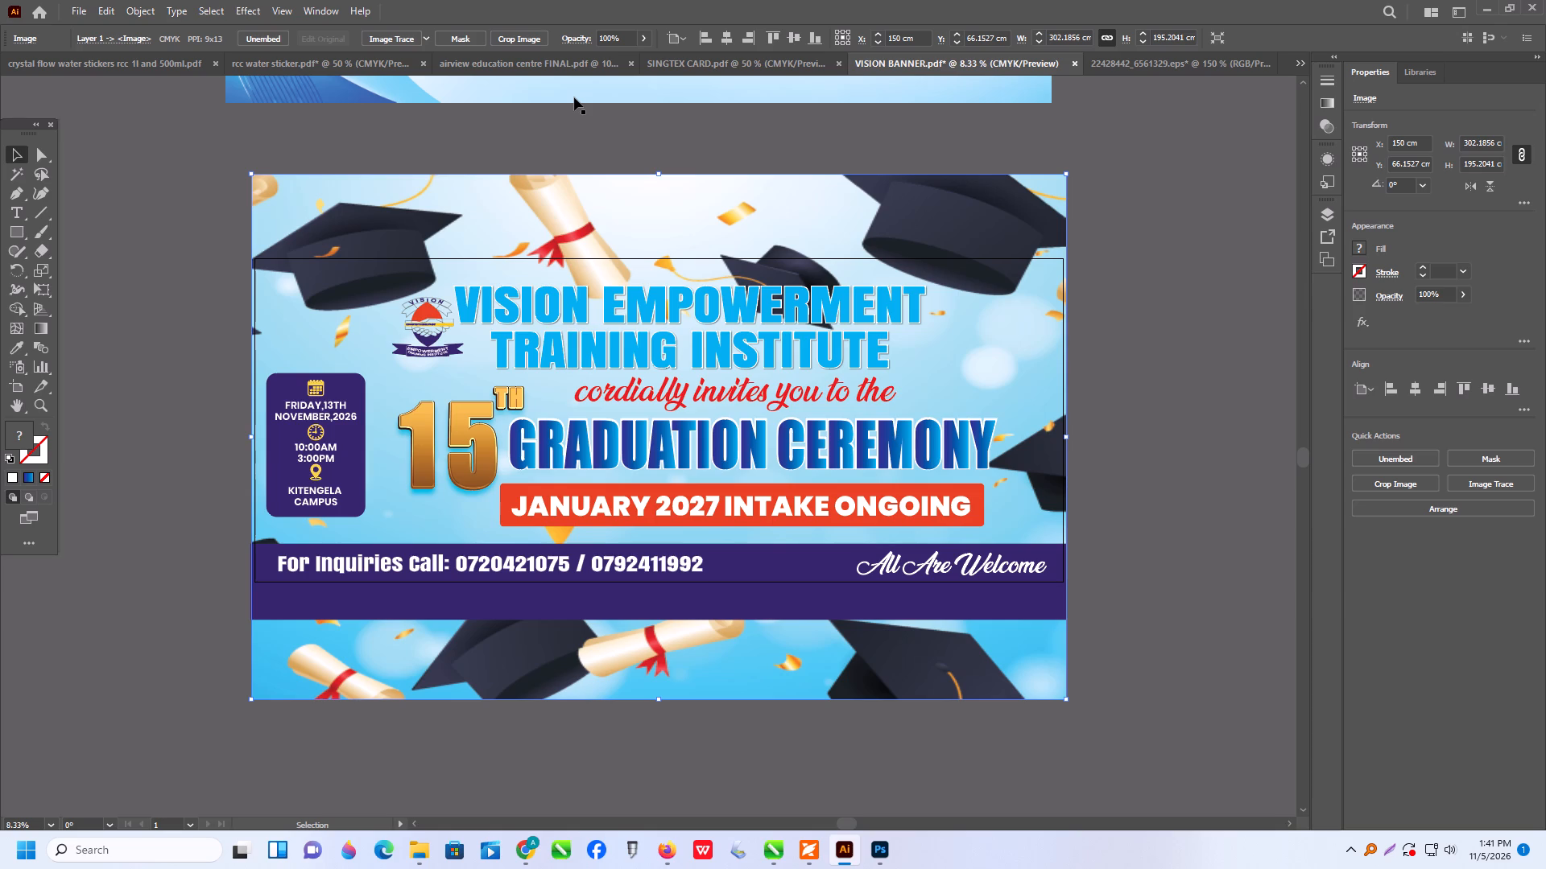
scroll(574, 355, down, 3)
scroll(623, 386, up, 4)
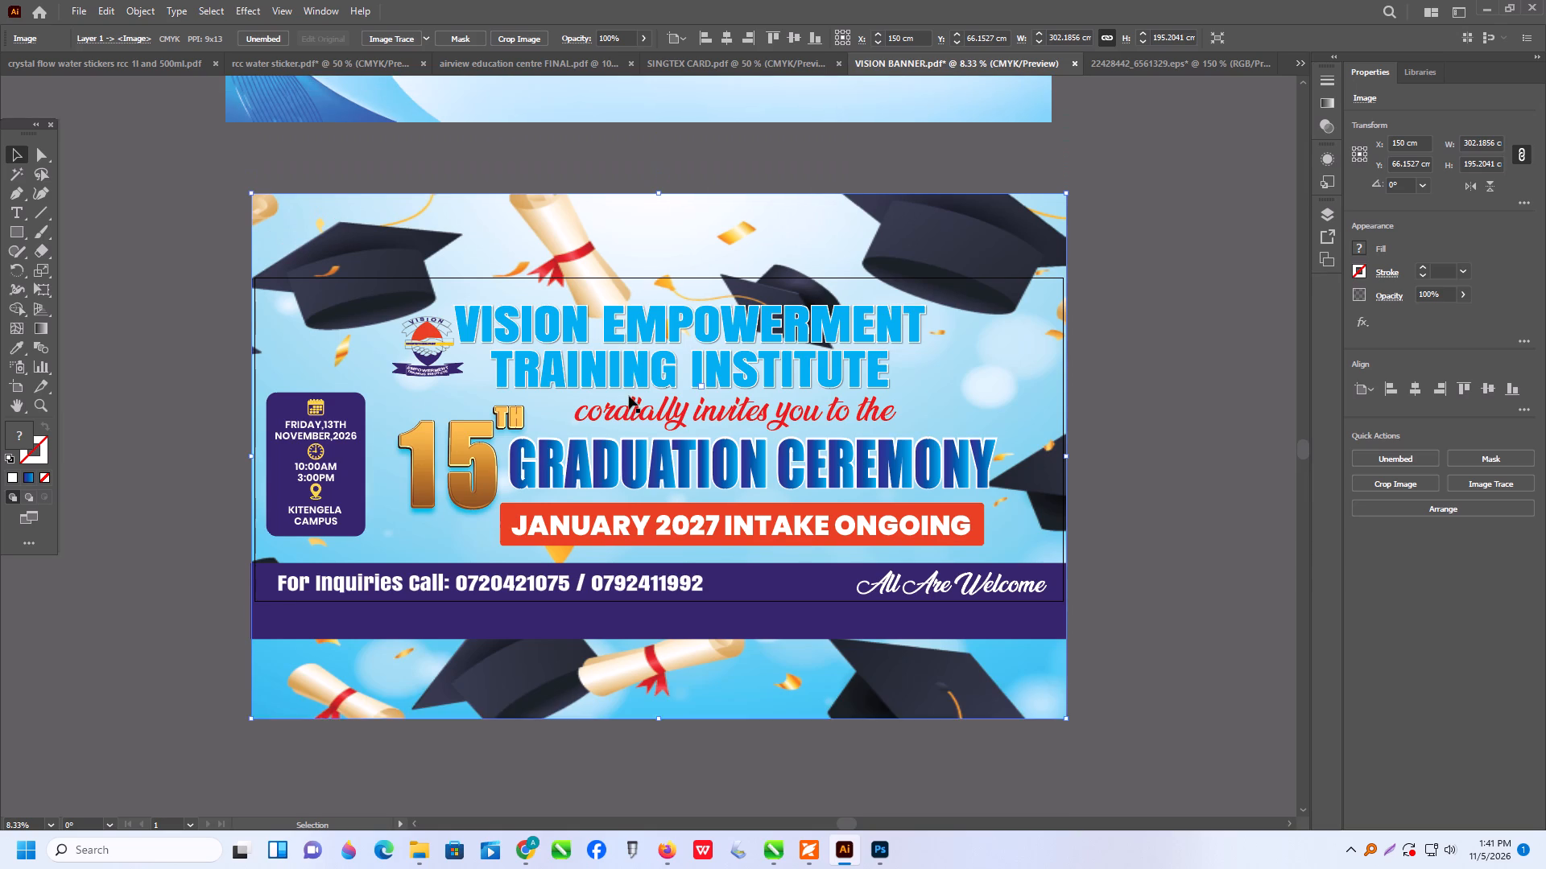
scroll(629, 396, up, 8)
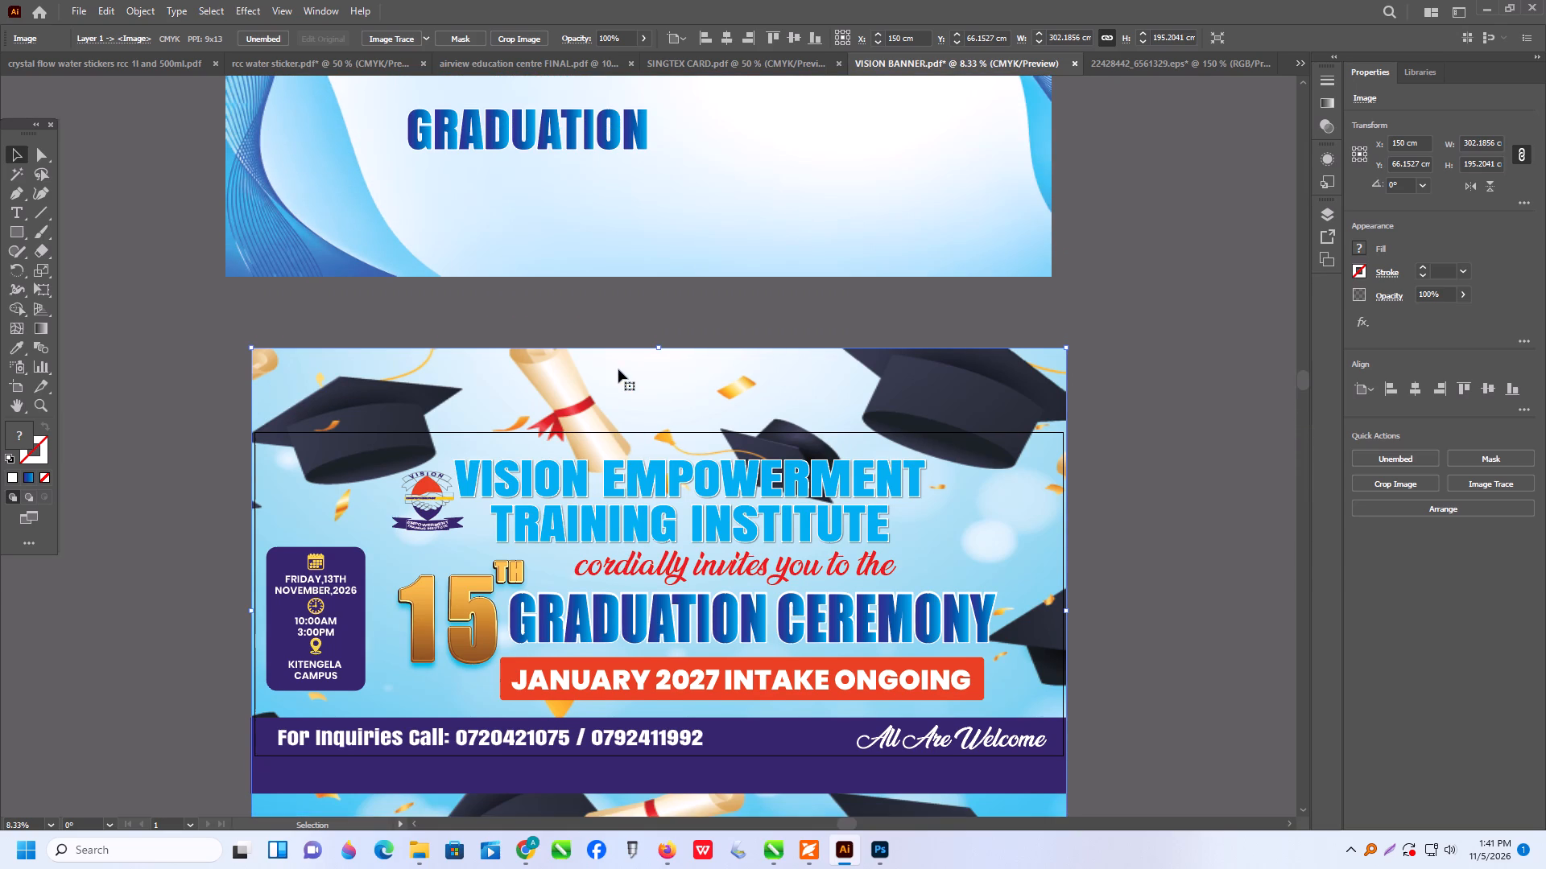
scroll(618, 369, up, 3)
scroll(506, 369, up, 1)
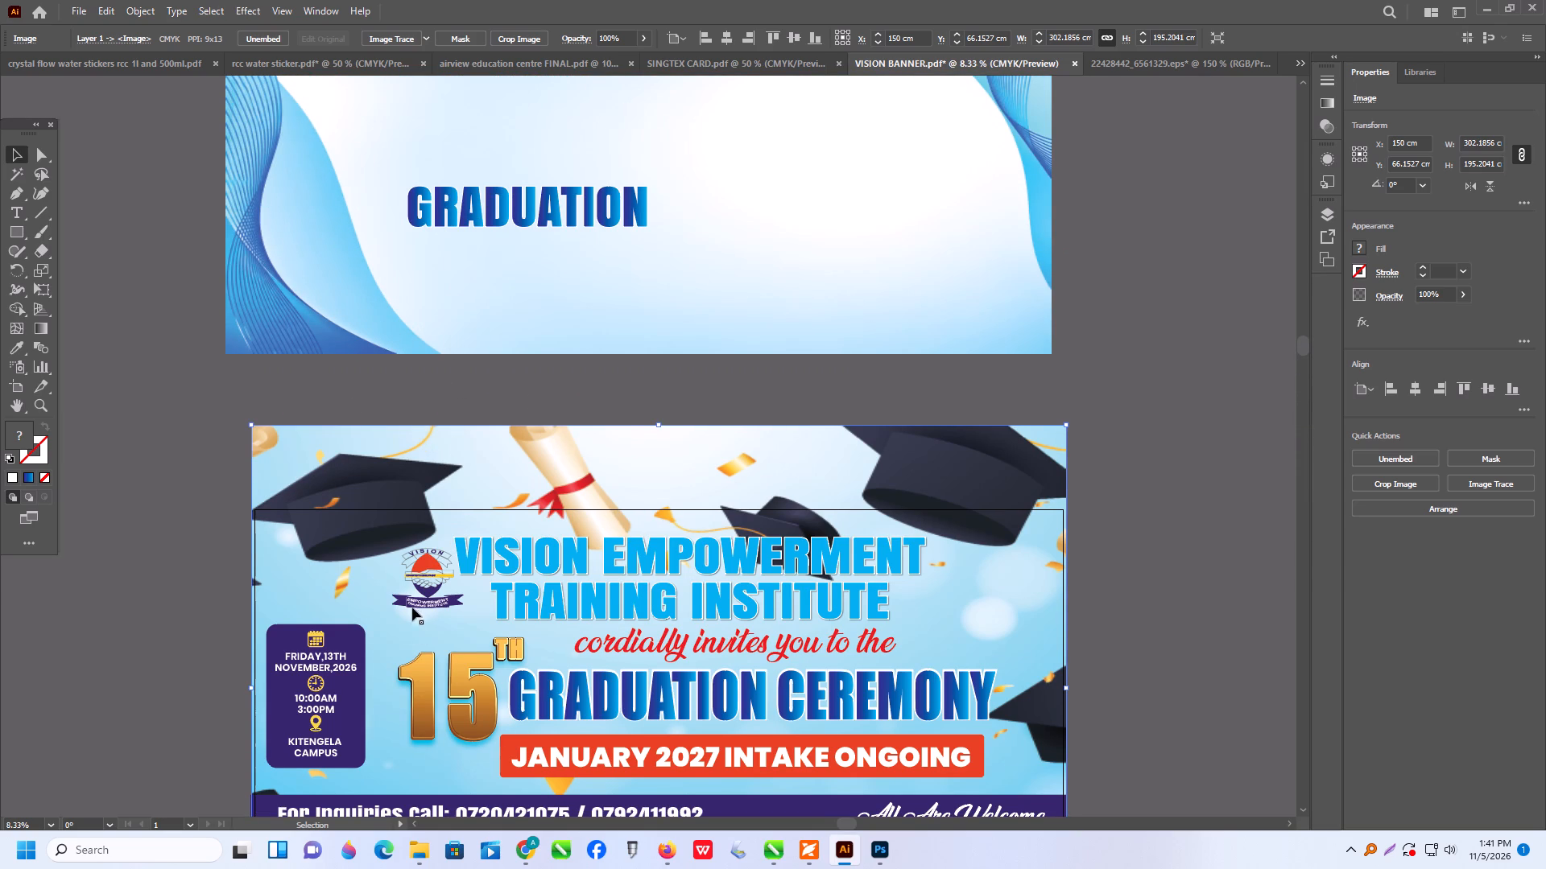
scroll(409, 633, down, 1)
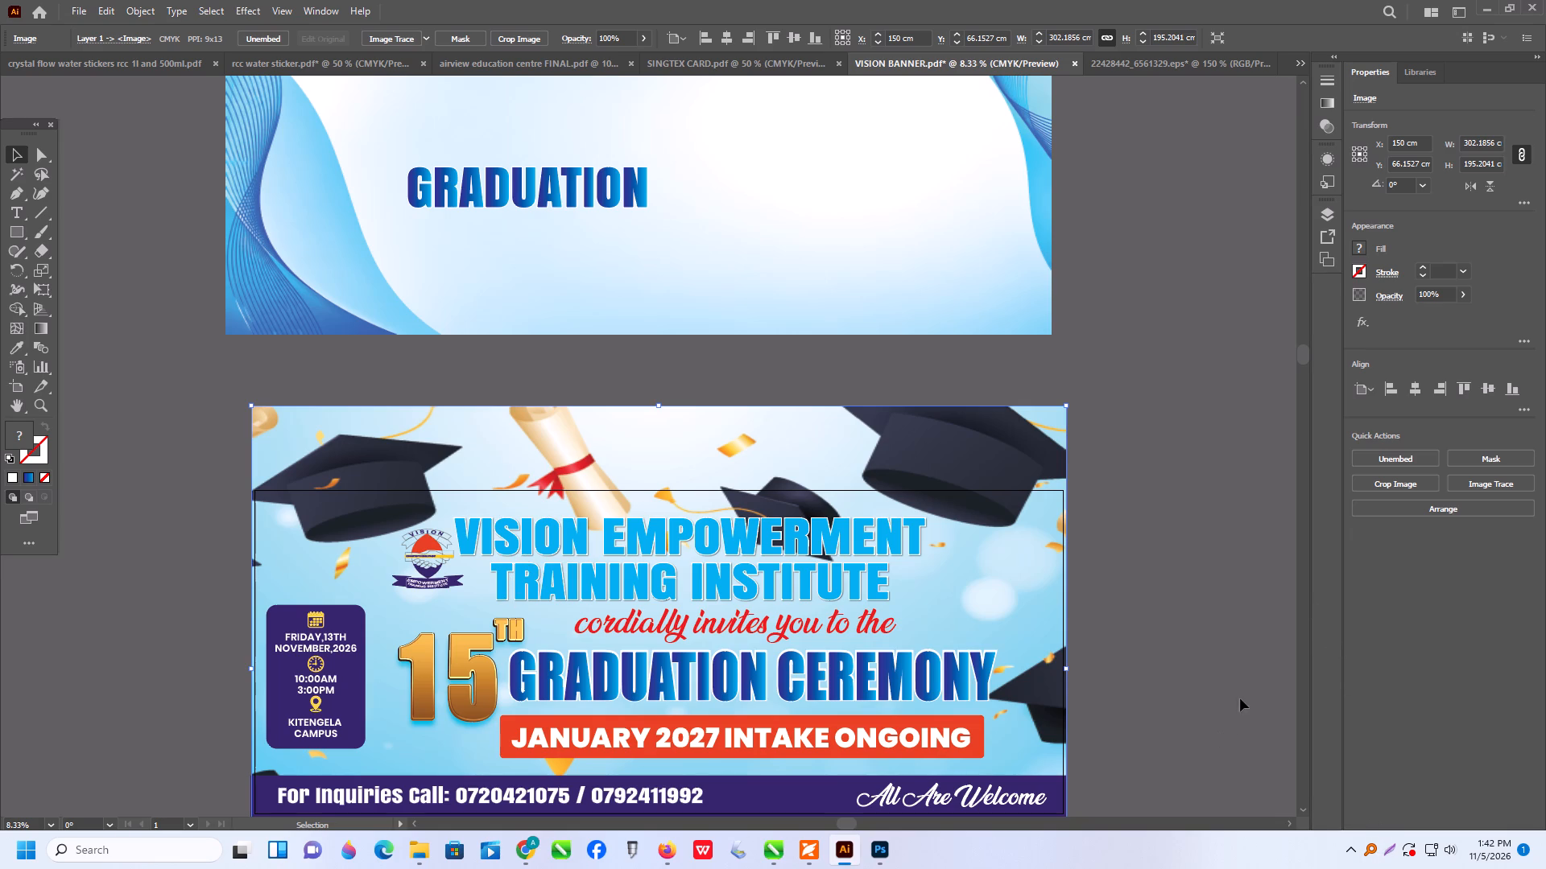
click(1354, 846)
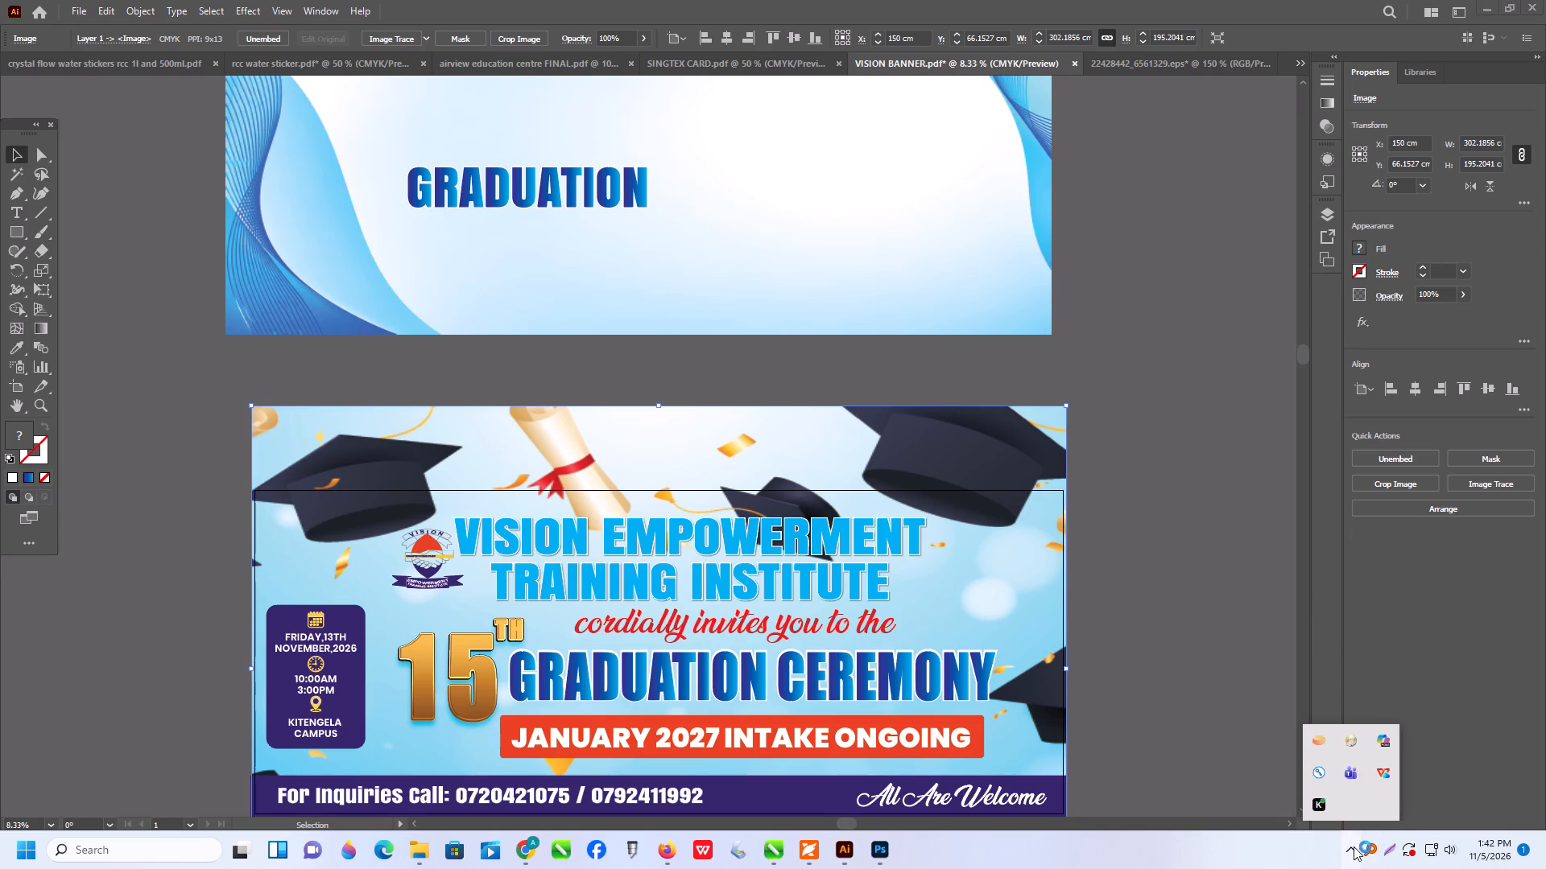
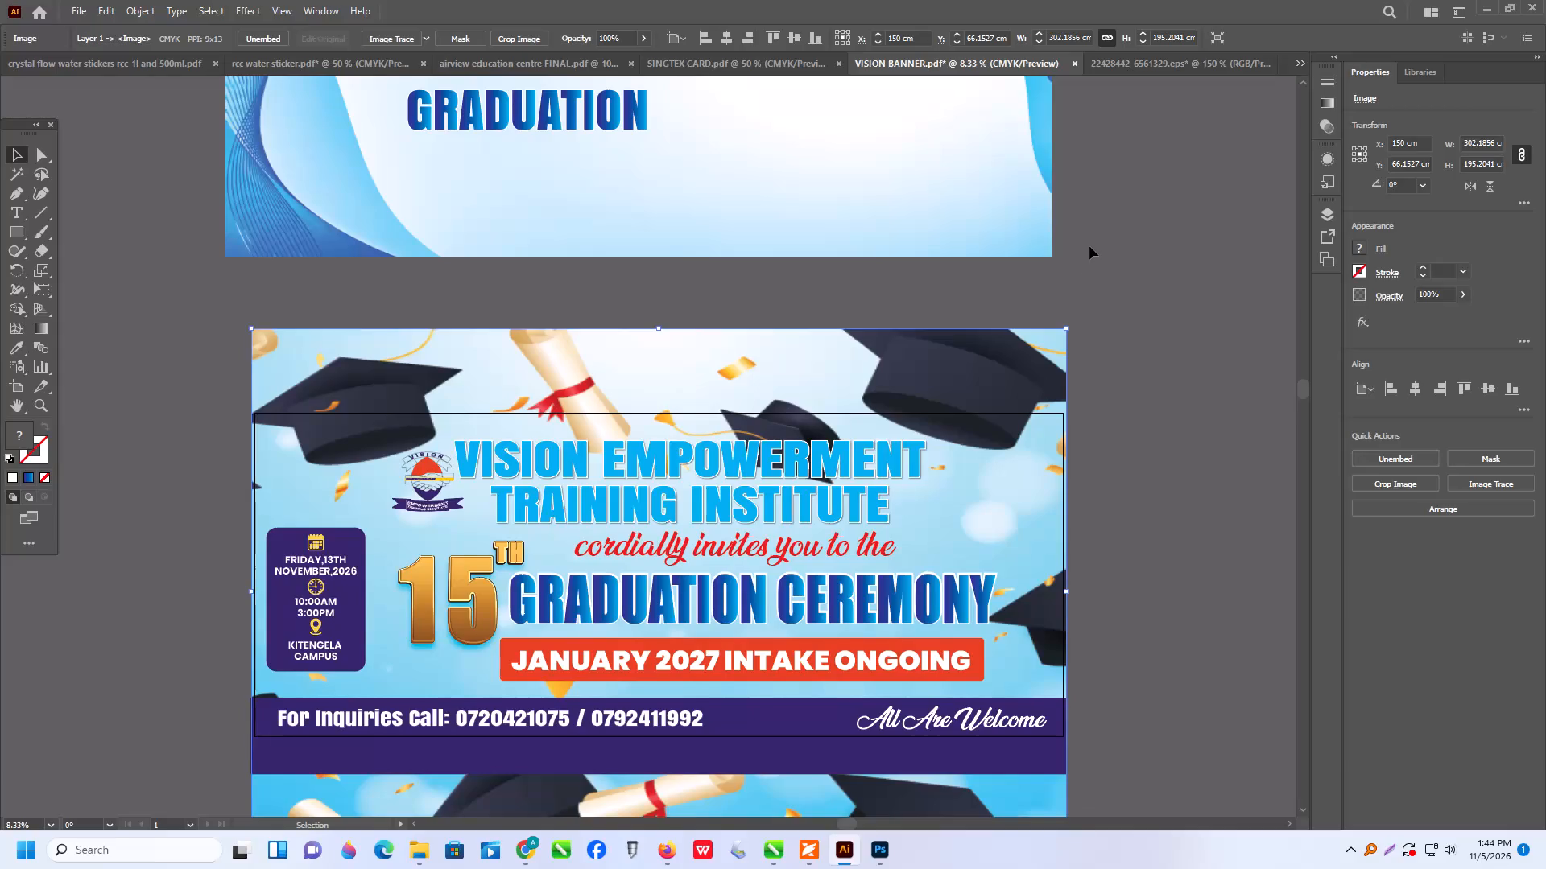
Group all the artwork of the VISION BANNER invitation, including the cap-and-diploma background and the purple strip.
scroll(1089, 246, down, 2)
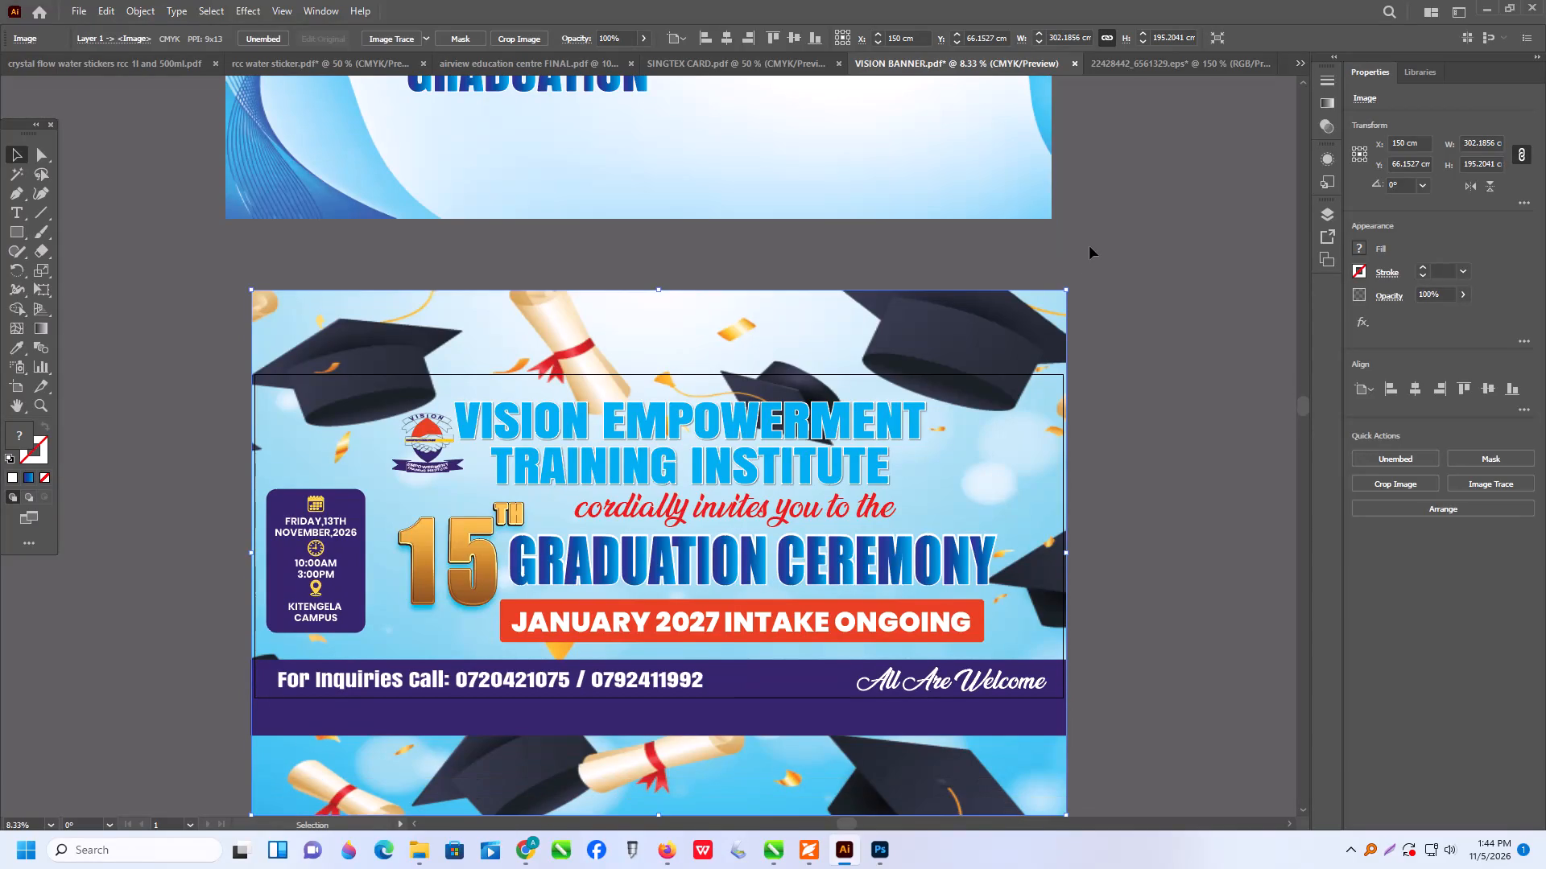
scroll(1089, 246, down, 7)
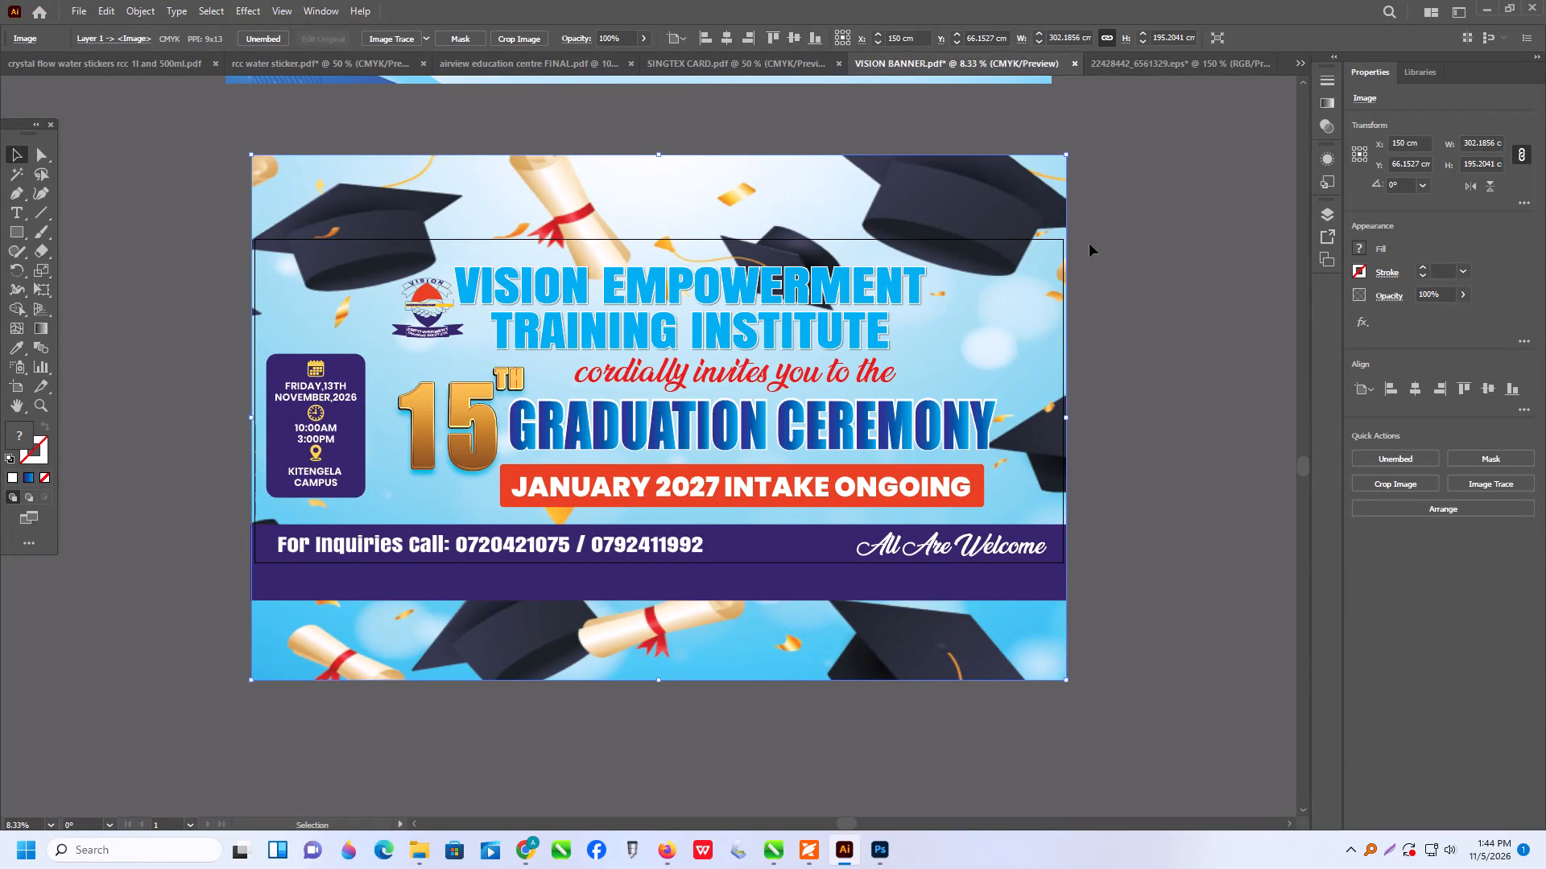
scroll(1089, 244, down, 2)
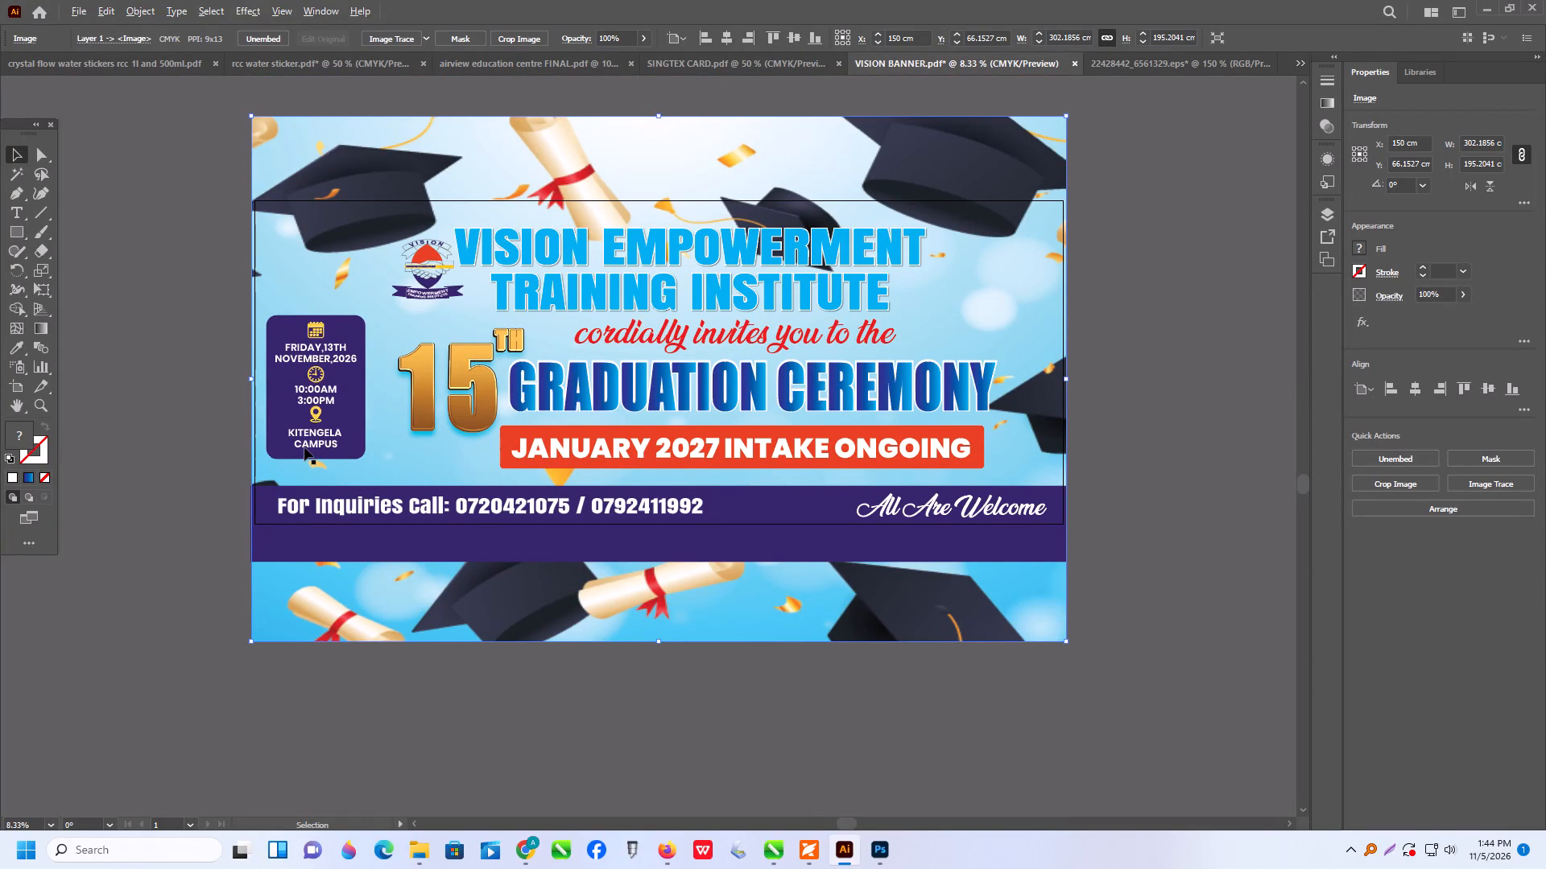
alt+scroll(304, 447, down, 2)
click(449, 249)
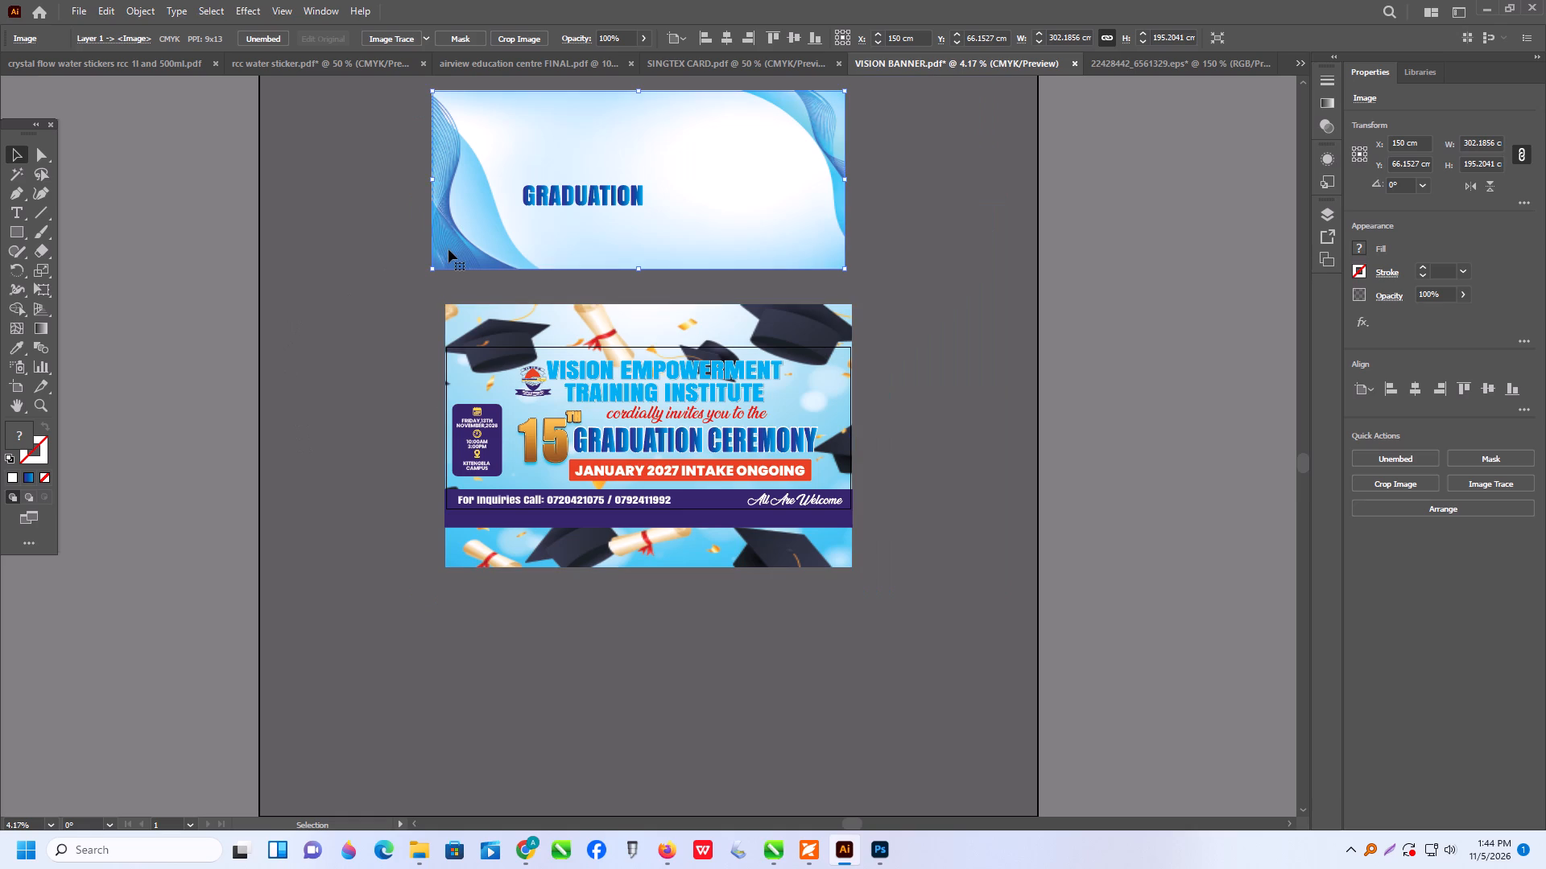
drag(318, 314, 877, 655)
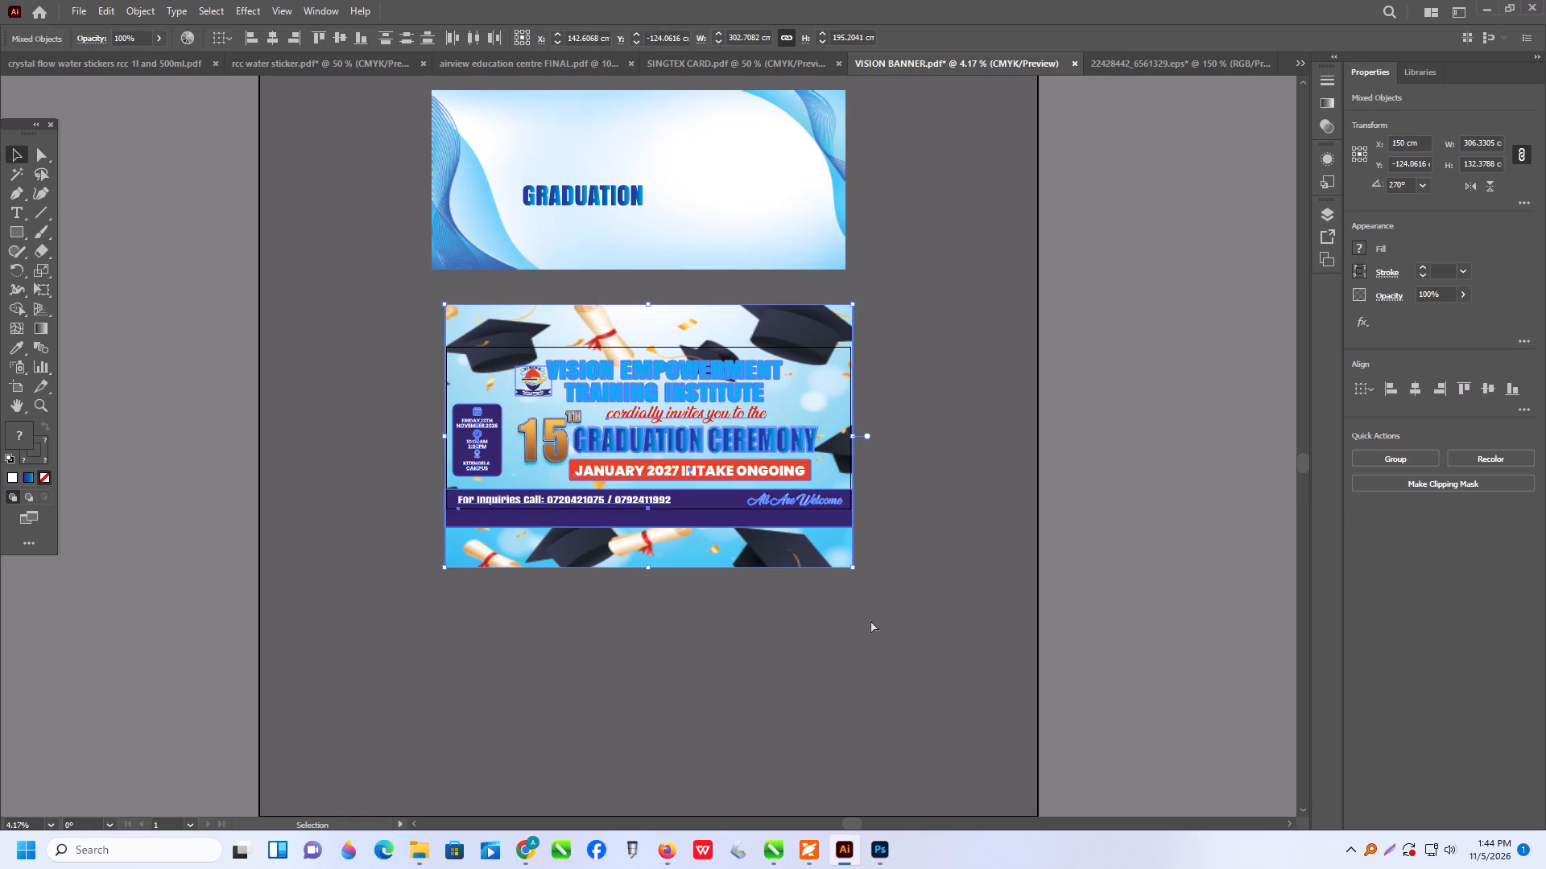
key(ctrl+g)
click(695, 670)
Delete the spare GRADUATION banner with its blue wavy background above the invitation.
drag(349, 146, 391, 164)
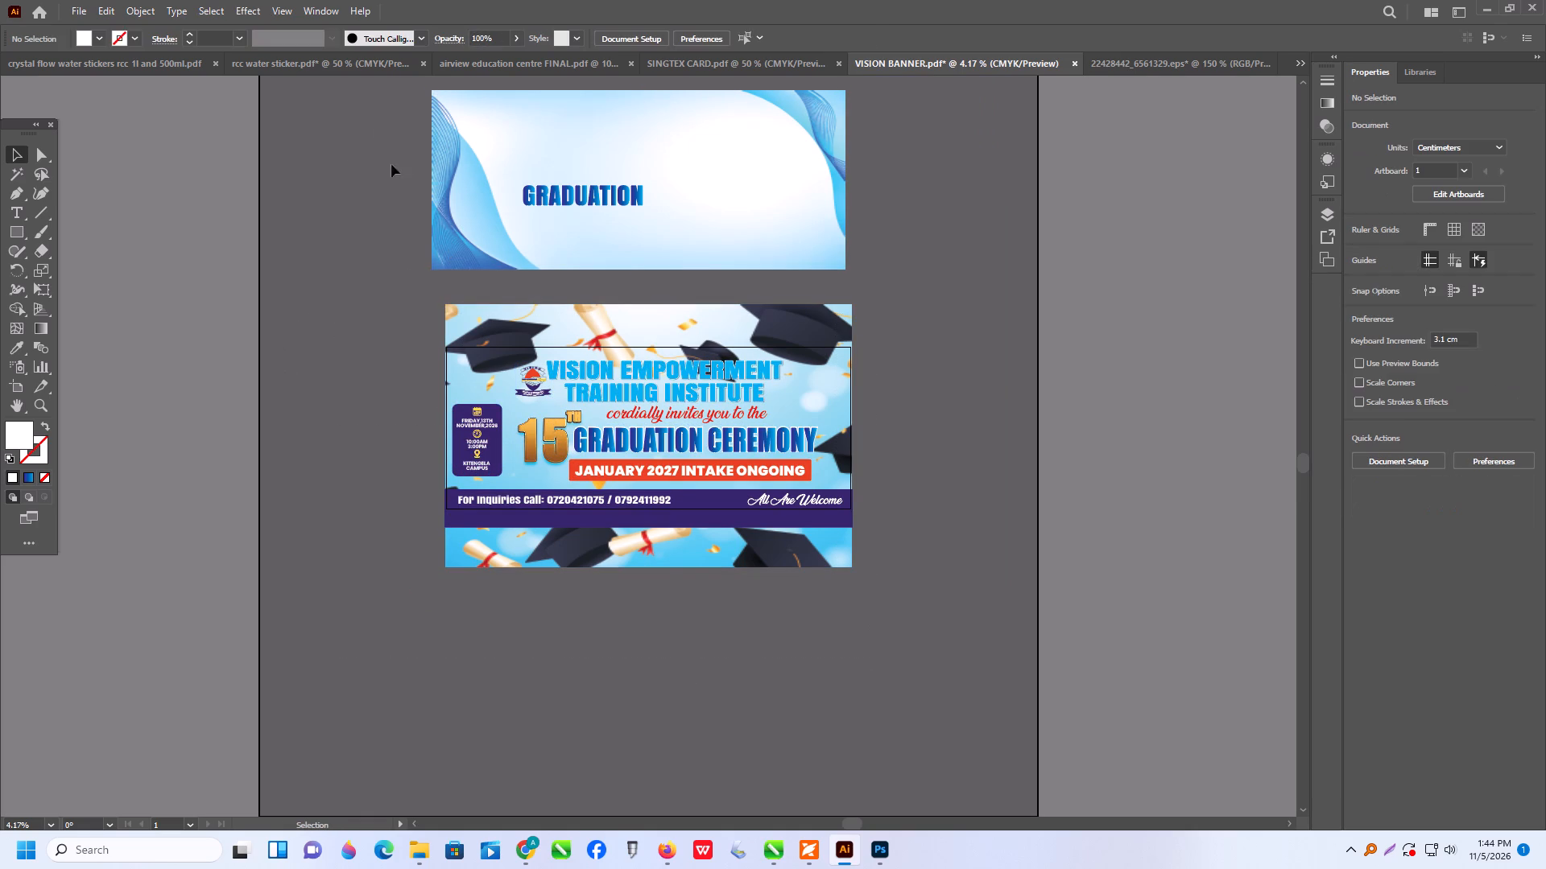
drag(391, 164, 724, 197)
key(Delete)
click(614, 193)
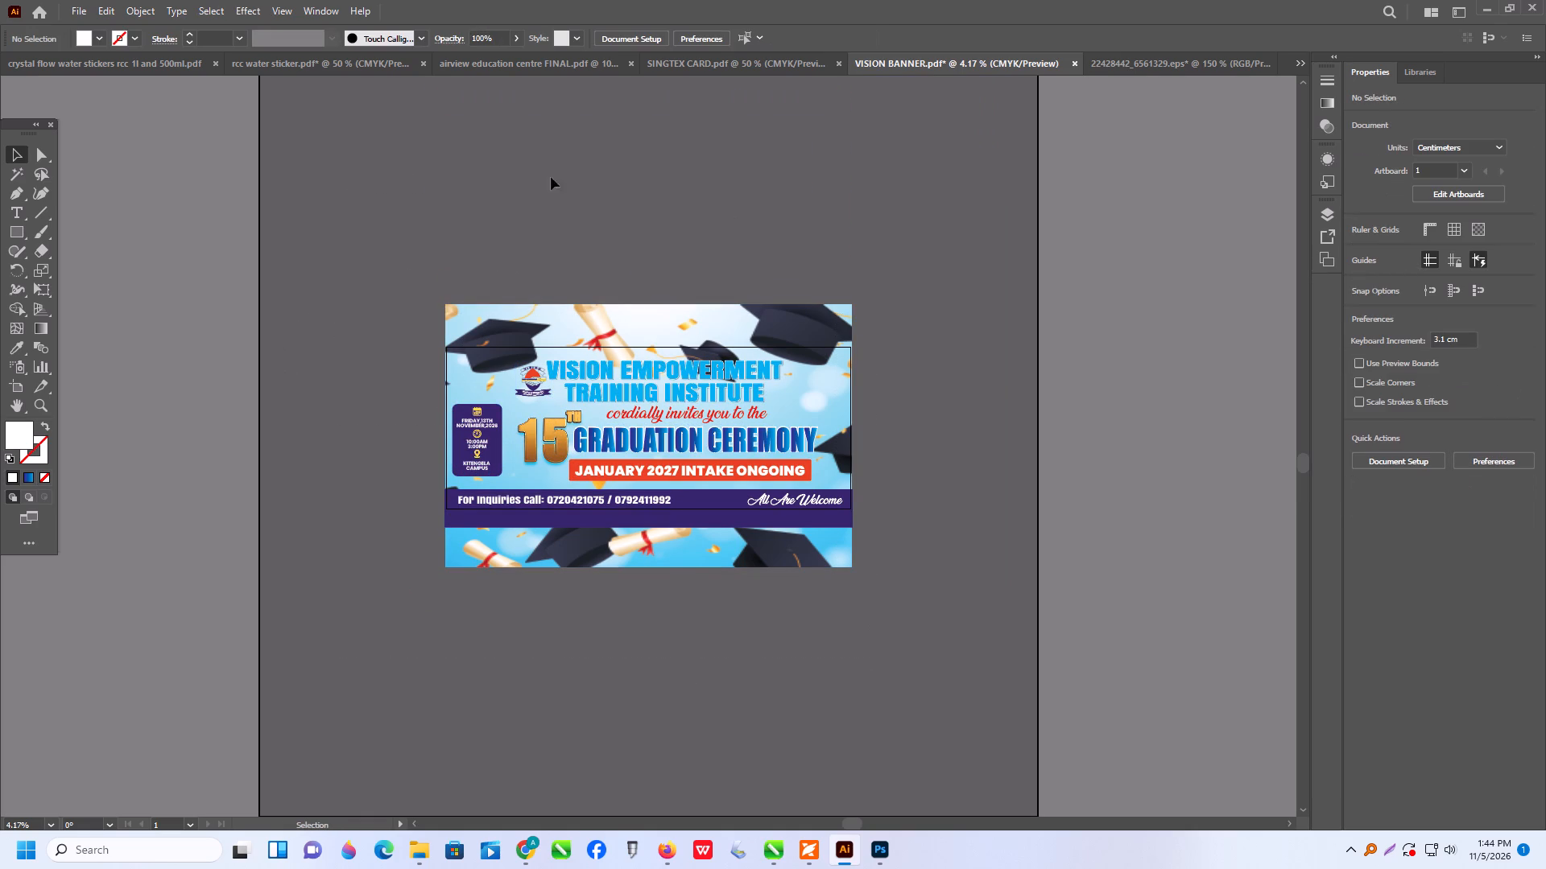
Draw a 300 × 120 cm rectangle and align it to the artboard's left and top edges.
click(8, 229)
click(391, 178)
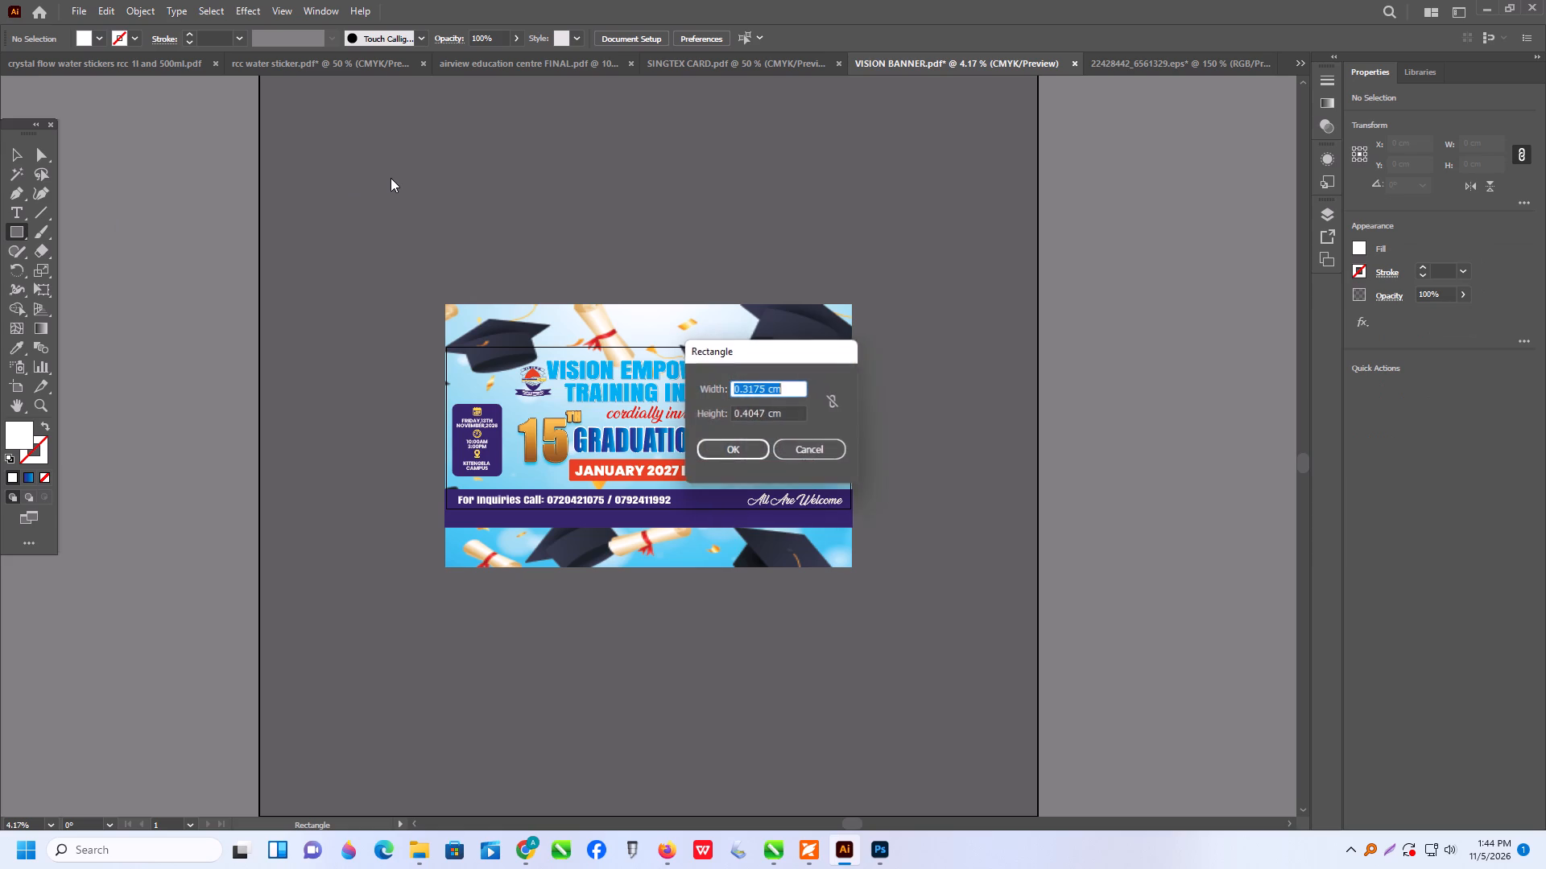
text(300)
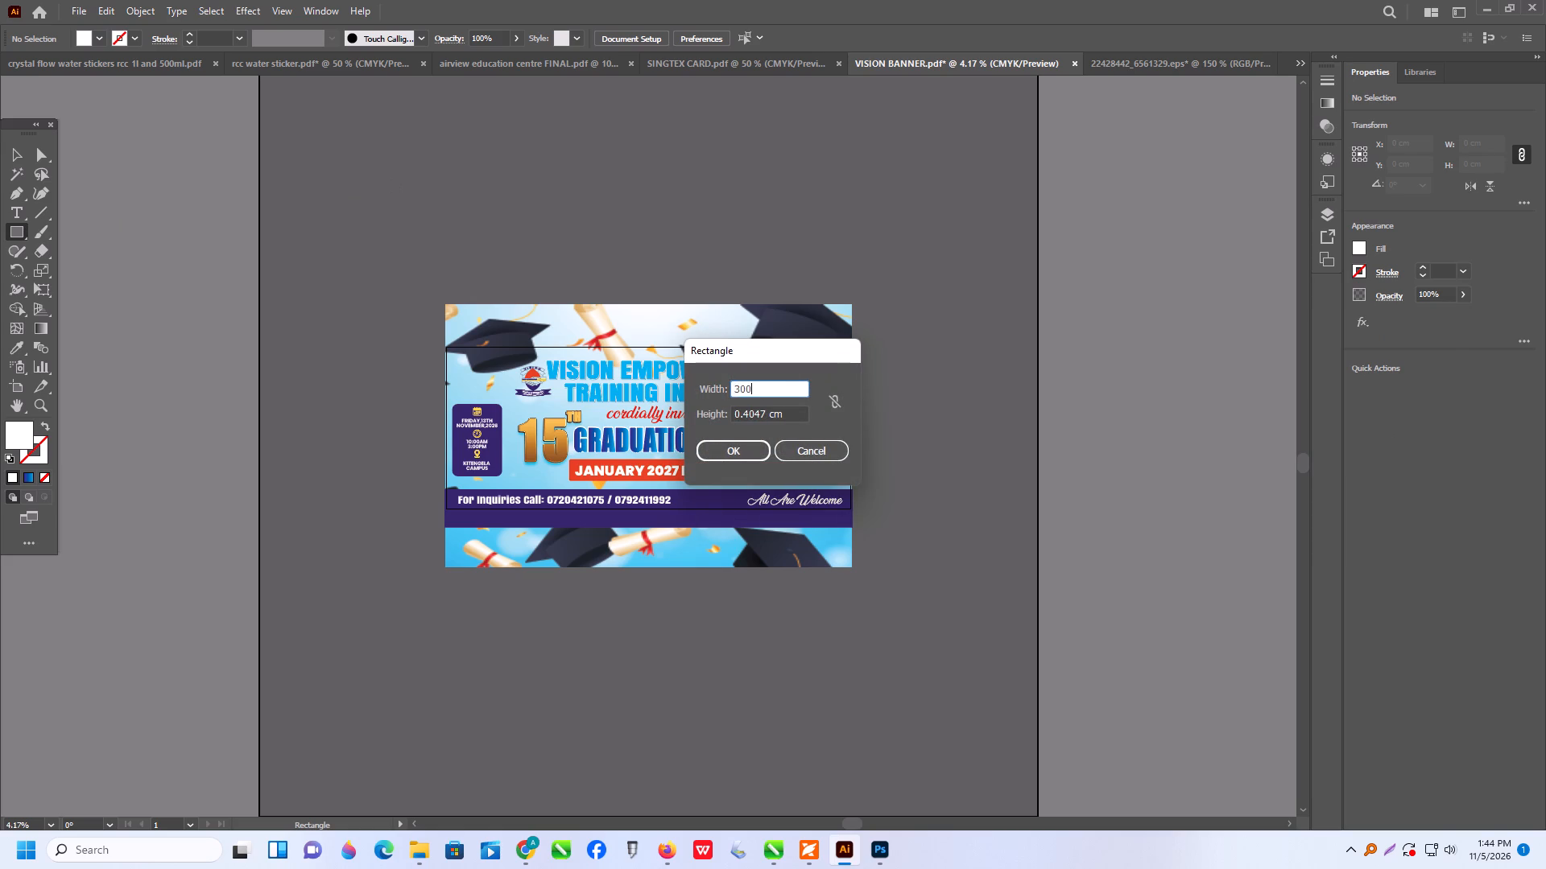
key(Tab)
text(120)
key(Return)
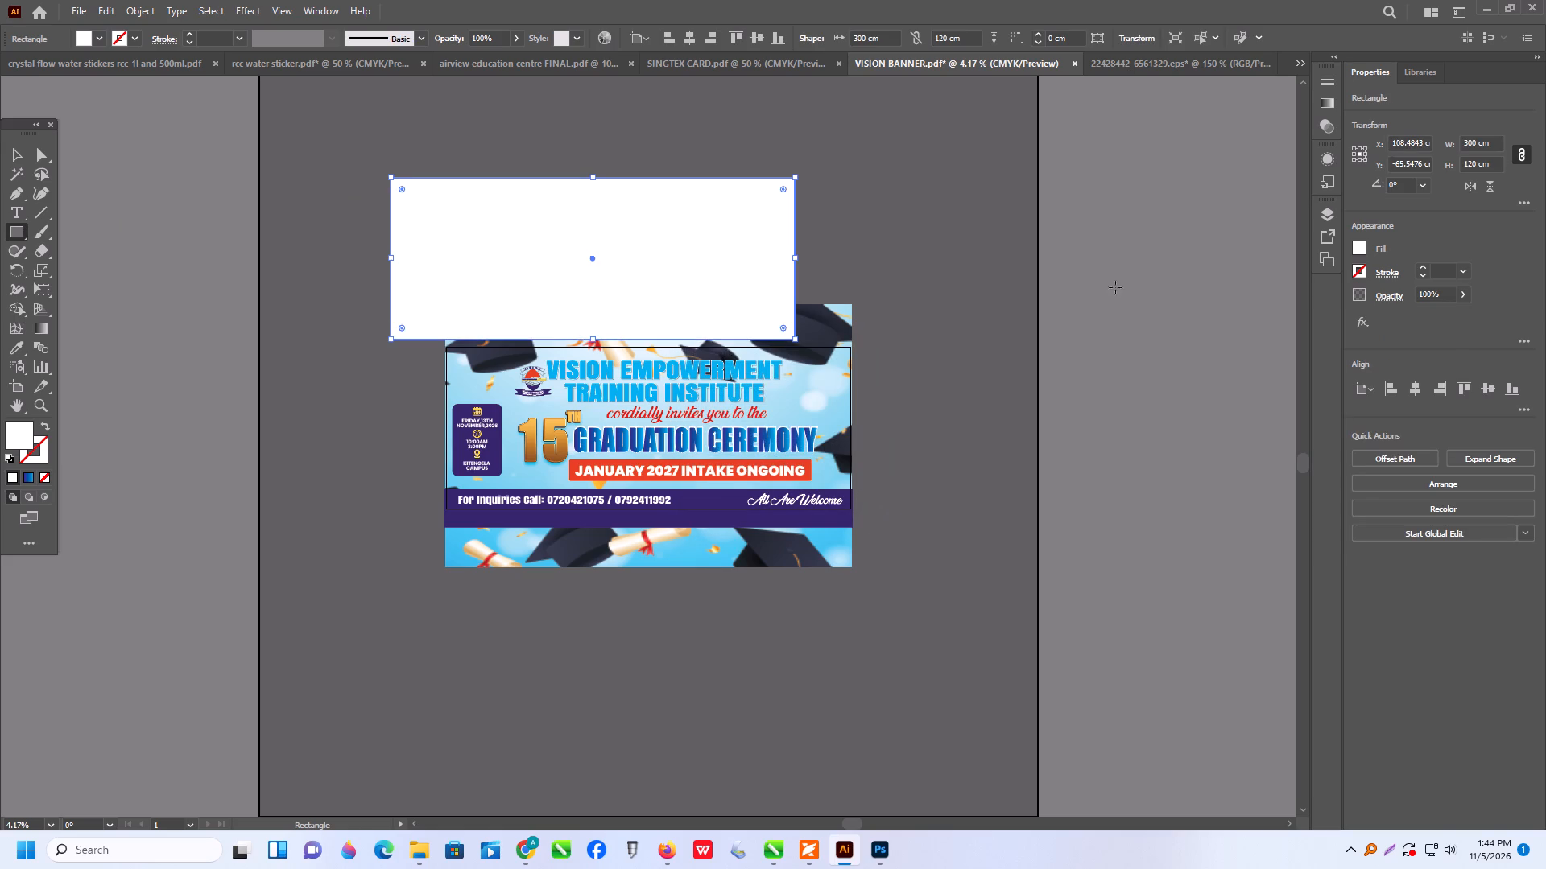
click(1390, 392)
click(1466, 380)
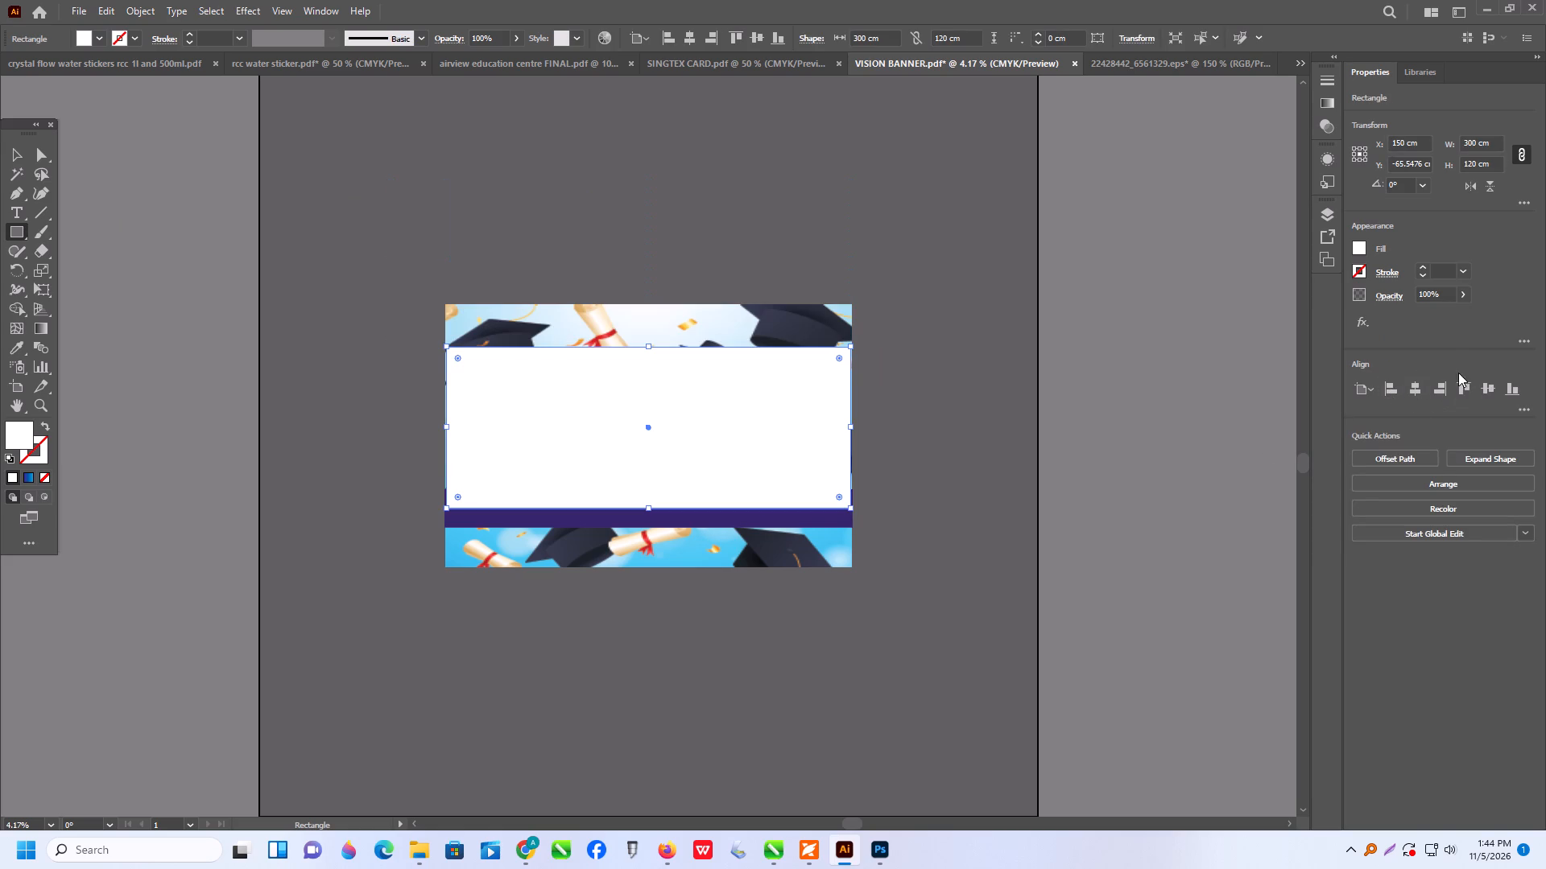
Make a clipping mask from the 300 × 120 cm rectangle and the grouped invitation artwork.
click(13, 150)
drag(442, 164, 708, 556)
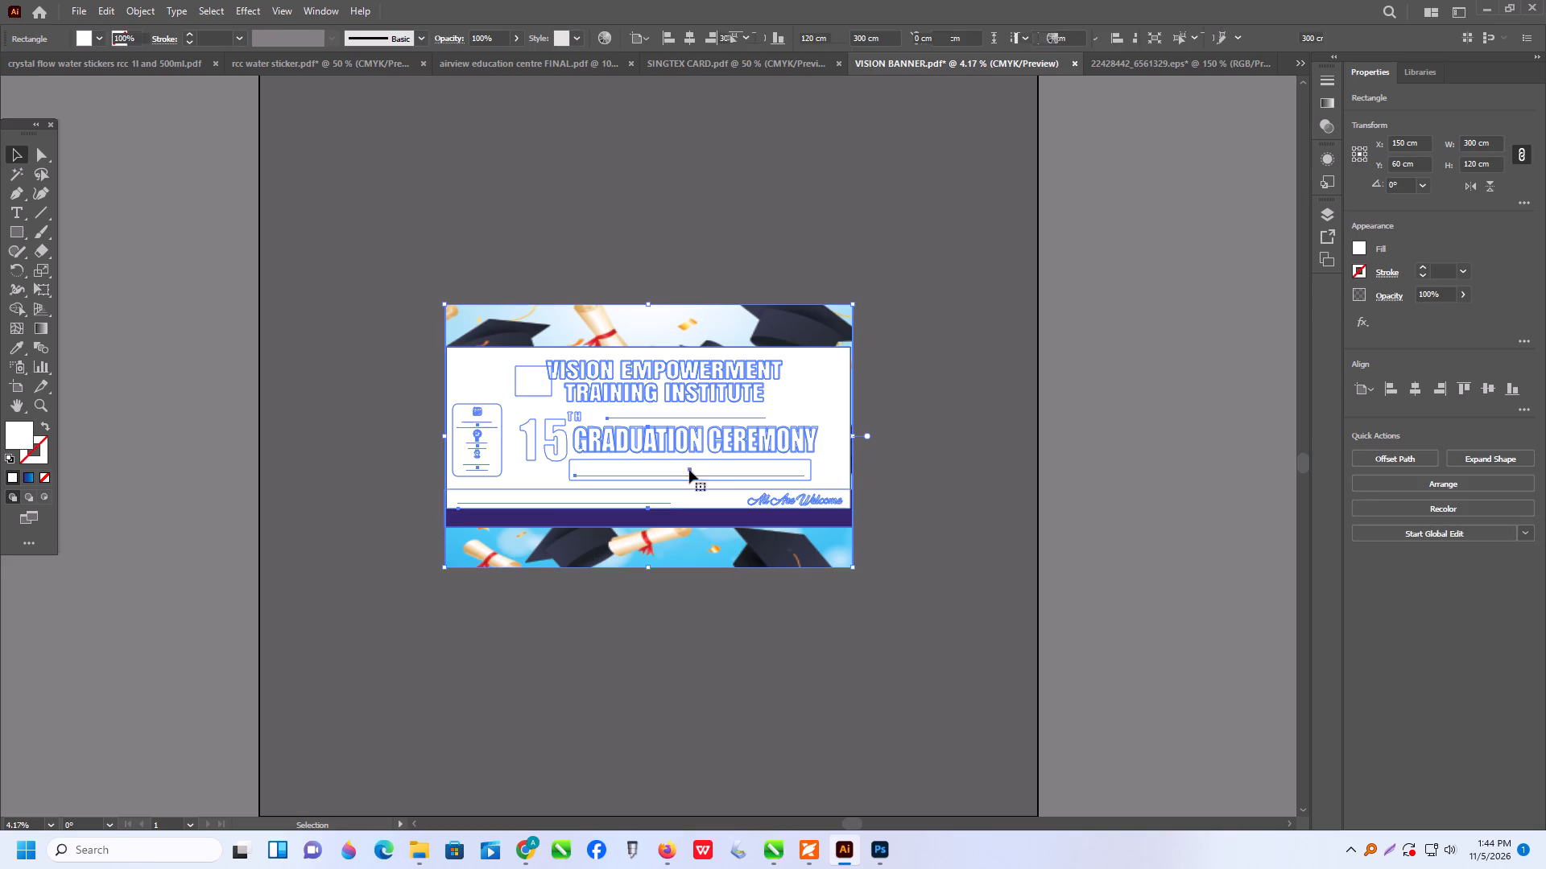
right_click(693, 433)
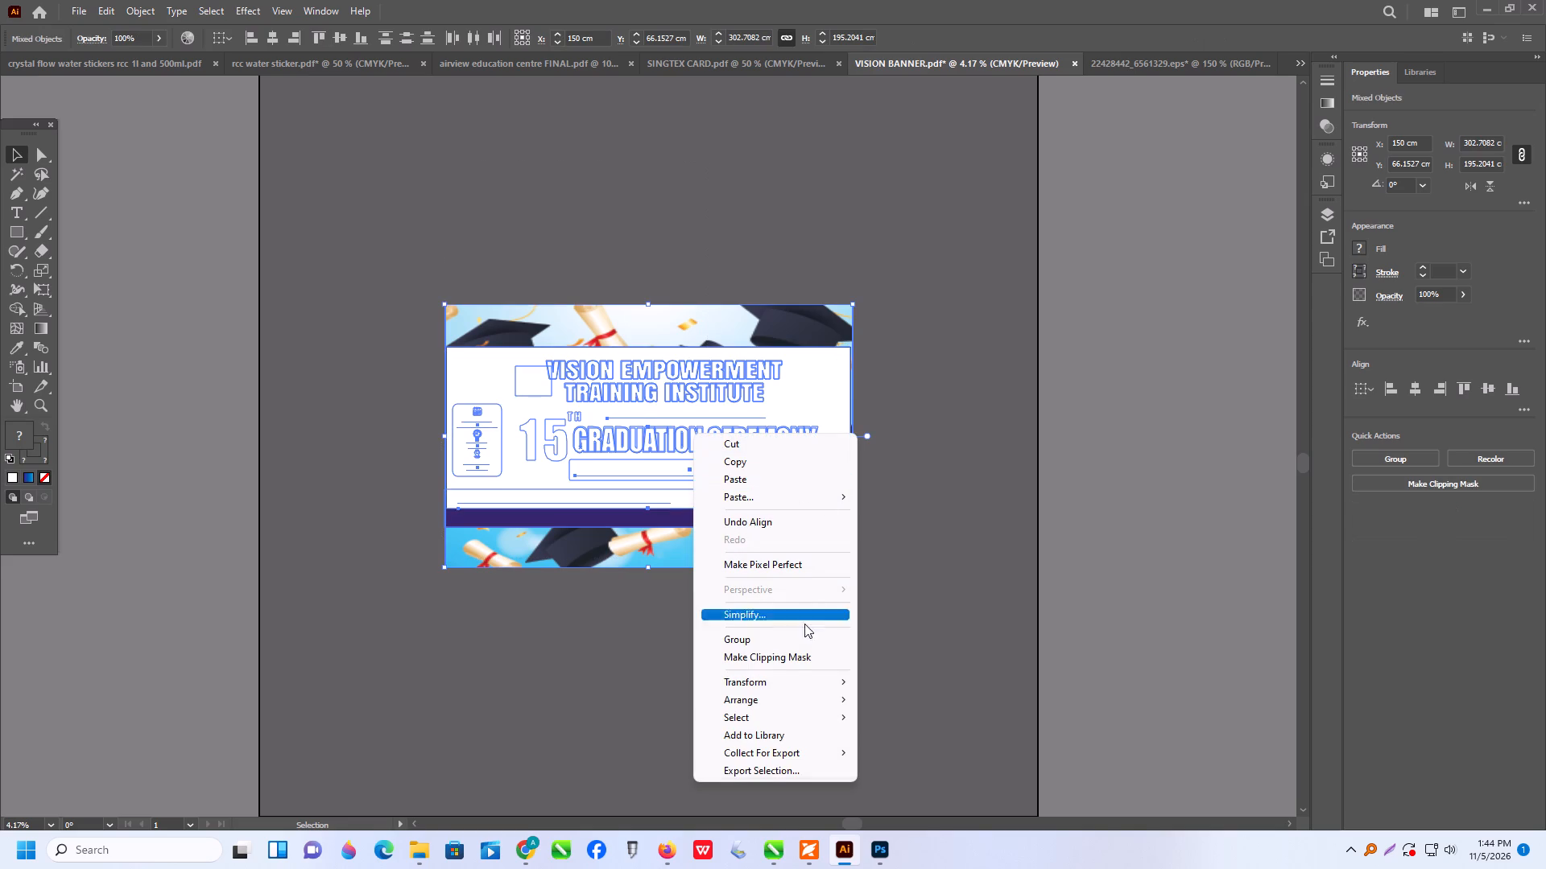
click(784, 656)
click(787, 634)
Examine the clipped banner's overall layout, checking how the caps and diplomas sit around the lettering.
alt+scroll(638, 406, up, 3)
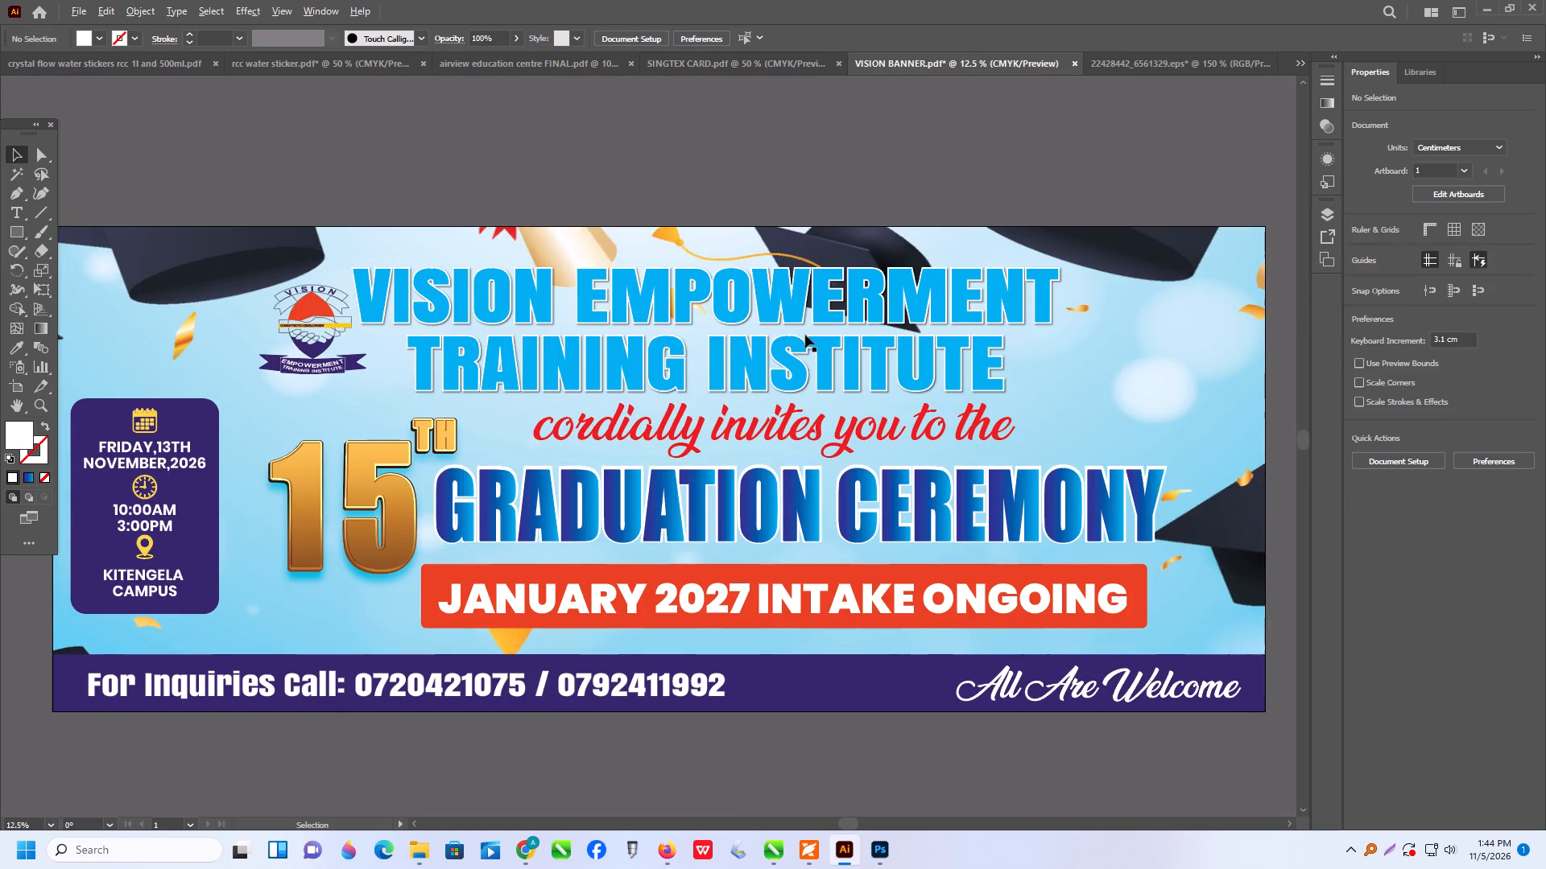
alt+scroll(805, 335, up, 1)
scroll(805, 335, down, 4)
alt+scroll(806, 346, down, 2)
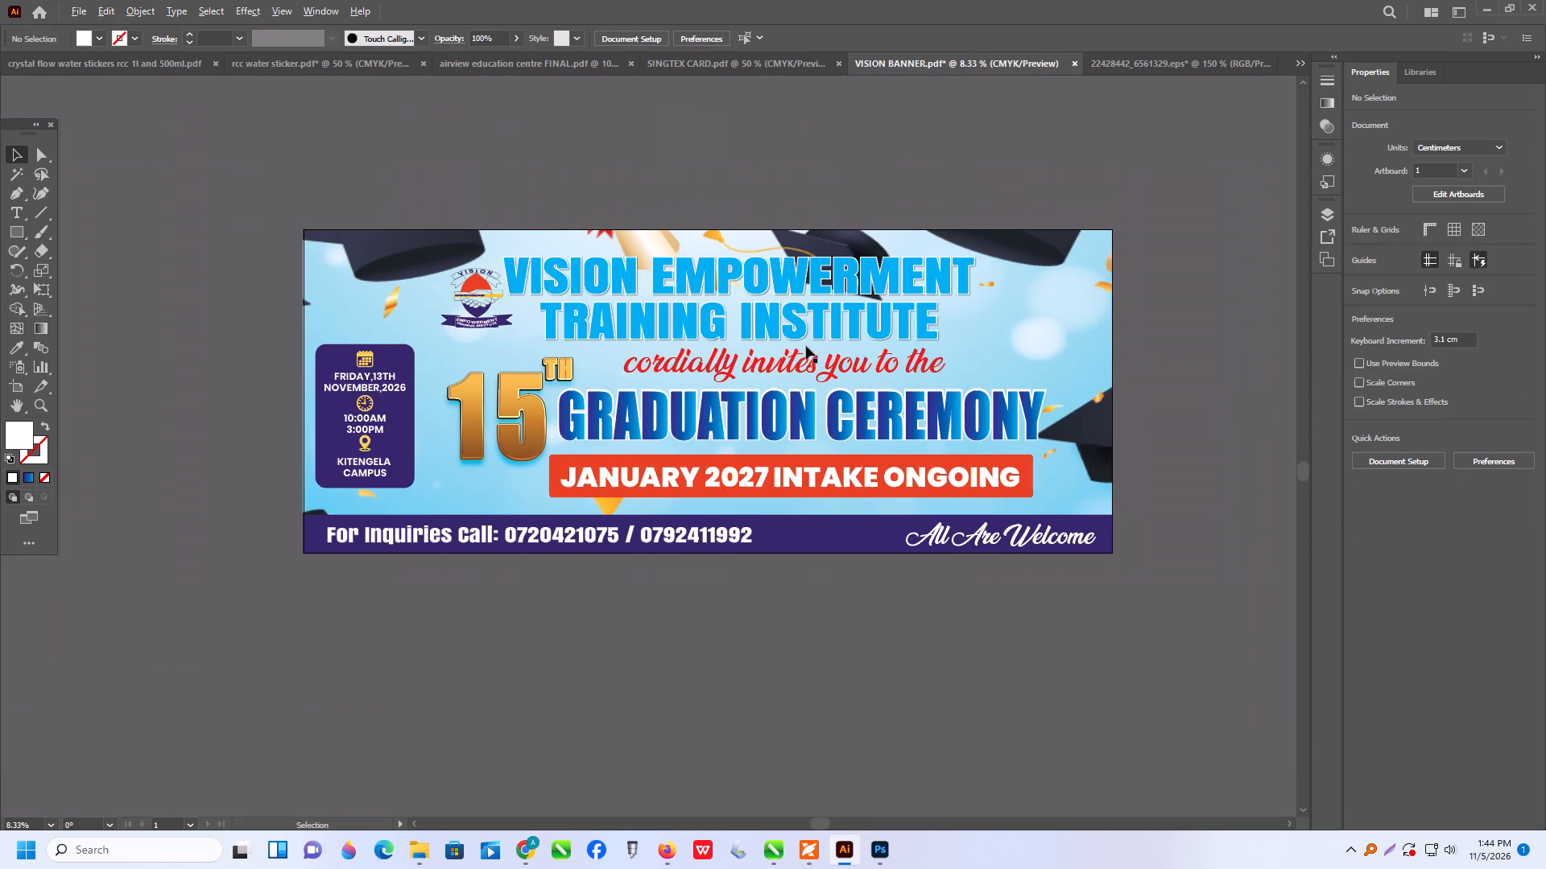
scroll(795, 363, down, 3)
scroll(792, 376, up, 1)
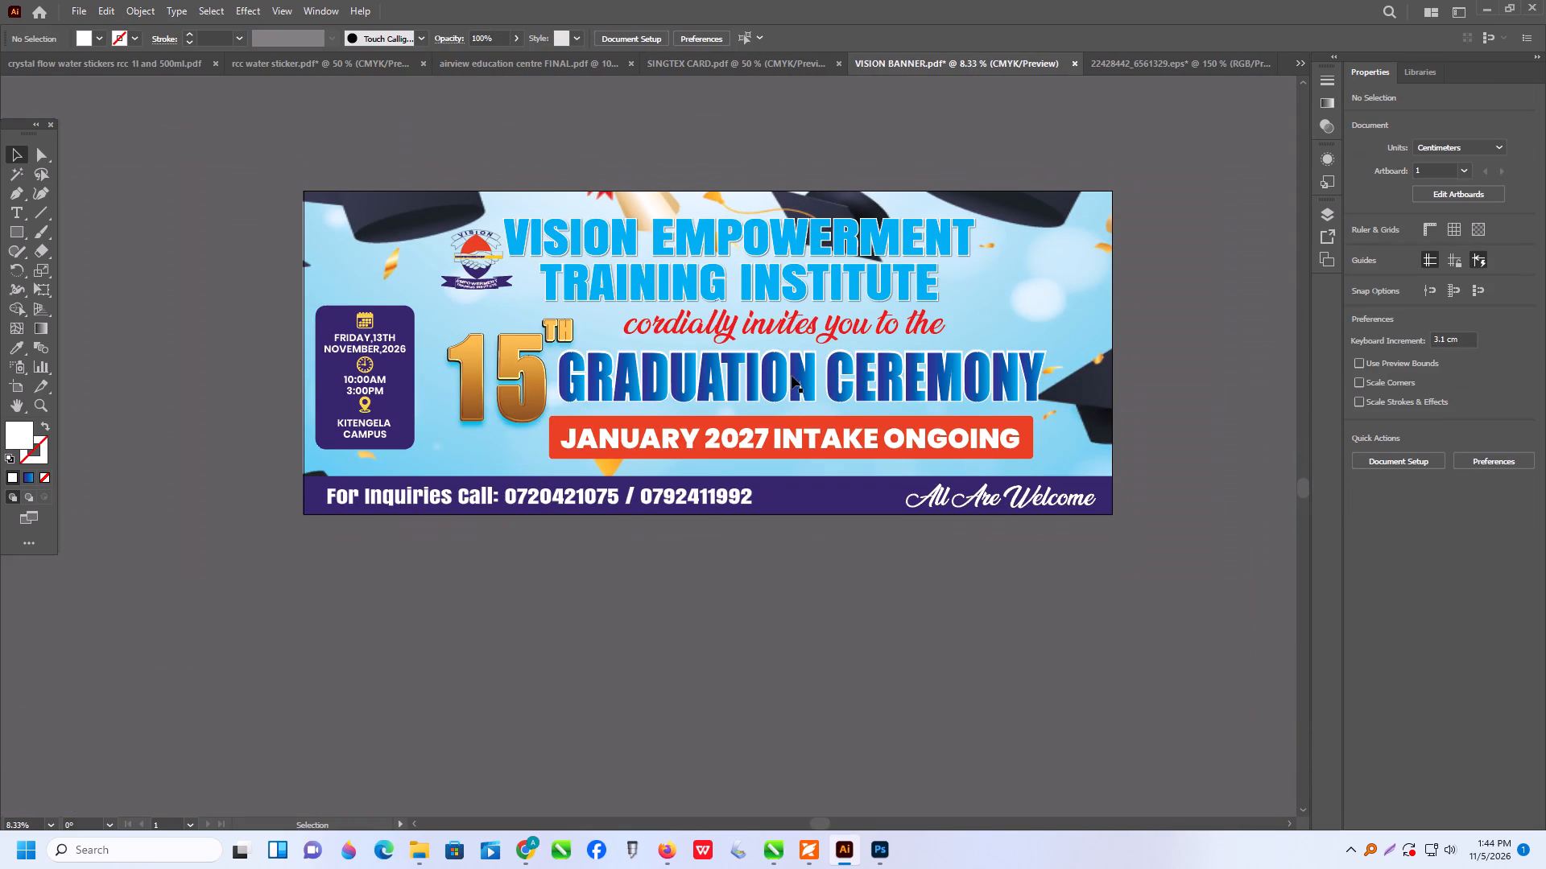
scroll(832, 454, up, 8)
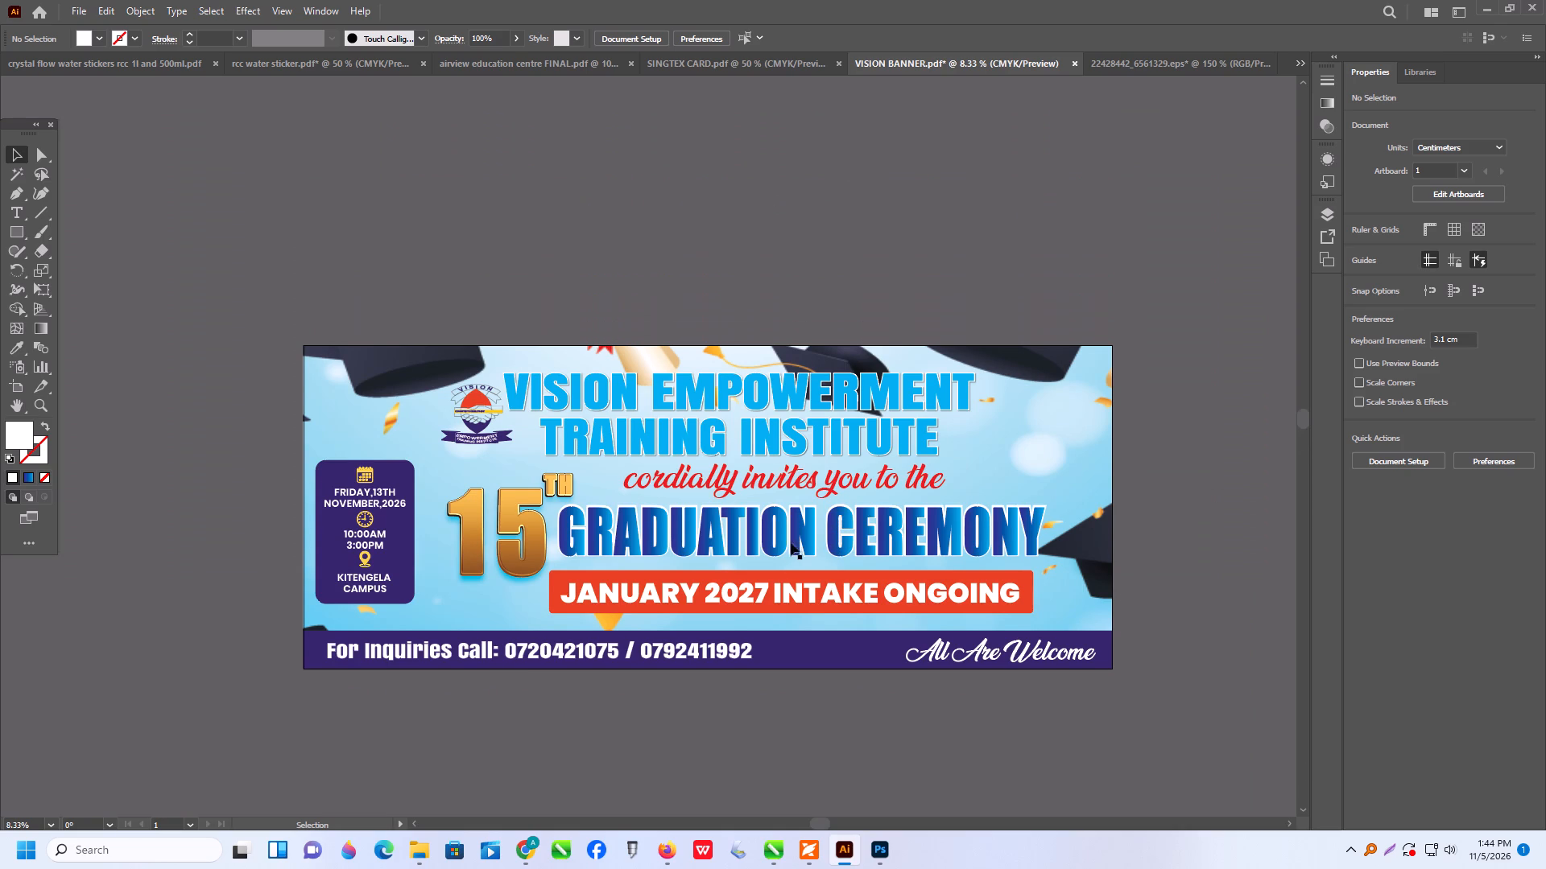
alt+scroll(565, 533, down, 2)
scroll(684, 505, down, 2)
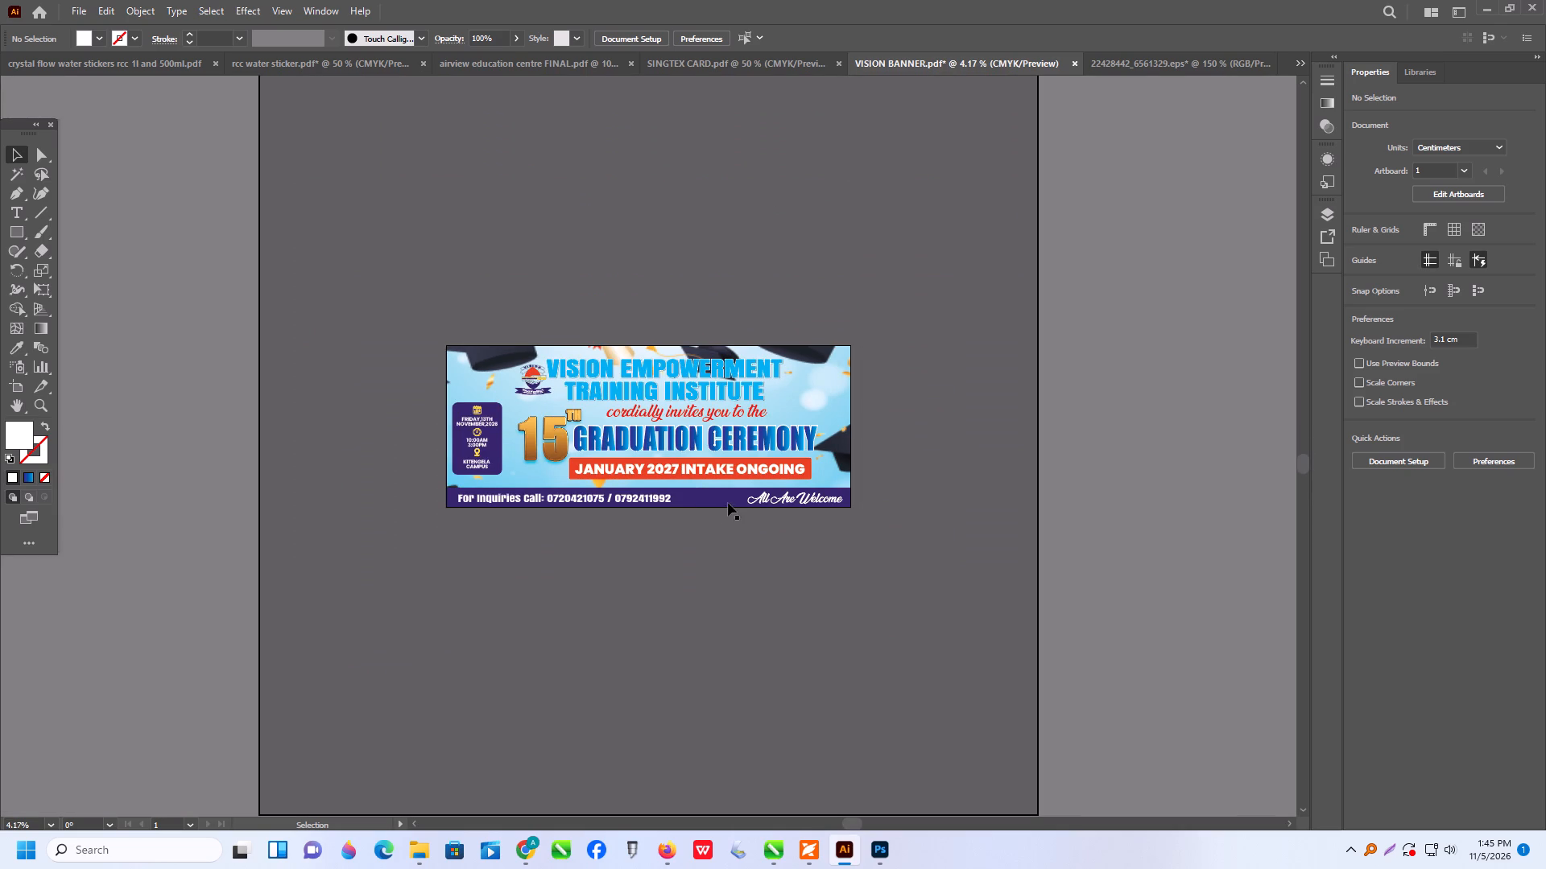
Inside the clip group, move the cap-and-diploma background image up about 33 cm behind the lettering.
triple_click(837, 430)
triple_click(837, 430)
triple_click(836, 430)
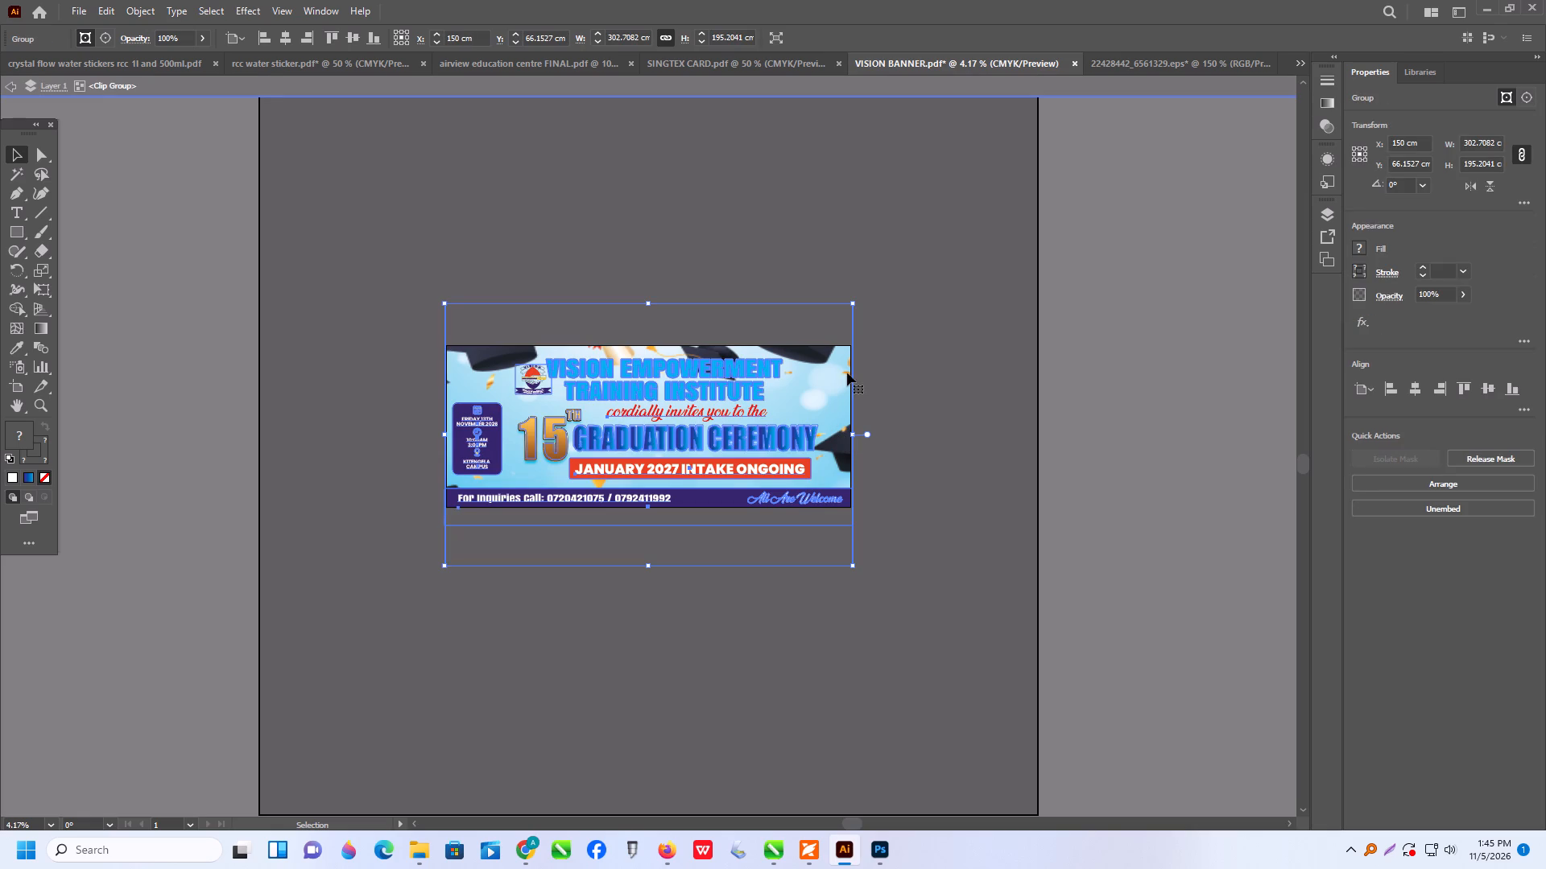
double_click(847, 373)
triple_click(829, 374)
double_click(829, 374)
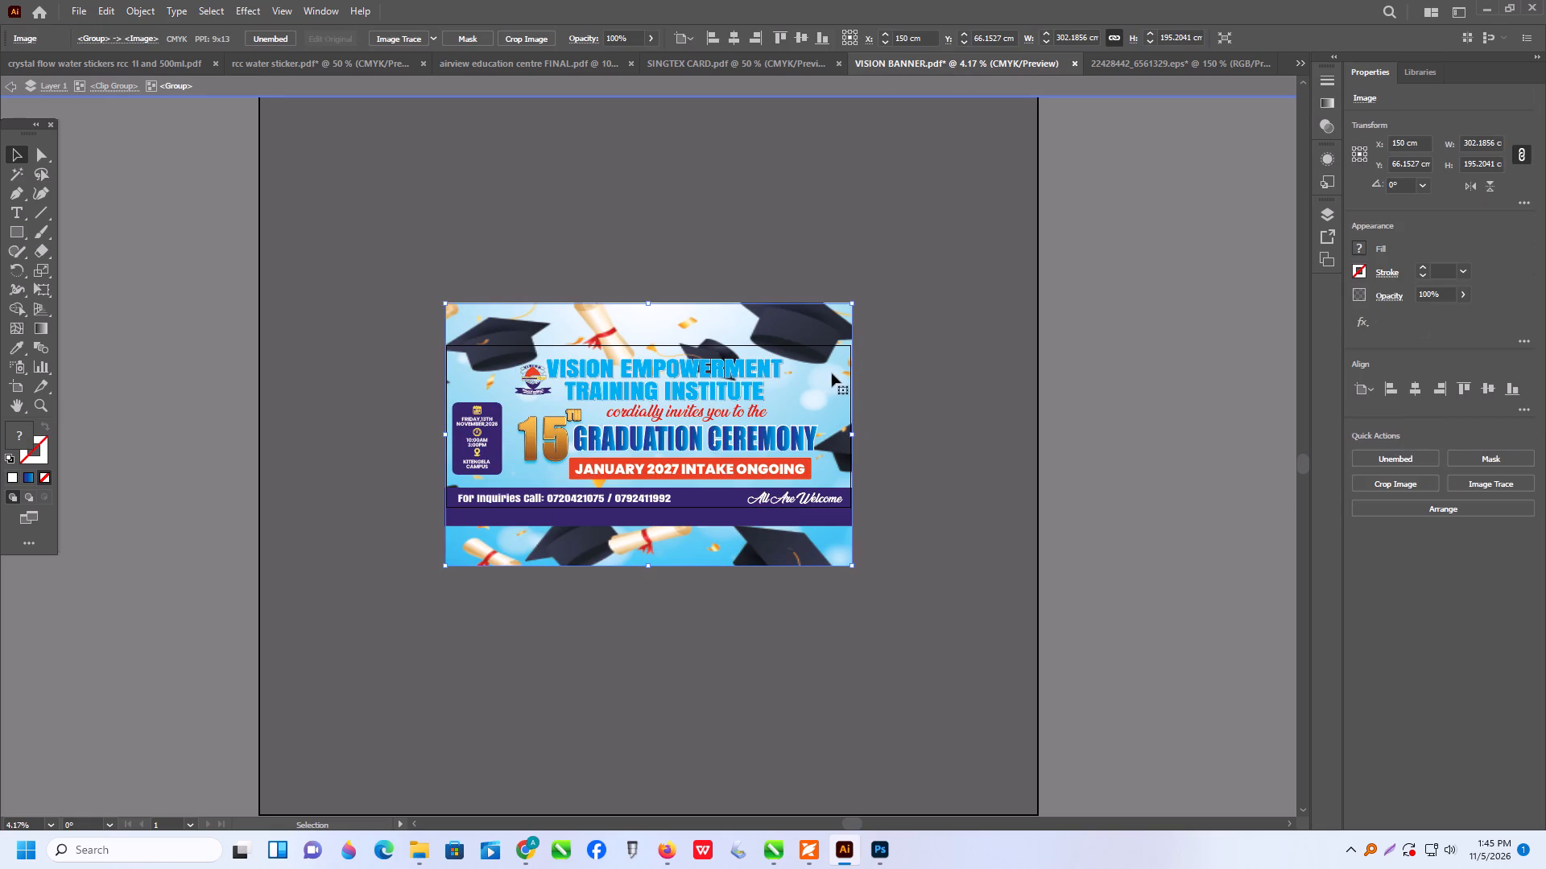
drag(826, 366, 827, 322)
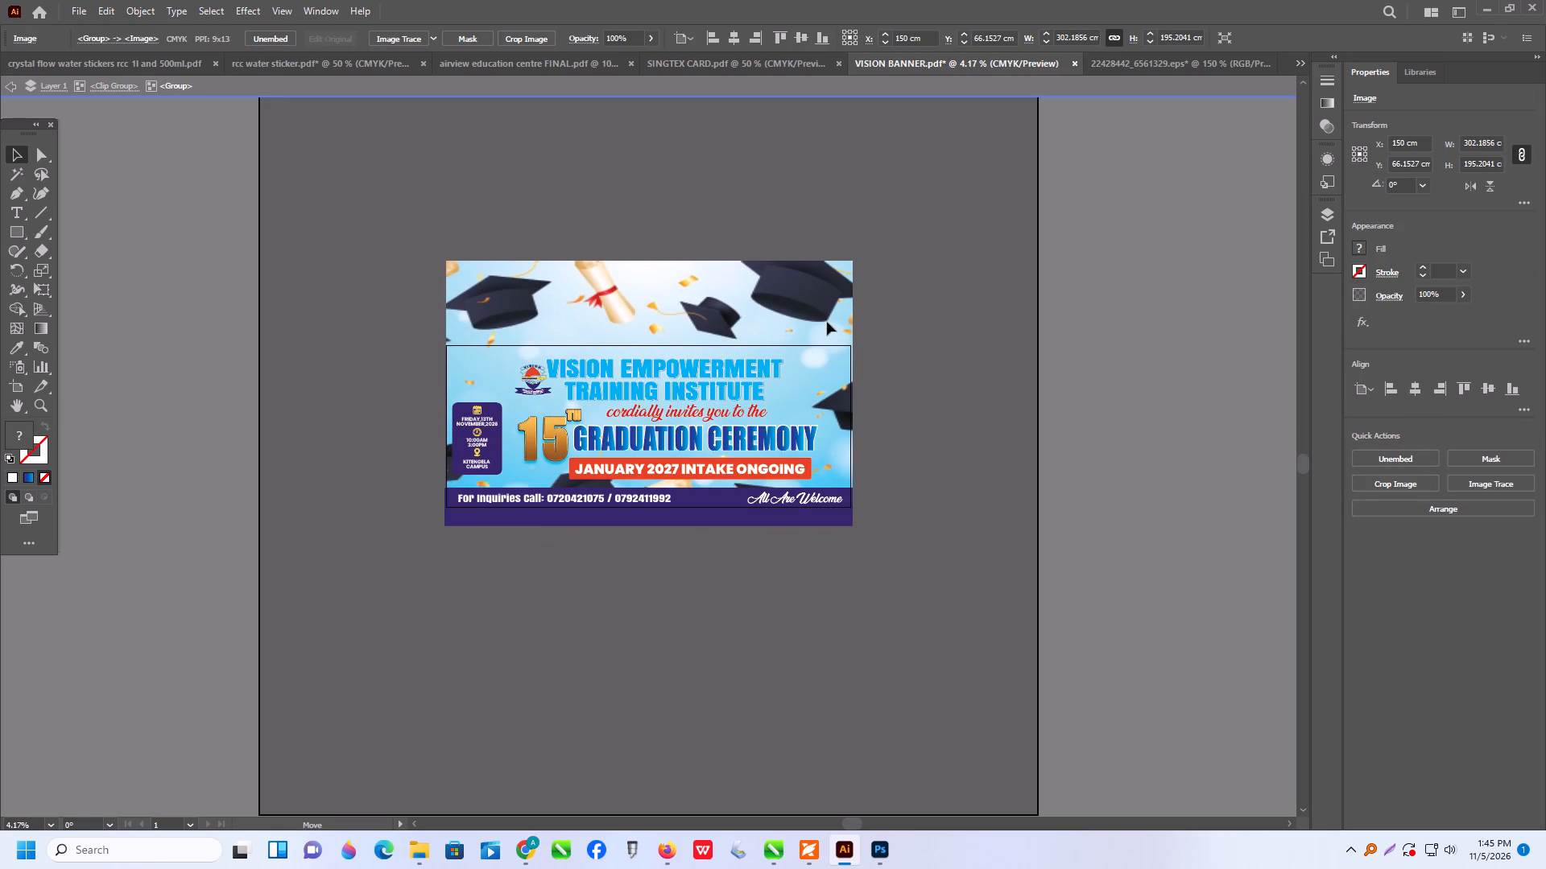
drag(827, 322, 825, 322)
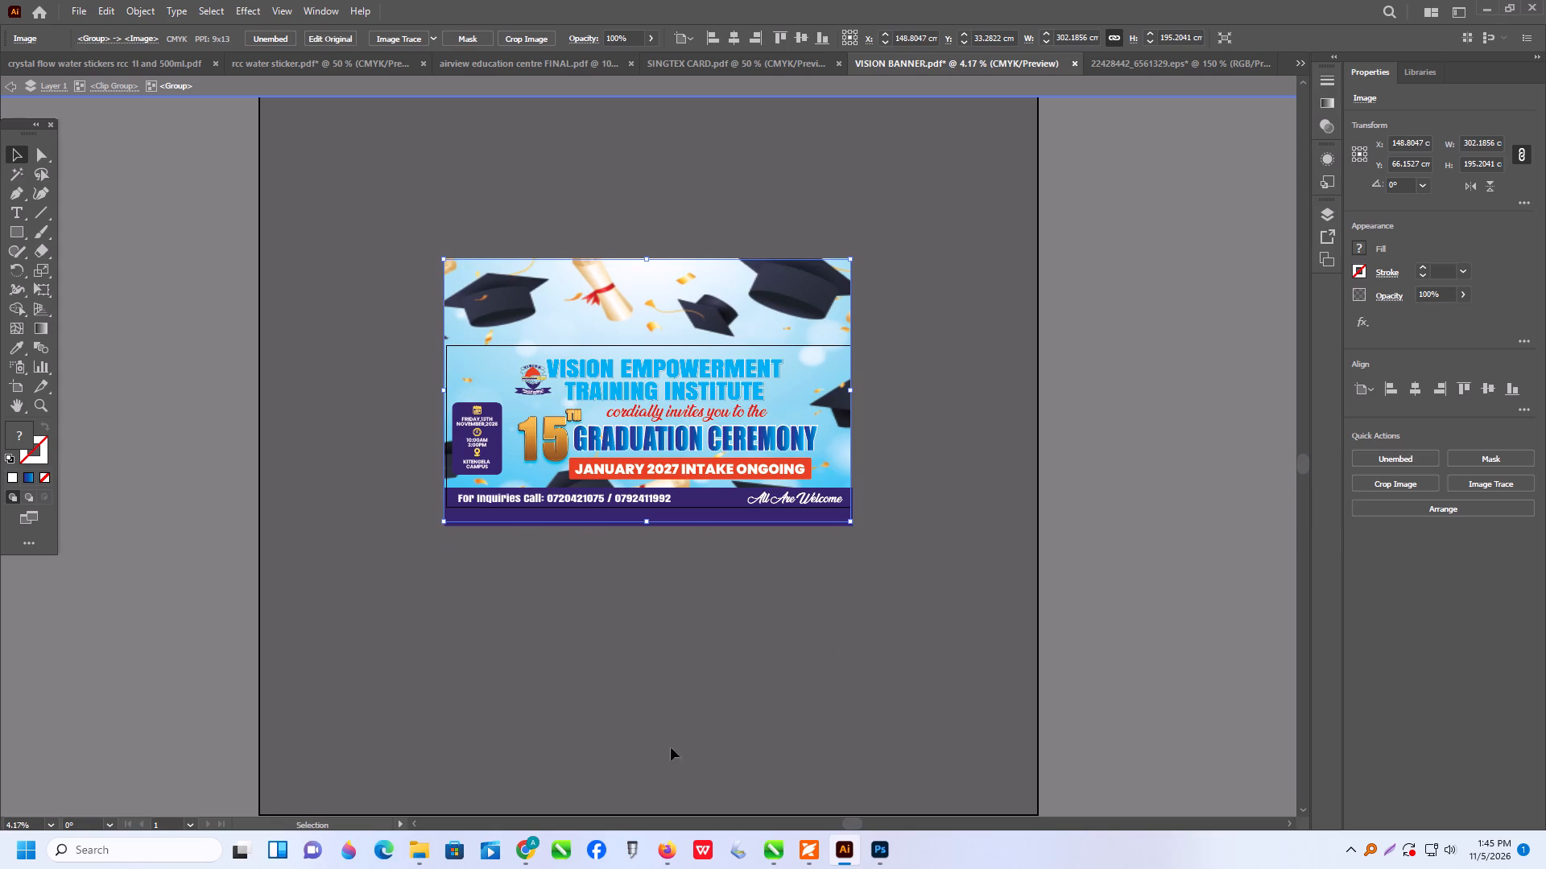
Switch to Chrome and copy the Vecteezy Graduation Hat Background with Confetti image from the graduation background results.
click(525, 850)
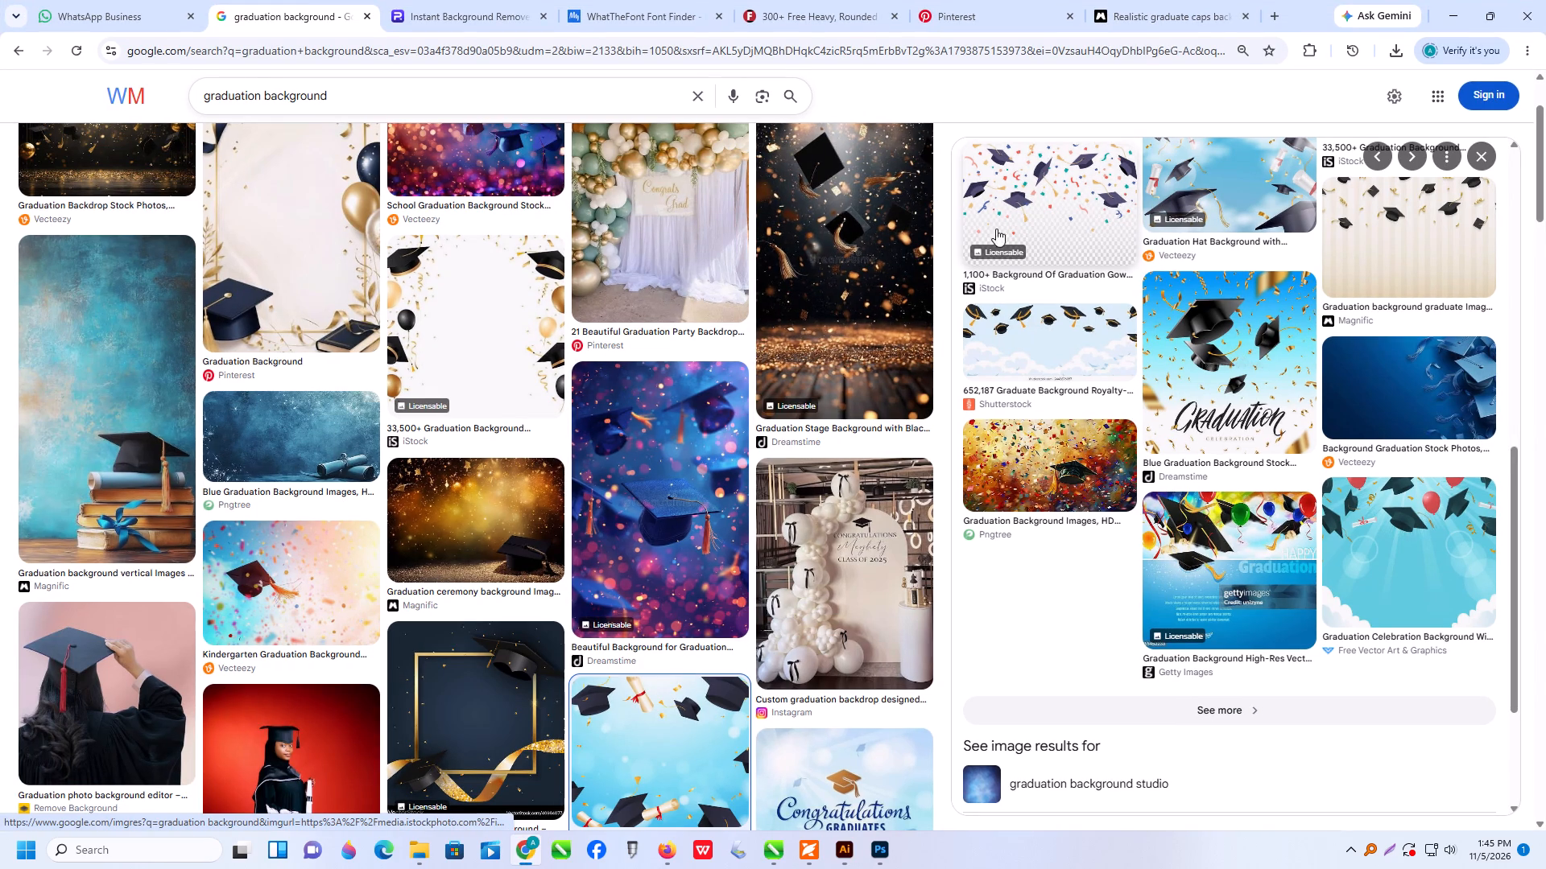
click(1019, 204)
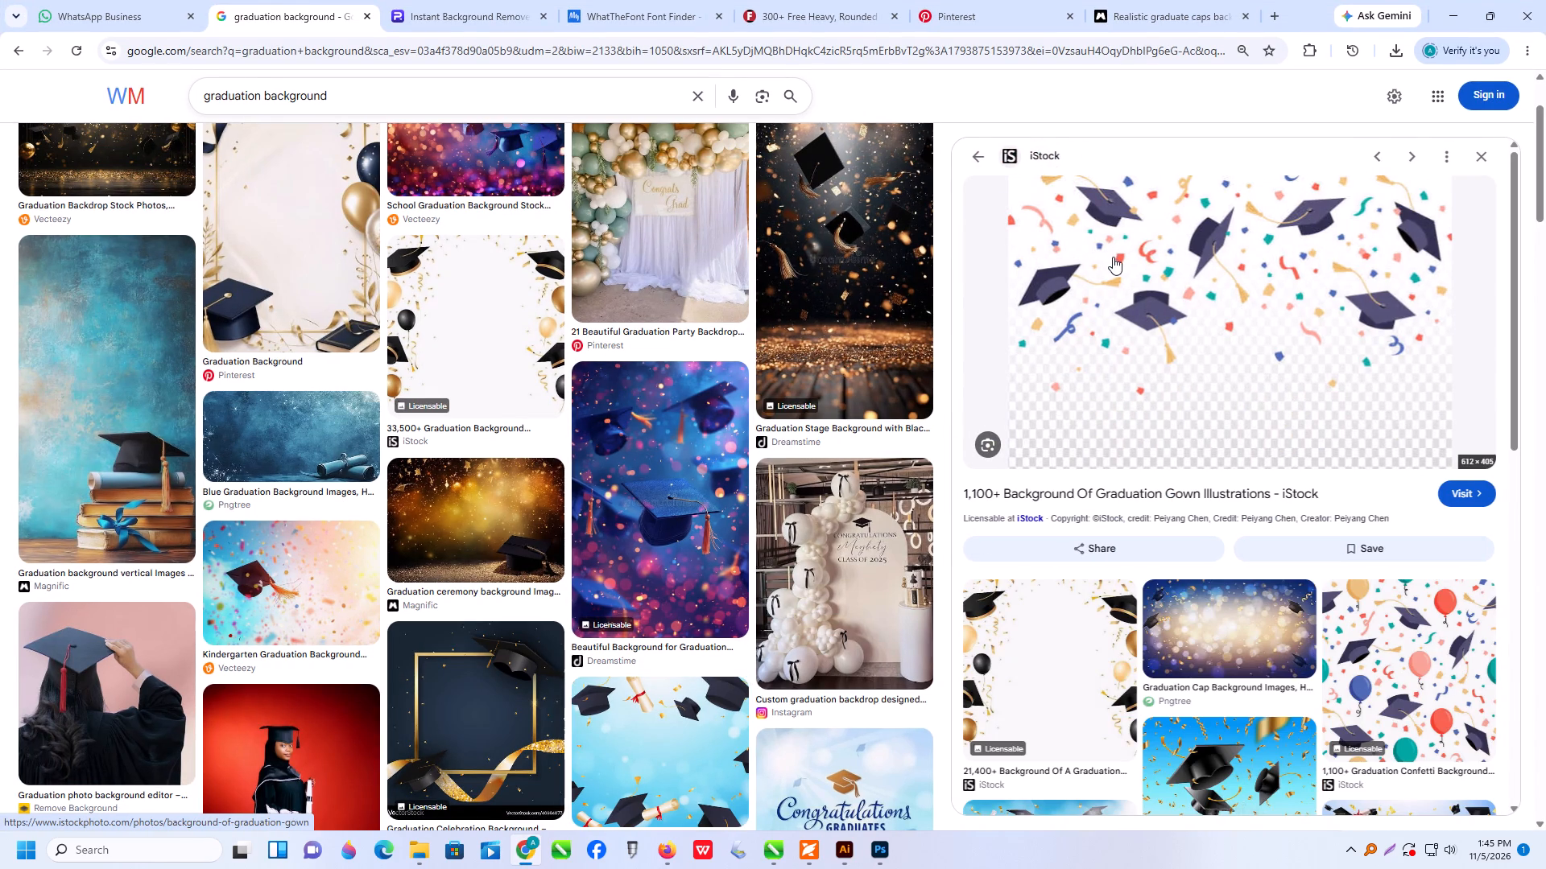
click(1011, 700)
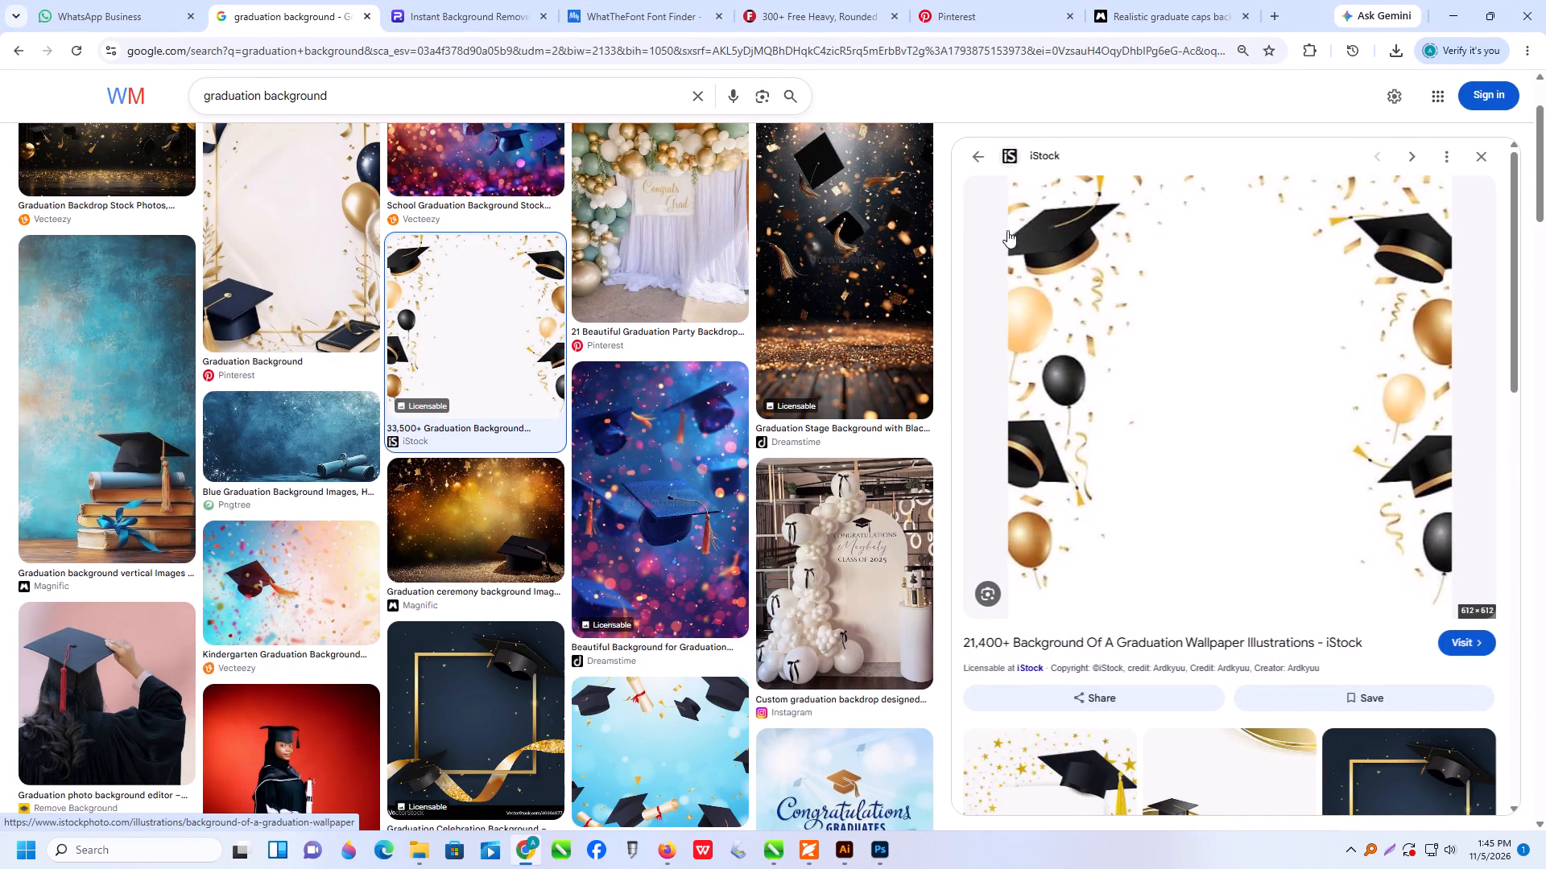
click(989, 159)
scroll(1073, 334, down, 1)
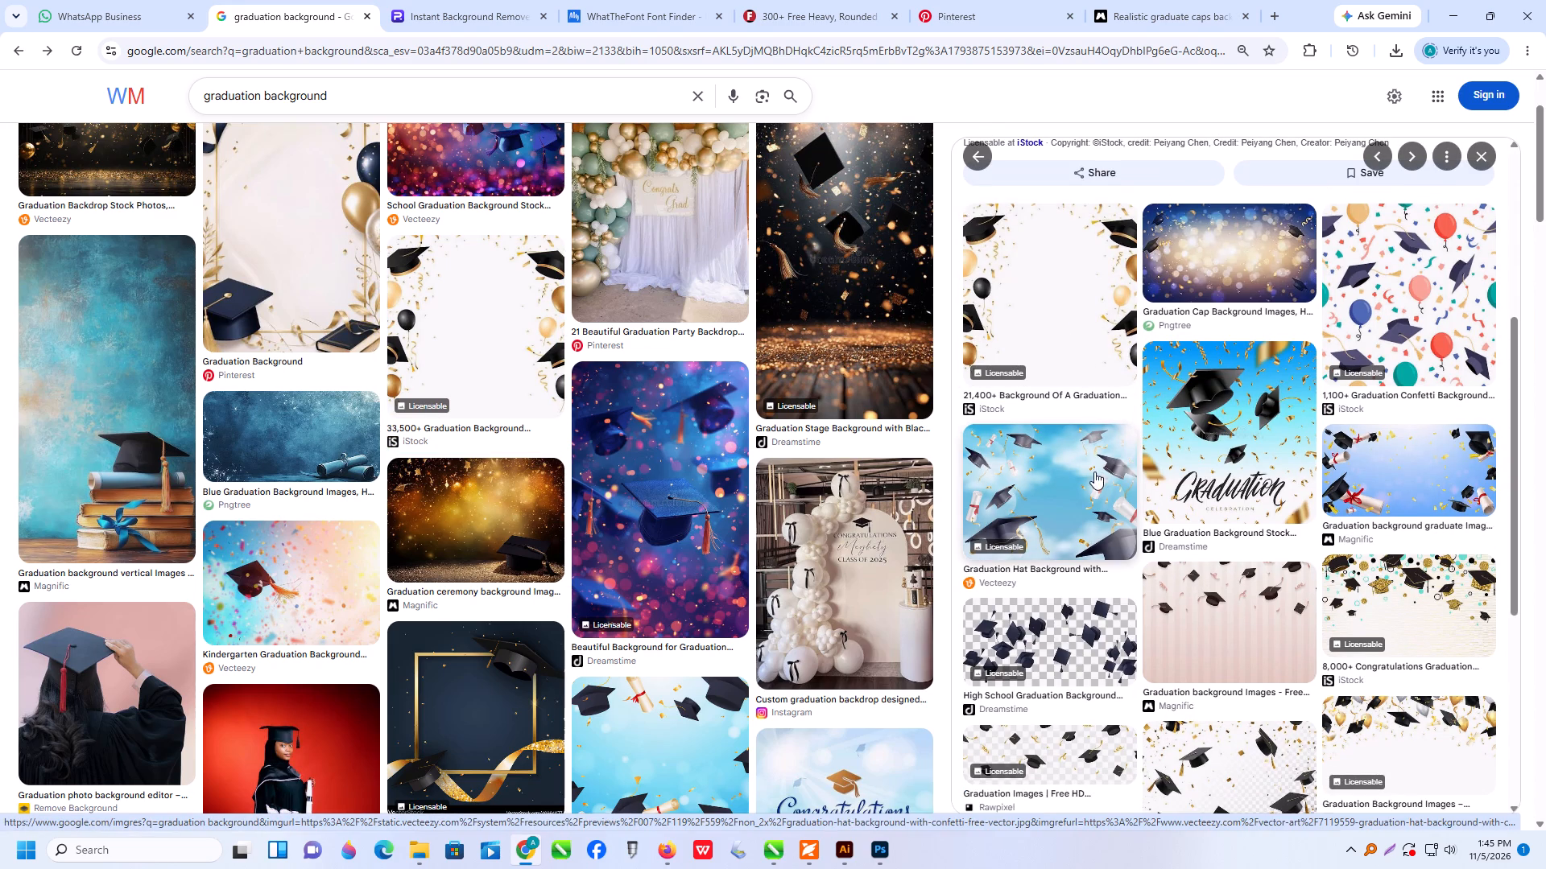
click(1064, 492)
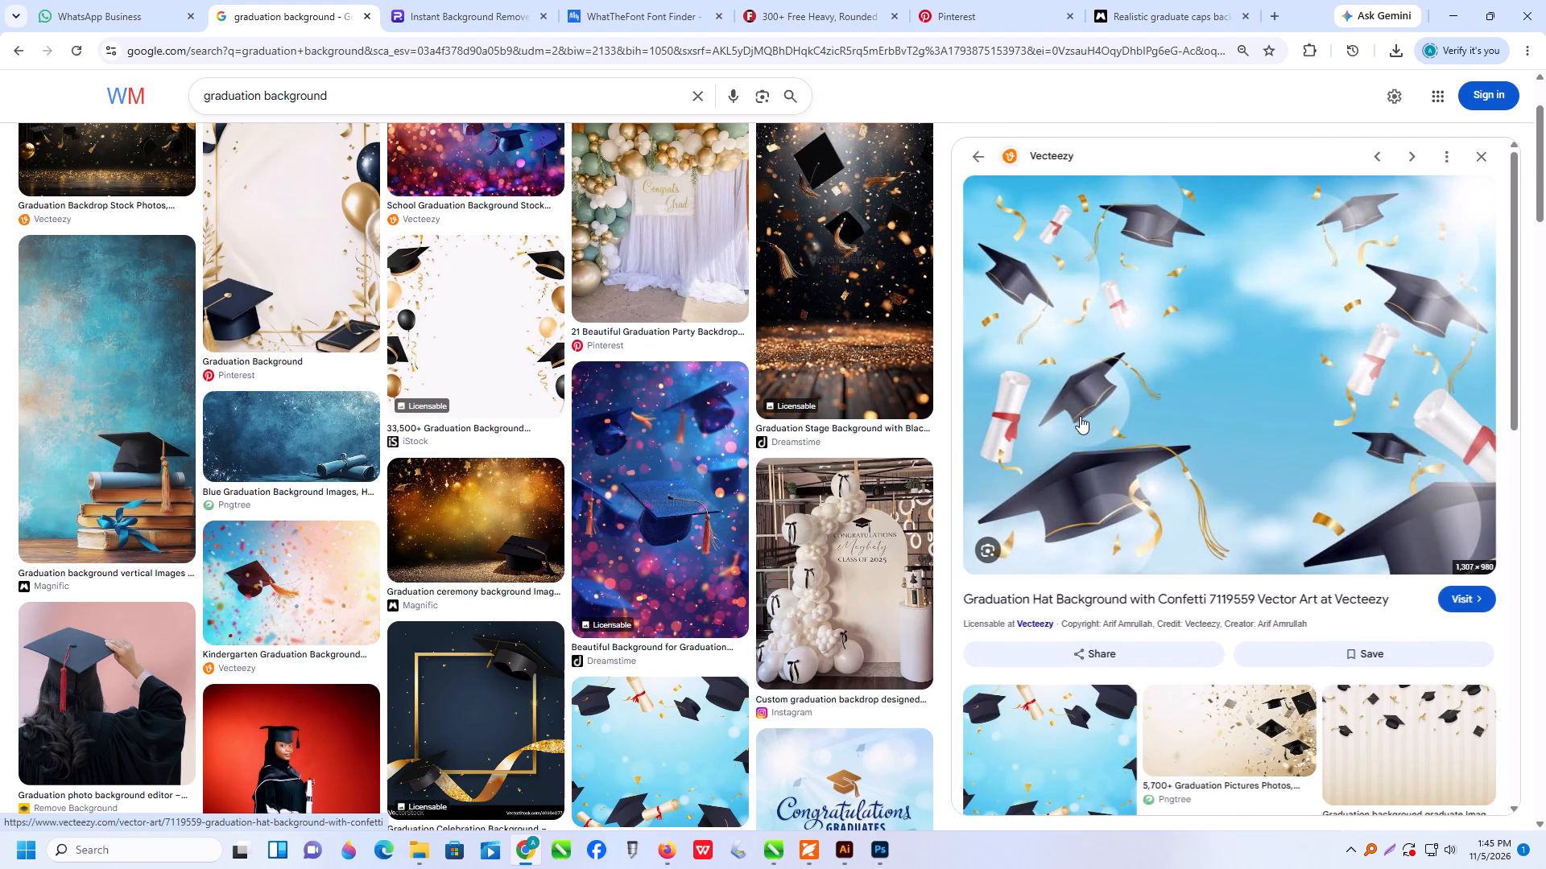
right_click(1082, 387)
click(1150, 664)
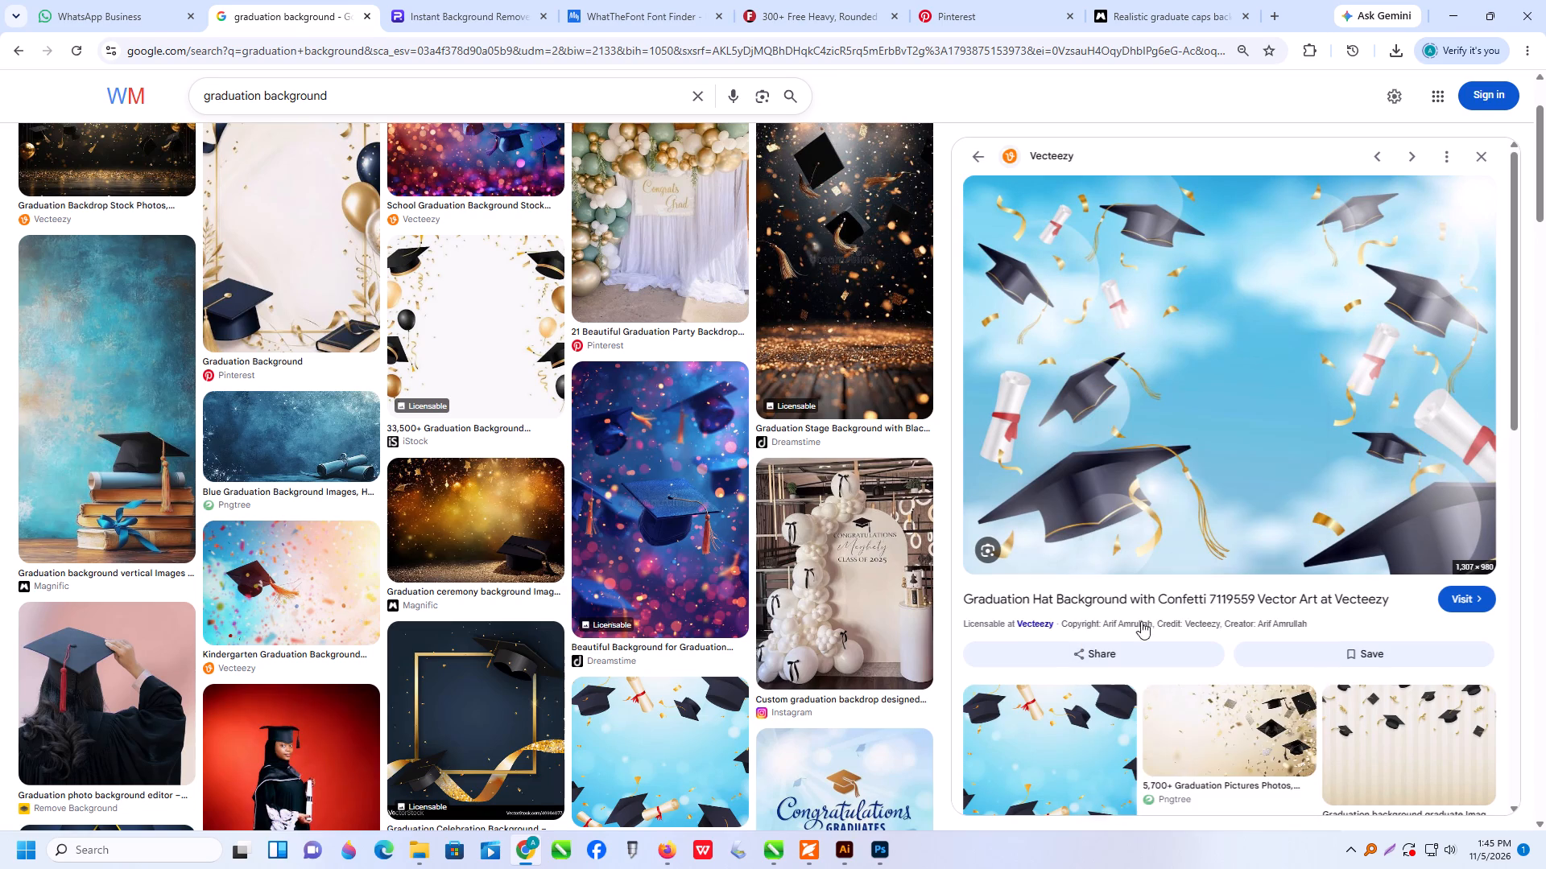
Remove the copied graduation hat image's background in Photoroom and download the transparent cutout.
click(463, 22)
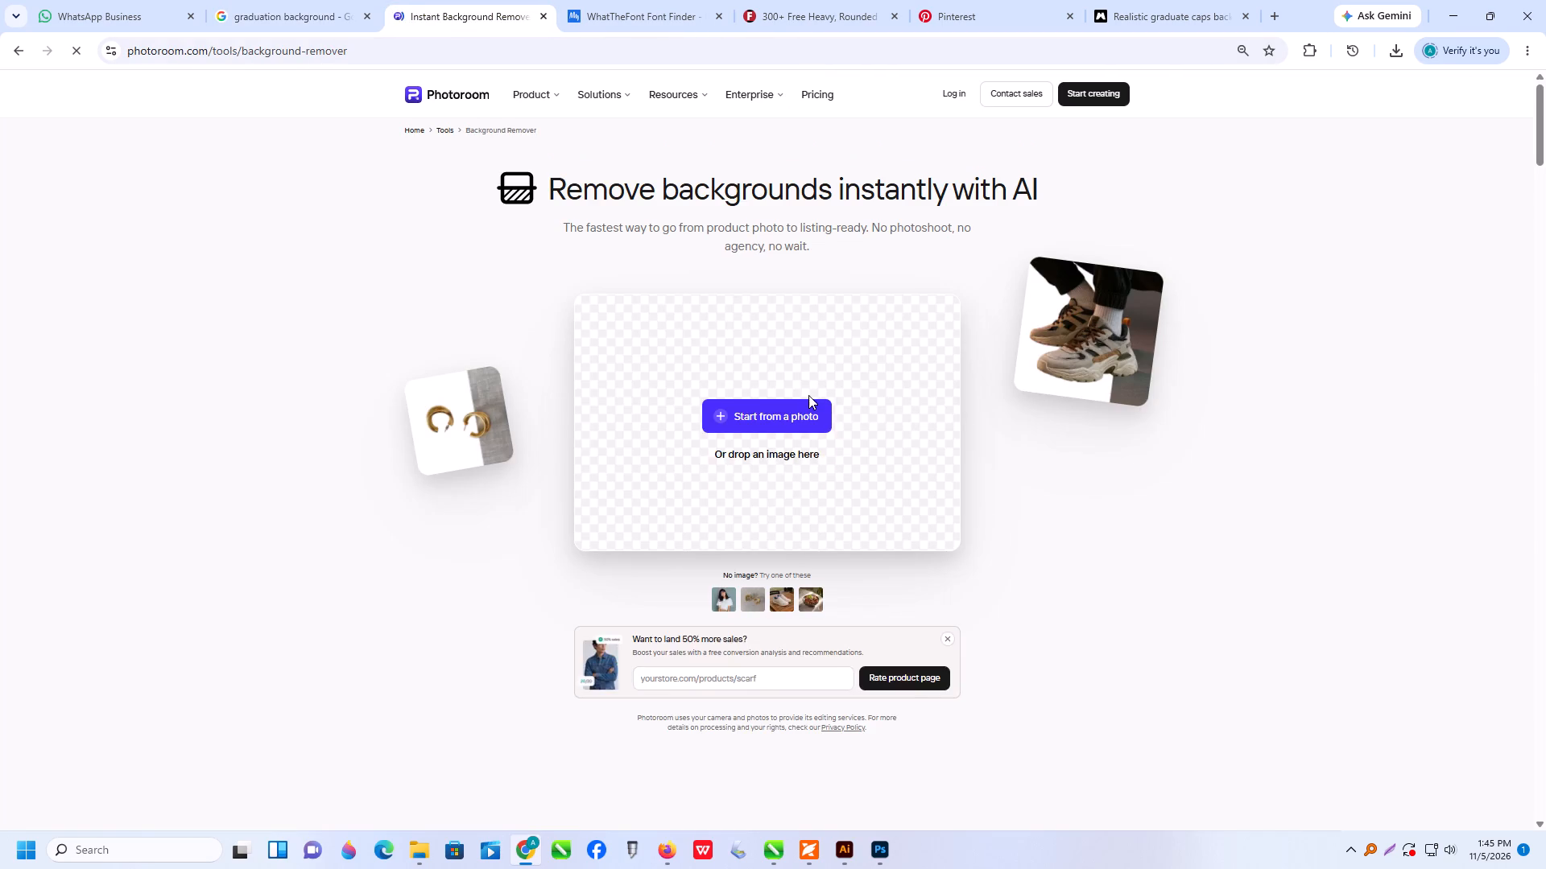
key(ctrl+v)
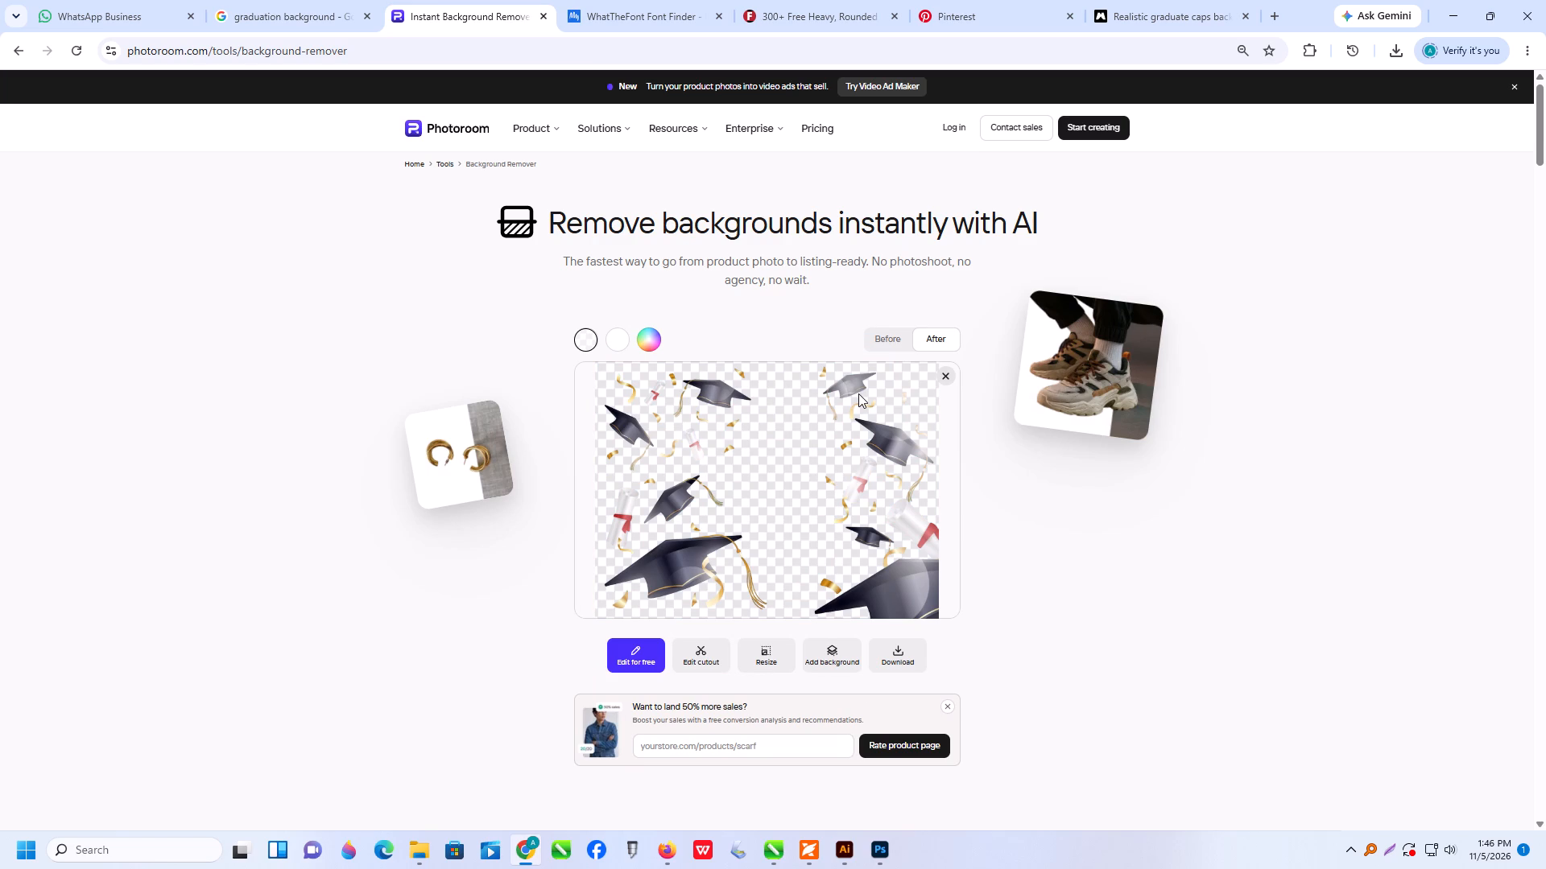
click(880, 648)
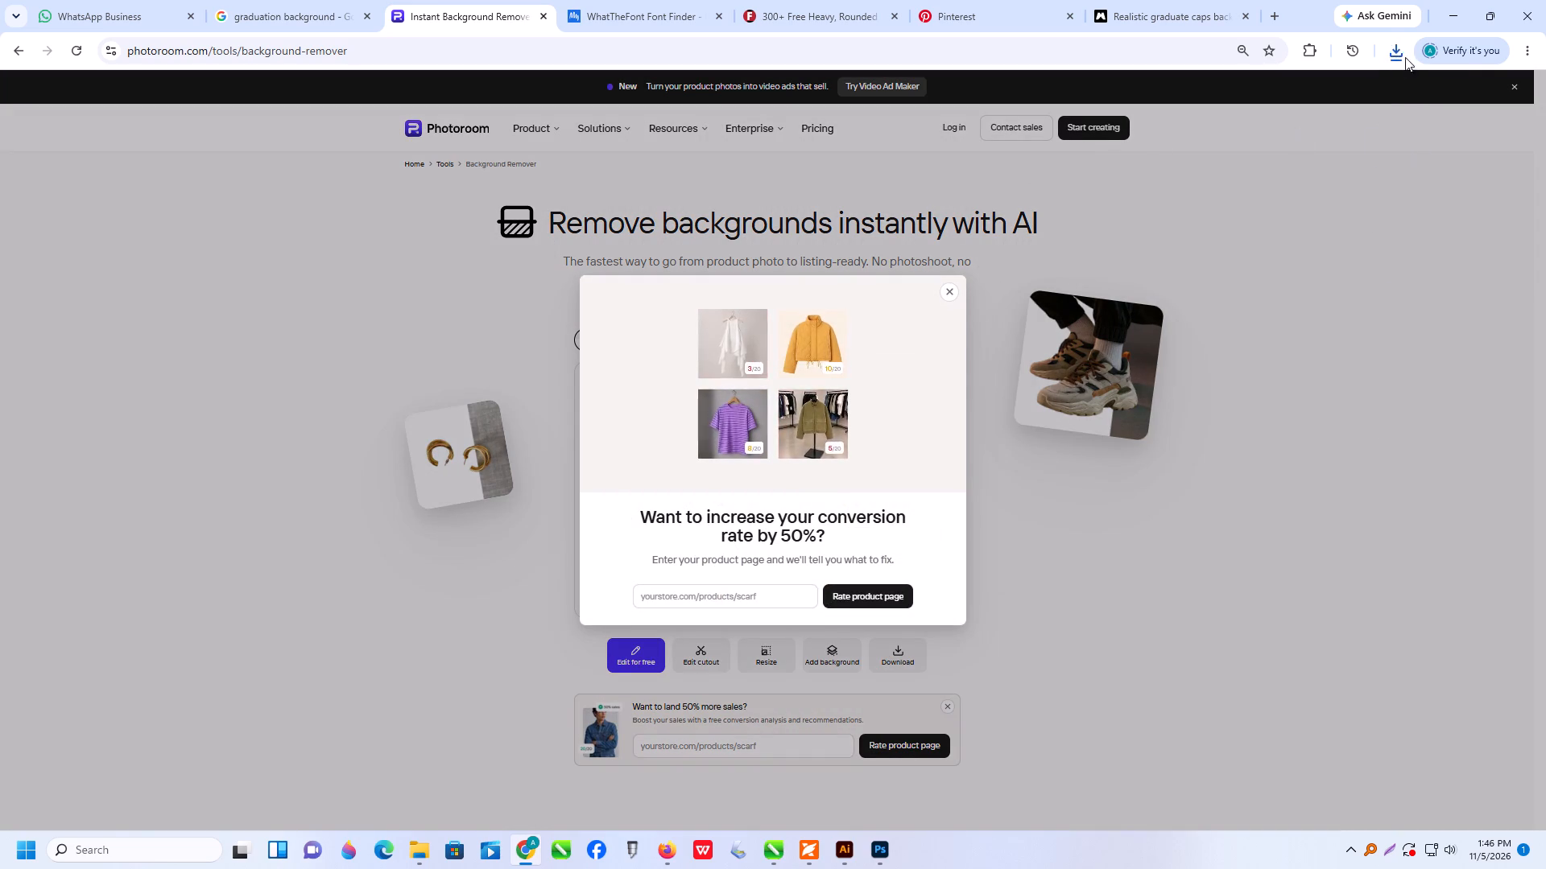
Place the downloaded Photoroom cutout PNG from the Downloads folder into the VISION BANNER document in Illustrator, beside the invitation artwork.
click(1345, 89)
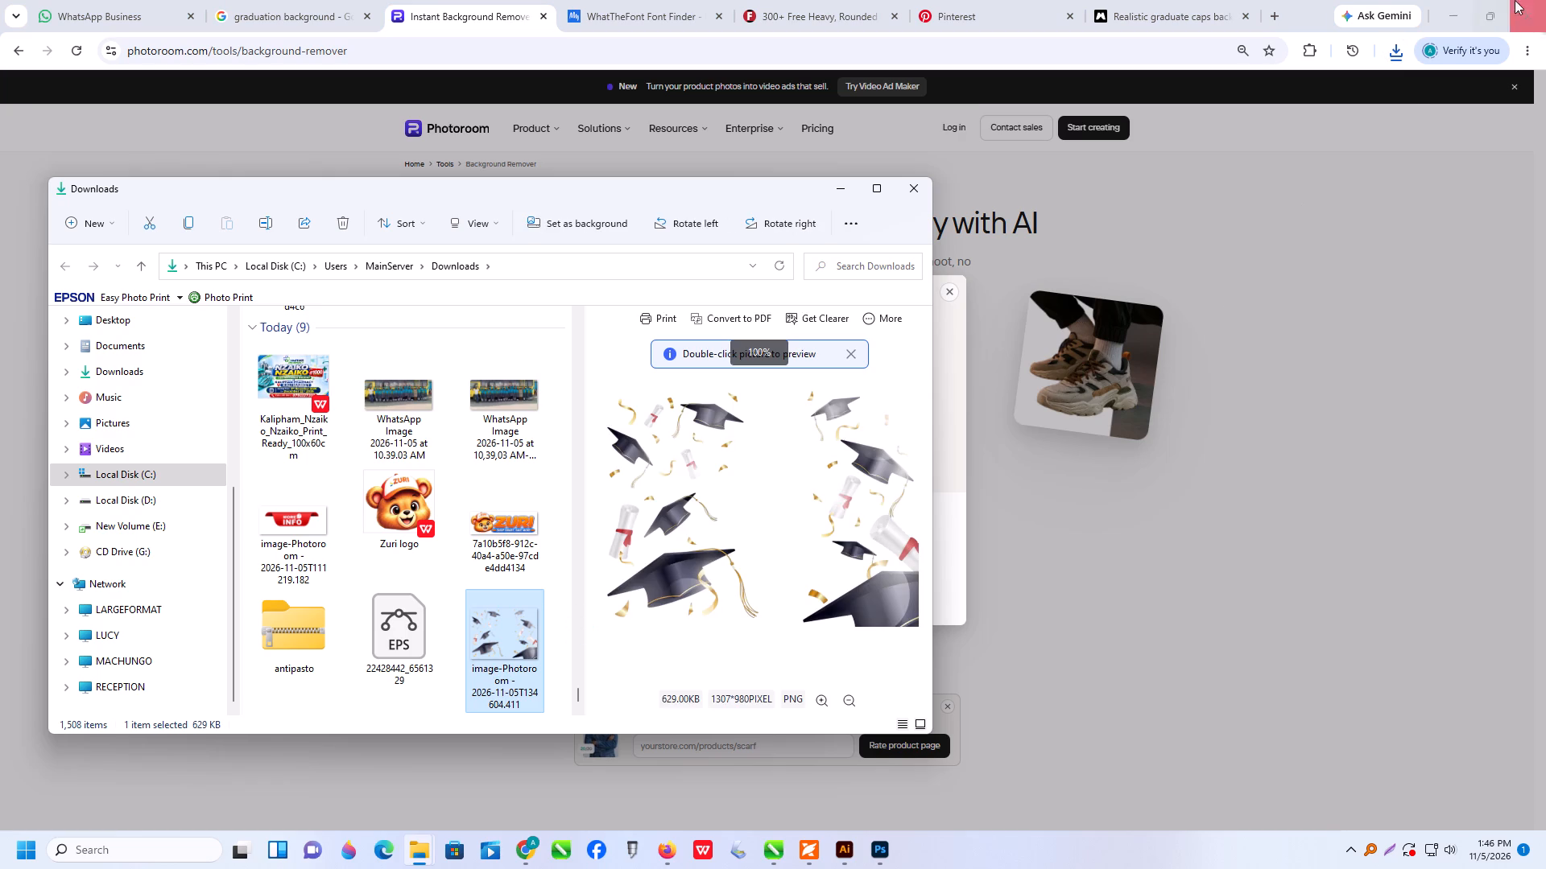
click(1445, 16)
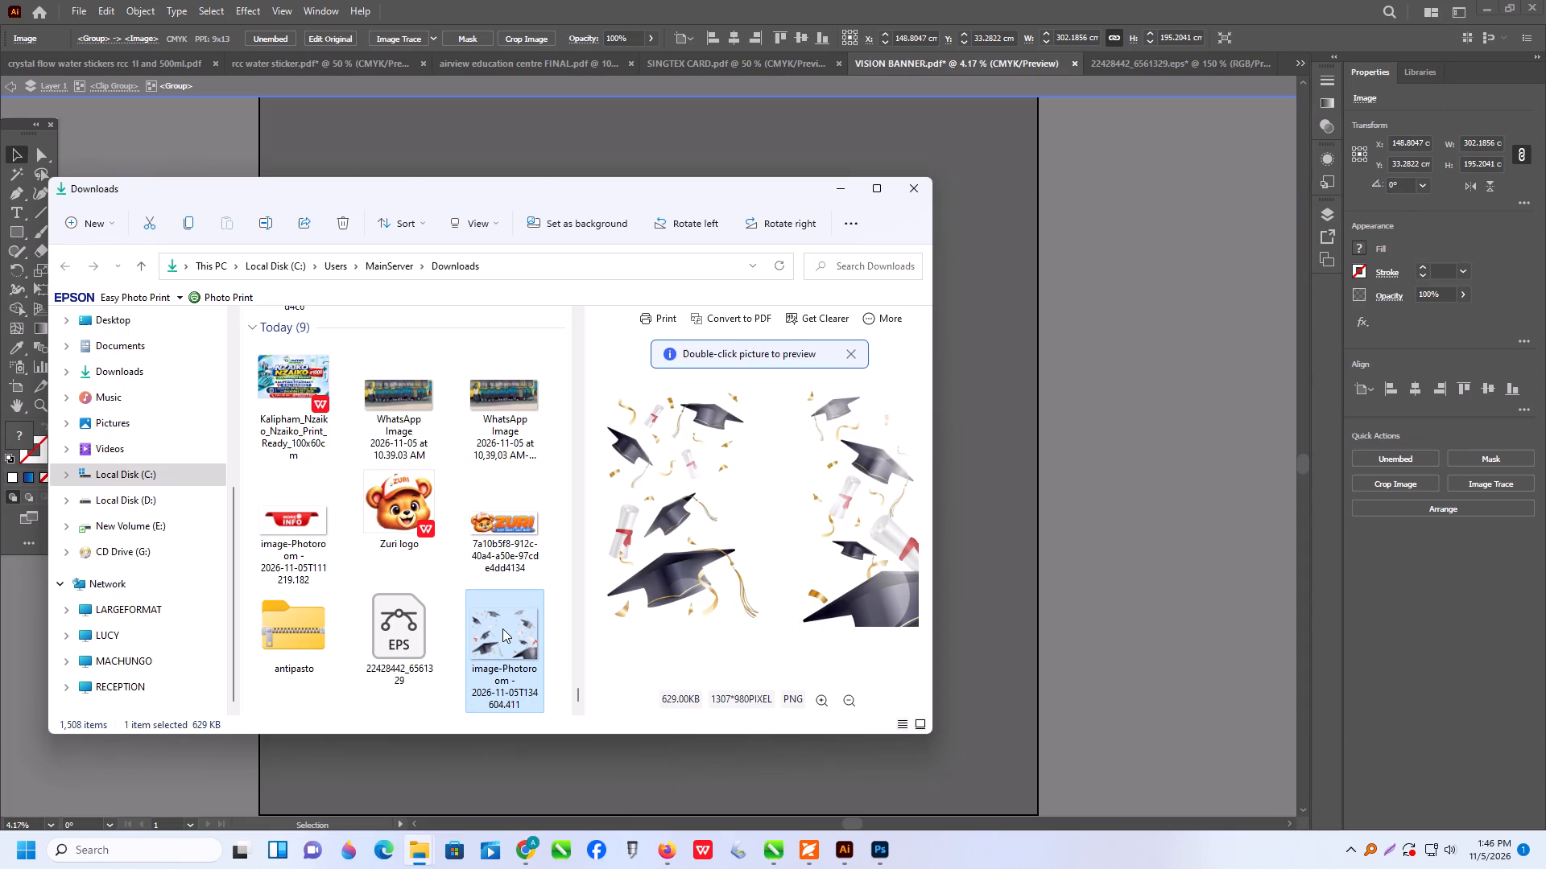
drag(502, 628, 973, 599)
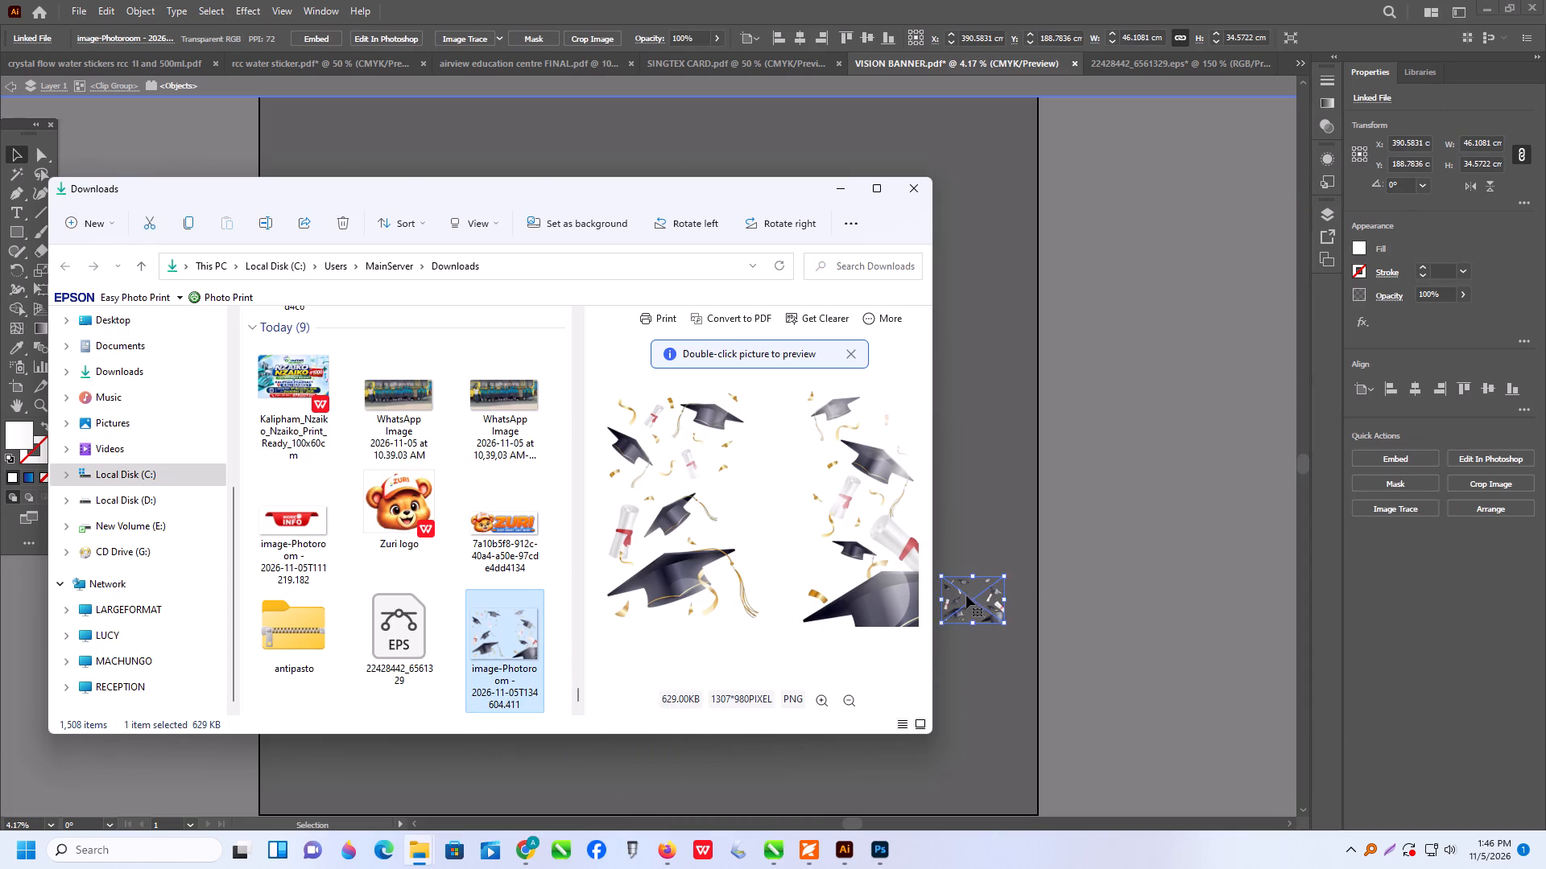
click(974, 624)
drag(924, 609, 747, 611)
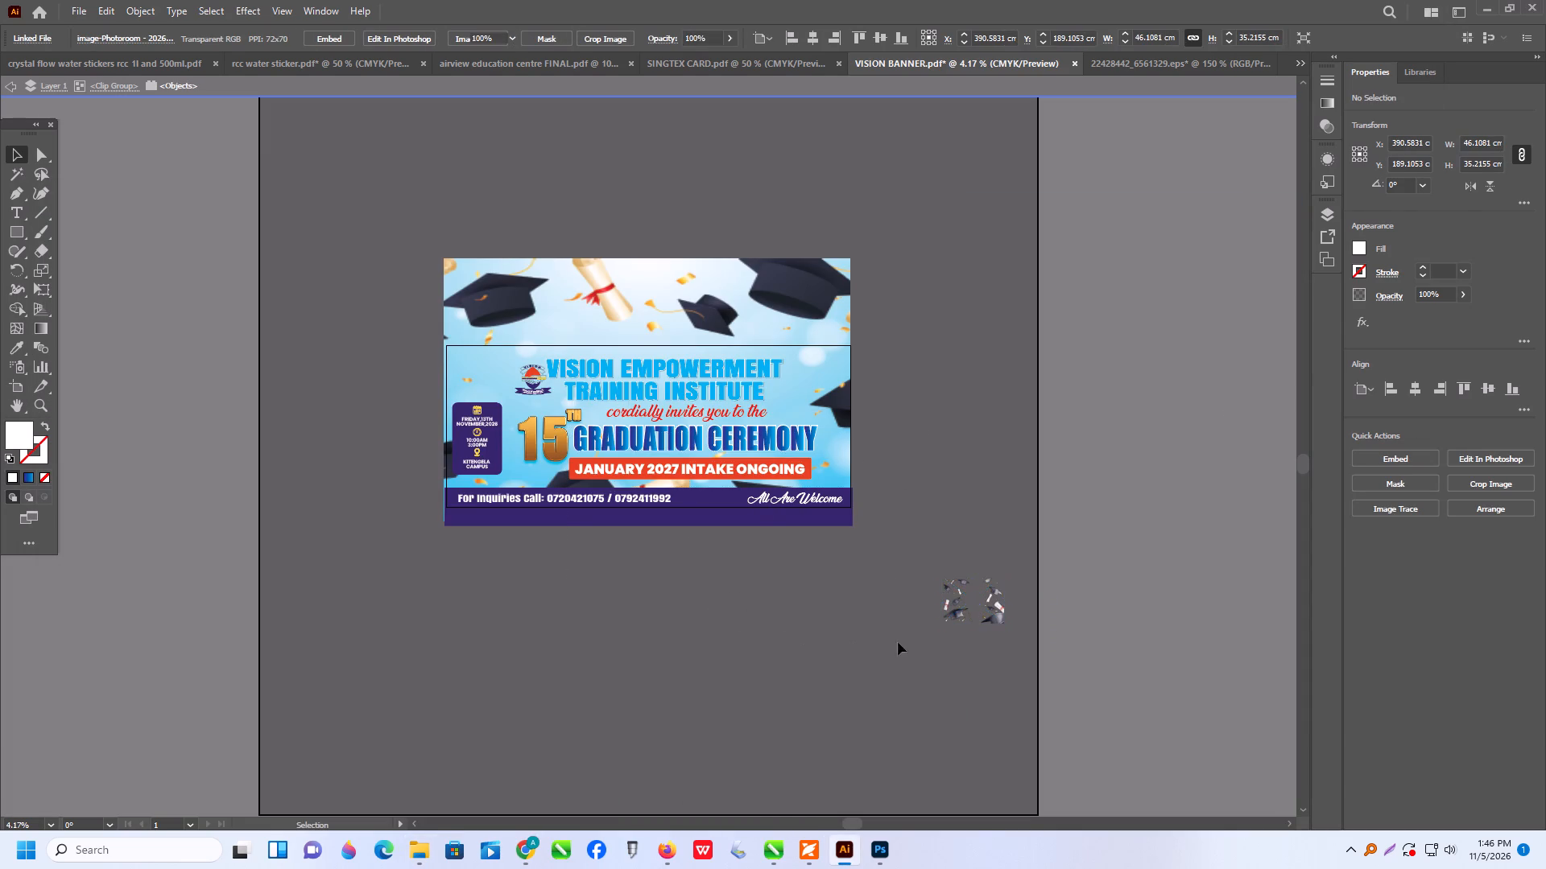
Move the caps-and-diplomas cutout onto the invitation's upper-left corner and enlarge it to about 114 × 87 cm.
drag(982, 624, 475, 398)
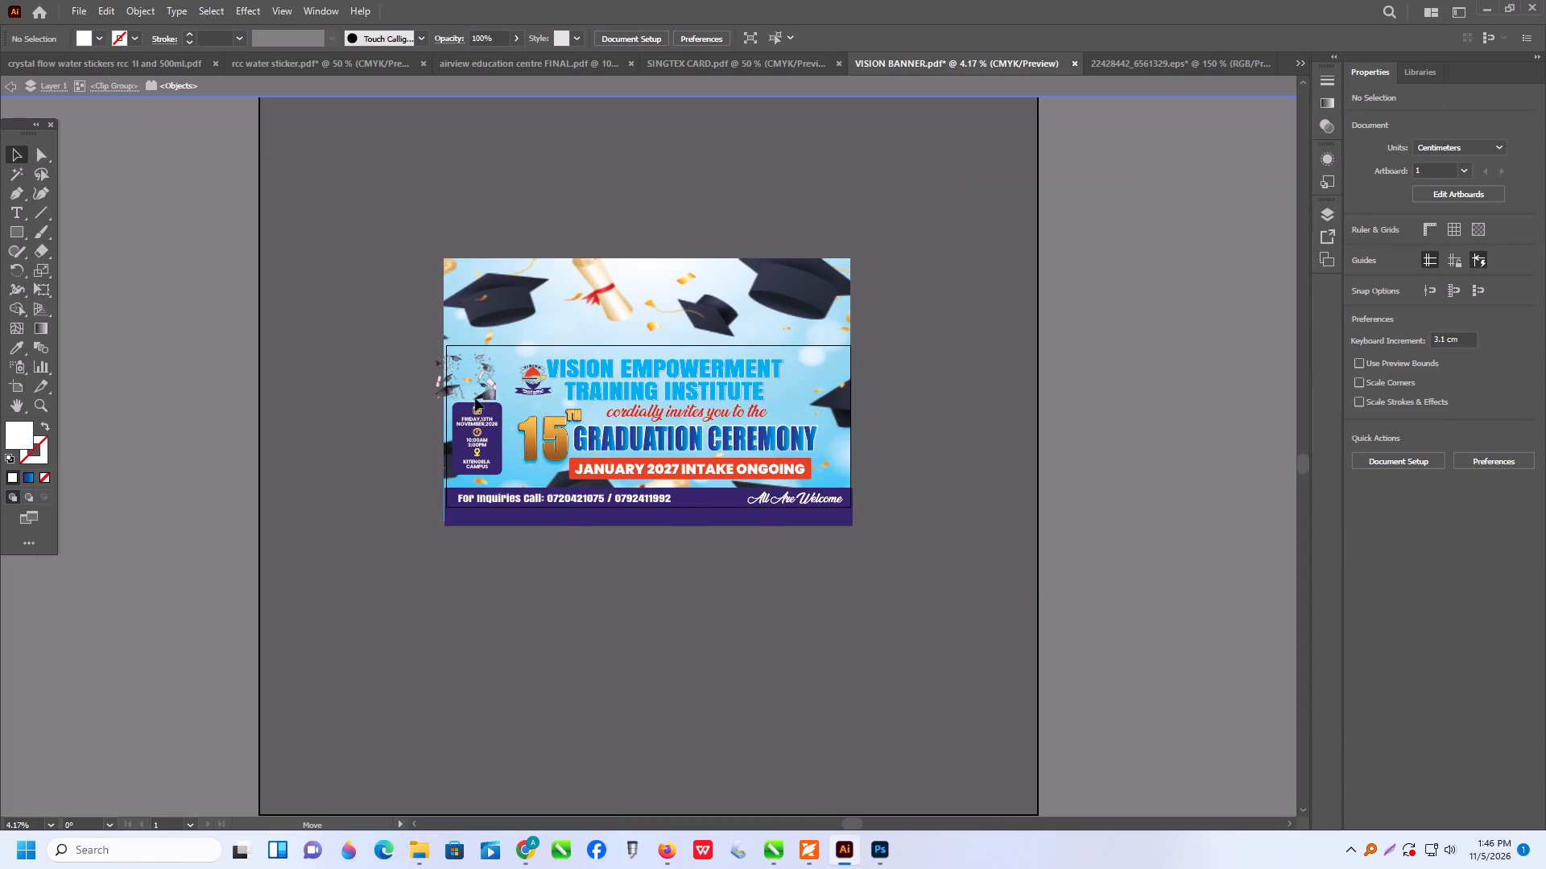
drag(475, 398, 478, 396)
alt+scroll(478, 393, up, 4)
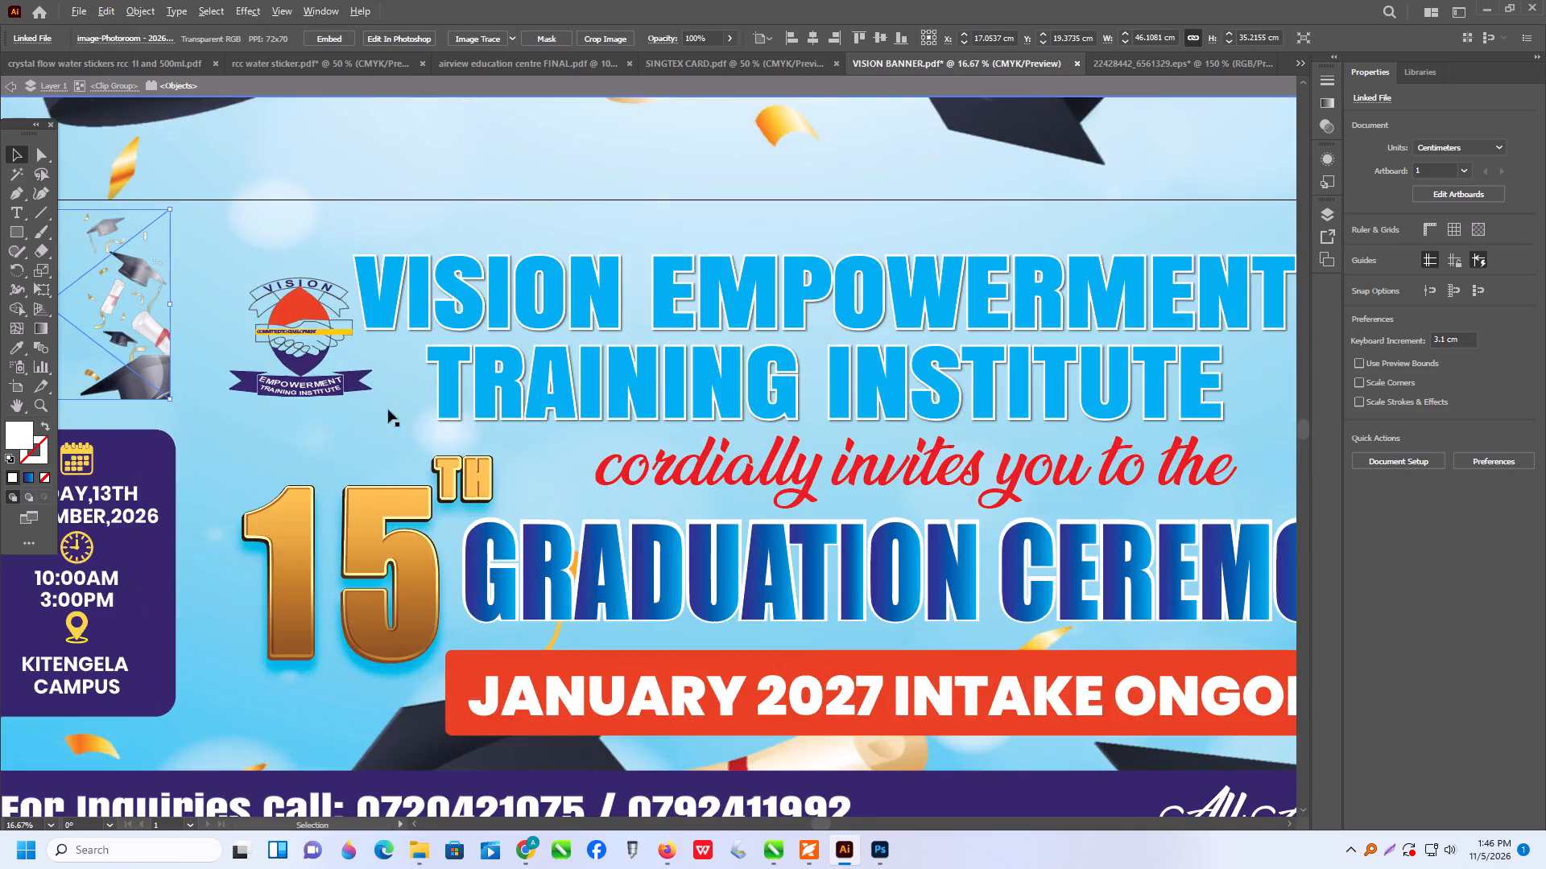
alt+scroll(418, 430, down, 3)
alt+scroll(473, 407, up, 2)
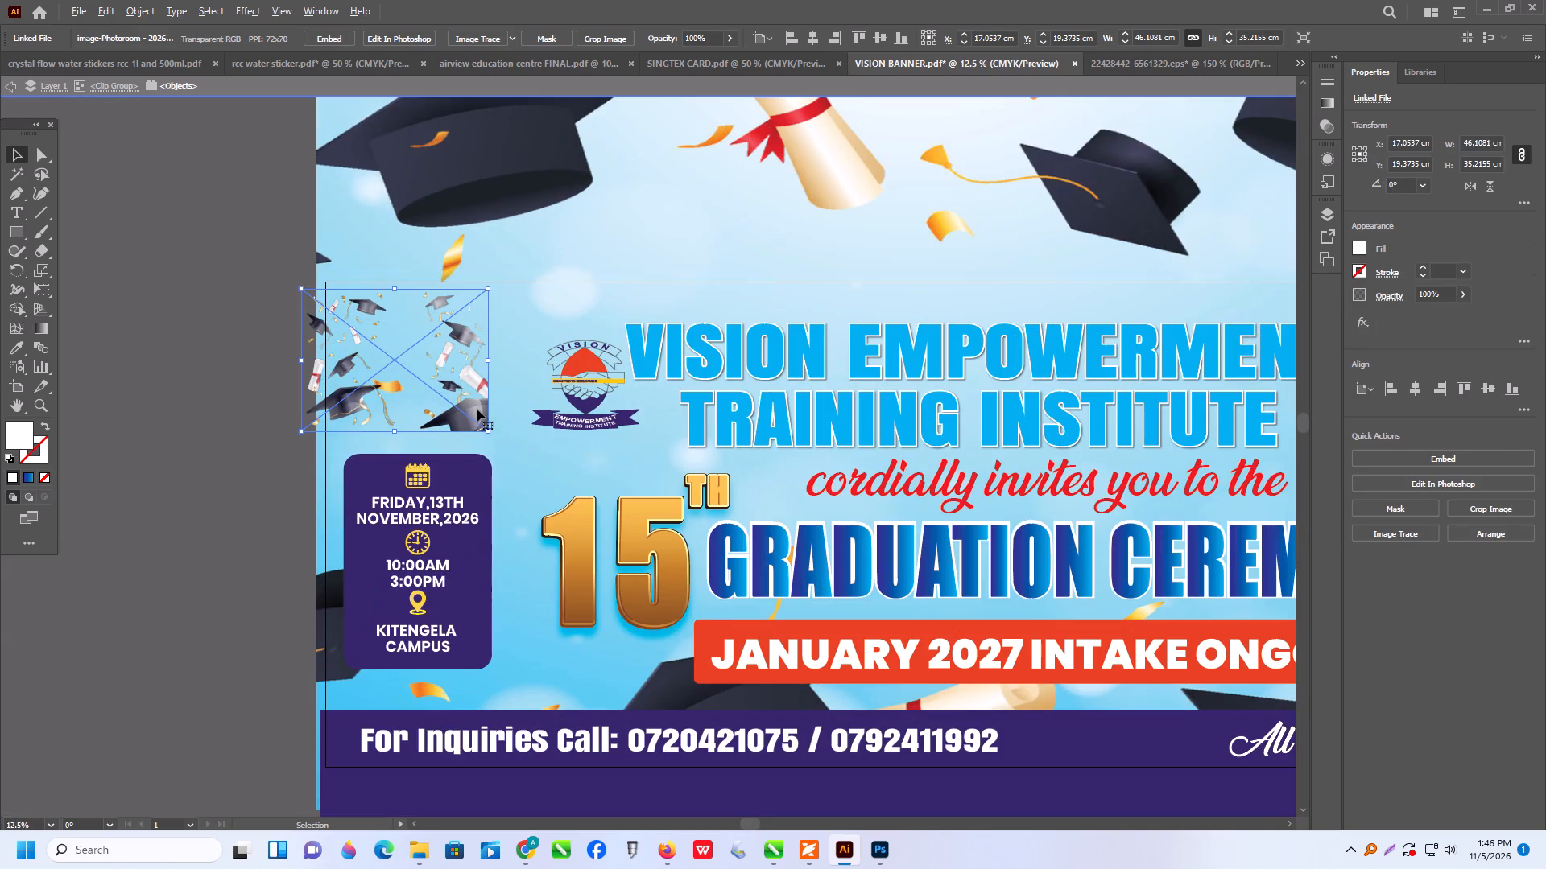
shift+drag(490, 434, 761, 752)
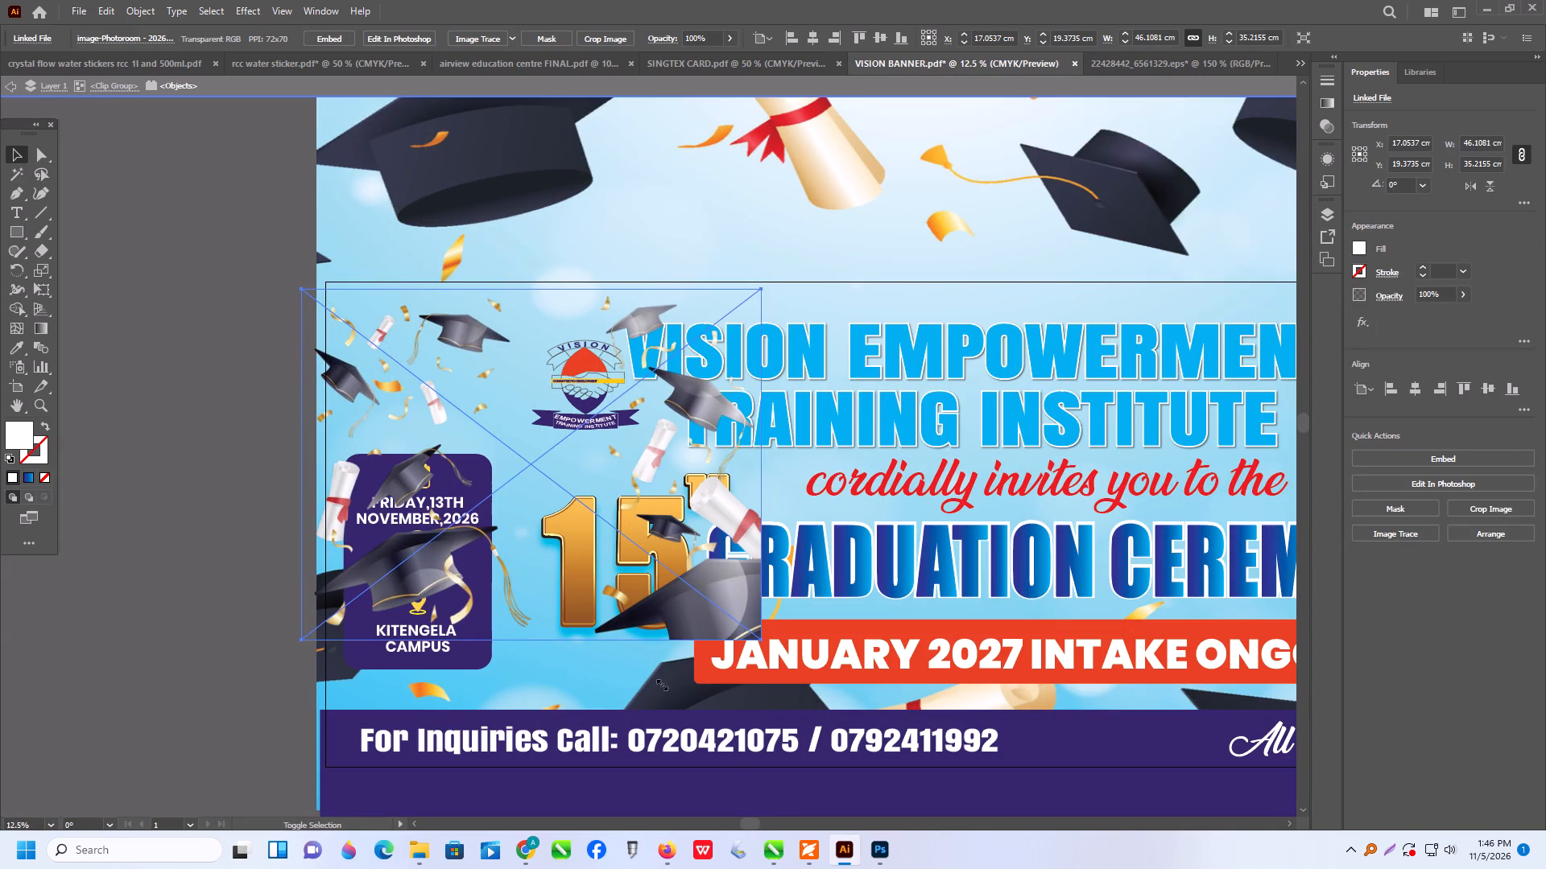
drag(684, 615, 672, 479)
Move the cutout above the artwork and crop it to its left half, about 60 × 87 cm.
alt+scroll(663, 492, down, 4)
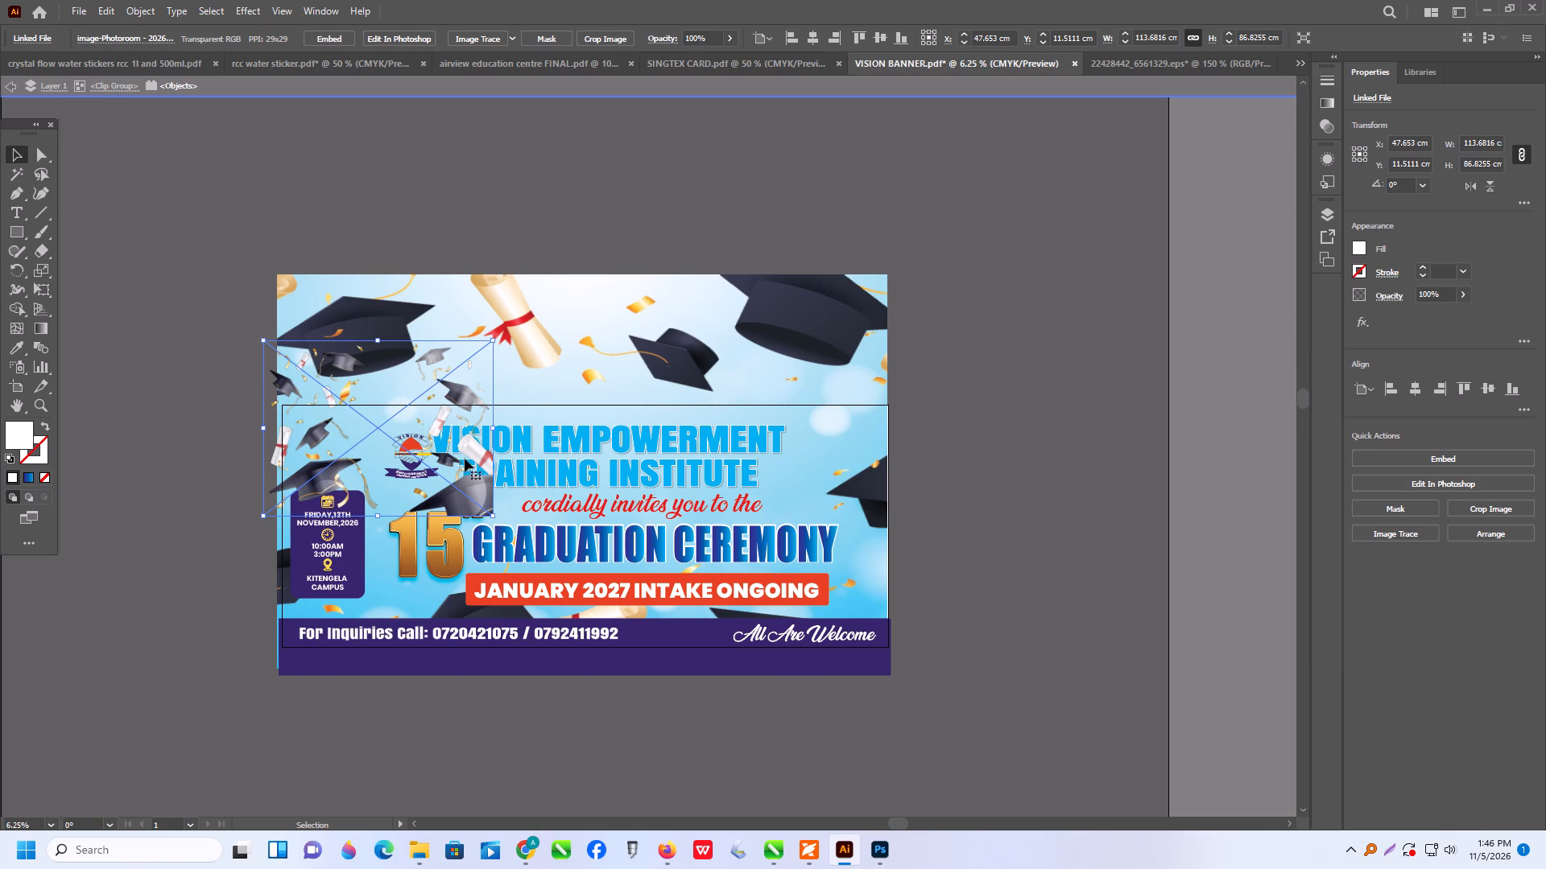
scroll(465, 459, up, 8)
drag(465, 540, 503, 230)
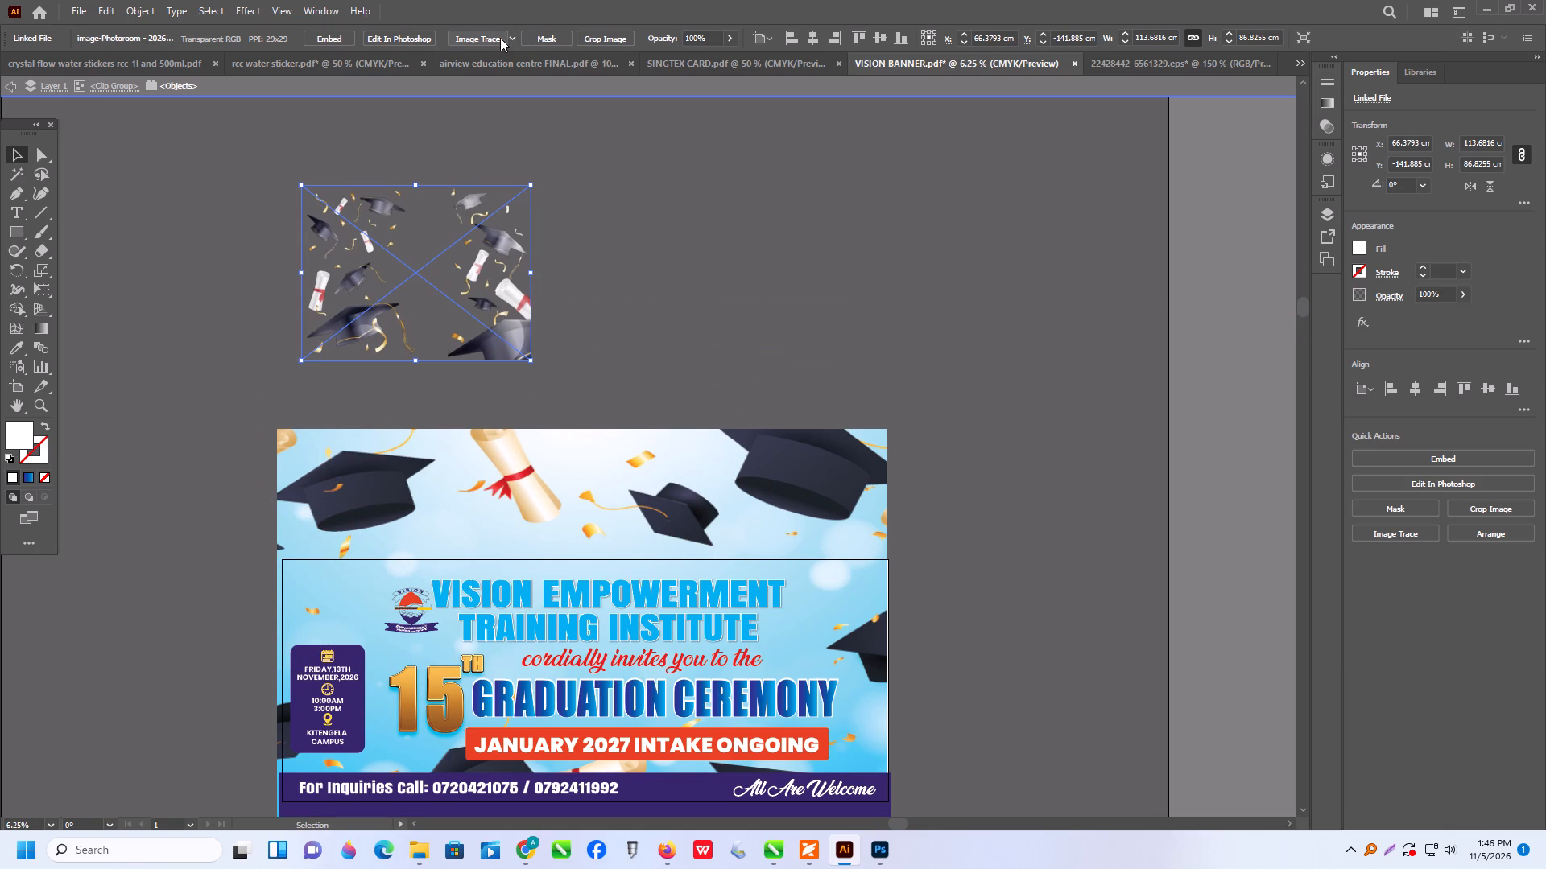
click(598, 35)
drag(505, 351, 416, 359)
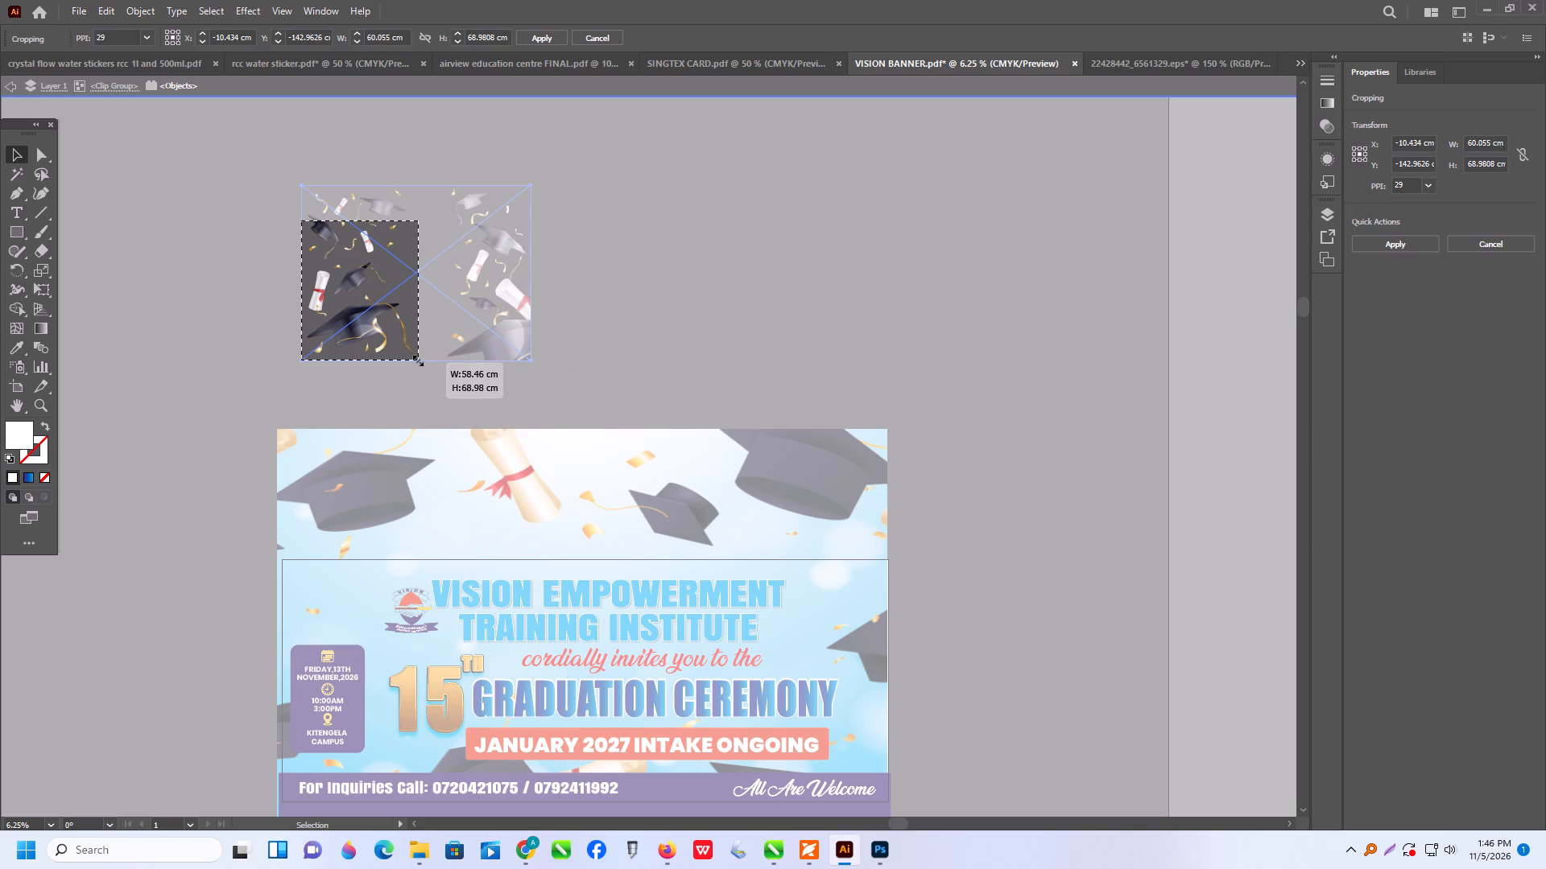
drag(416, 359, 420, 380)
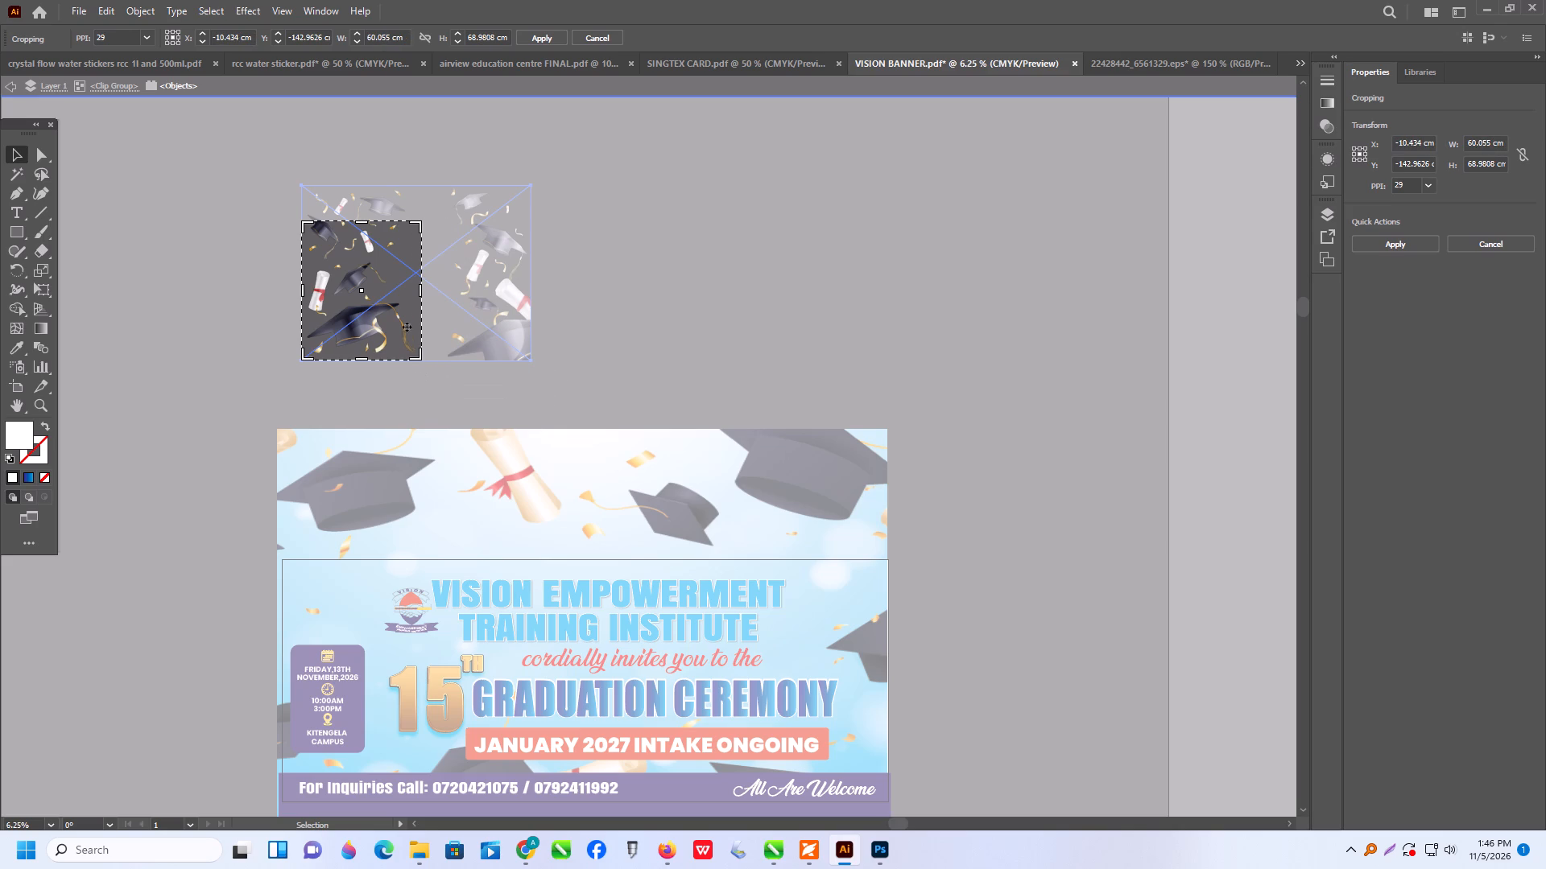
drag(366, 221, 370, 186)
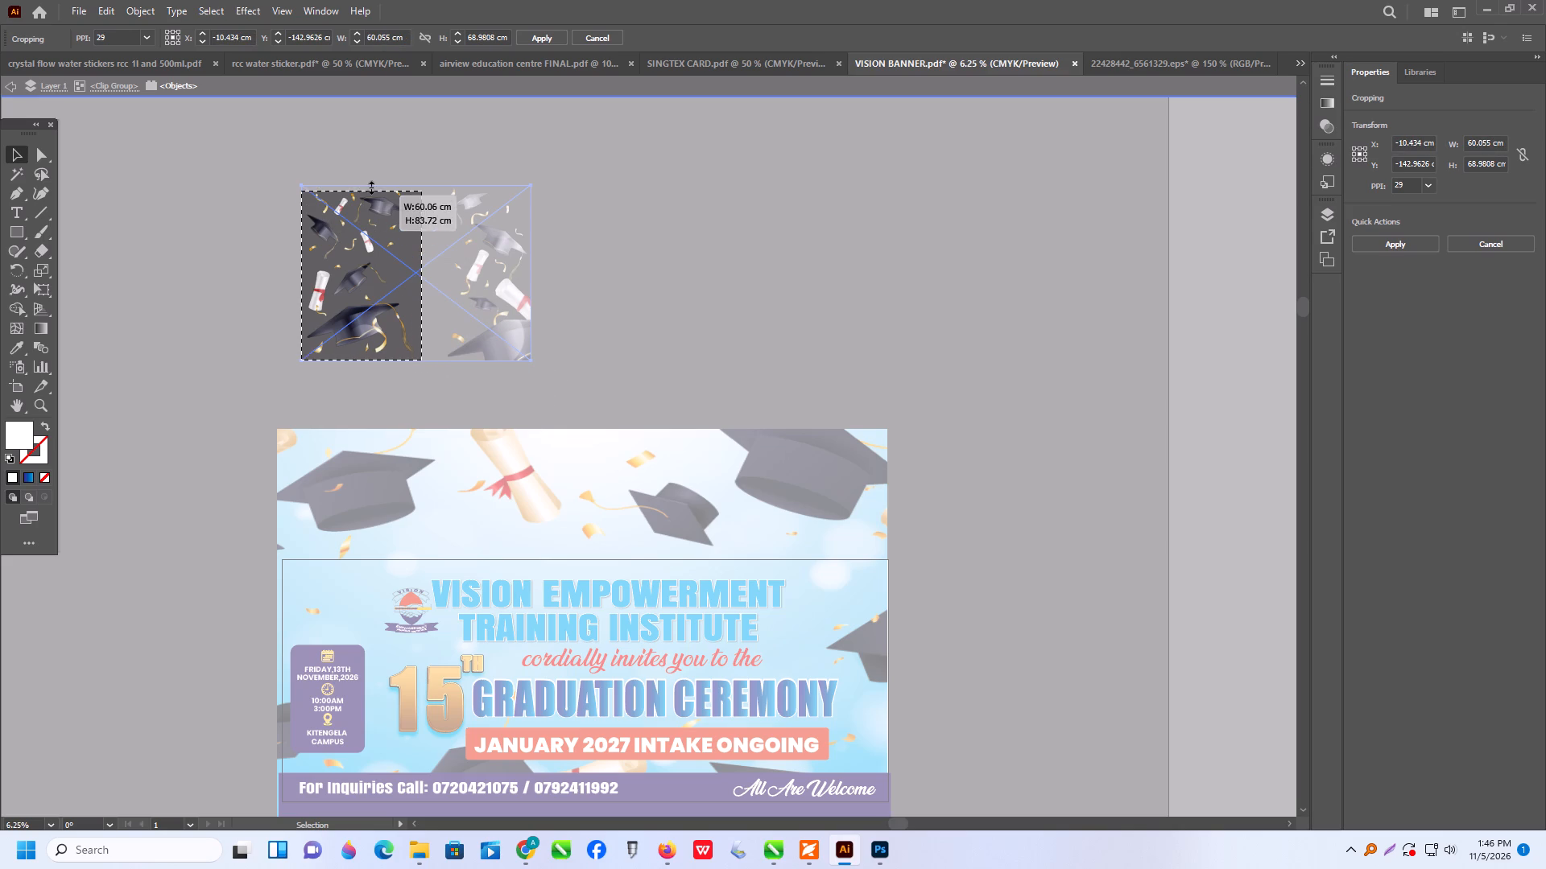
drag(370, 186, 370, 184)
key(Return)
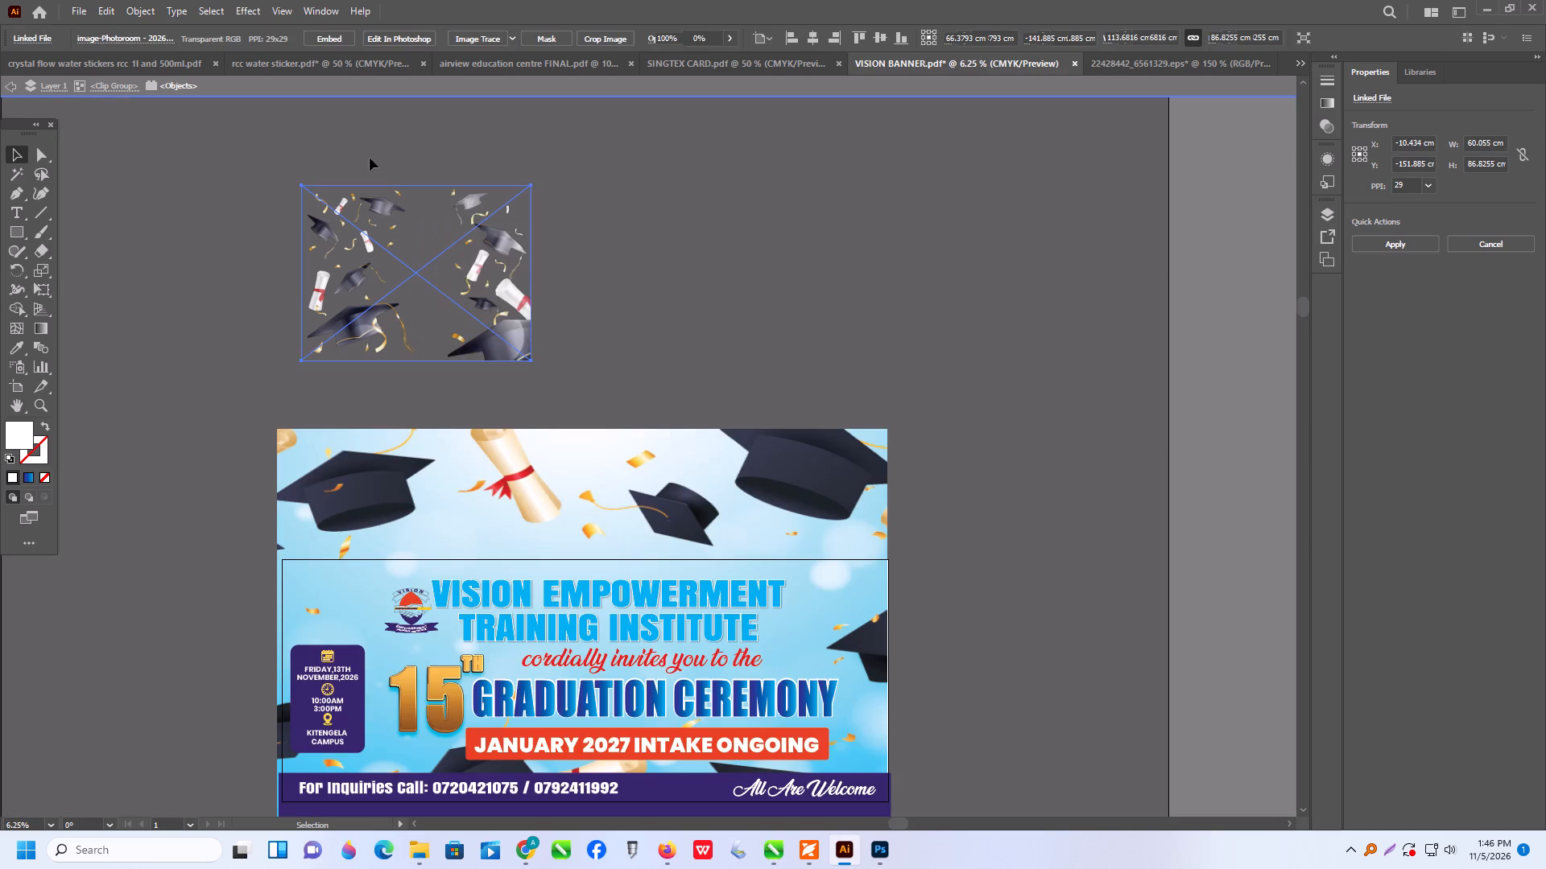
Place the cropped caps over the banner's upper-left corner, centred at about X 21 cm, Y 2 cm.
drag(398, 323, 367, 676)
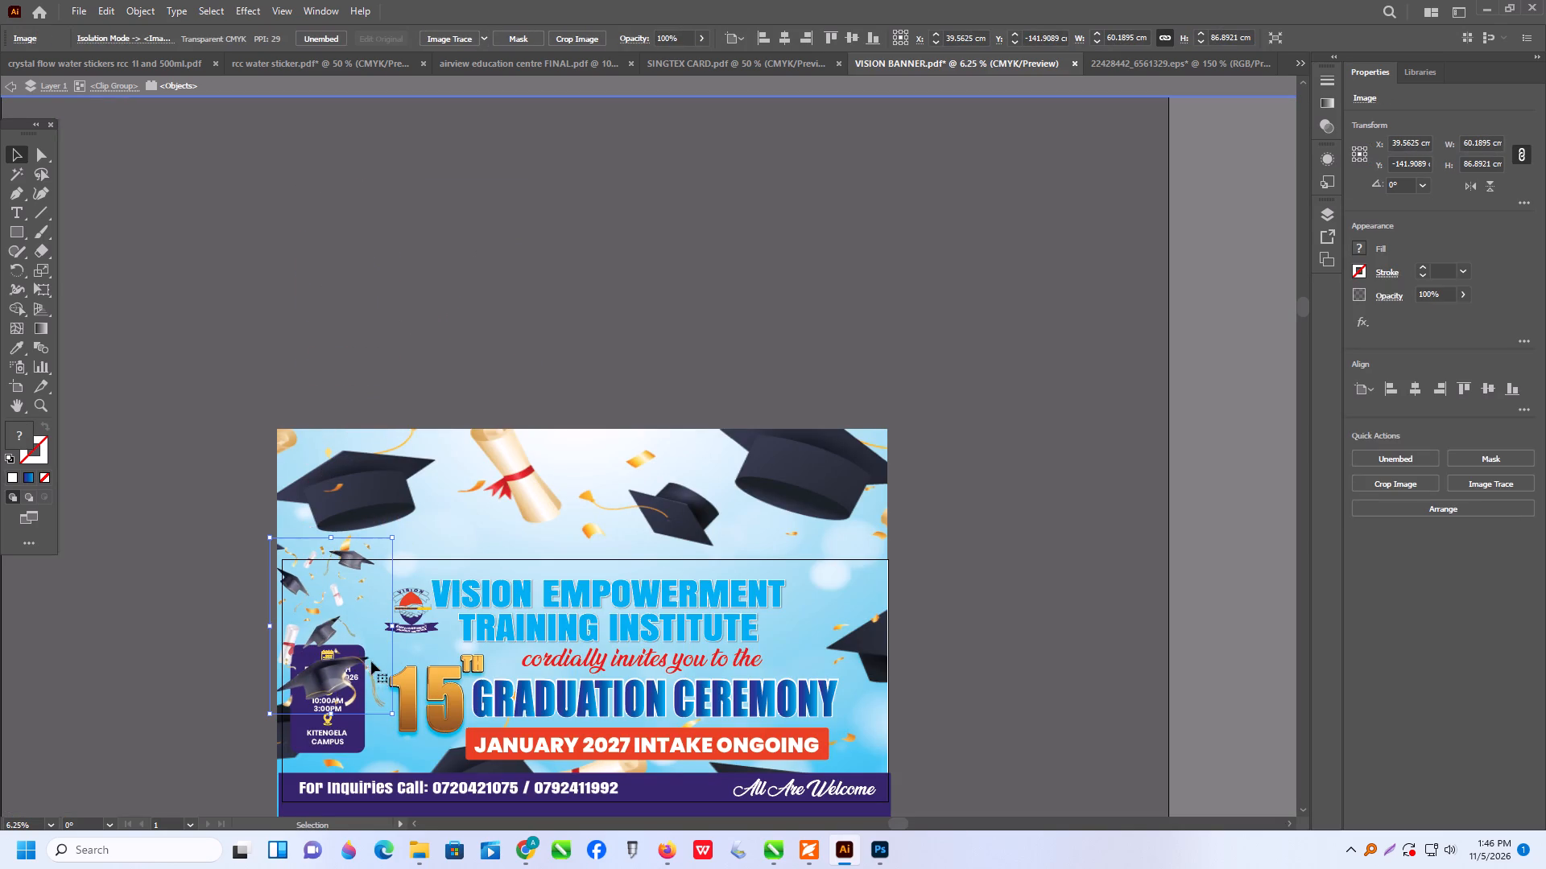
drag(365, 661, 358, 599)
scroll(362, 592, down, 5)
Duplicate the cropped caps to the banner's upper-right corner, rotate the copy about 27° clockwise, and exit isolation mode.
alt+drag(341, 517, 384, 514)
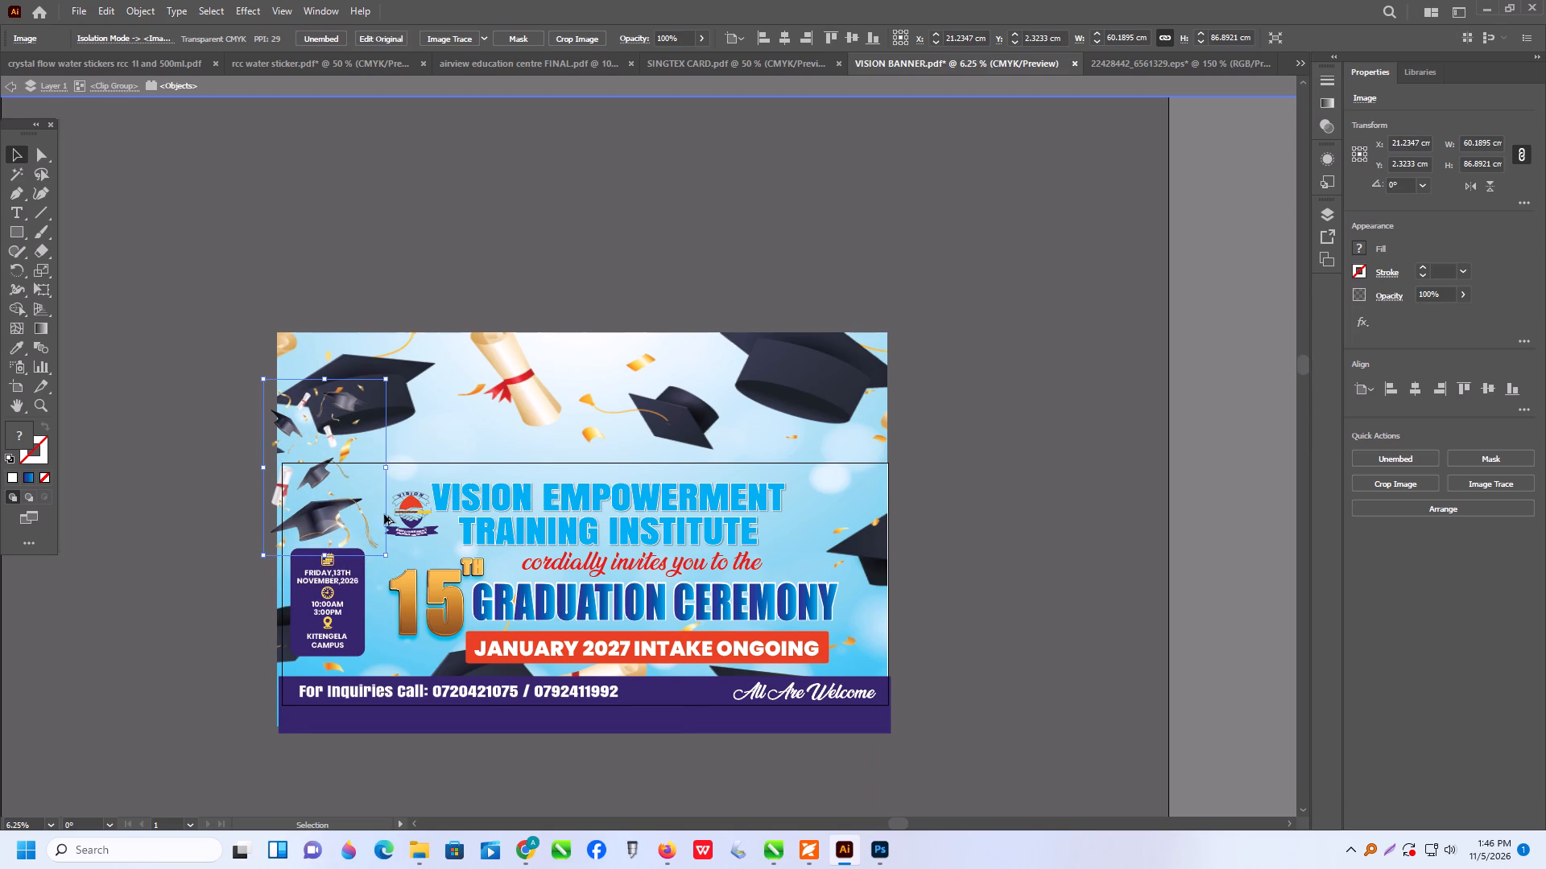
alt+drag(384, 514, 863, 522)
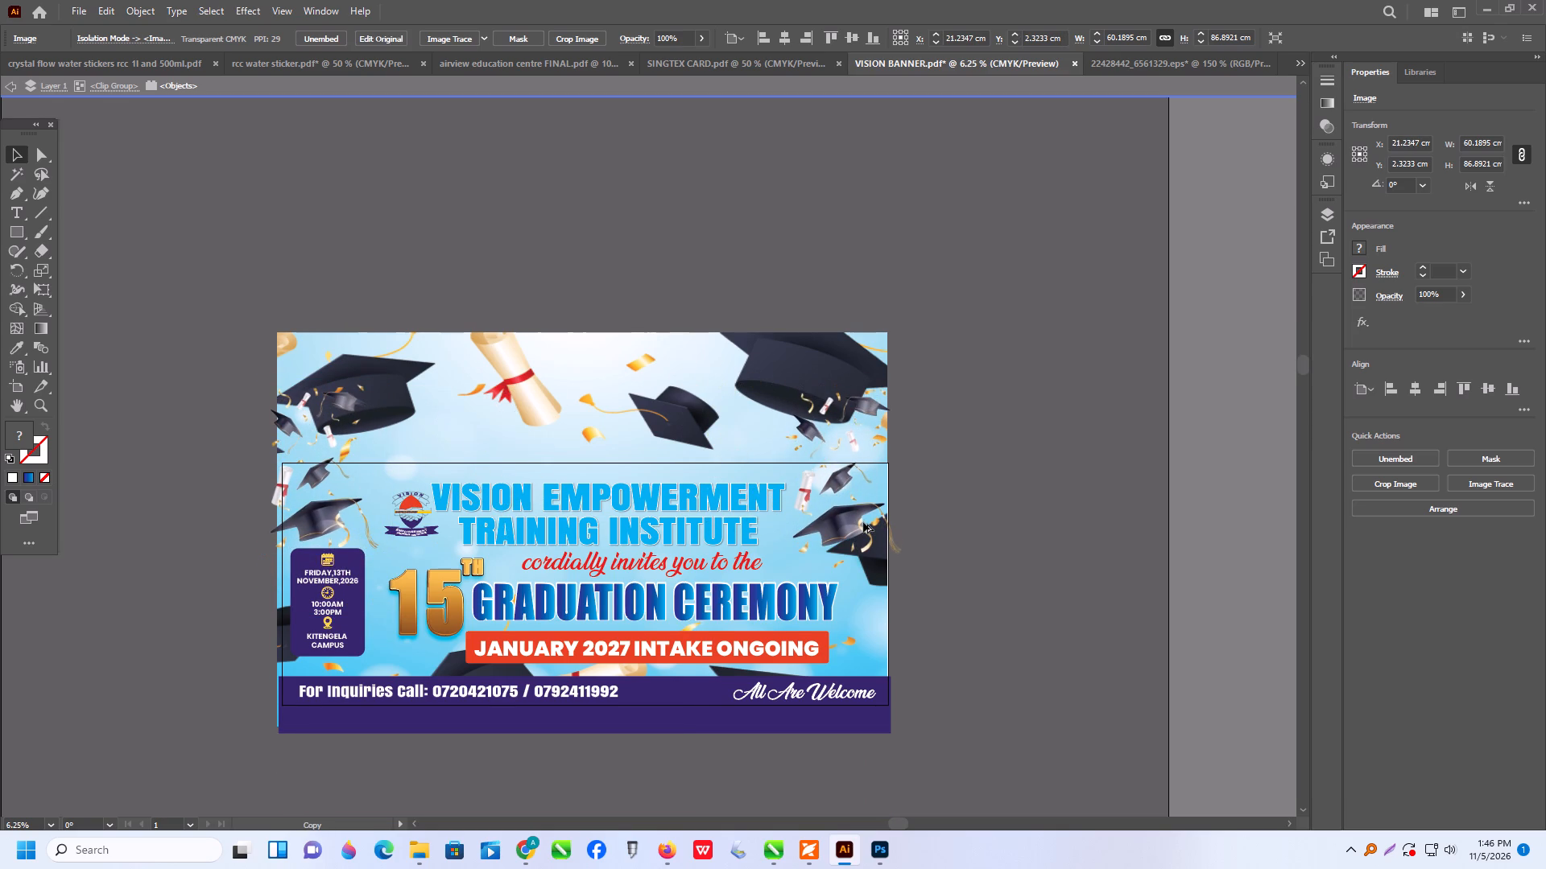
alt+drag(863, 522, 874, 508)
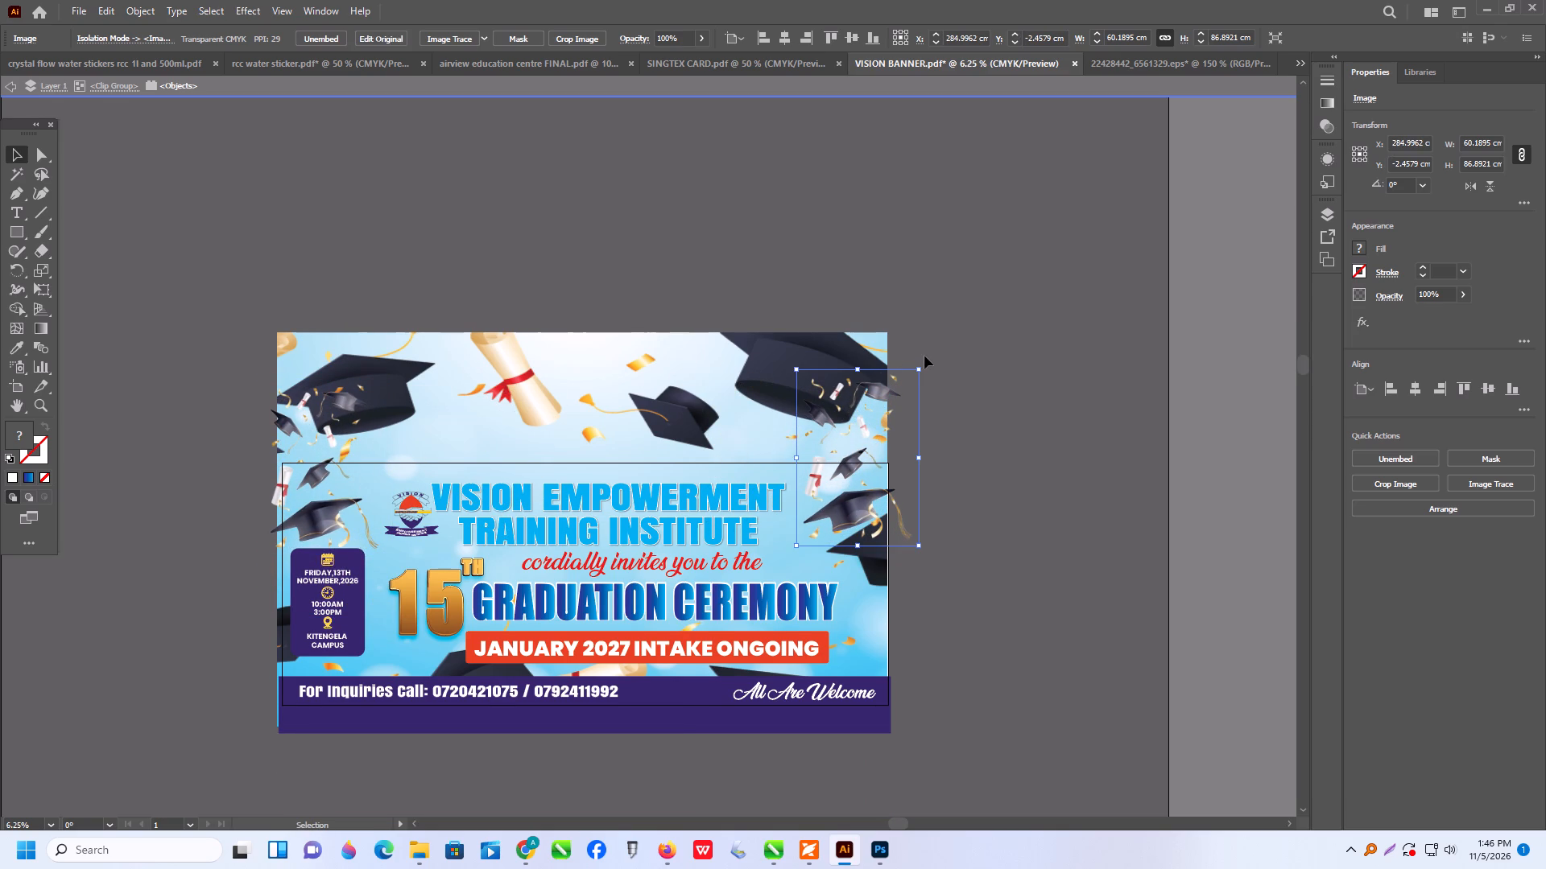
drag(924, 363, 979, 394)
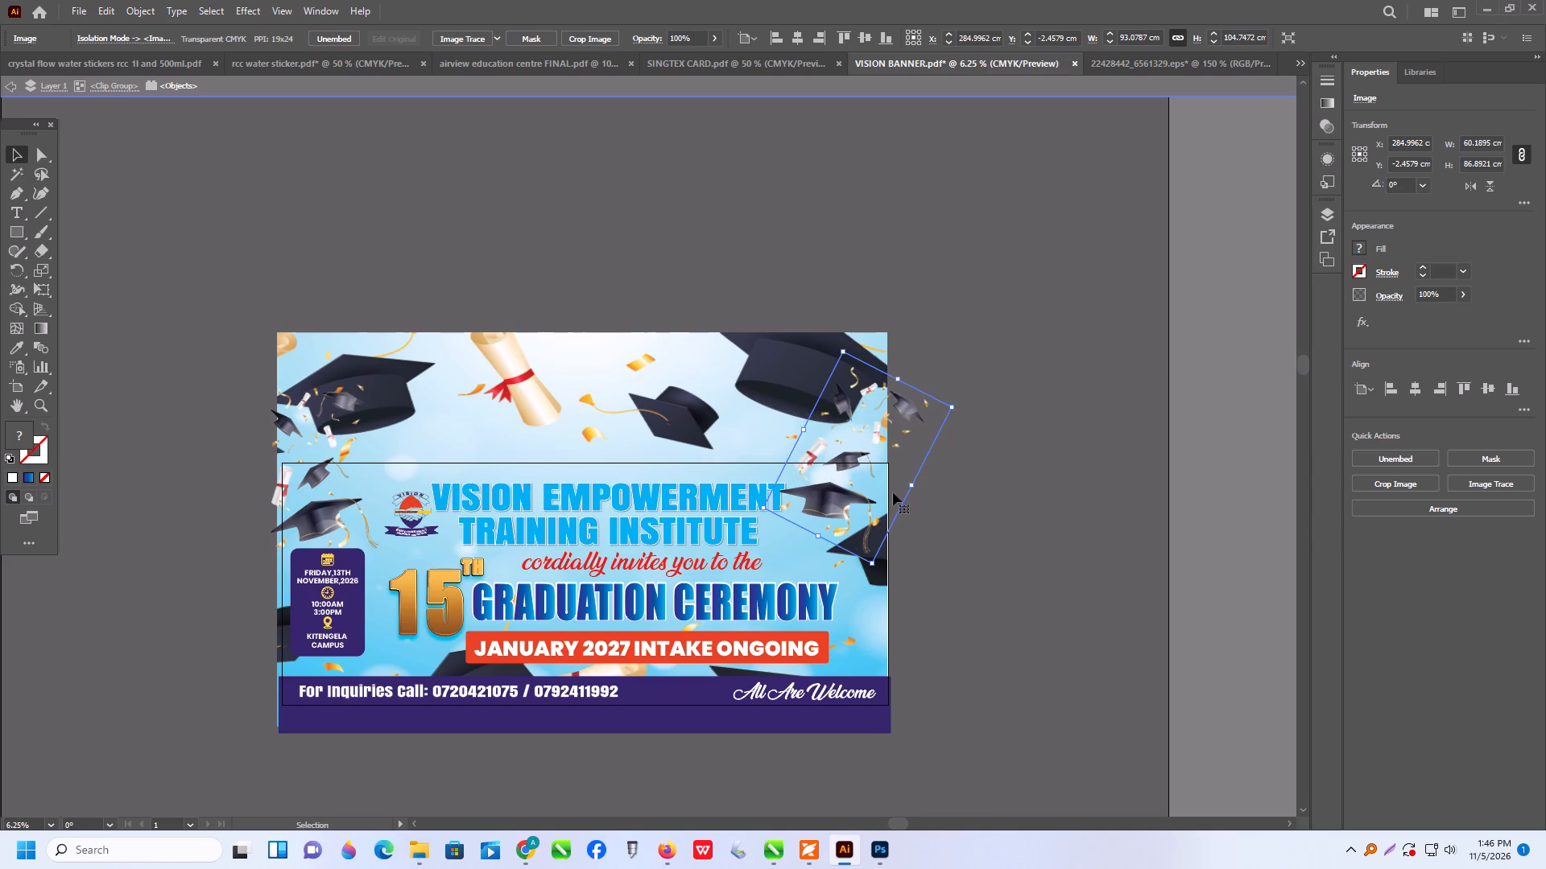
click(850, 499)
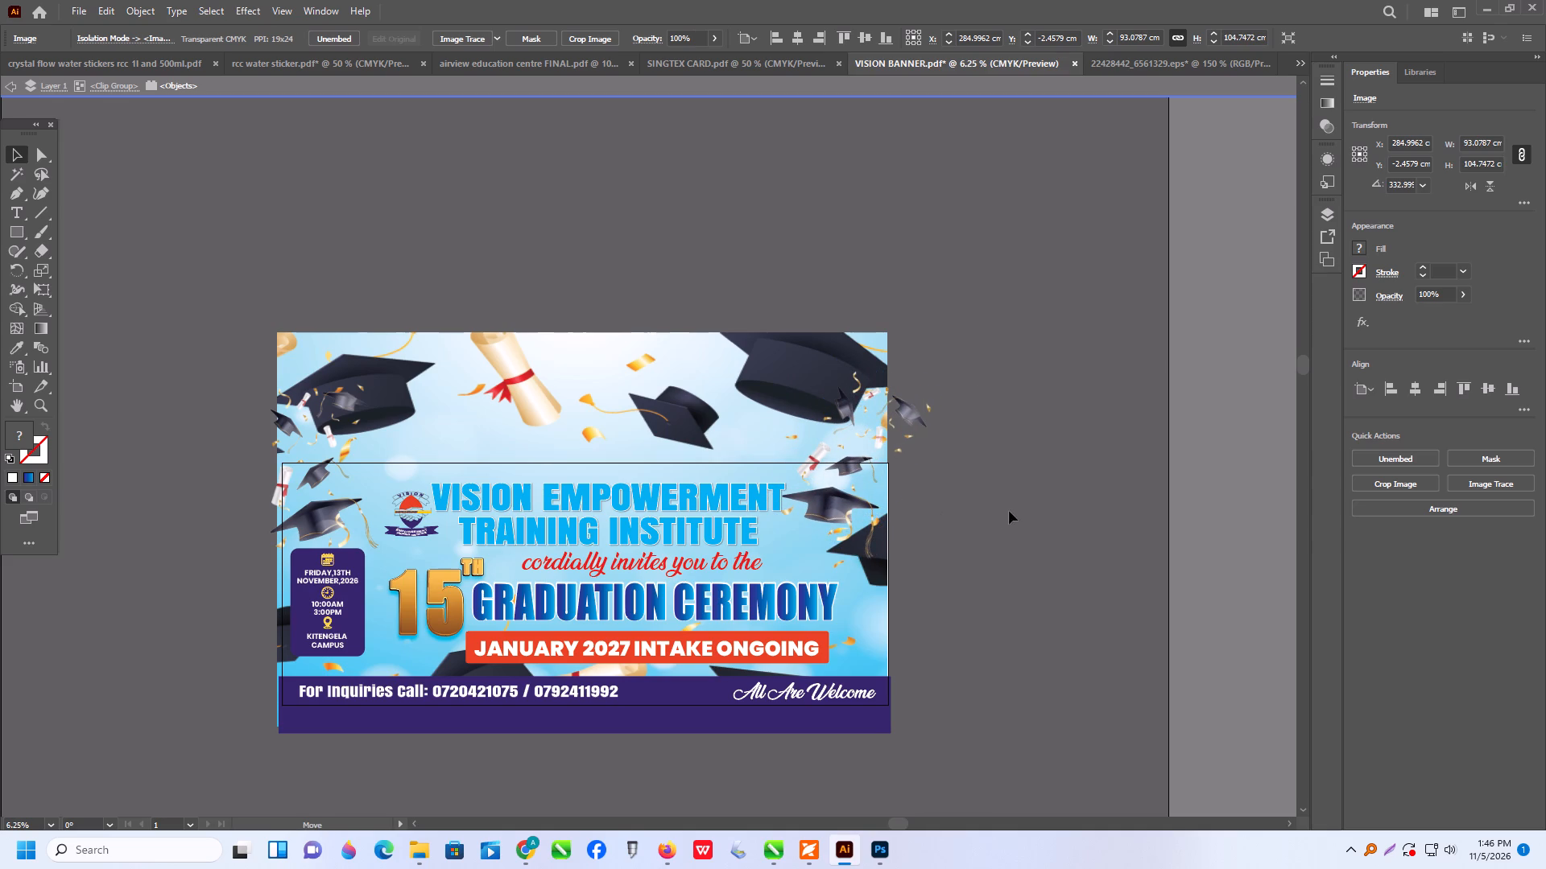
click(1046, 539)
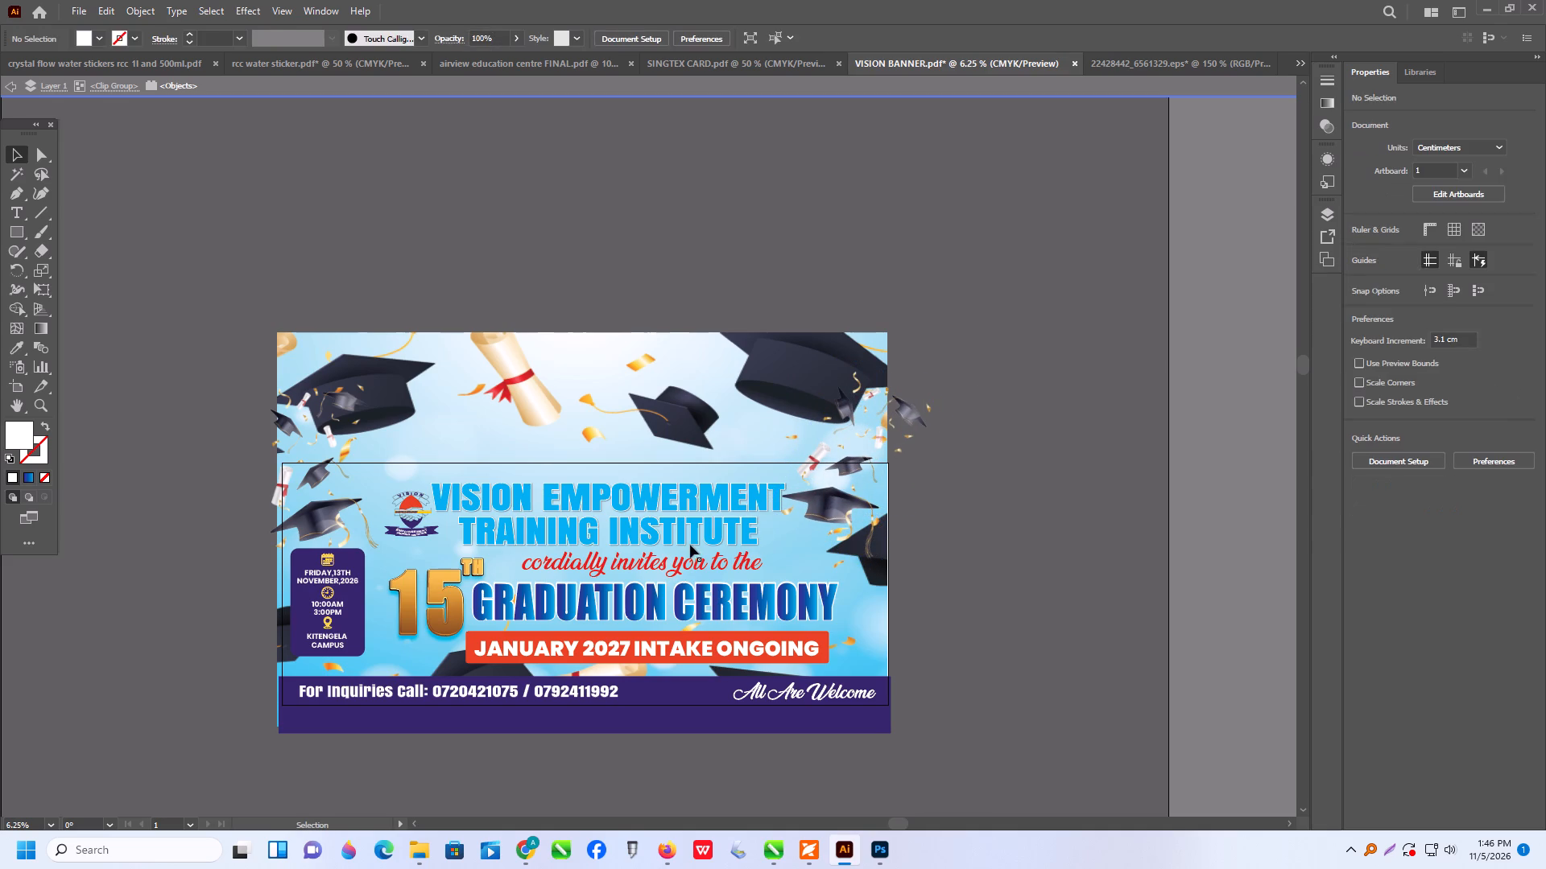
click(690, 545)
click(958, 537)
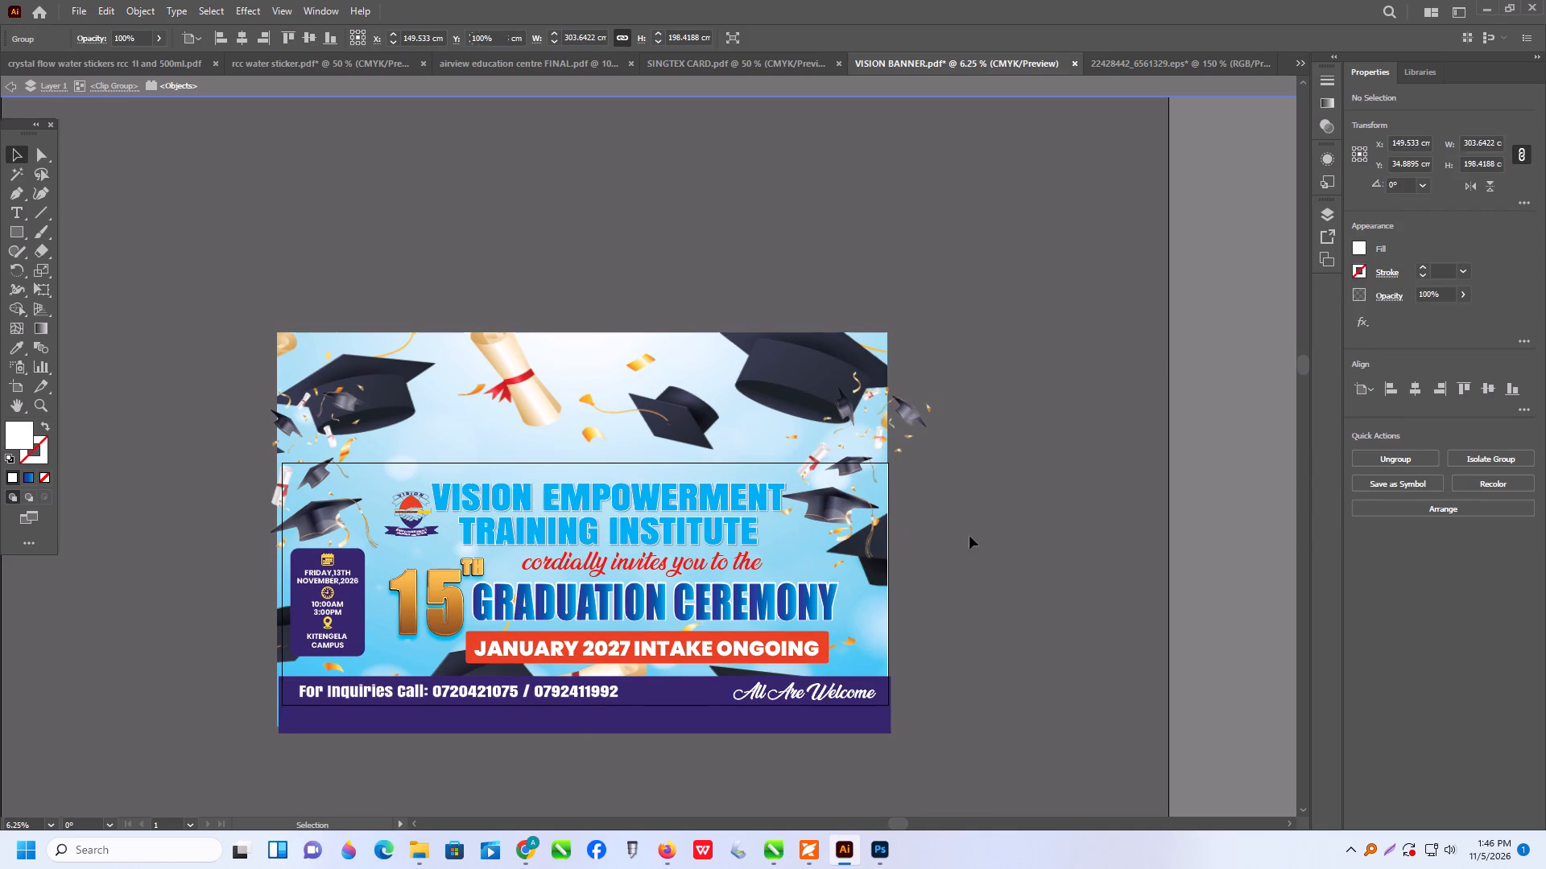
triple_click(972, 535)
click(973, 534)
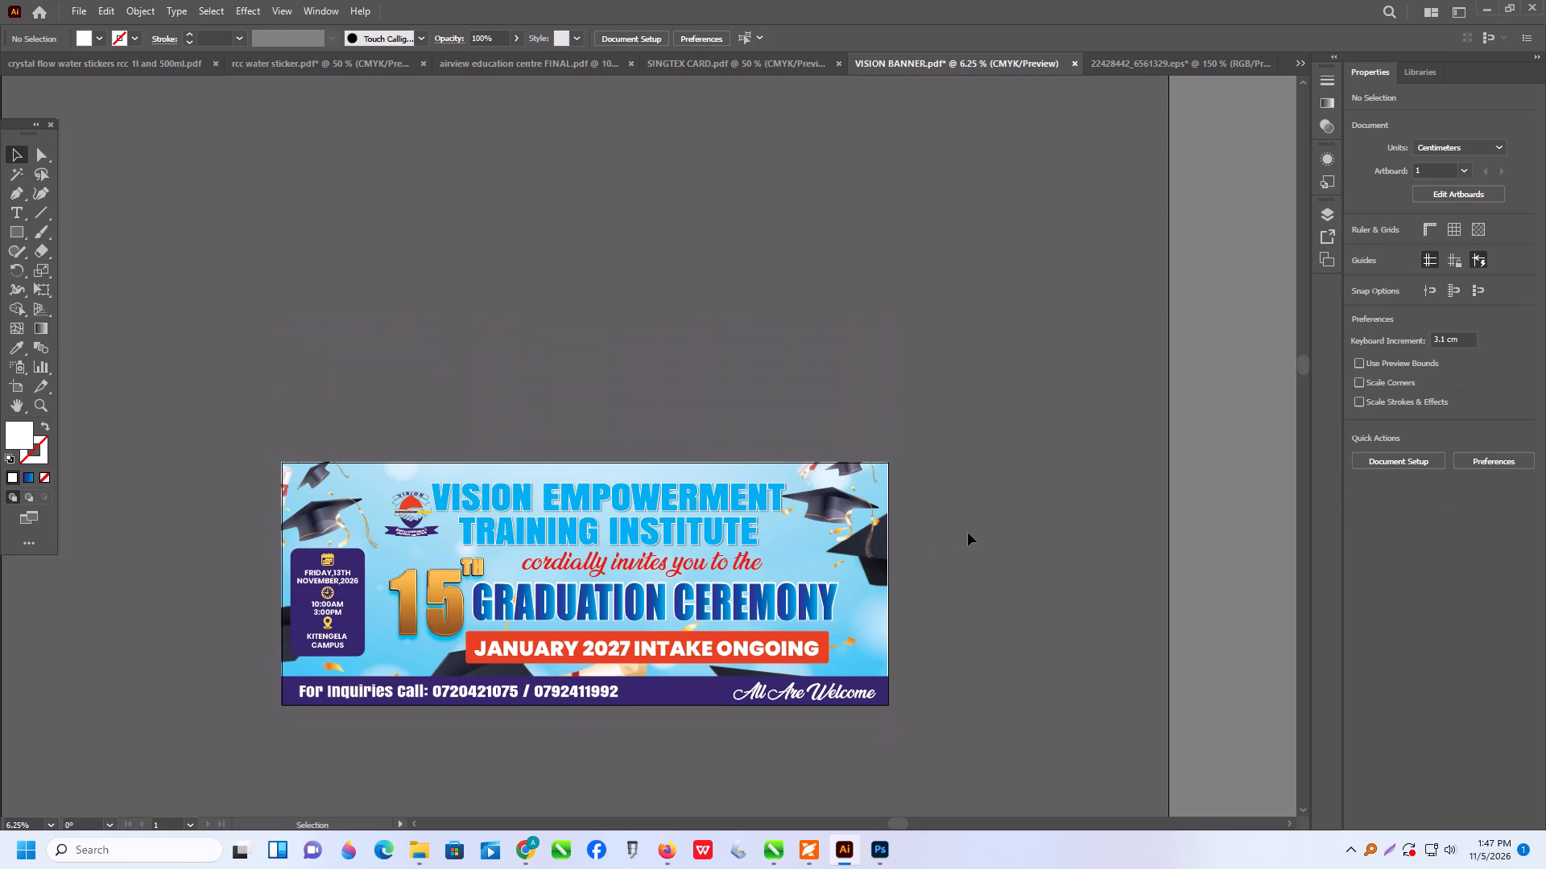
Inside the clip group, ungroup the logo from the VISION EMPOWERMENT TRAINING INSTITUTE lettering.
triple_click(659, 523)
click(659, 523)
triple_click(659, 524)
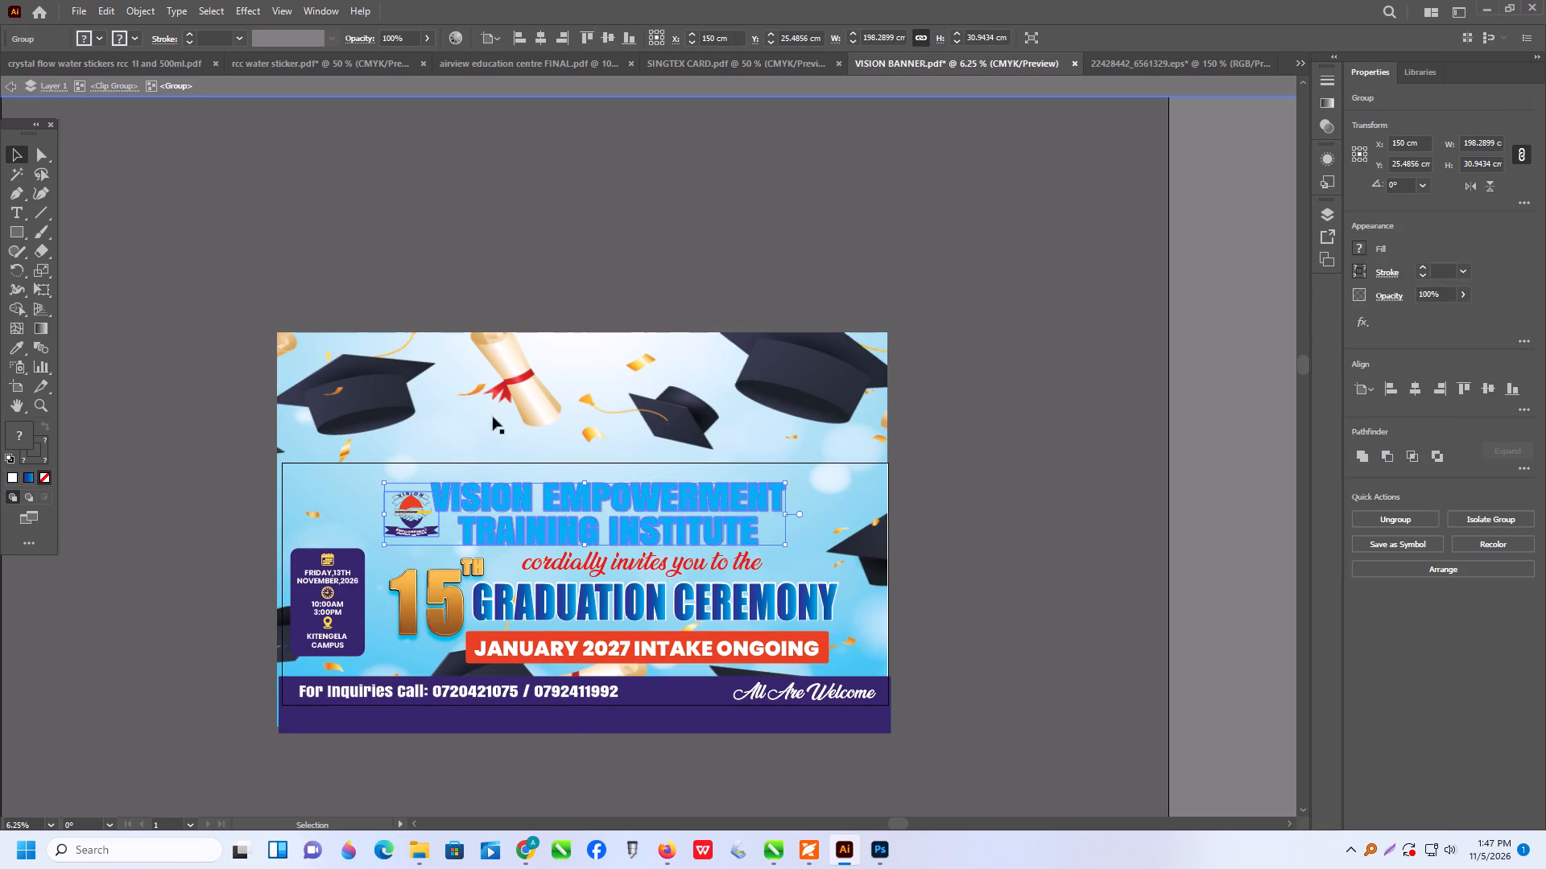
click(515, 229)
click(406, 511)
right_click(411, 512)
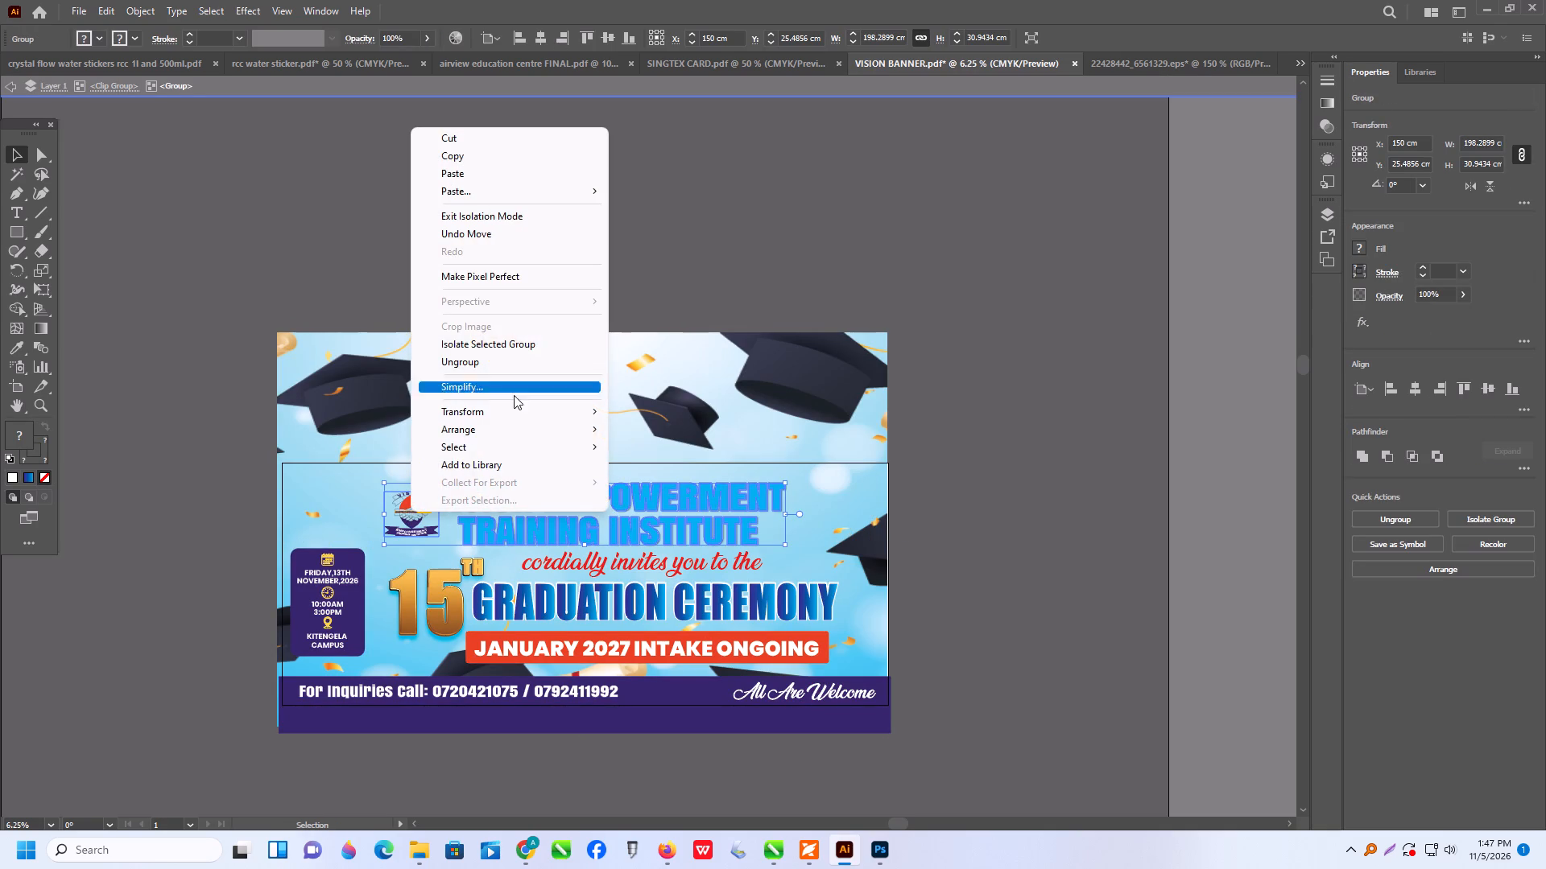
click(477, 364)
click(215, 430)
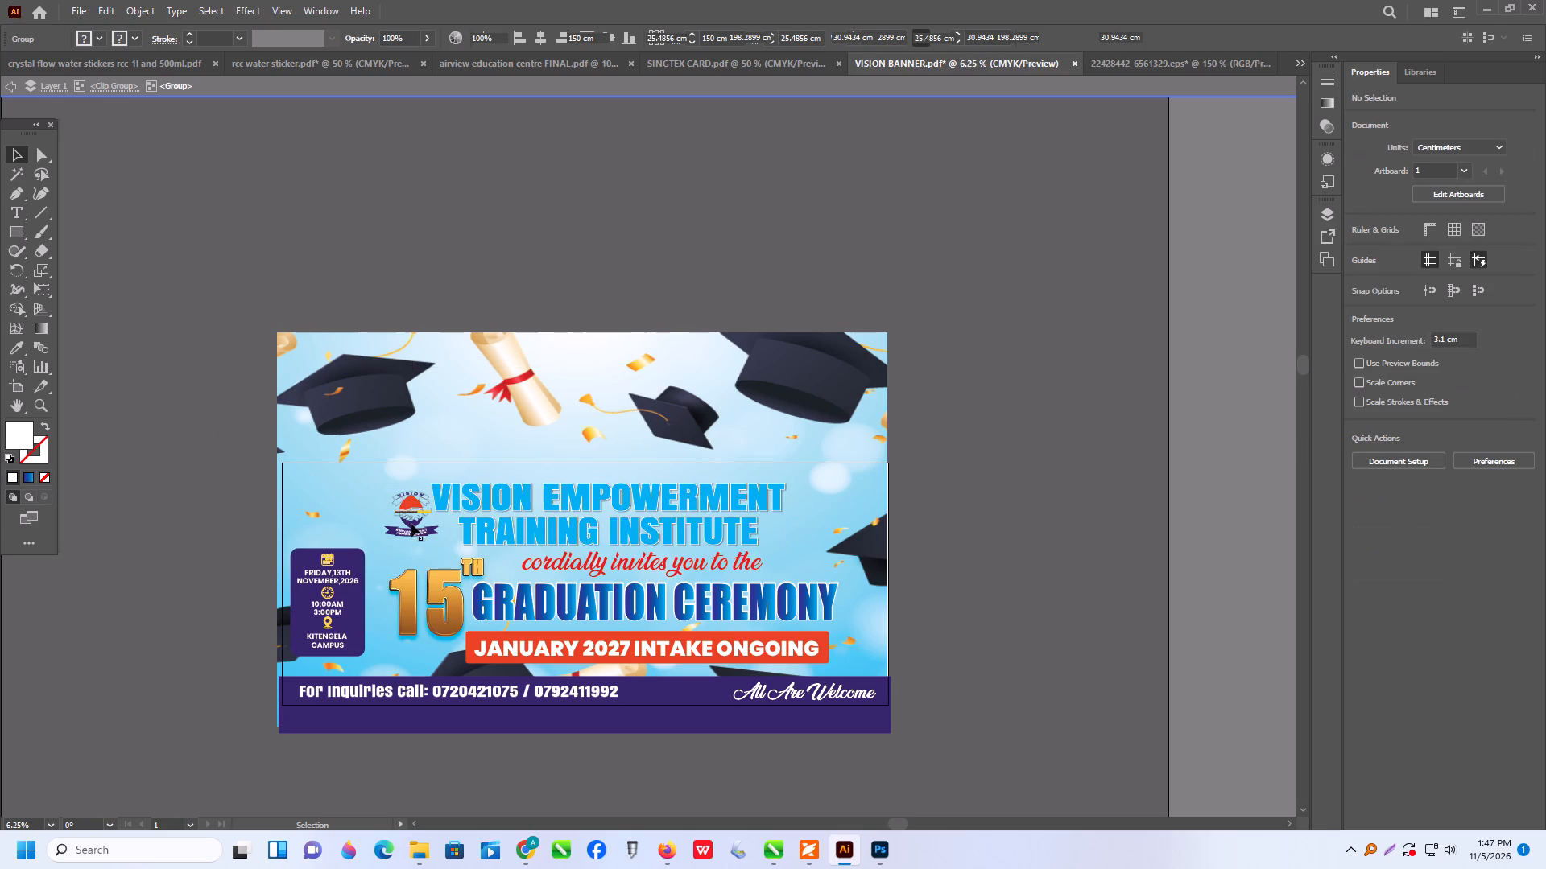
Move the logo about 9 cm left and 4 cm up, and enlarge it to about 31 × 26 cm.
click(424, 524)
click(418, 517)
drag(418, 517, 404, 512)
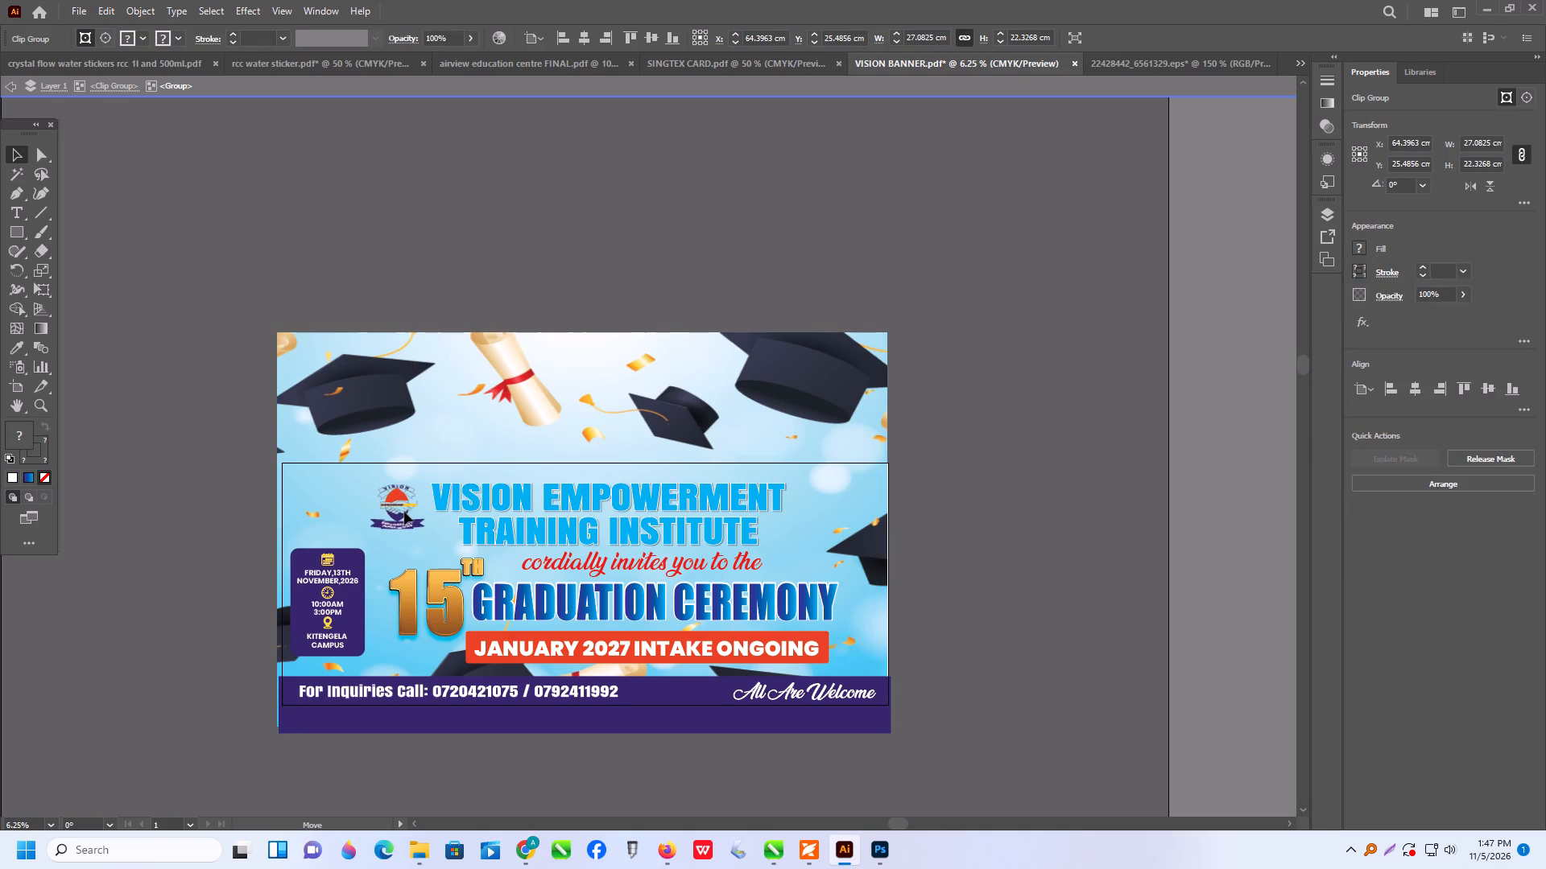
drag(404, 512, 400, 510)
shift+drag(368, 528, 362, 549)
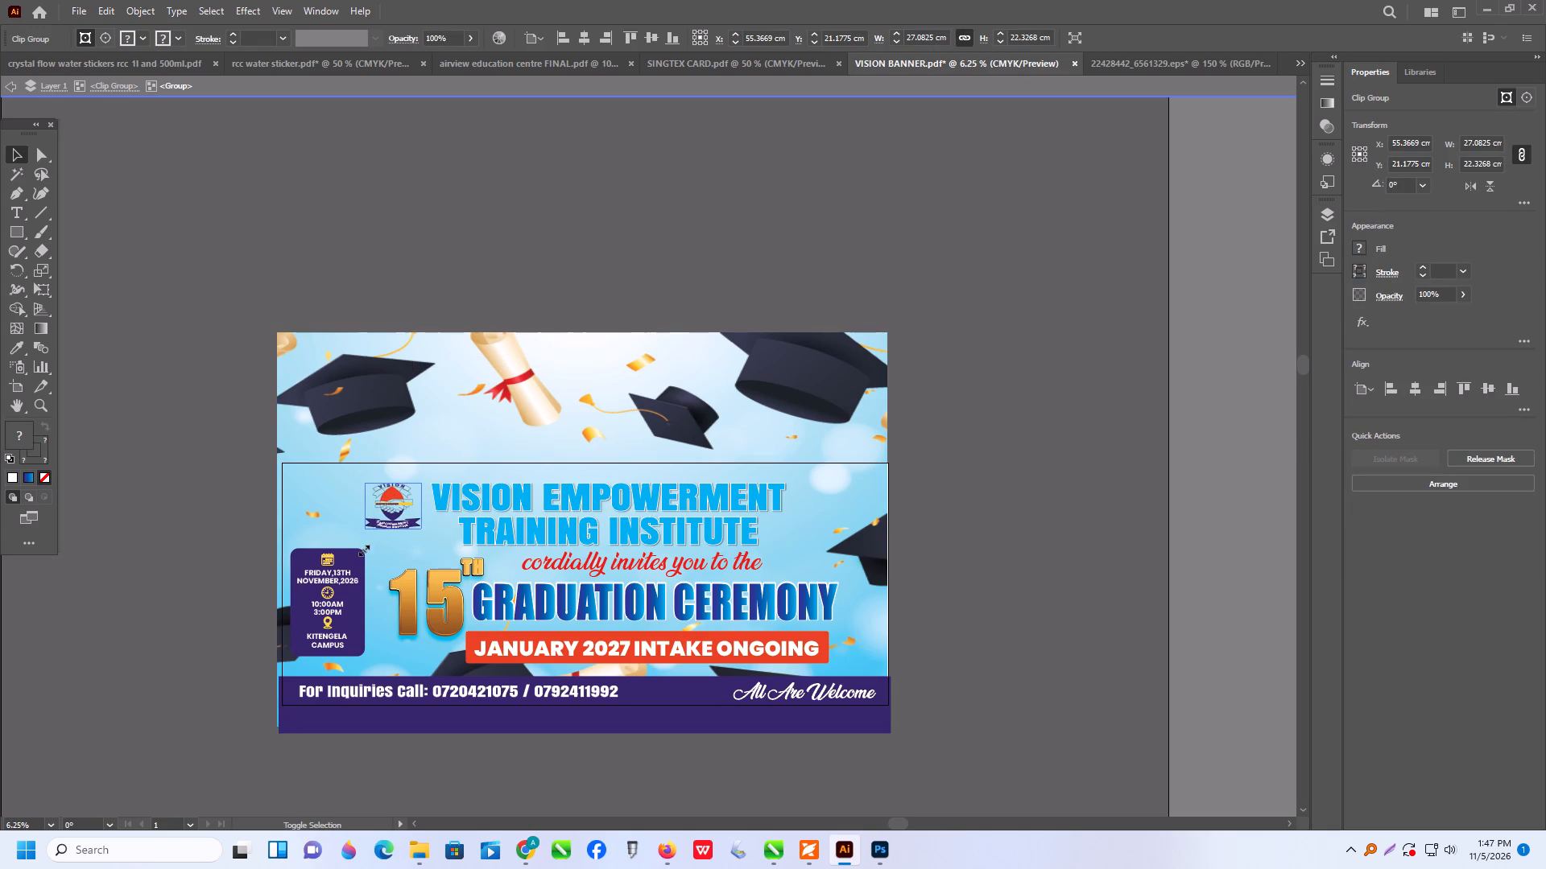
shift+drag(362, 549, 358, 569)
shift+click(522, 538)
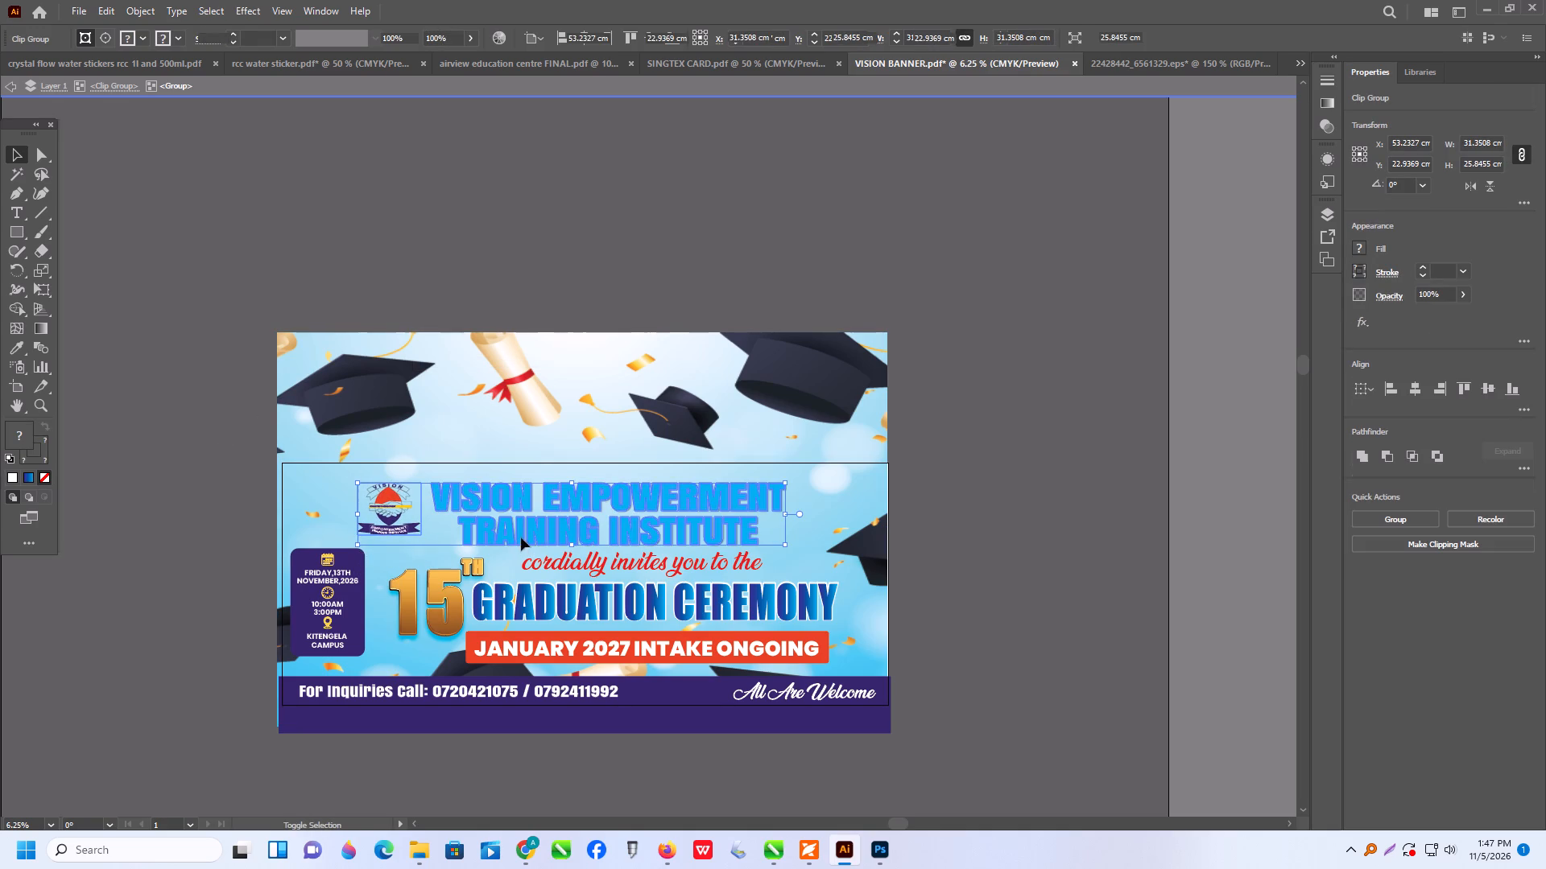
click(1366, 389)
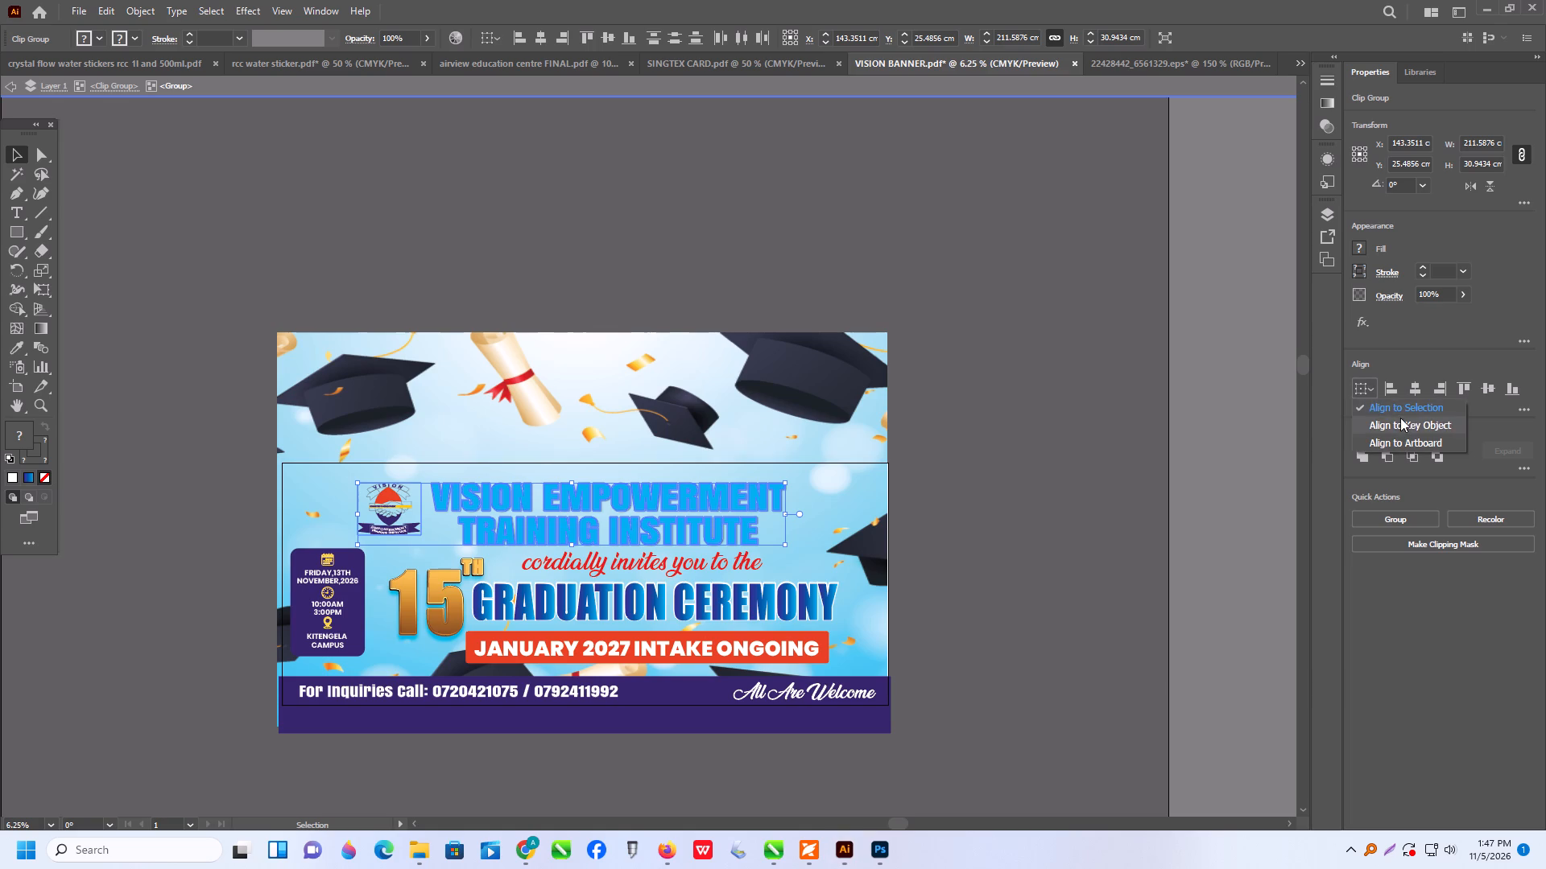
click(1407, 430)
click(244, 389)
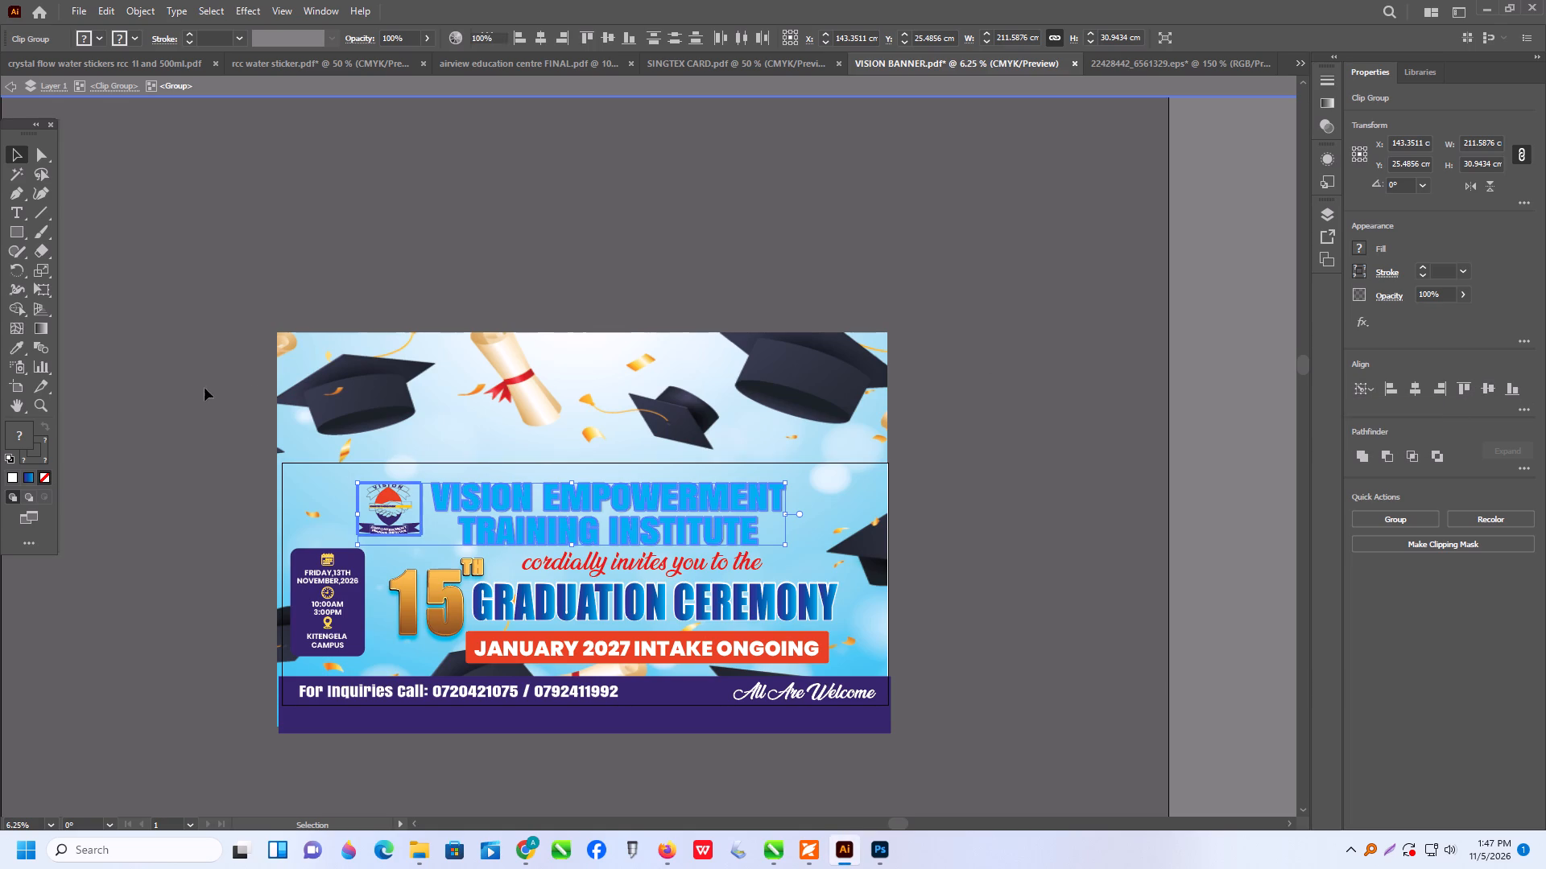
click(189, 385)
Enlarge the logo further from its lower-left corner until the logo and institute name together span about 217 cm.
click(376, 503)
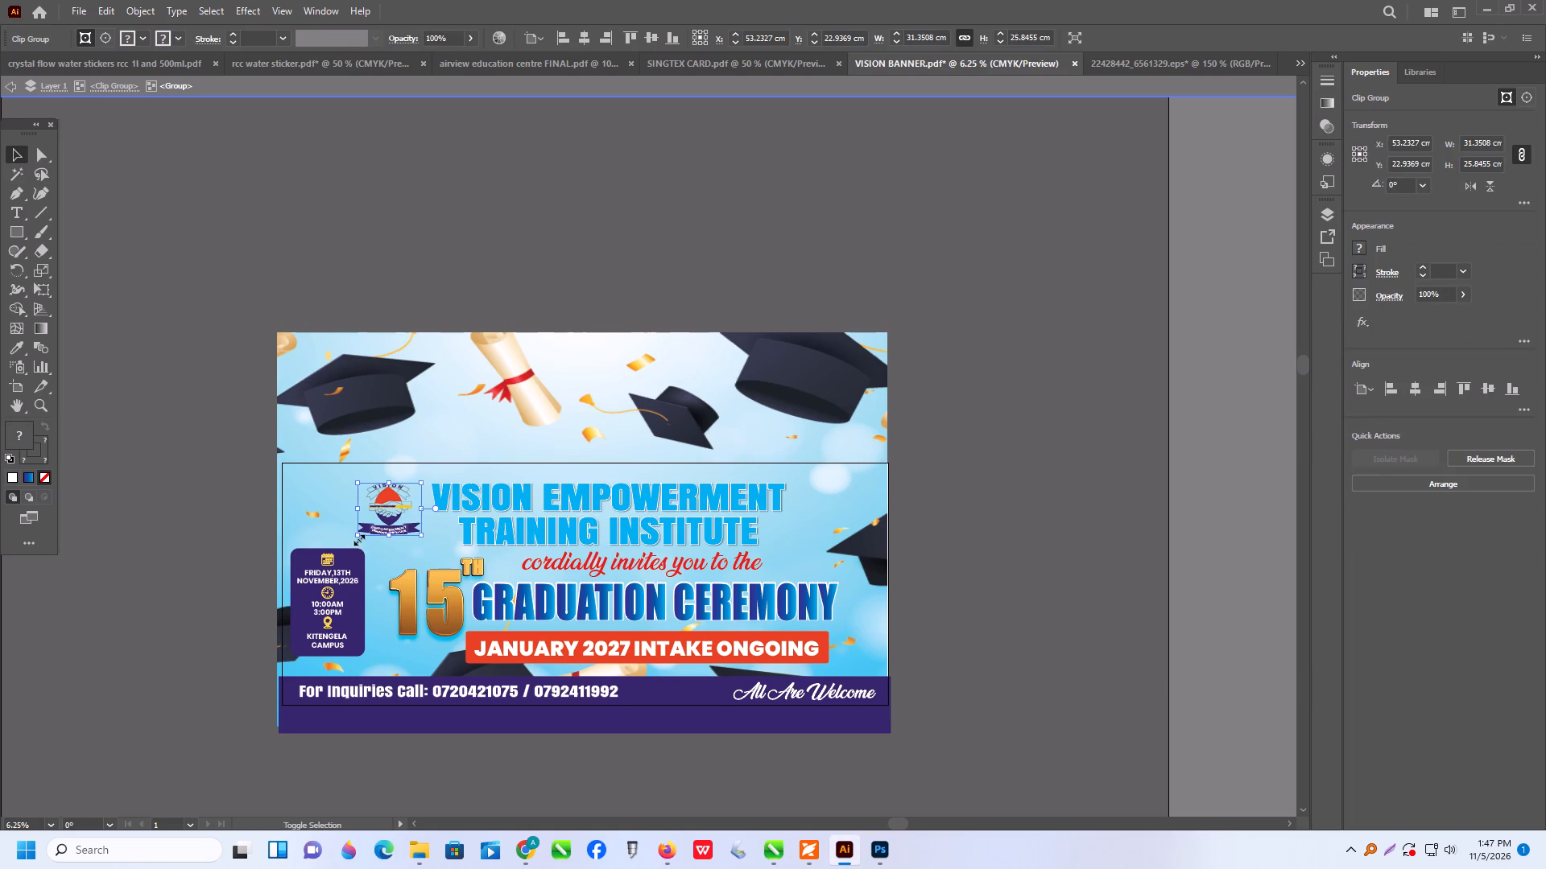
shift+drag(358, 538, 347, 566)
Scale the logo and institute name together to about 233 × 33 cm, then exit isolation mode.
shift+click(531, 529)
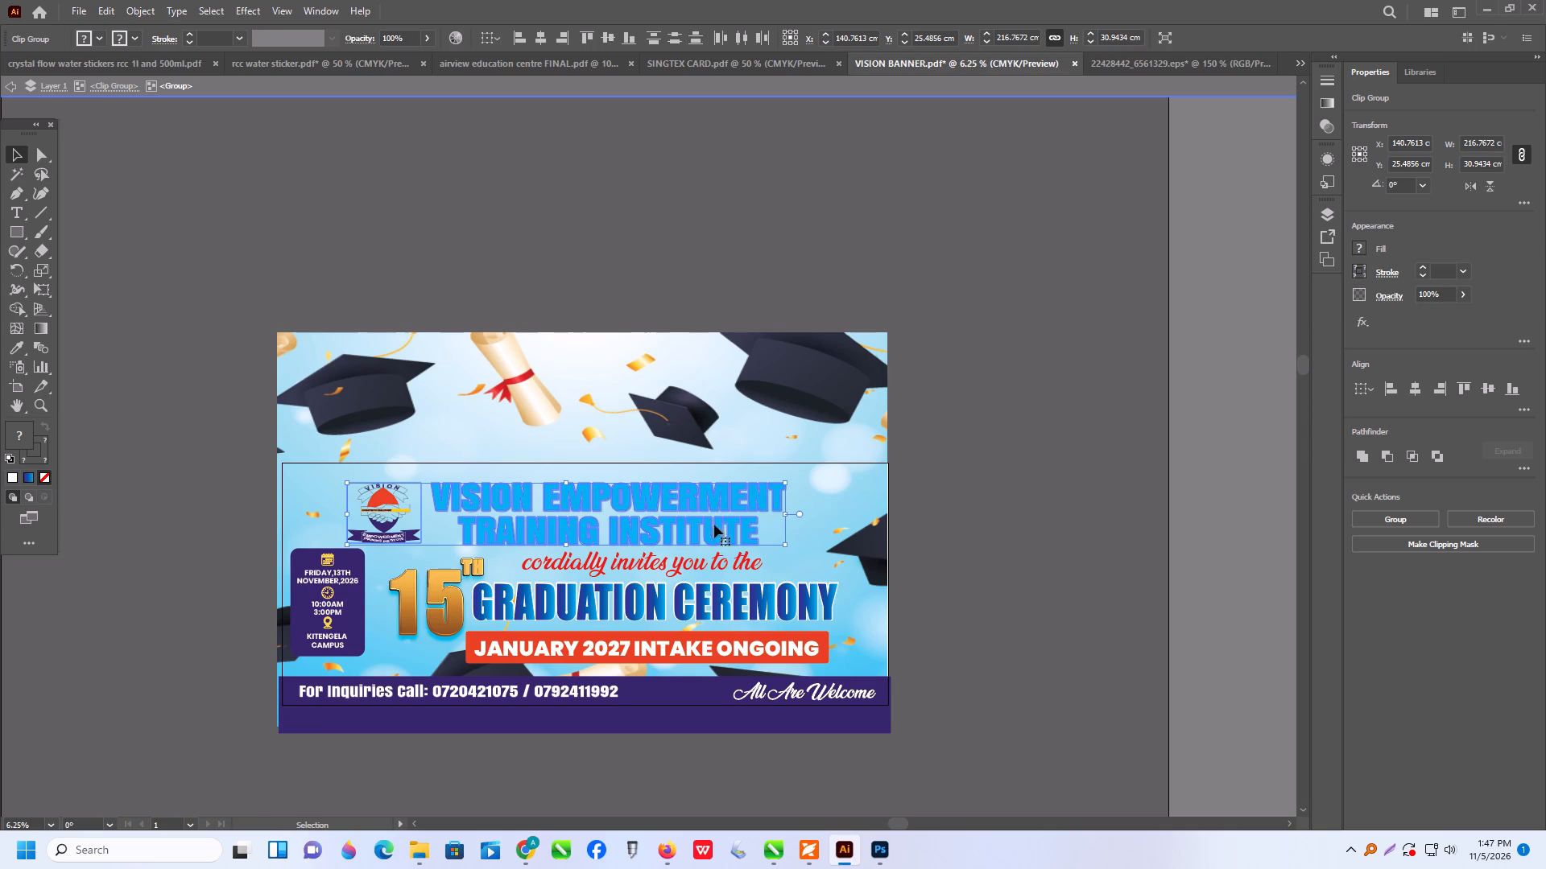
shift+drag(786, 484, 816, 479)
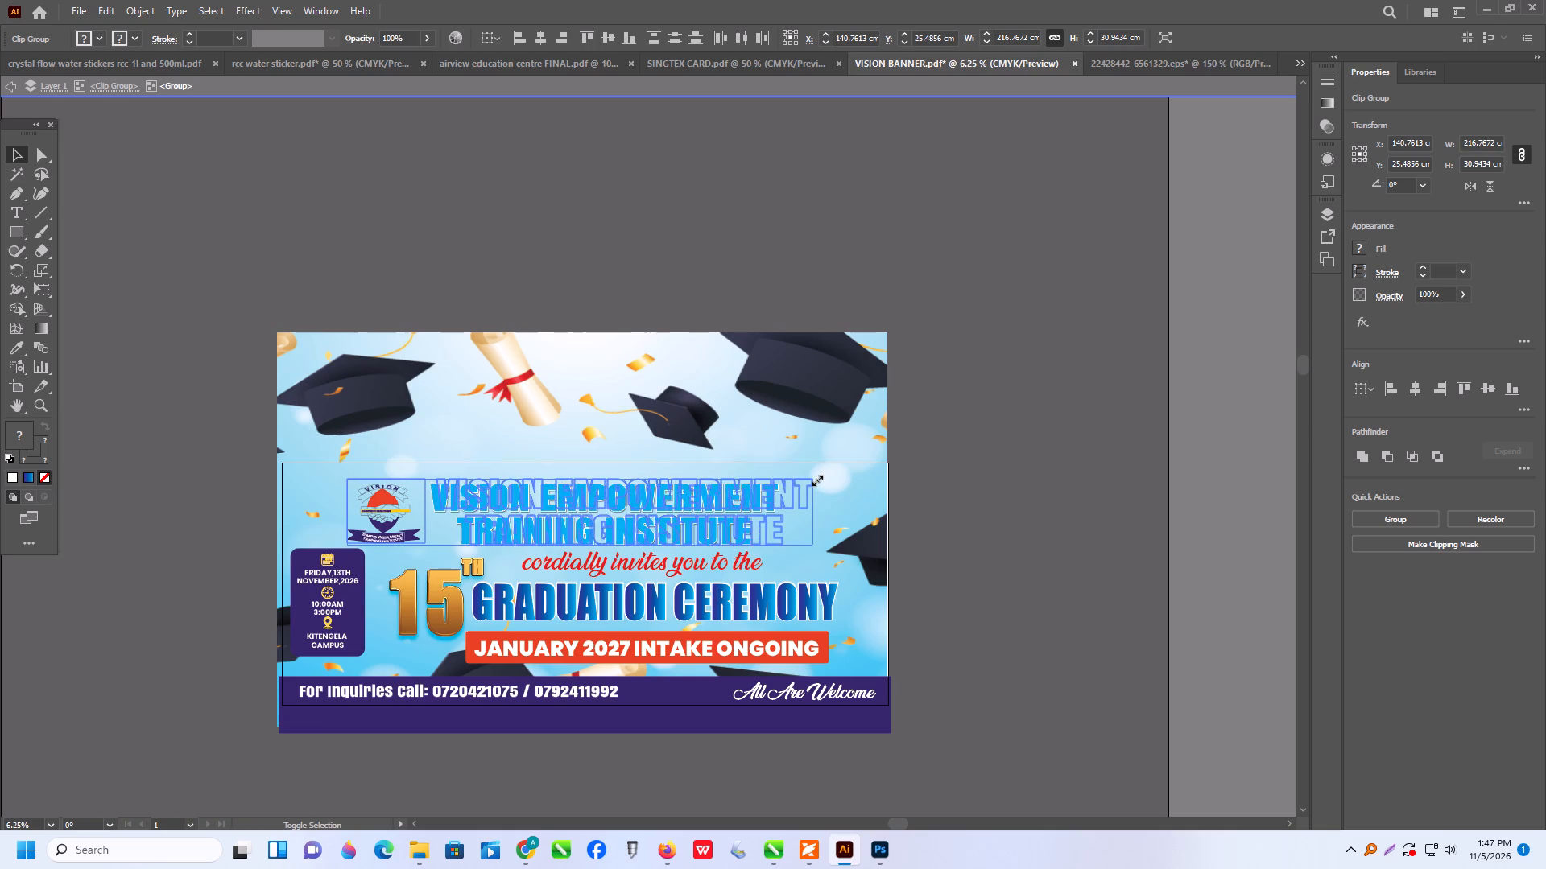
shift+drag(816, 479, 819, 476)
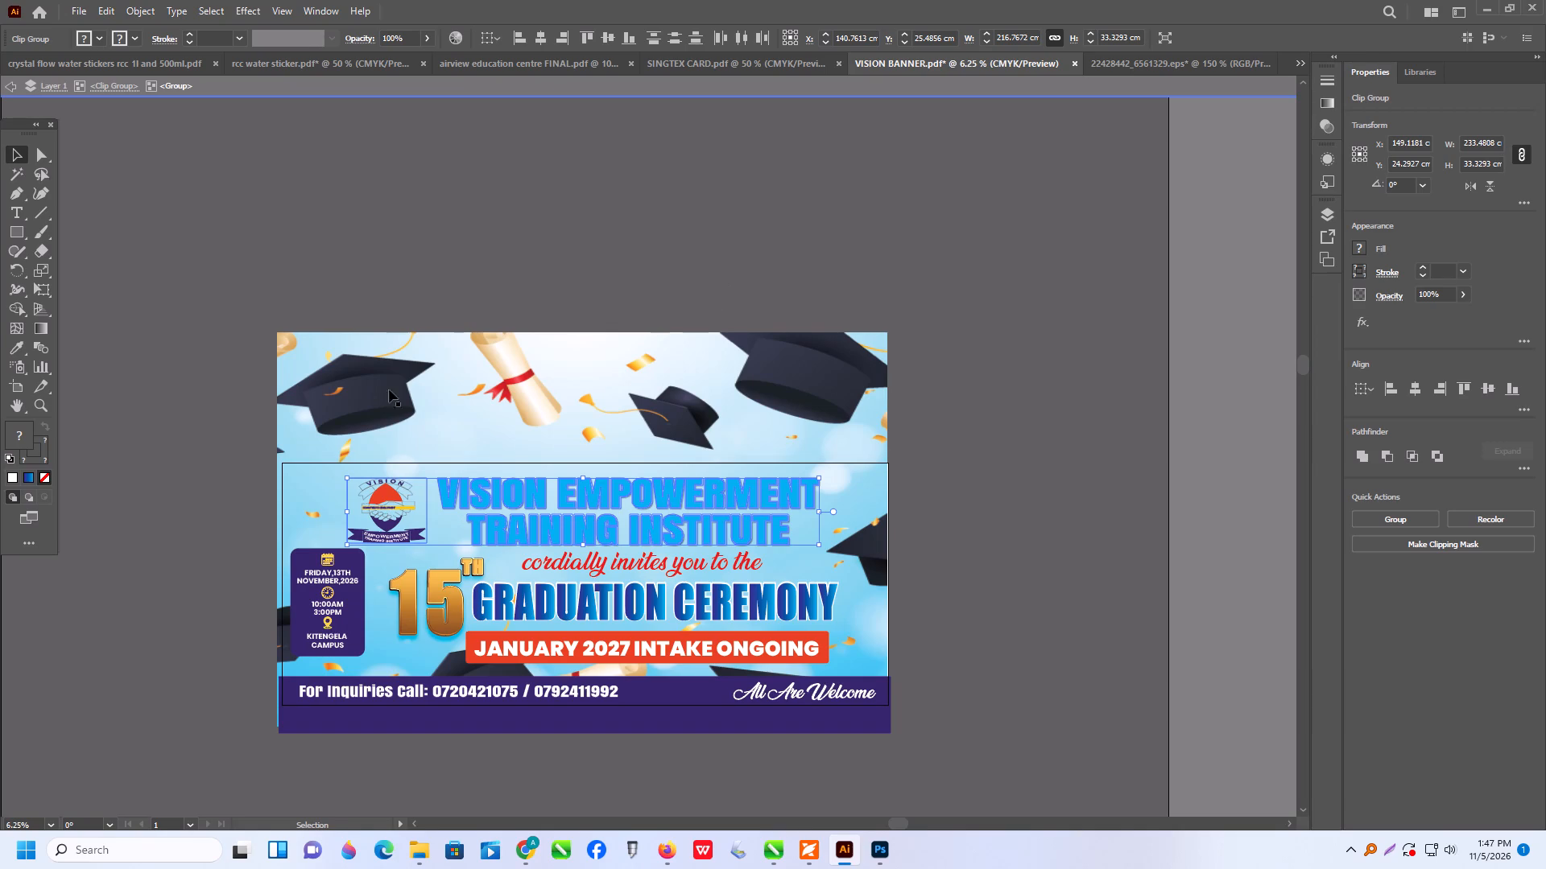
triple_click(573, 225)
double_click(573, 225)
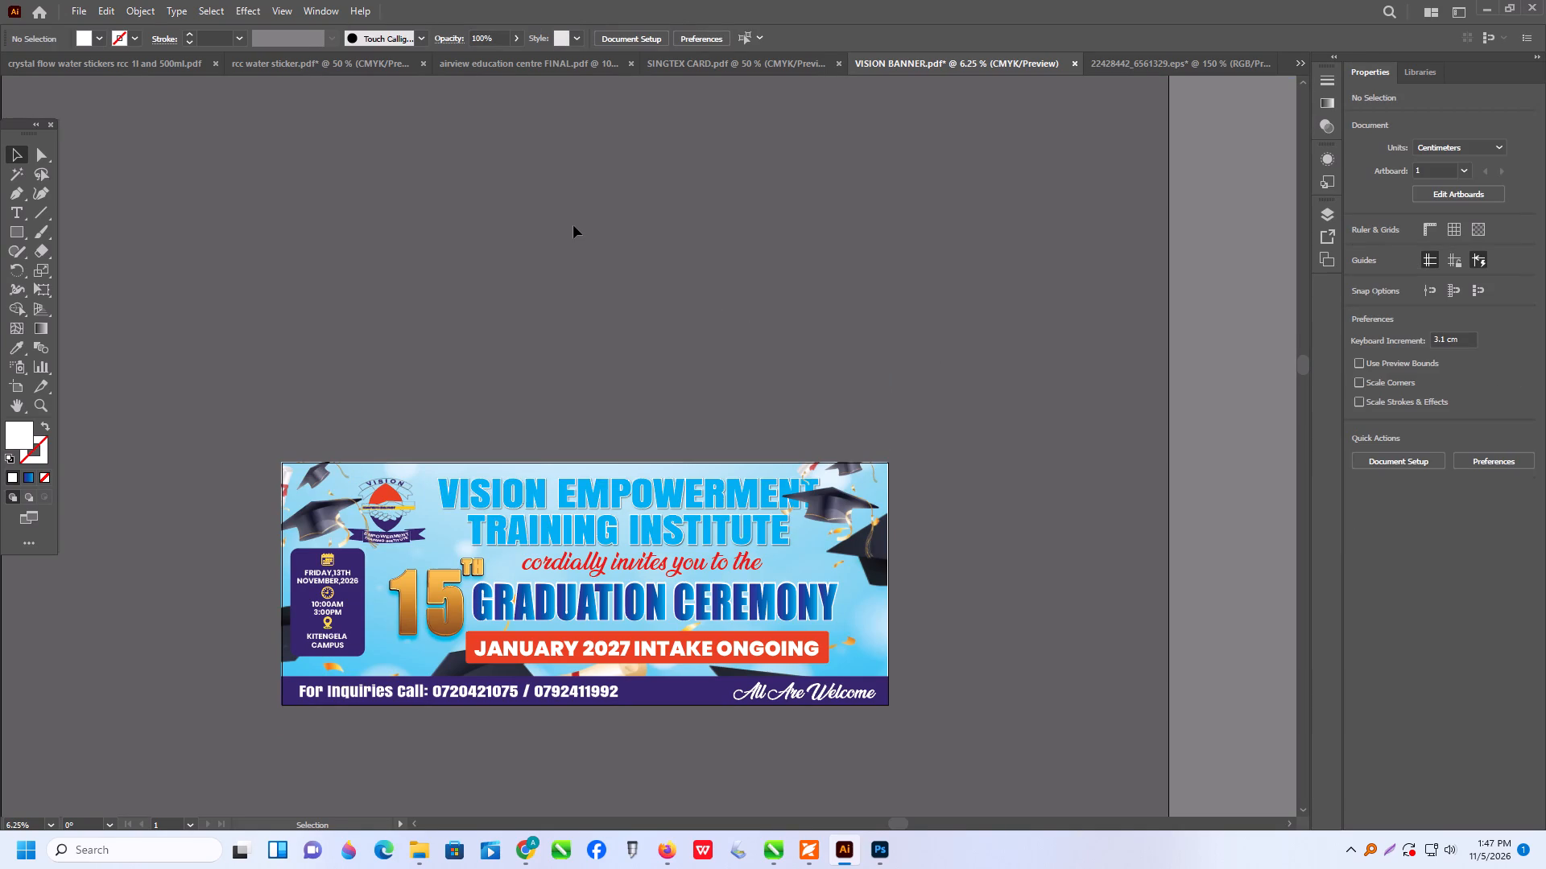
Inside the banner's nested clip group, move the logo slightly right toward the institute name, then exit isolation mode.
scroll(573, 232, down, 1)
scroll(575, 298, down, 1)
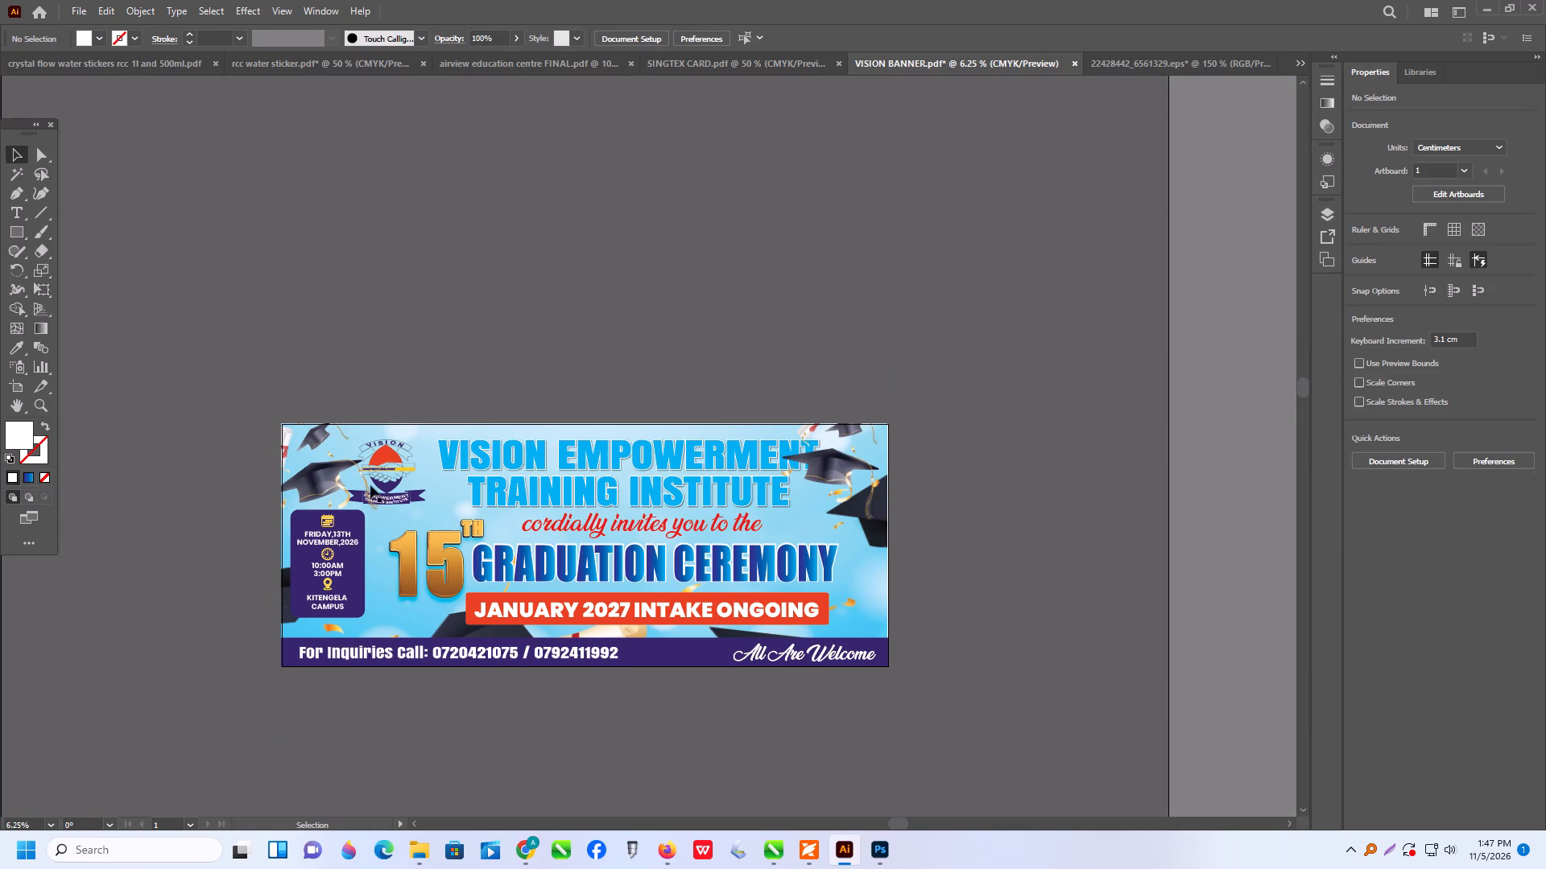
triple_click(387, 472)
click(387, 472)
triple_click(397, 467)
click(397, 467)
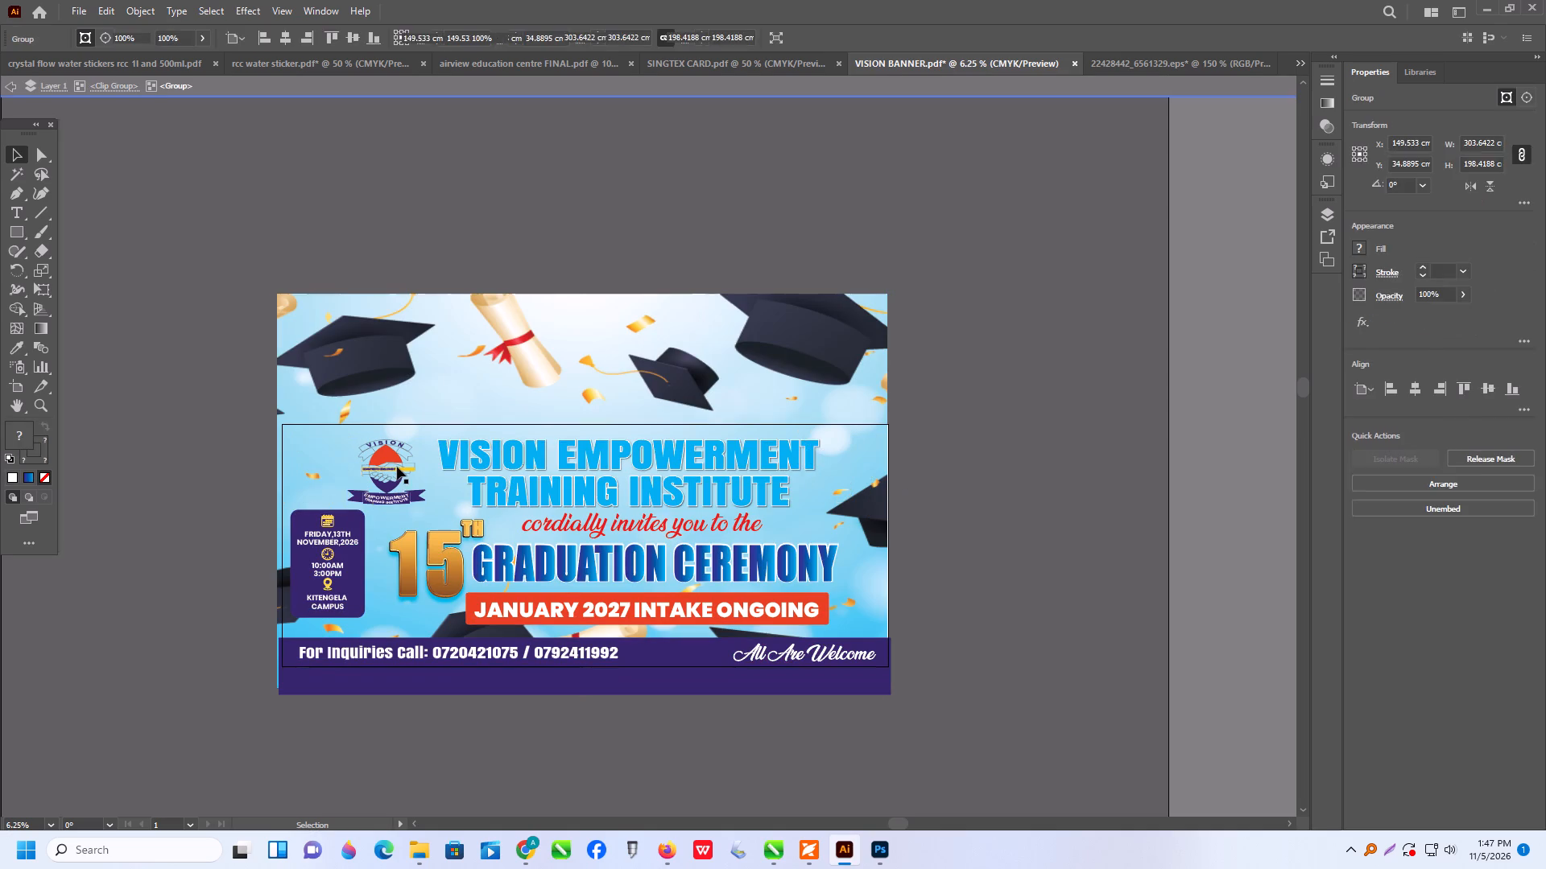
drag(397, 467, 402, 467)
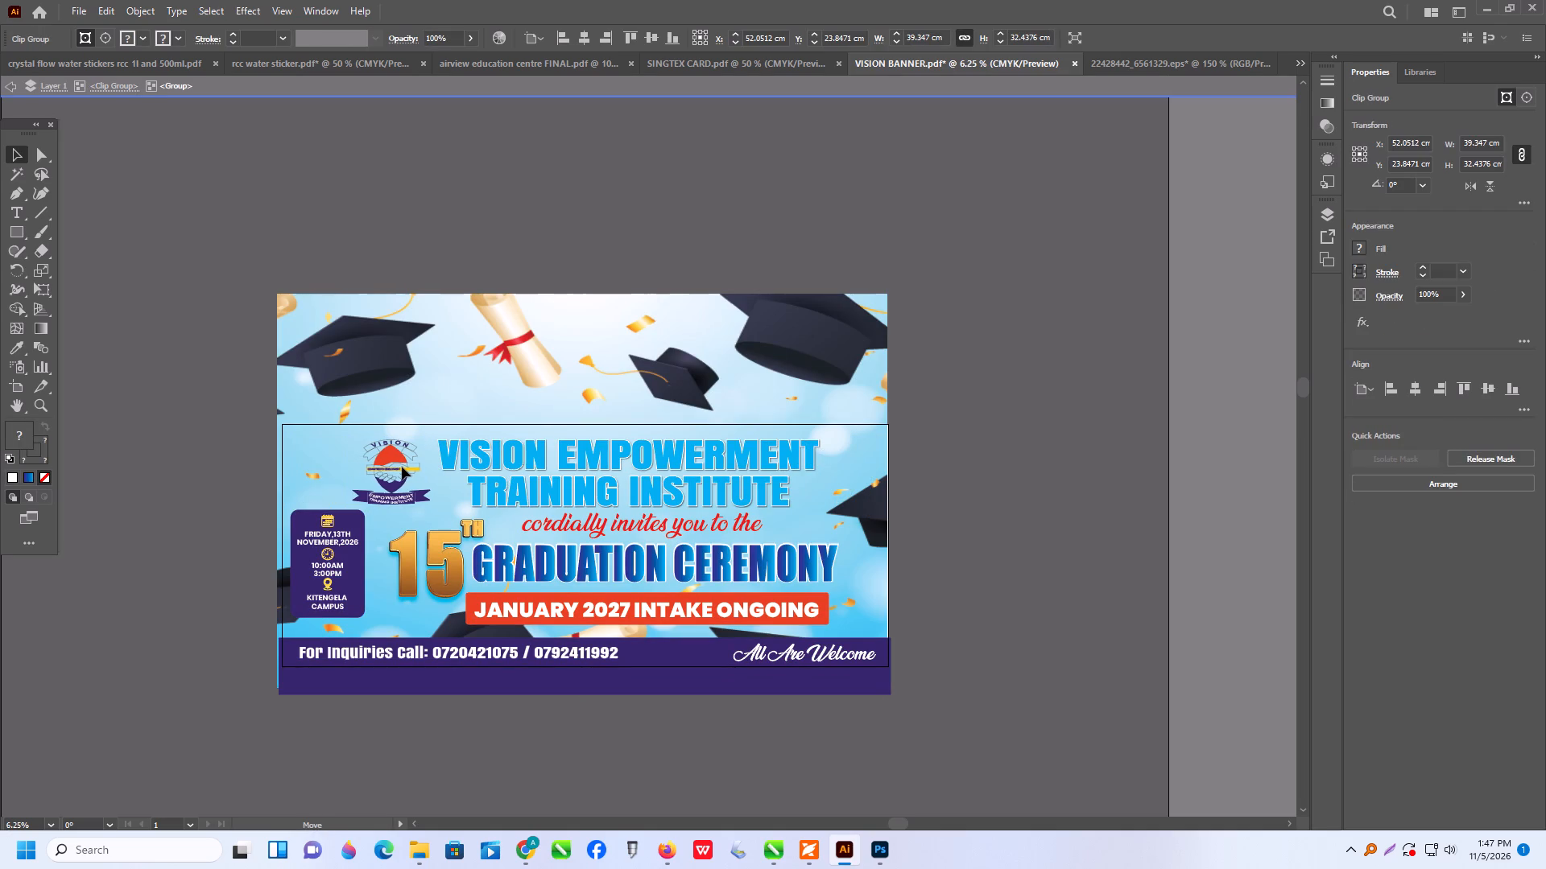
drag(402, 467, 406, 467)
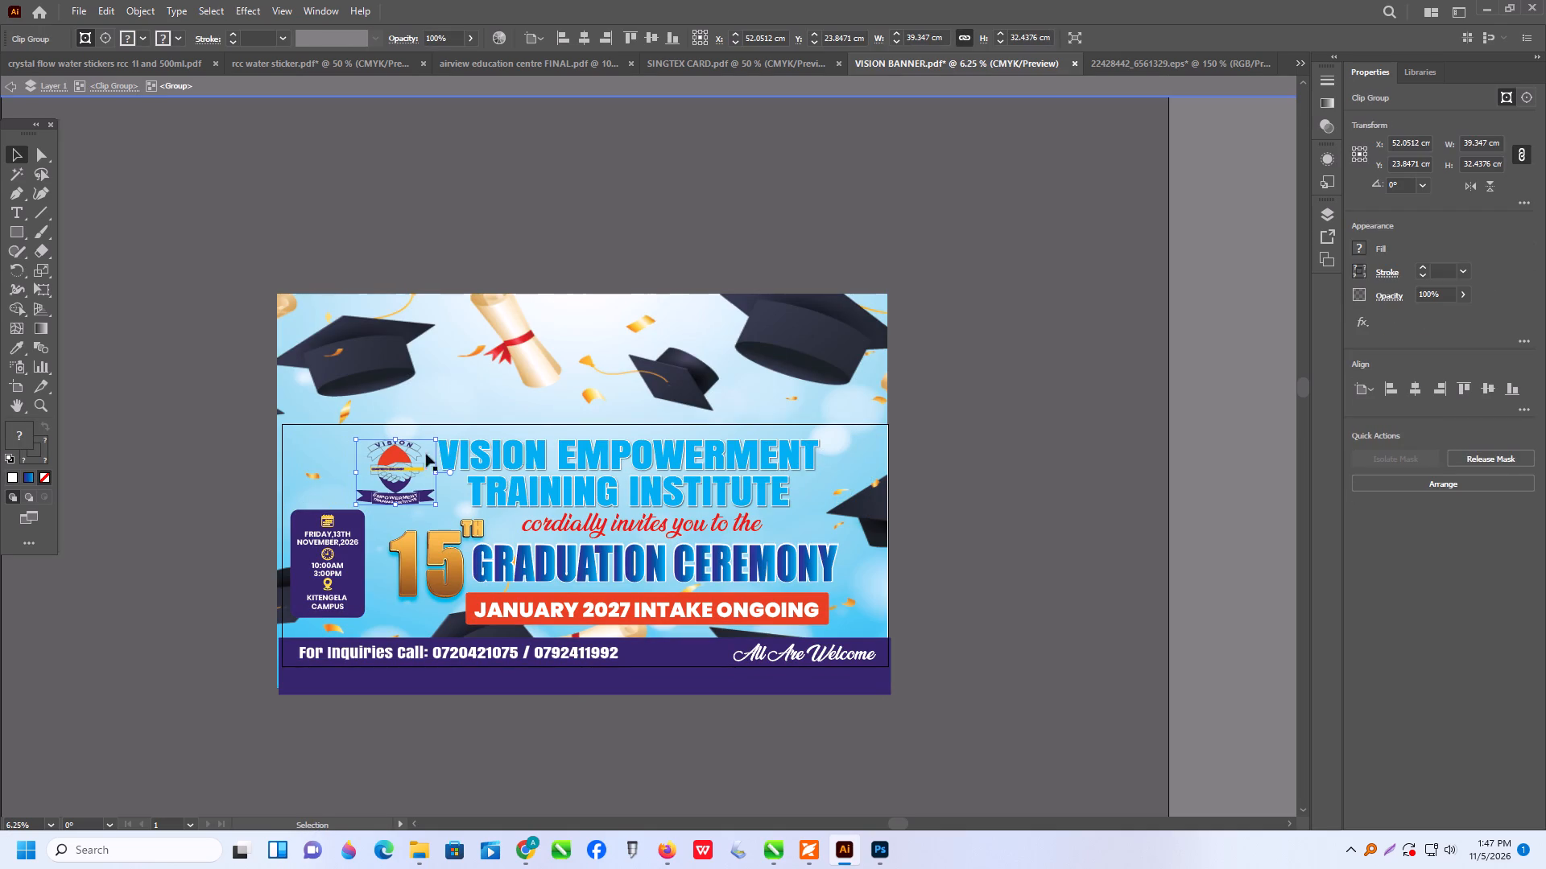
triple_click(547, 203)
double_click(542, 203)
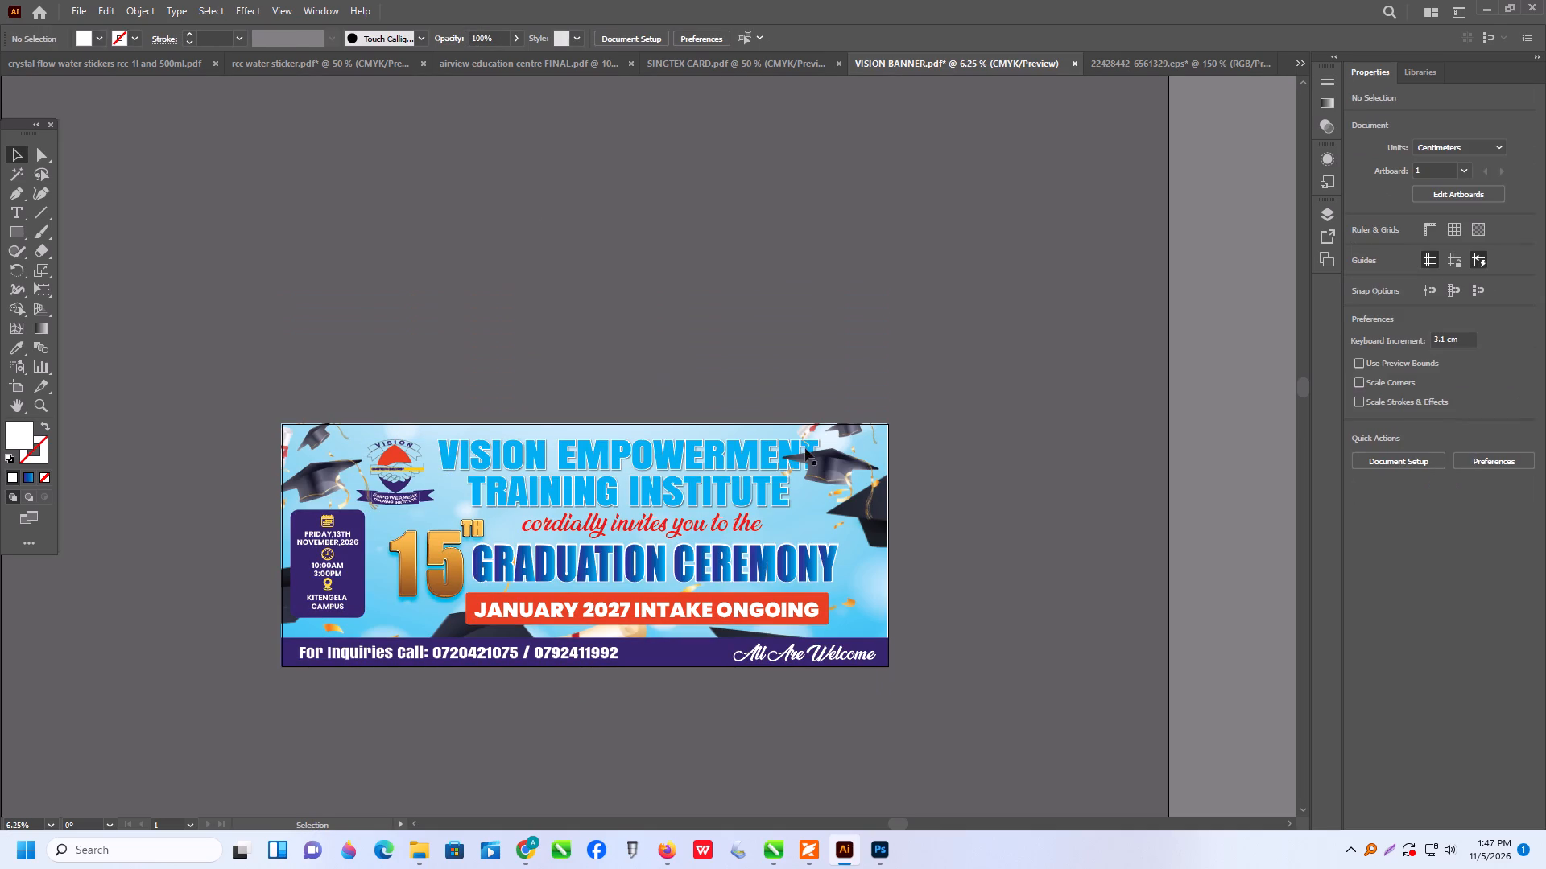
Isolate the caps-and-diplomas image at the banner's upper-right corner and move it to the empty area above the banner.
triple_click(841, 467)
triple_click(841, 467)
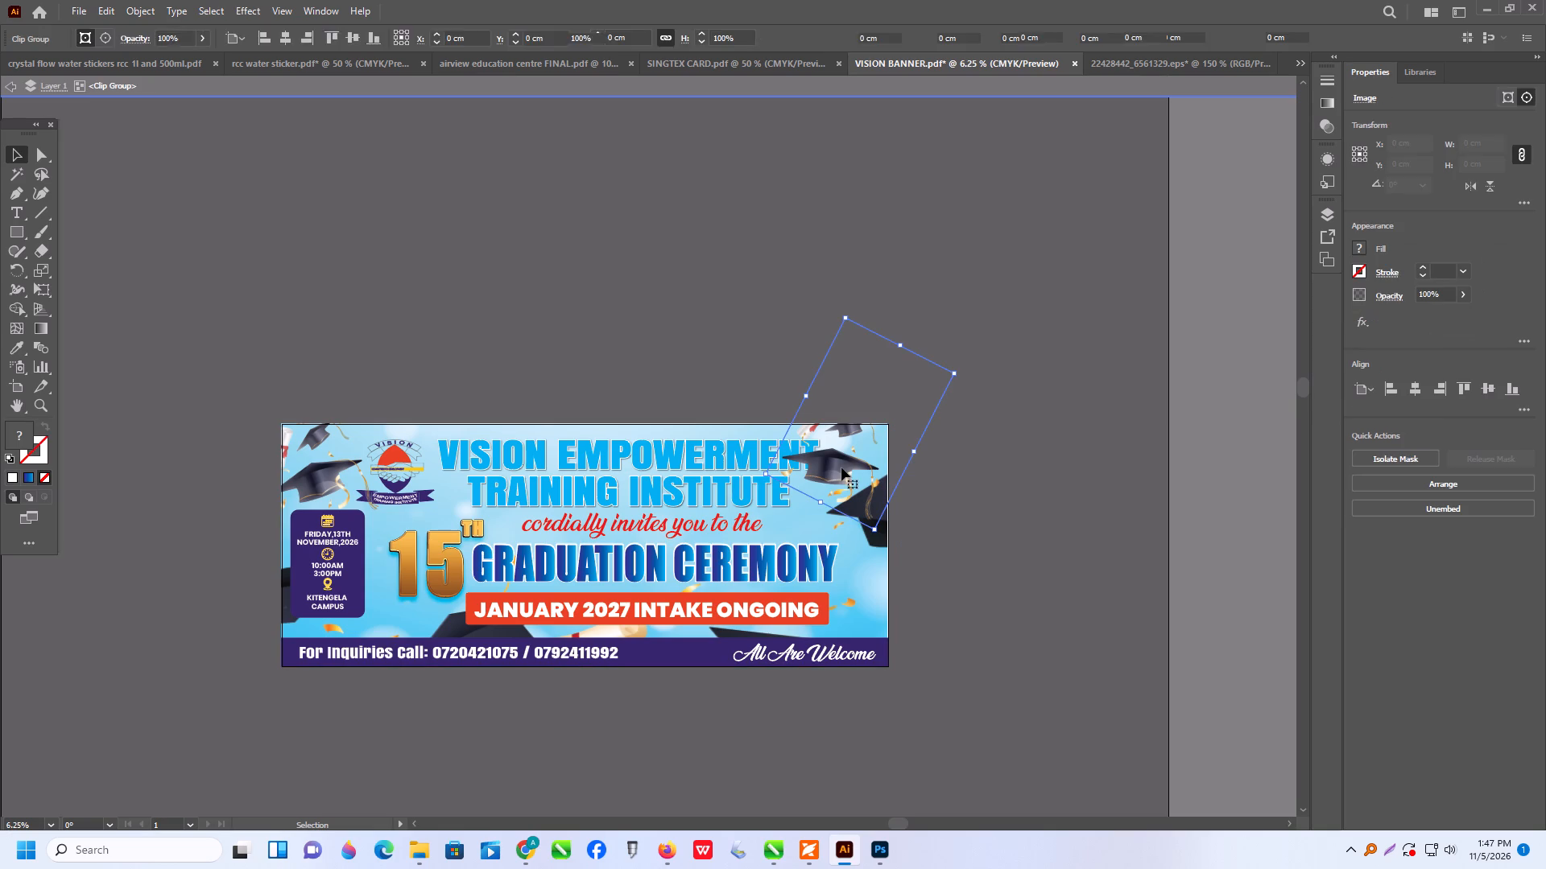
double_click(841, 467)
triple_click(837, 468)
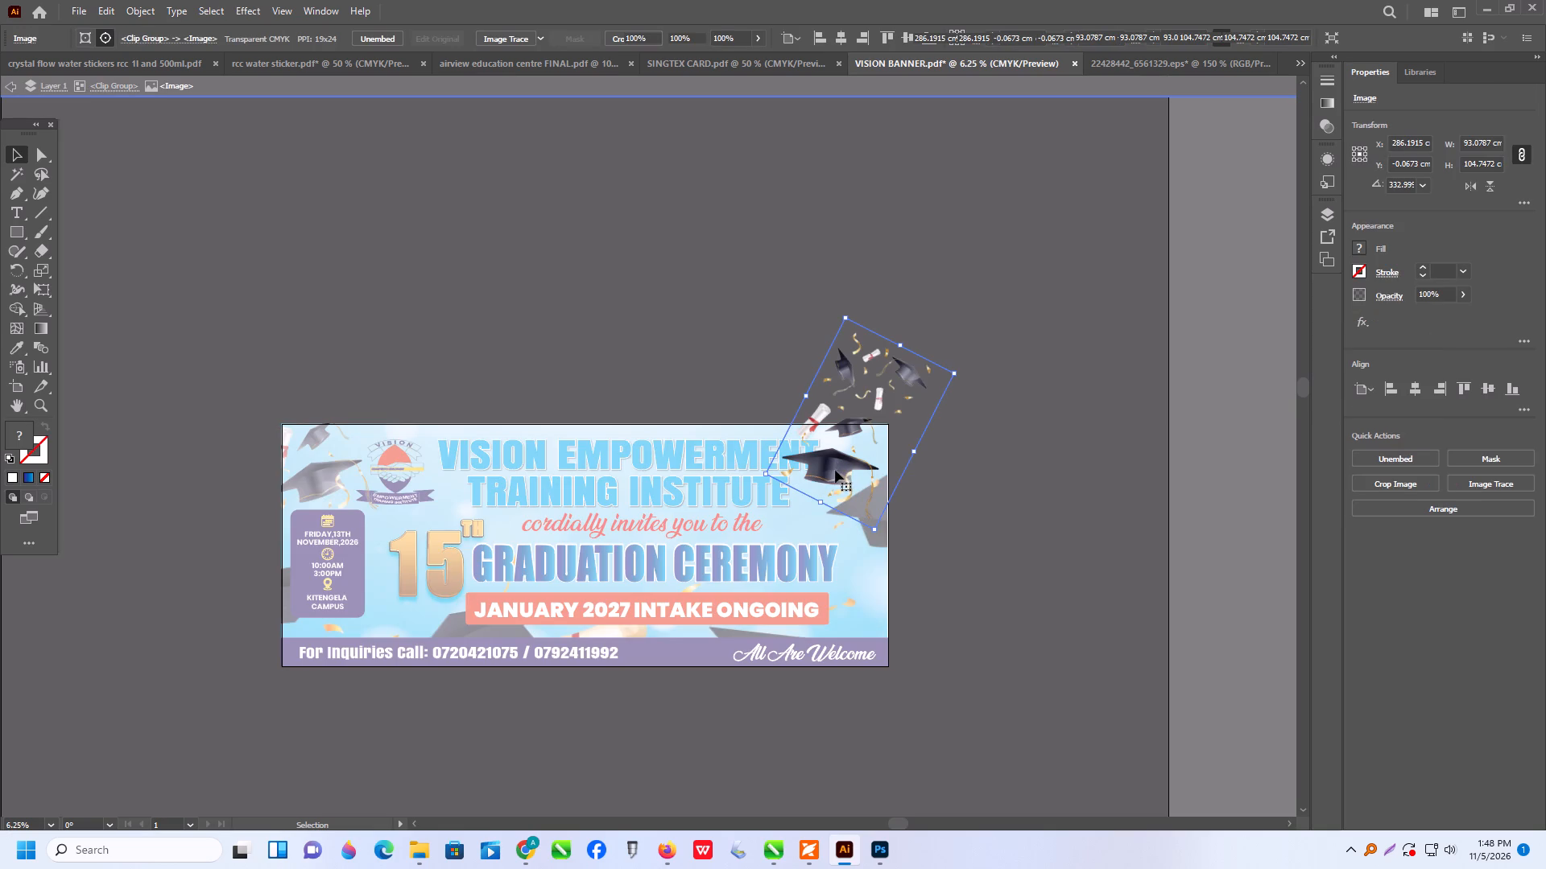
drag(834, 472, 858, 478)
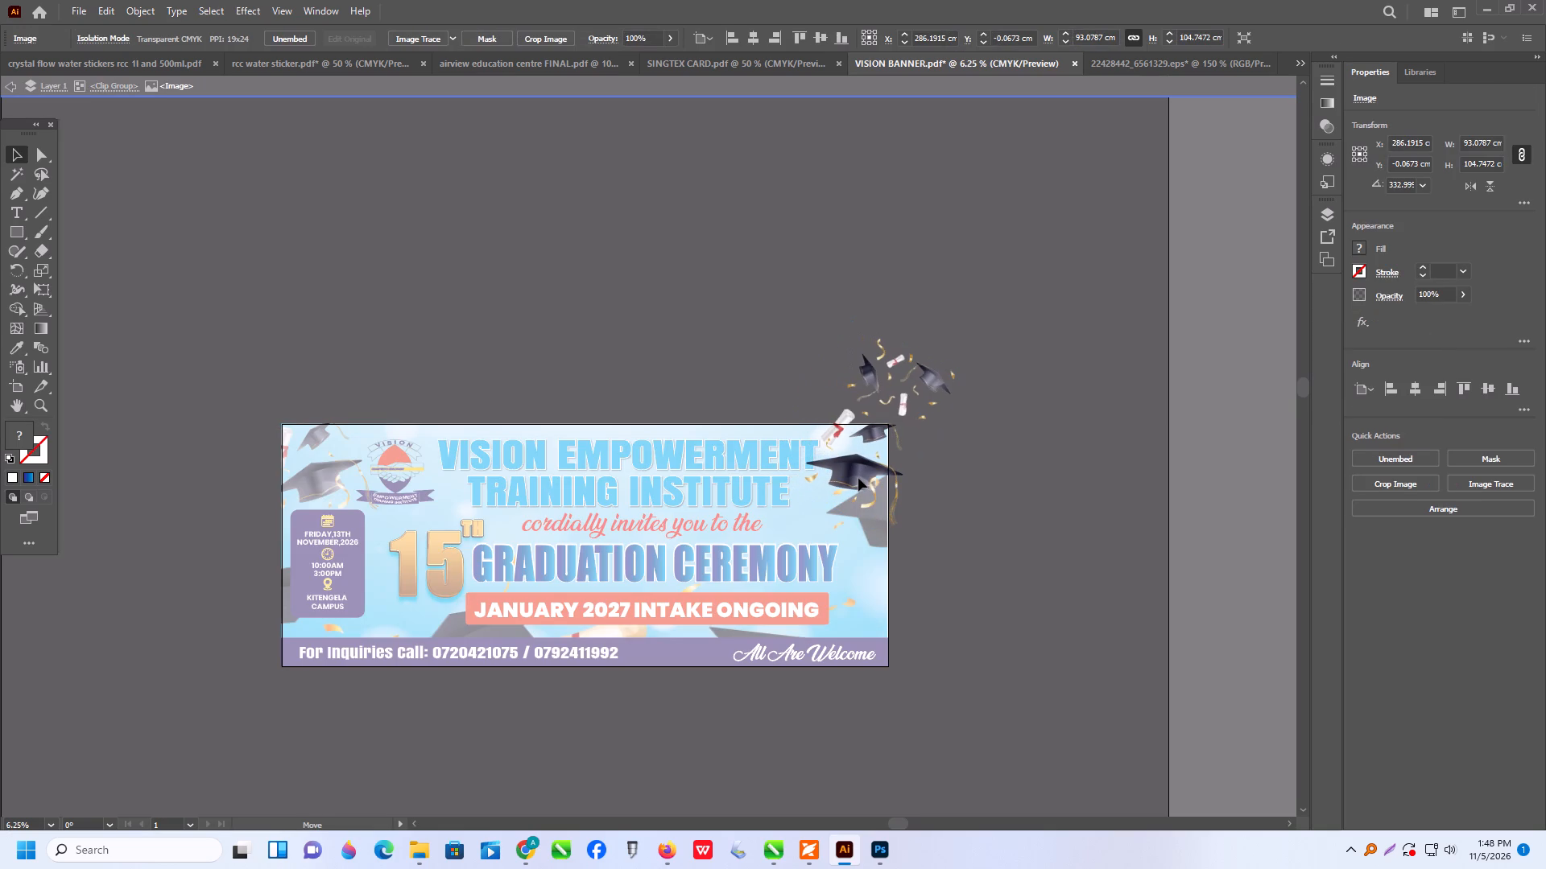
drag(858, 478, 825, 554)
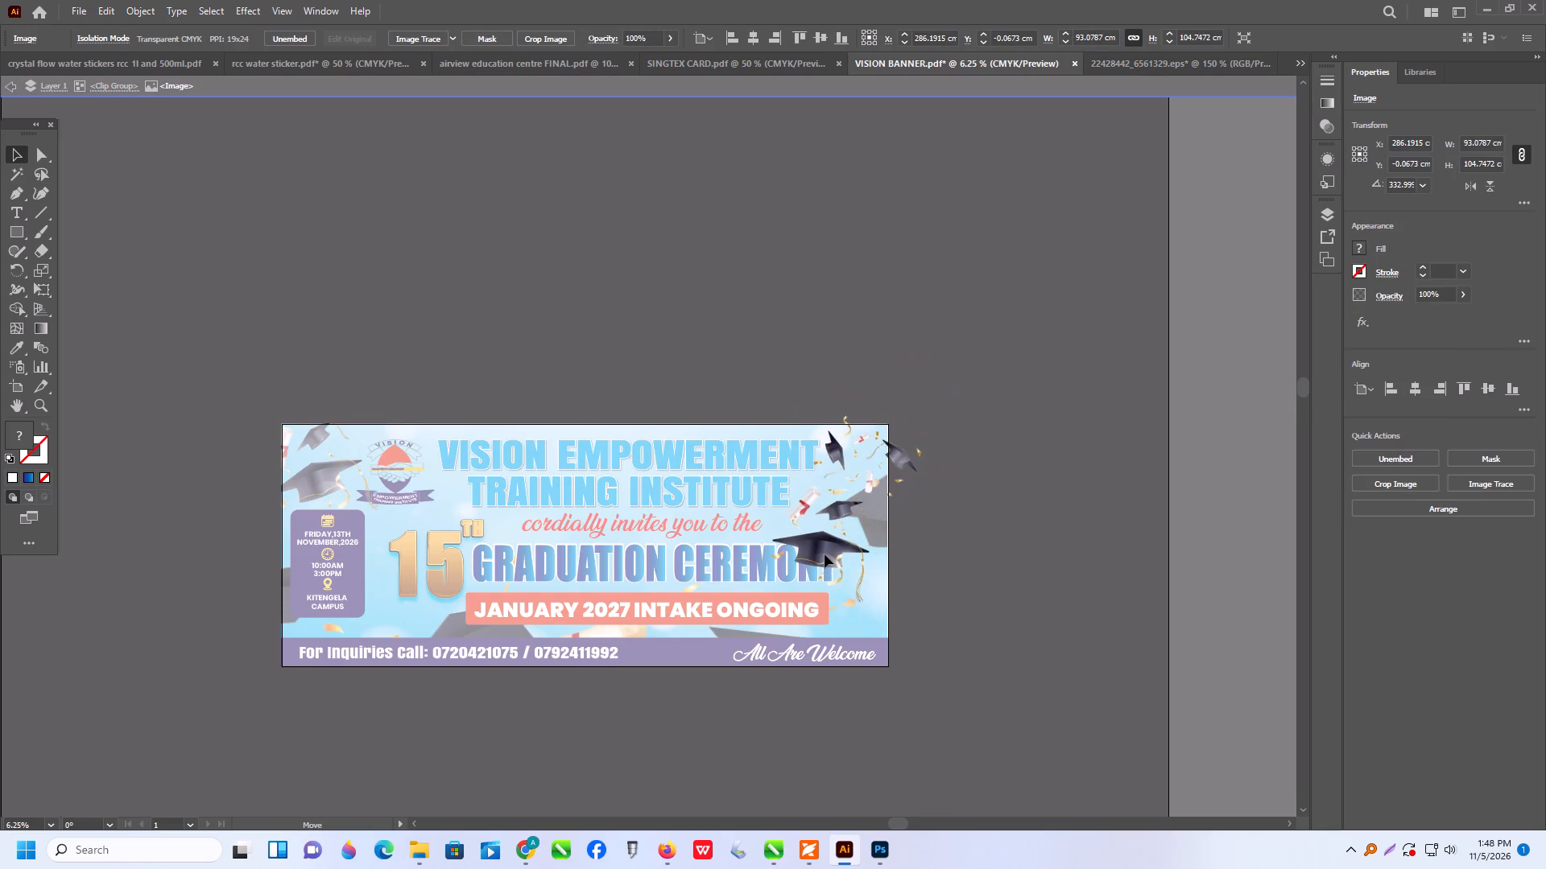
drag(825, 554, 873, 480)
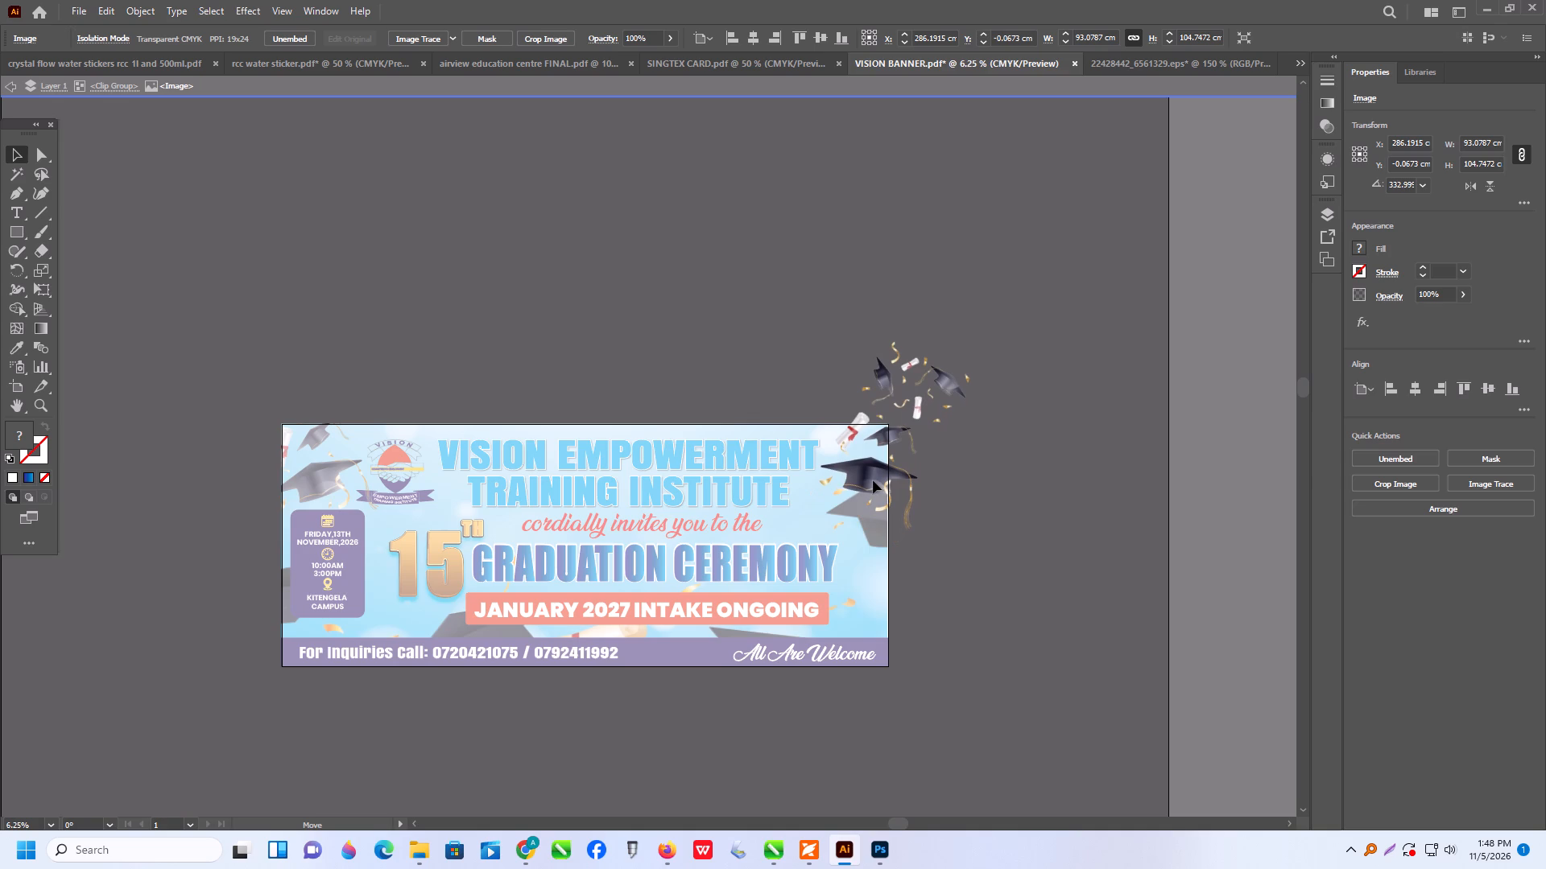
drag(873, 480, 532, 318)
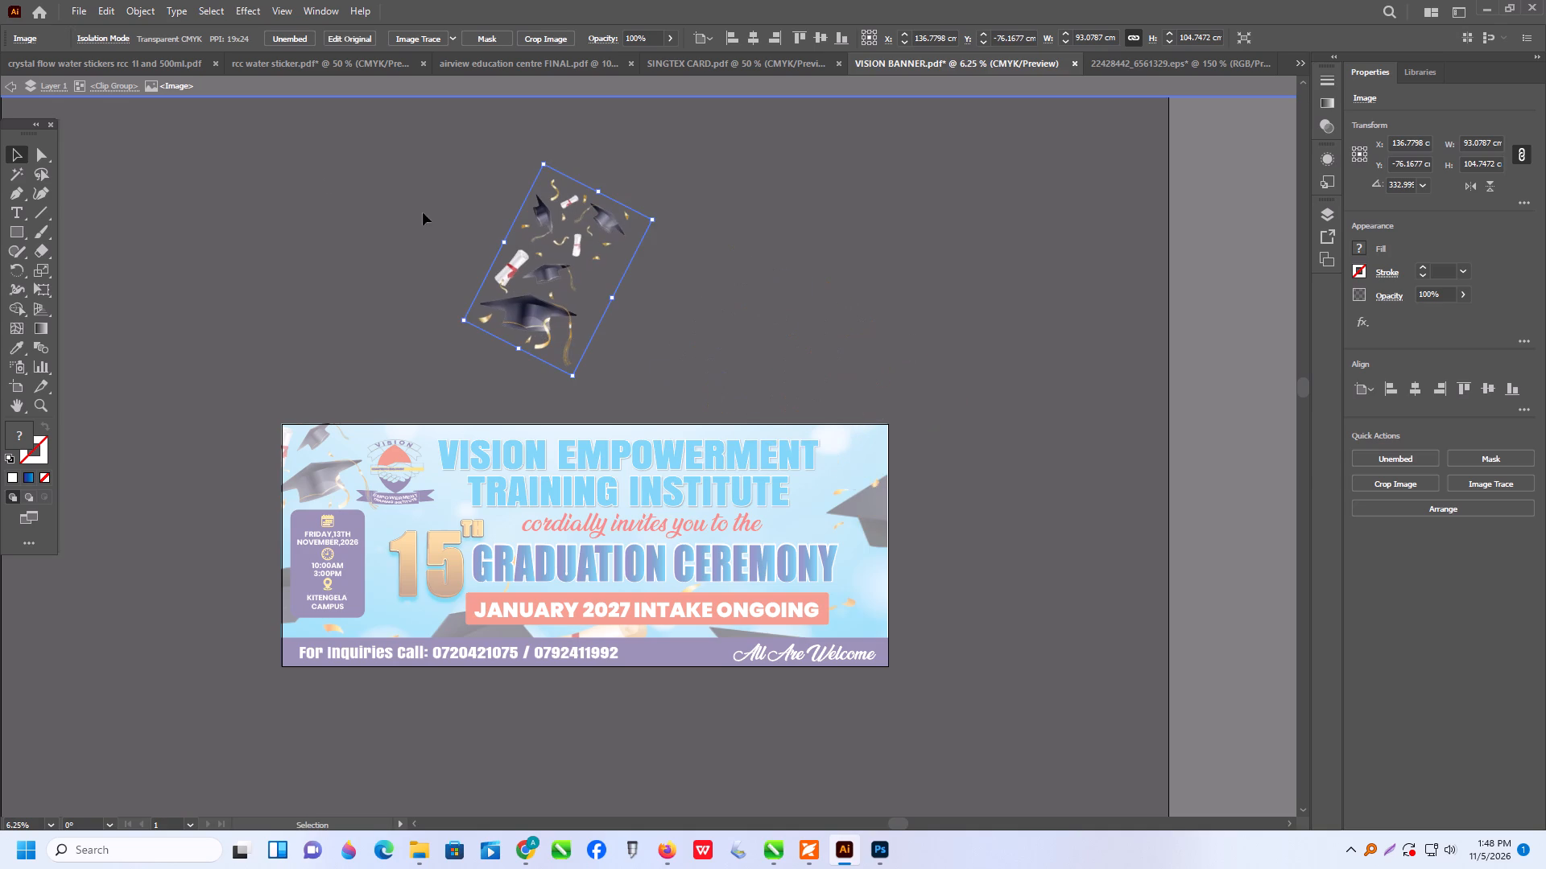
Crop the caps-and-diplomas image to about 55 × 48 cm, keeping only the small caps and diplomas in its upper part.
click(552, 39)
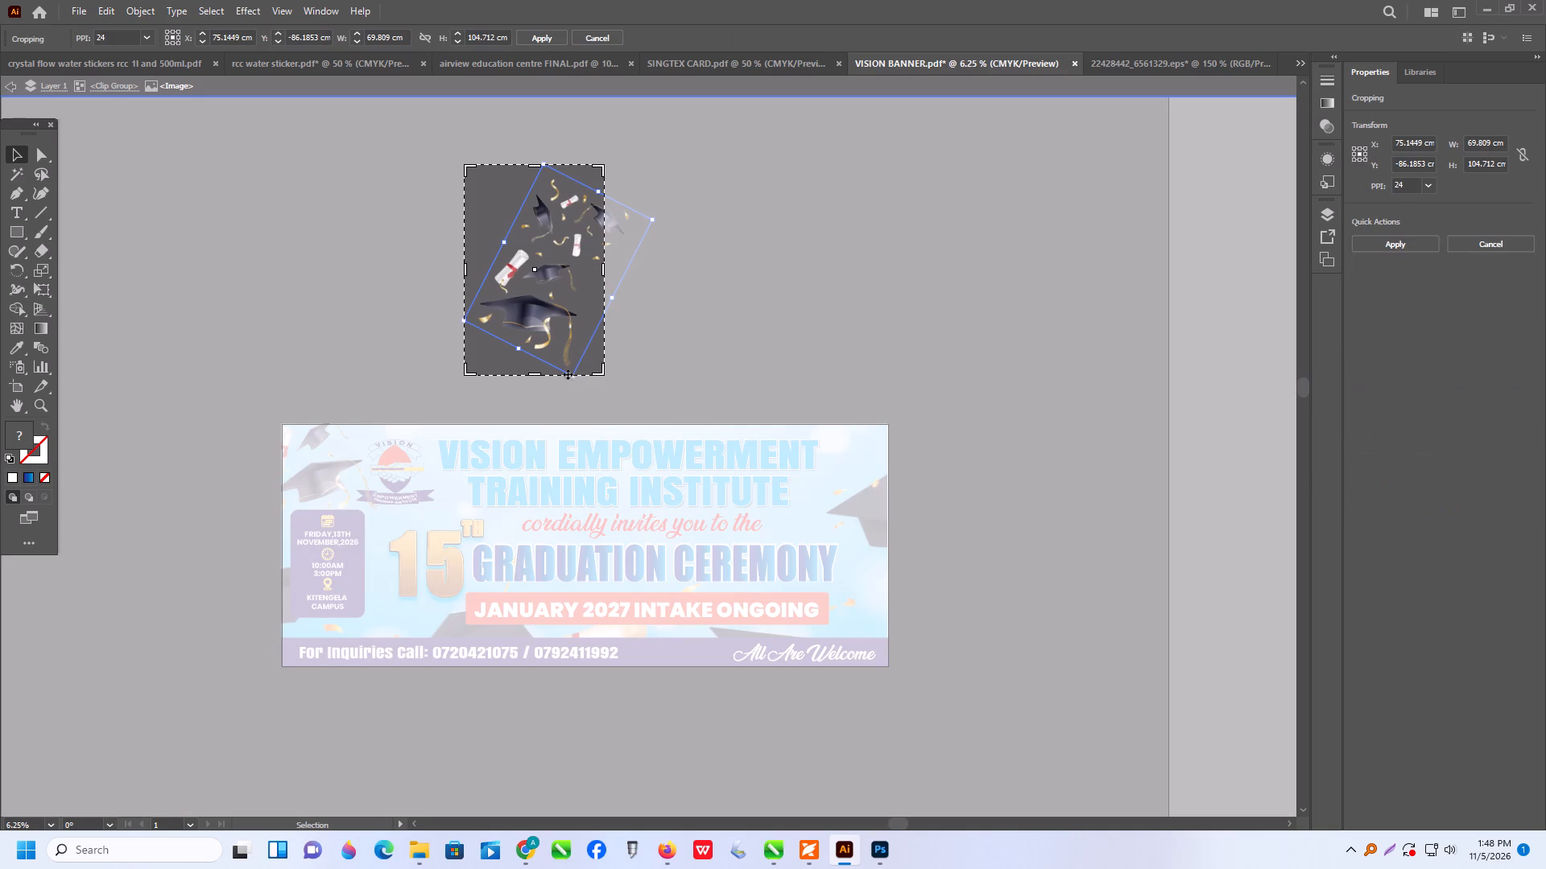
drag(538, 370, 590, 256)
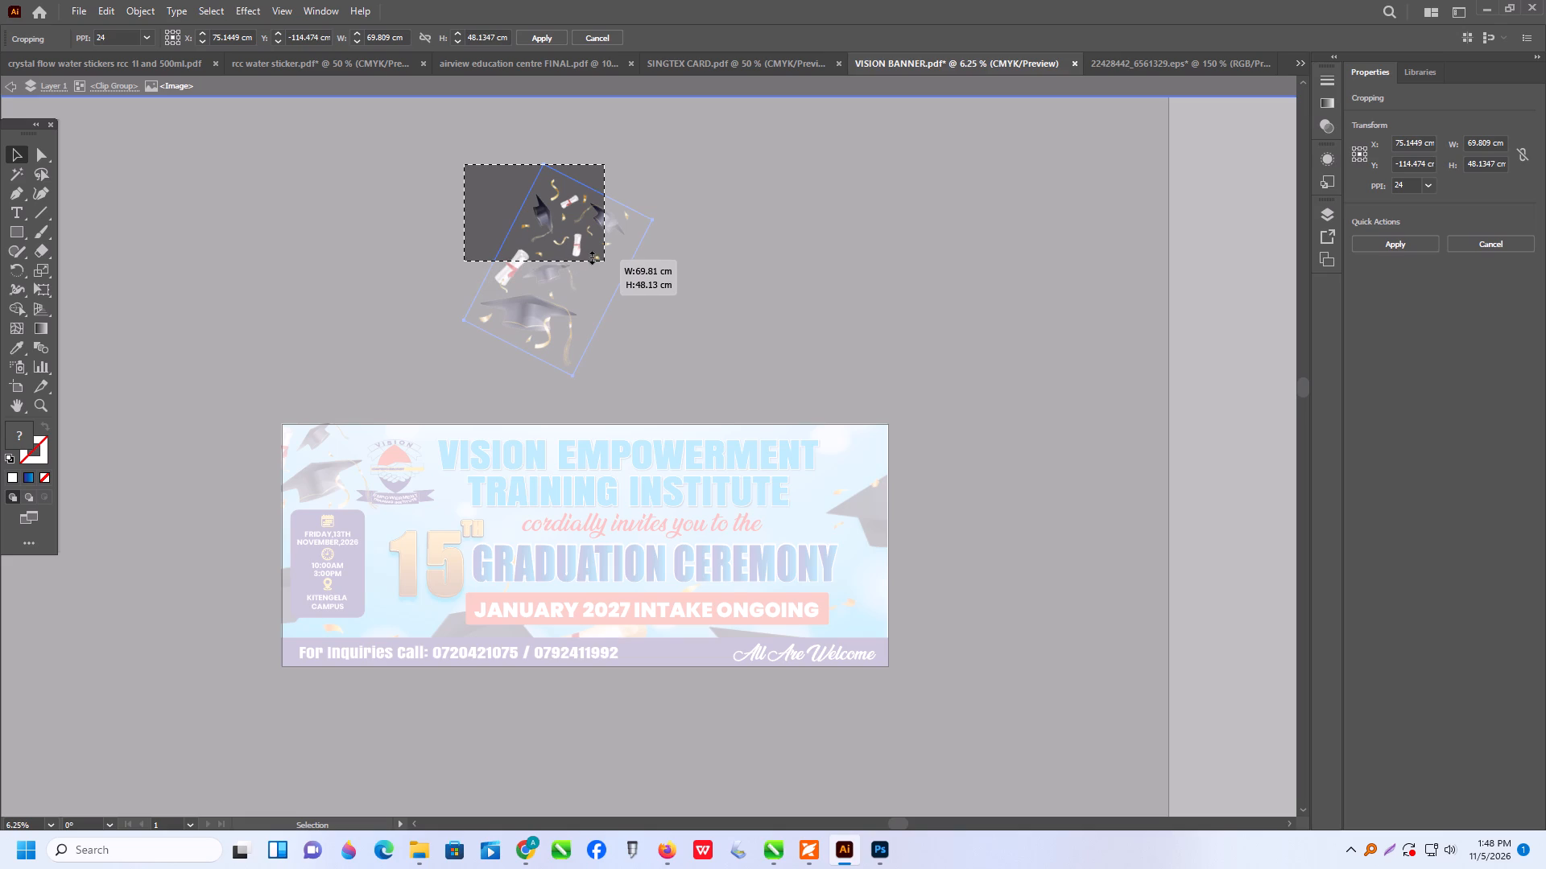
drag(590, 256, 593, 256)
drag(600, 208, 638, 217)
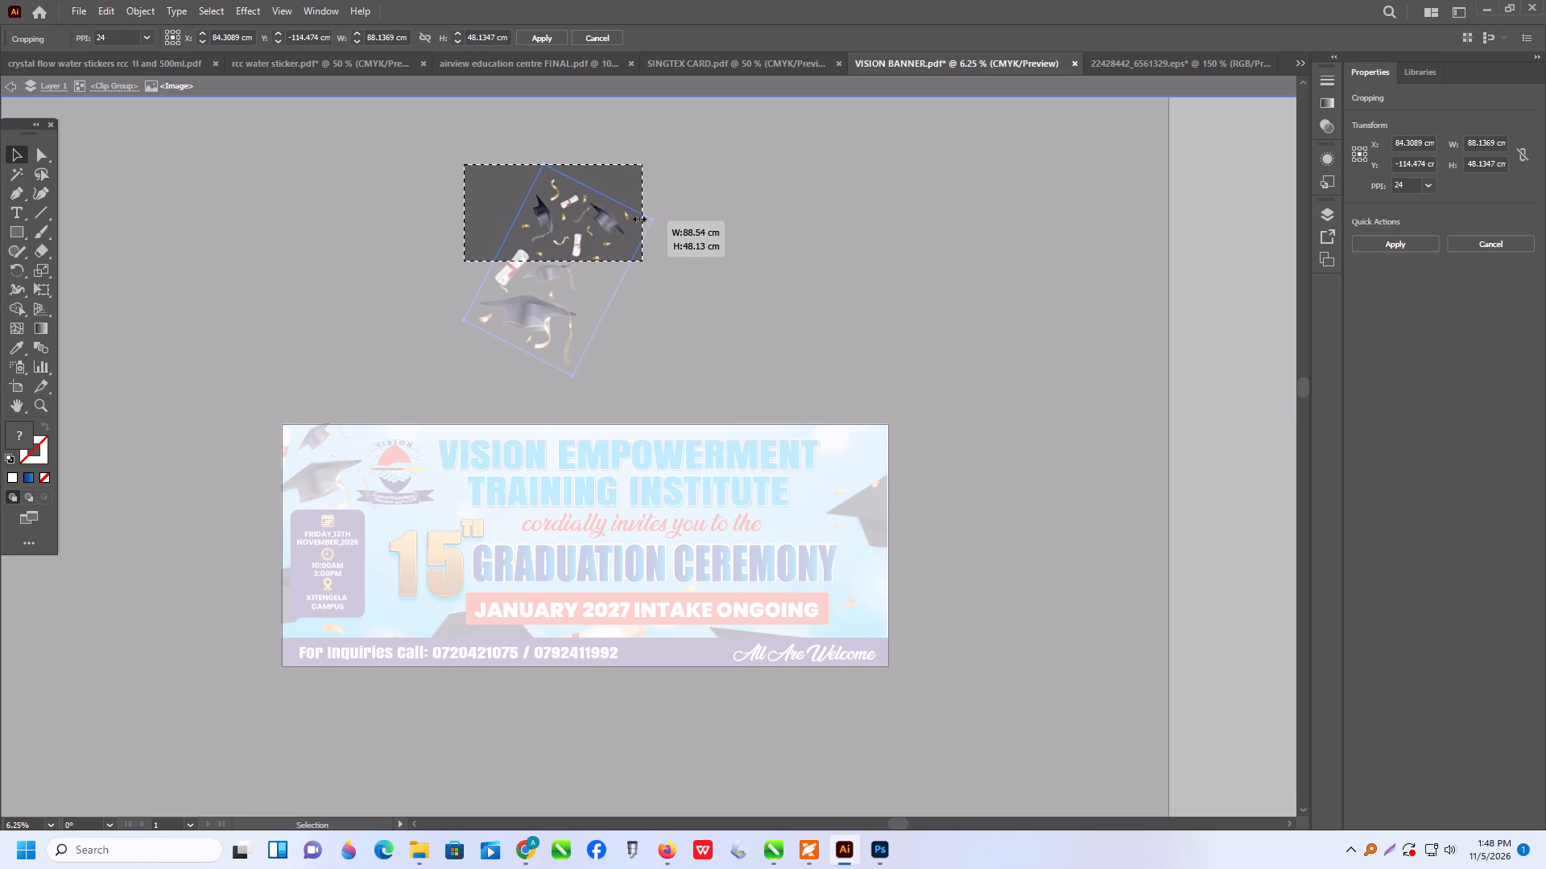
drag(638, 217, 629, 220)
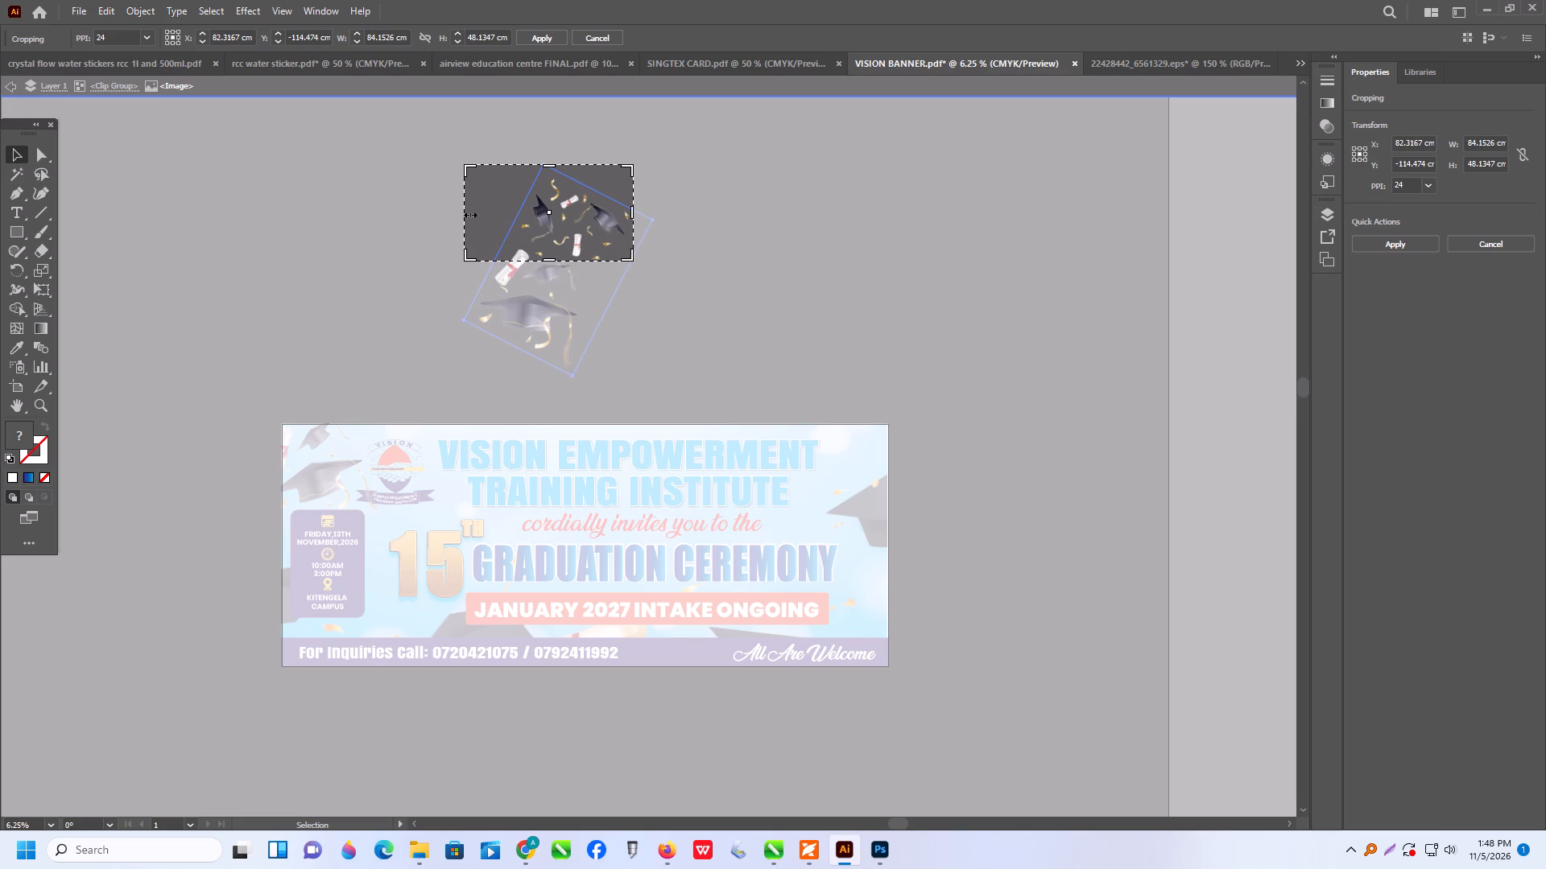
drag(469, 213, 528, 229)
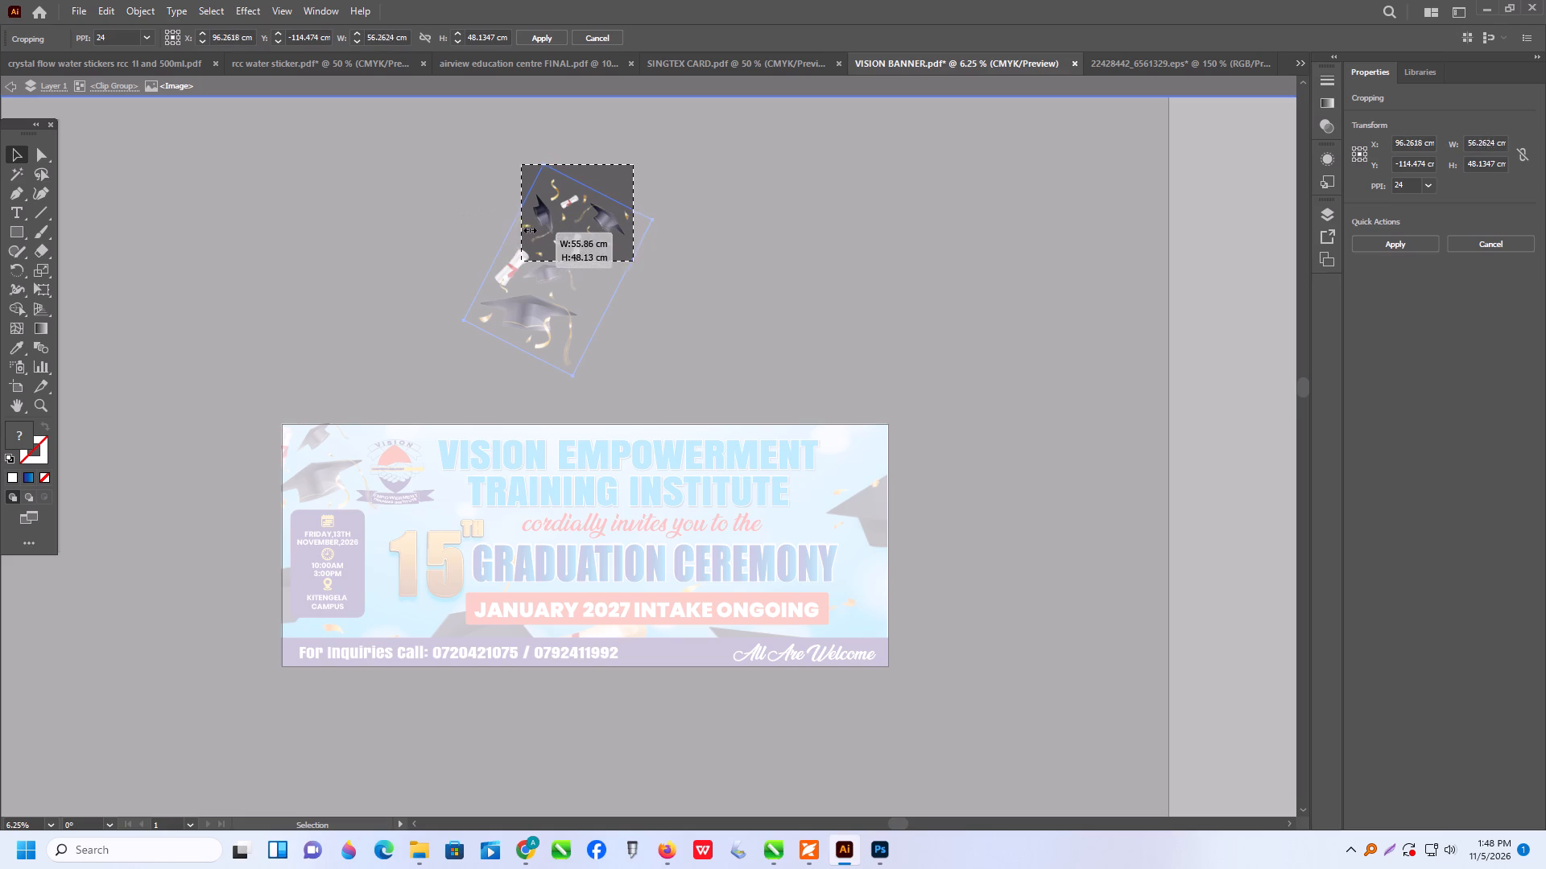
drag(528, 229, 528, 231)
key(Return)
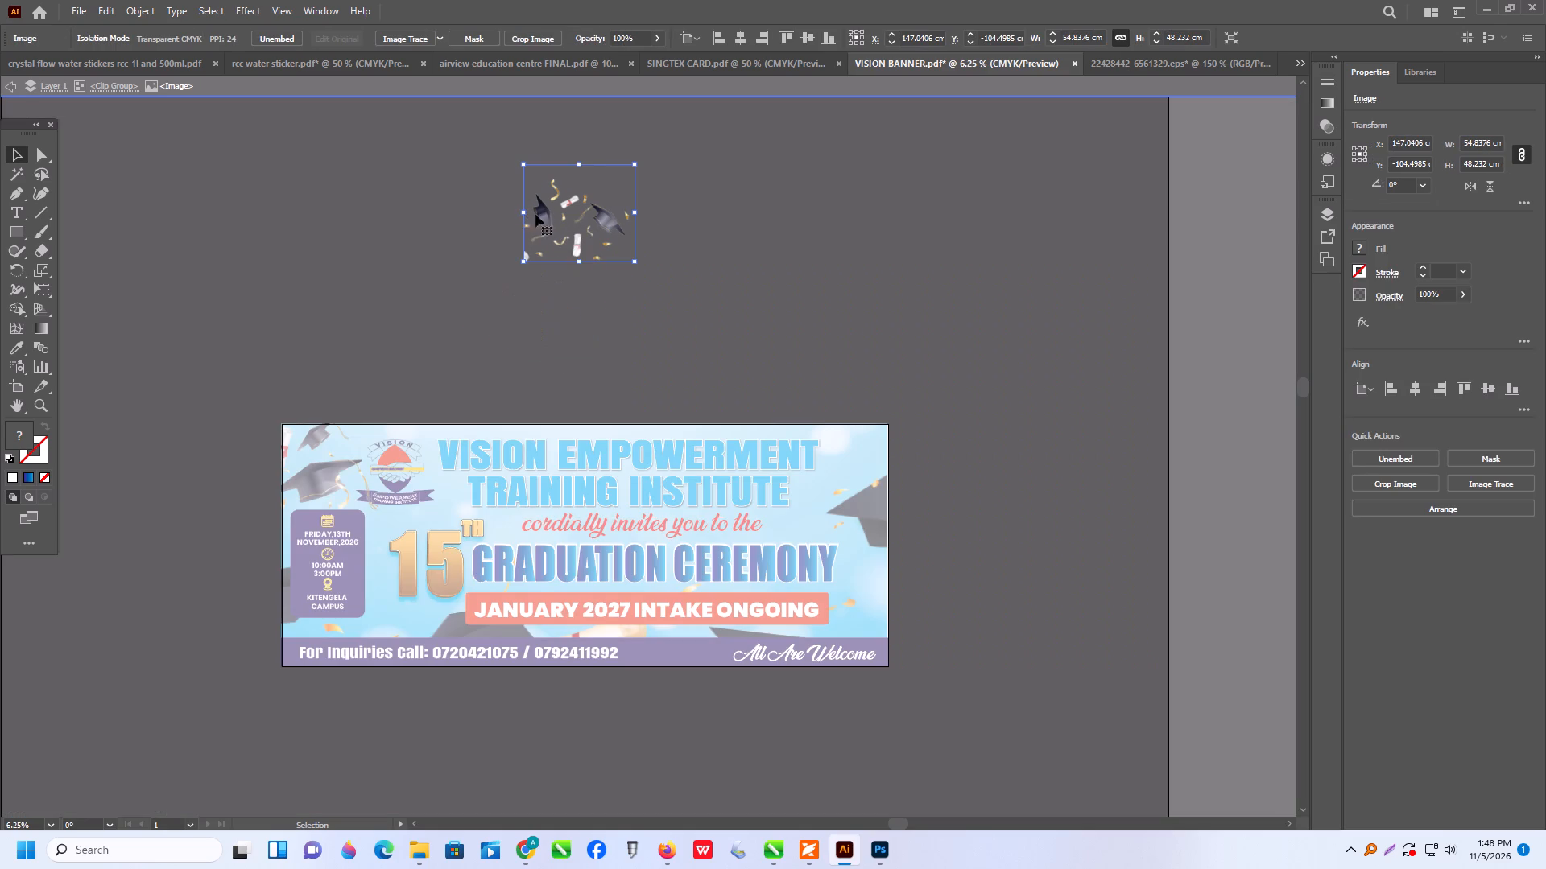
Place the cropped caps image over the banner's upper-right corner and exit isolation mode.
drag(599, 229, 887, 457)
triple_click(902, 313)
double_click(902, 313)
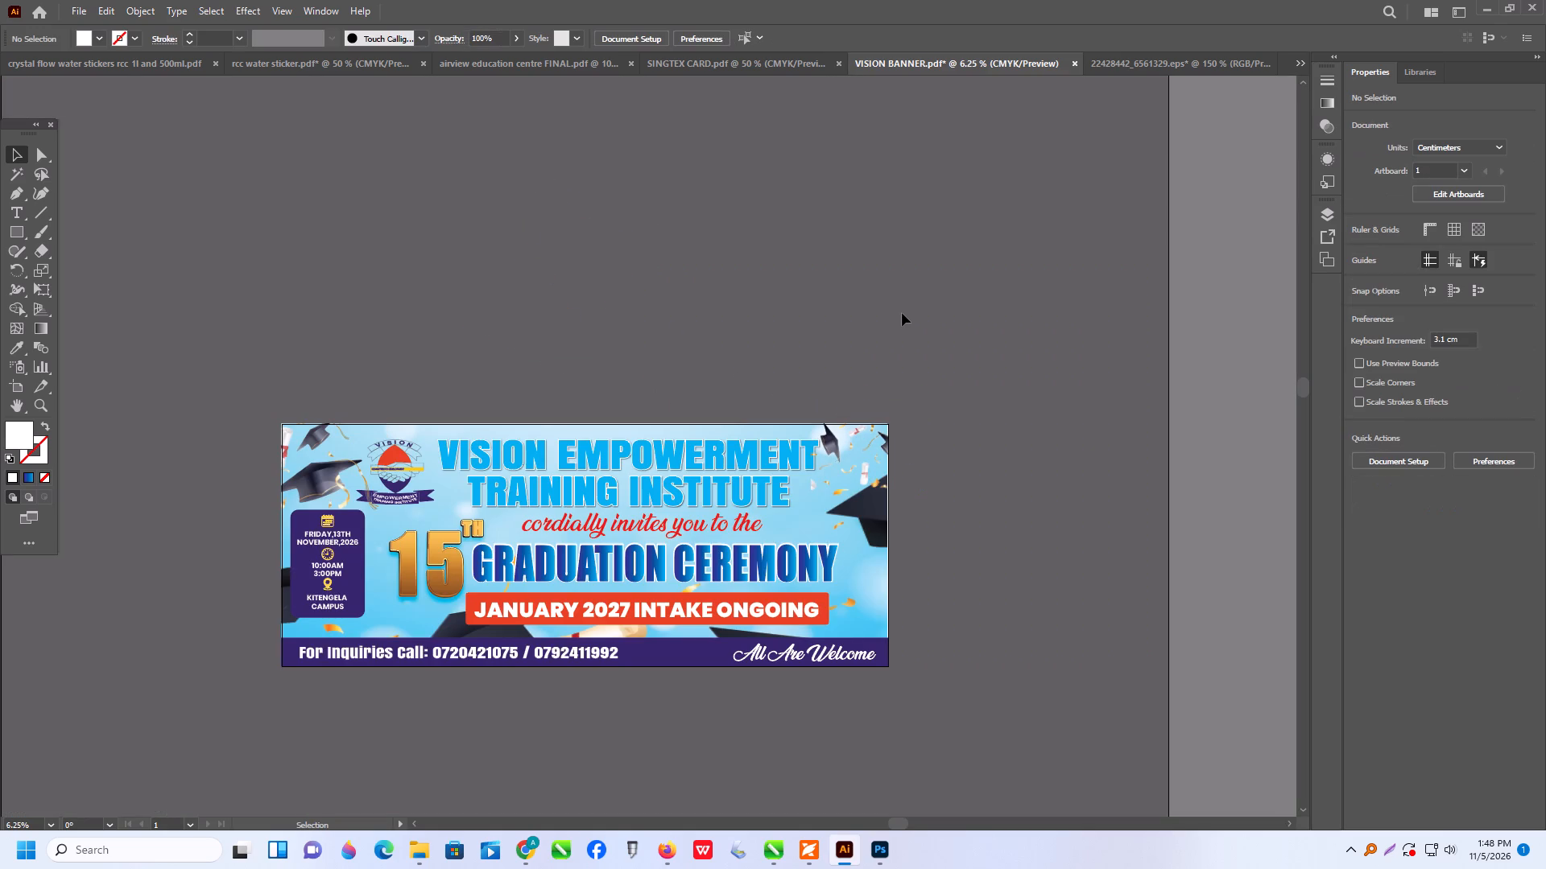
Rotate the cropped caps image about 24° counterclockwise and move it about 4 cm left and 4 cm down.
scroll(894, 503, up, 2)
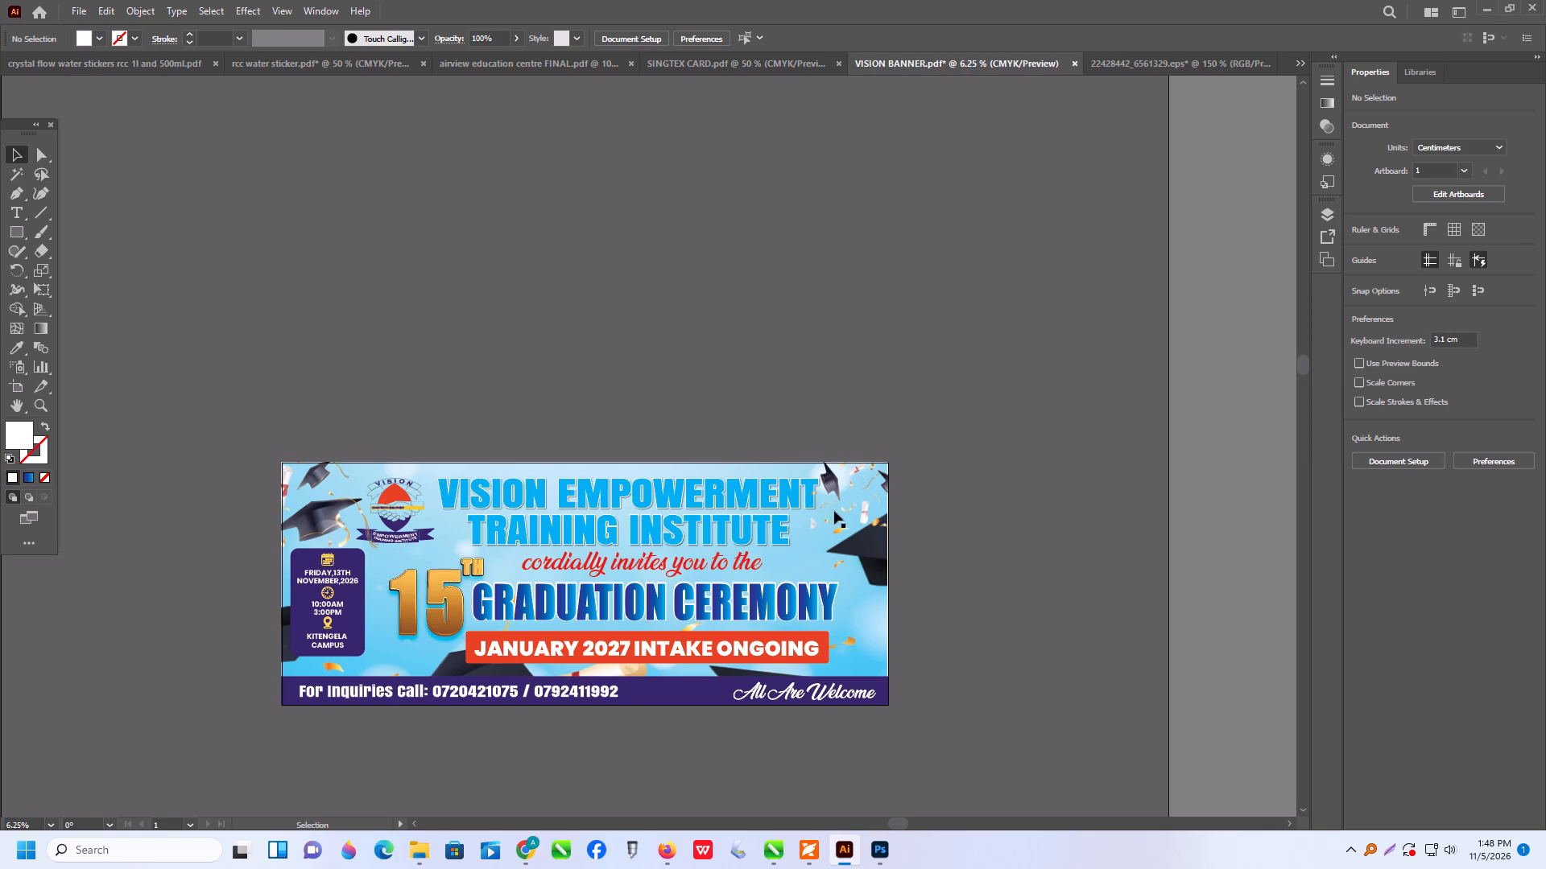
triple_click(836, 476)
double_click(836, 476)
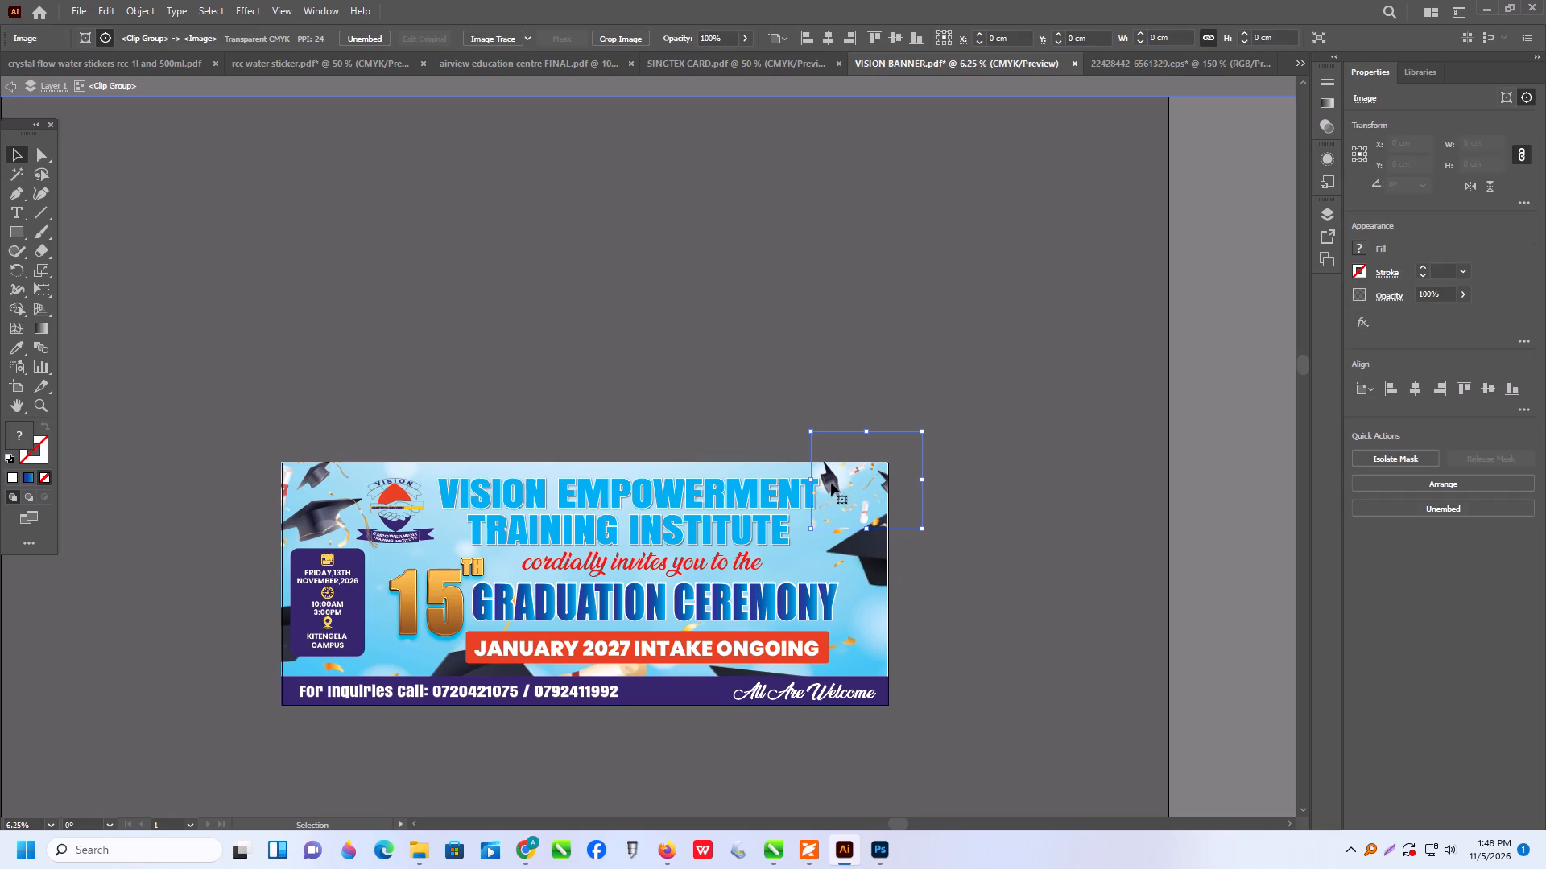
drag(804, 527, 826, 549)
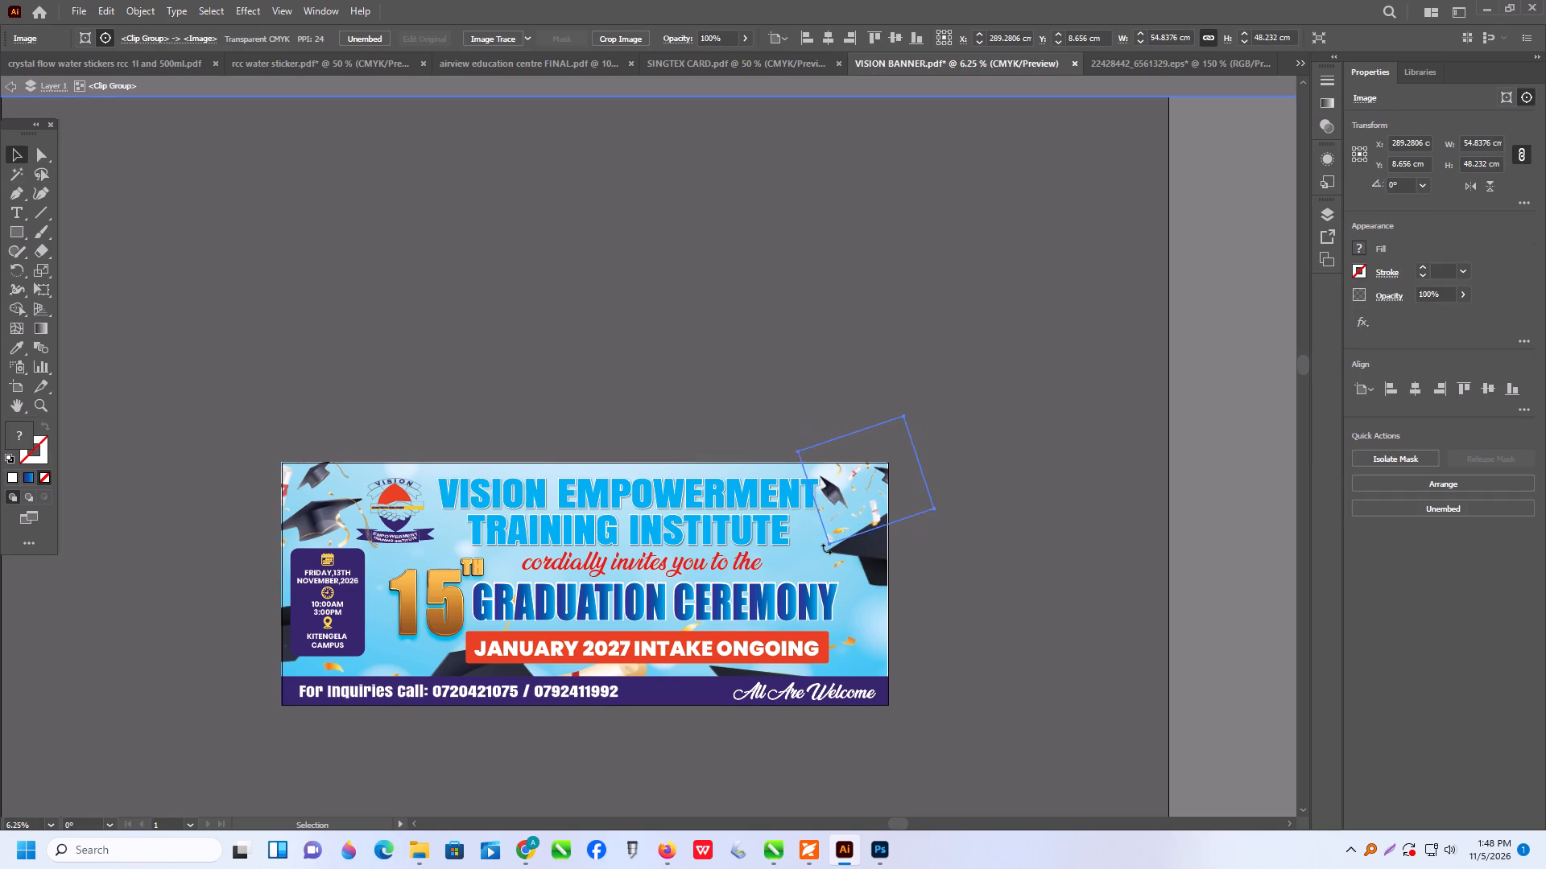
drag(826, 549, 828, 550)
drag(841, 503, 832, 512)
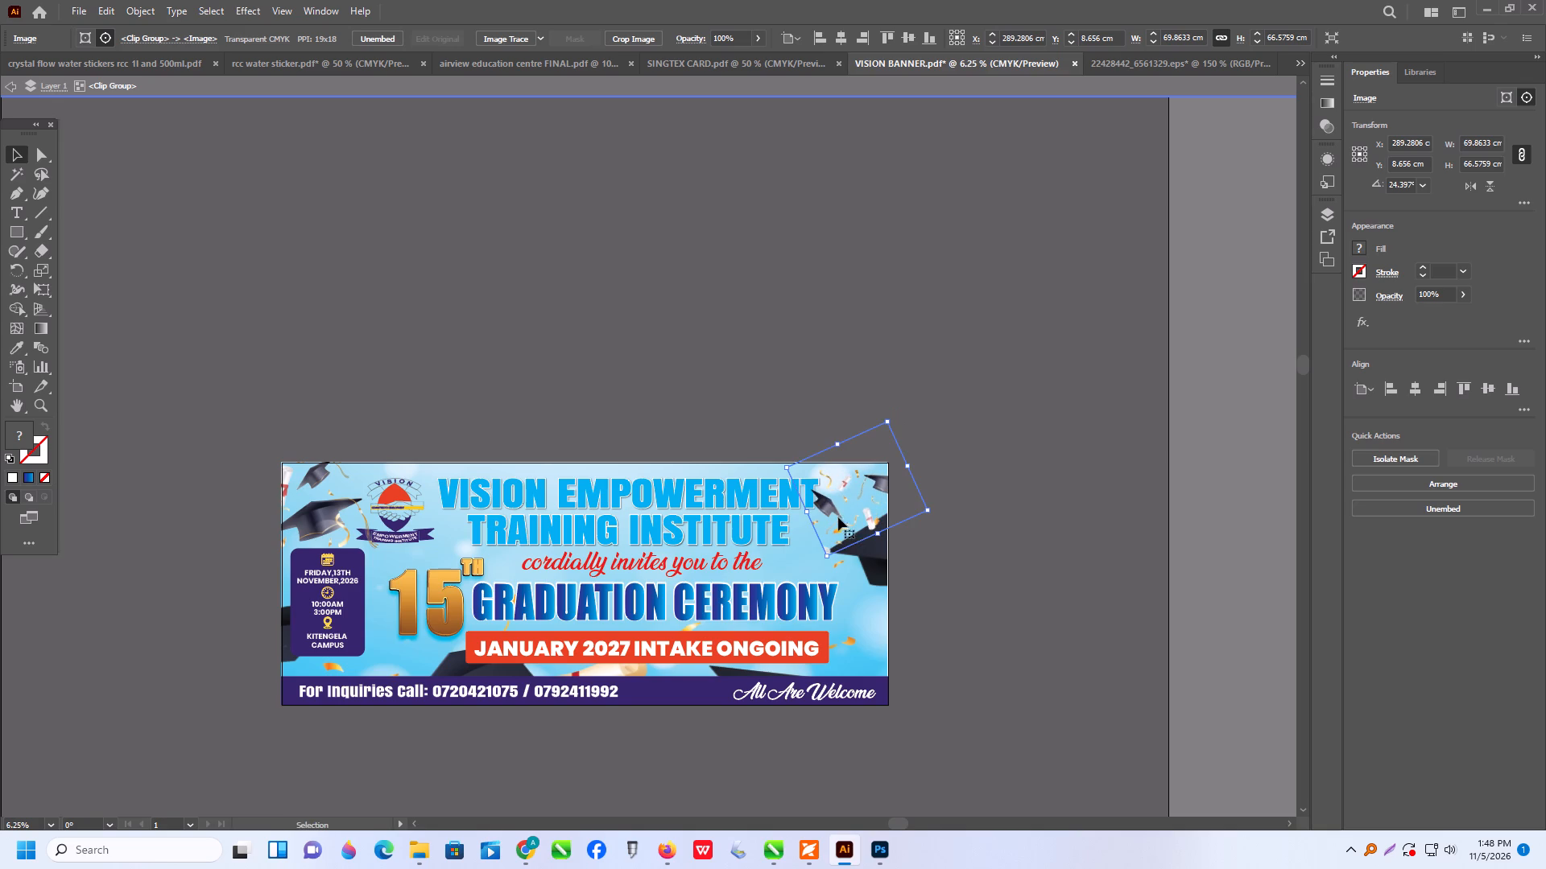
Rotate the cropped caps image further counterclockwise, nudge it slightly left beside the institute name, and exit isolation mode.
drag(936, 509, 929, 472)
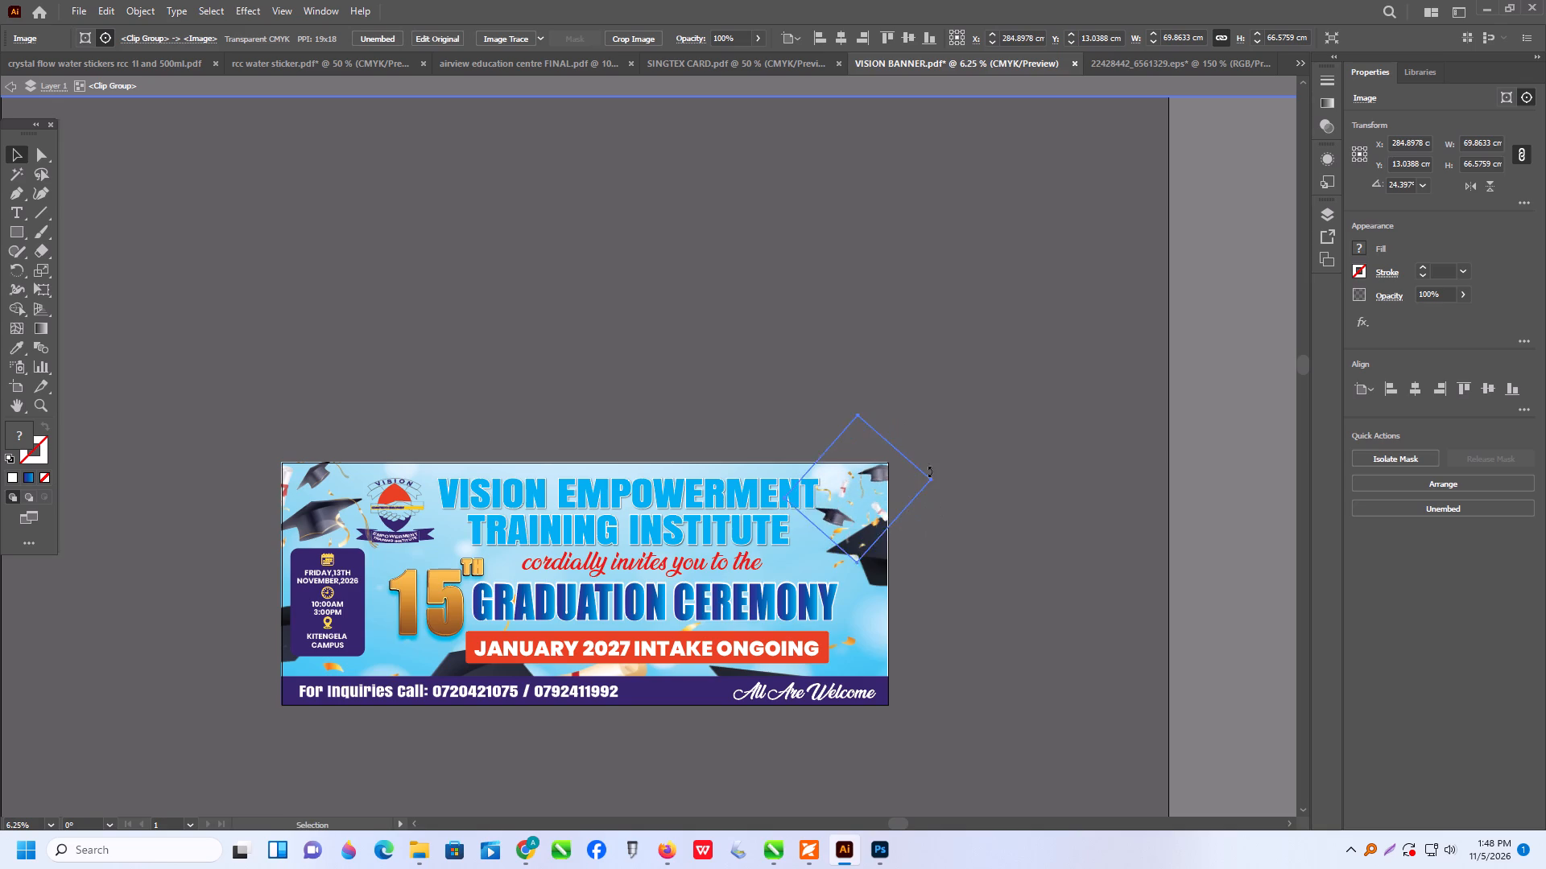
drag(929, 472, 919, 472)
drag(846, 525, 839, 528)
triple_click(942, 527)
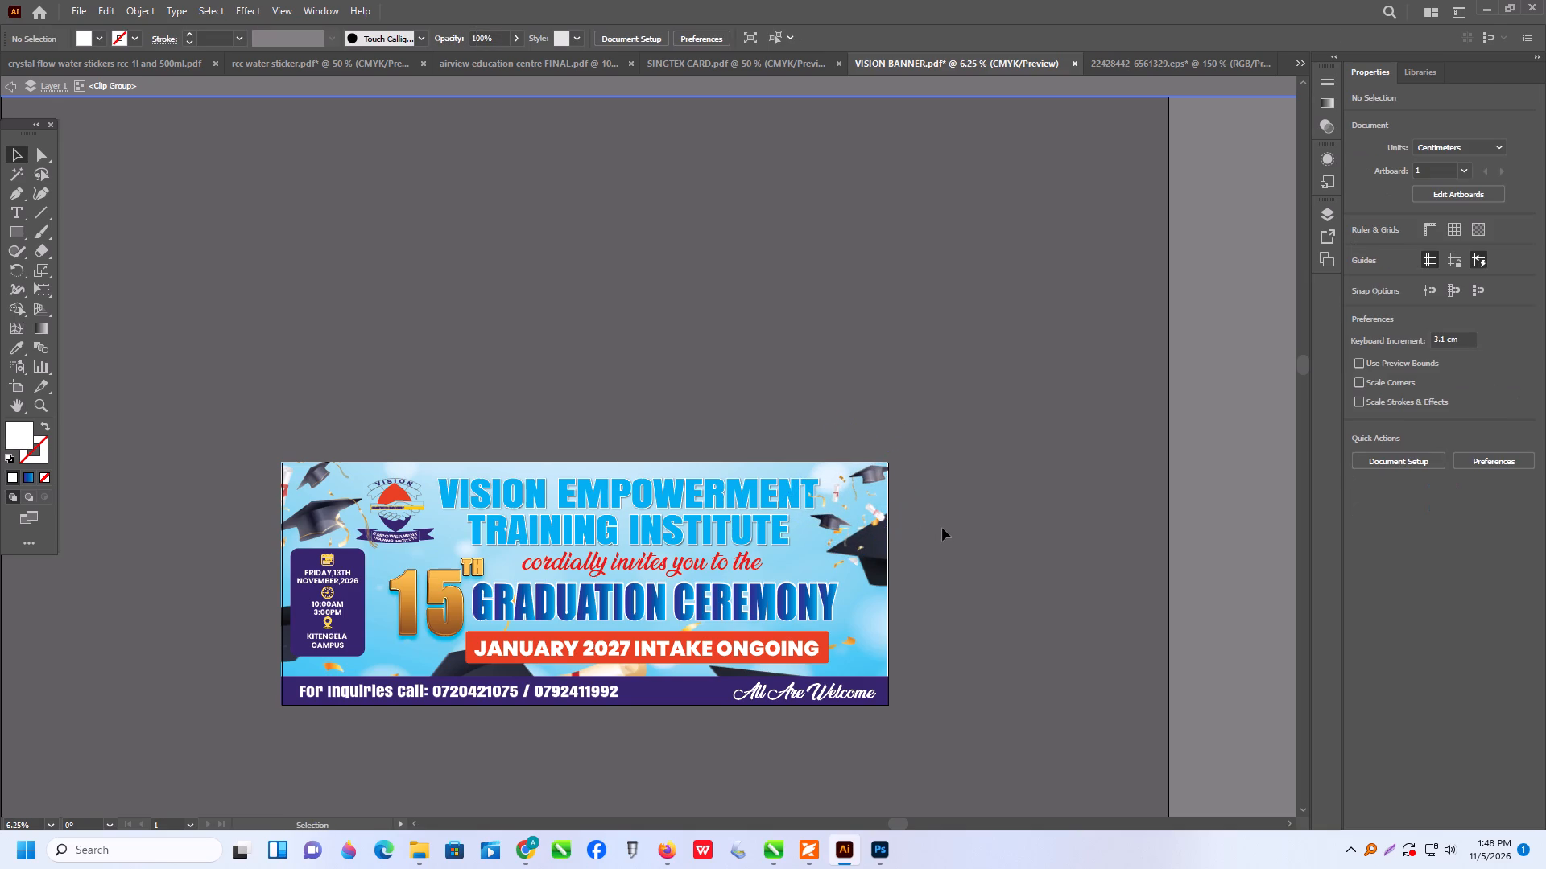
double_click(942, 528)
Isolate the artwork group and duplicate the purple date-and-venue panel rectangle, offsetting the copy about 0.9 cm left and 0.6 cm down.
scroll(936, 528, down, 4)
scroll(812, 558, down, 1)
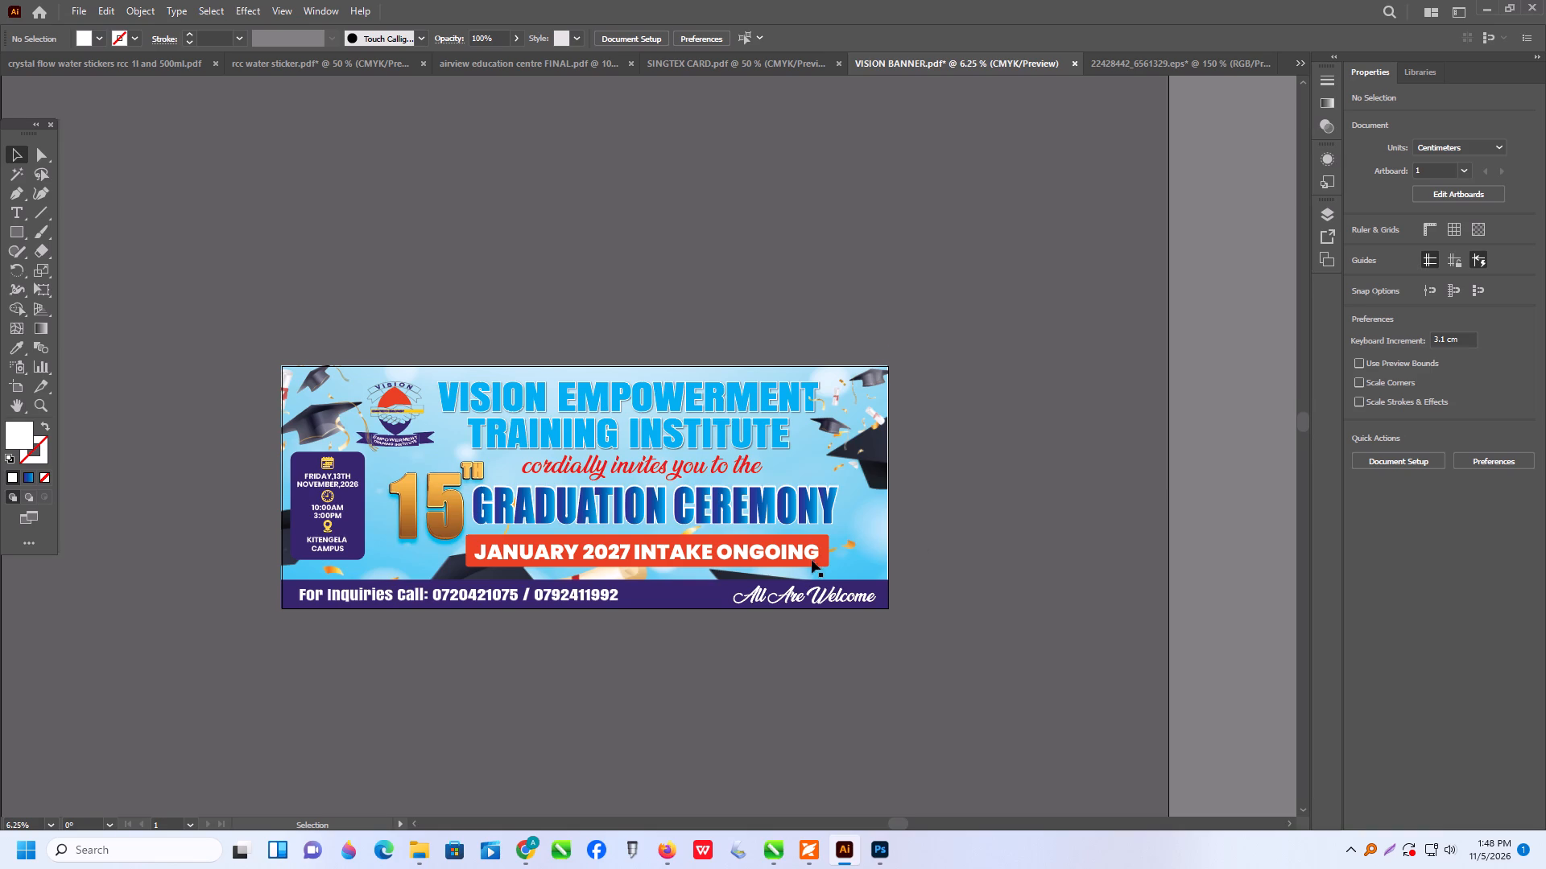
scroll(812, 560, down, 2)
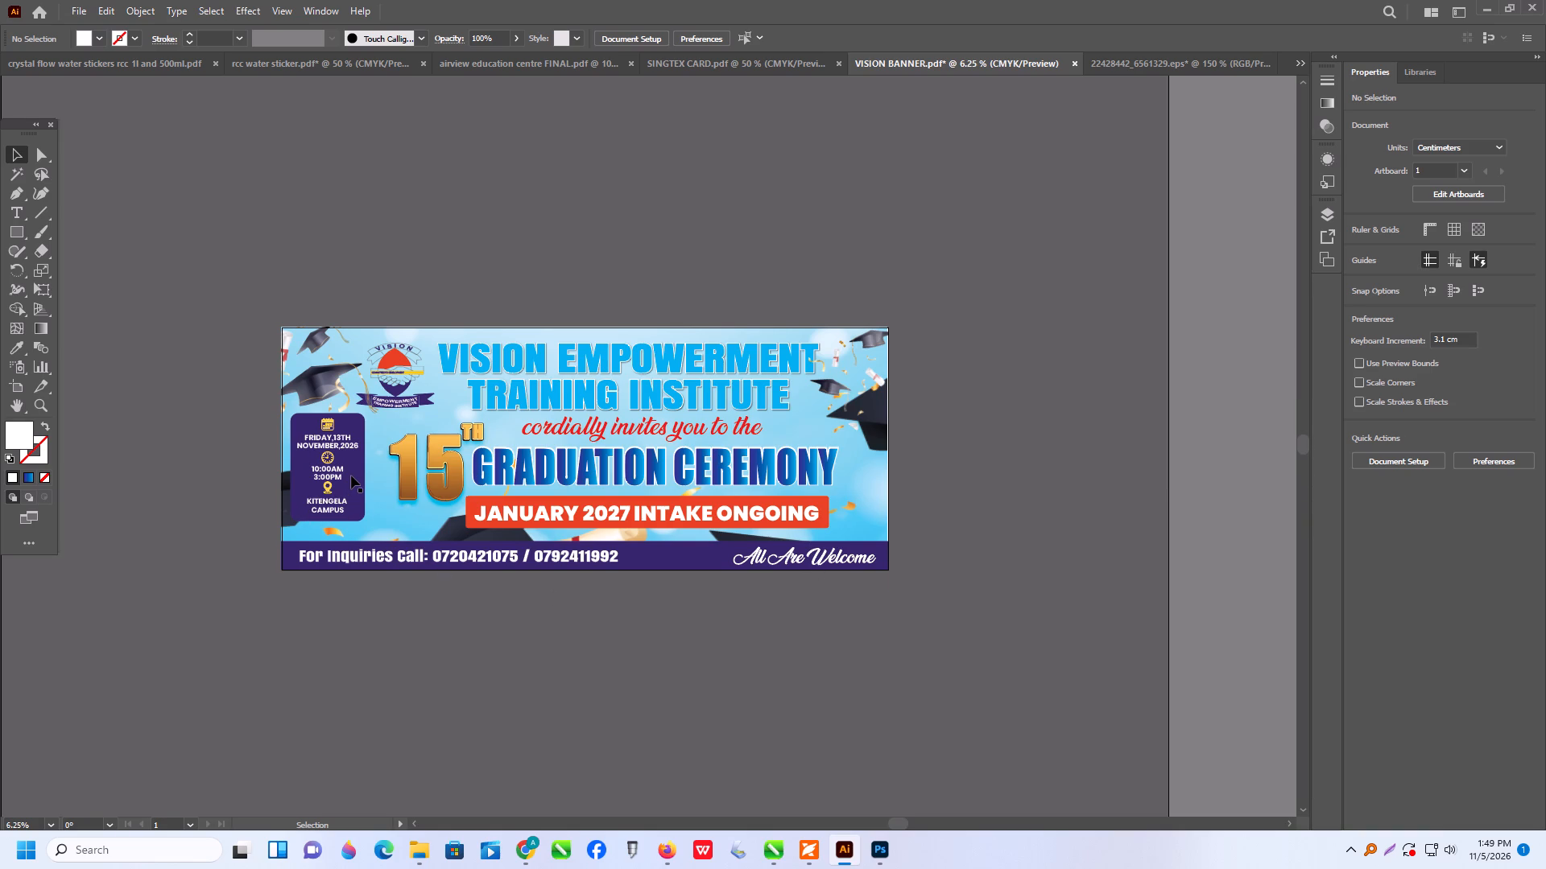
scroll(351, 476, down, 3)
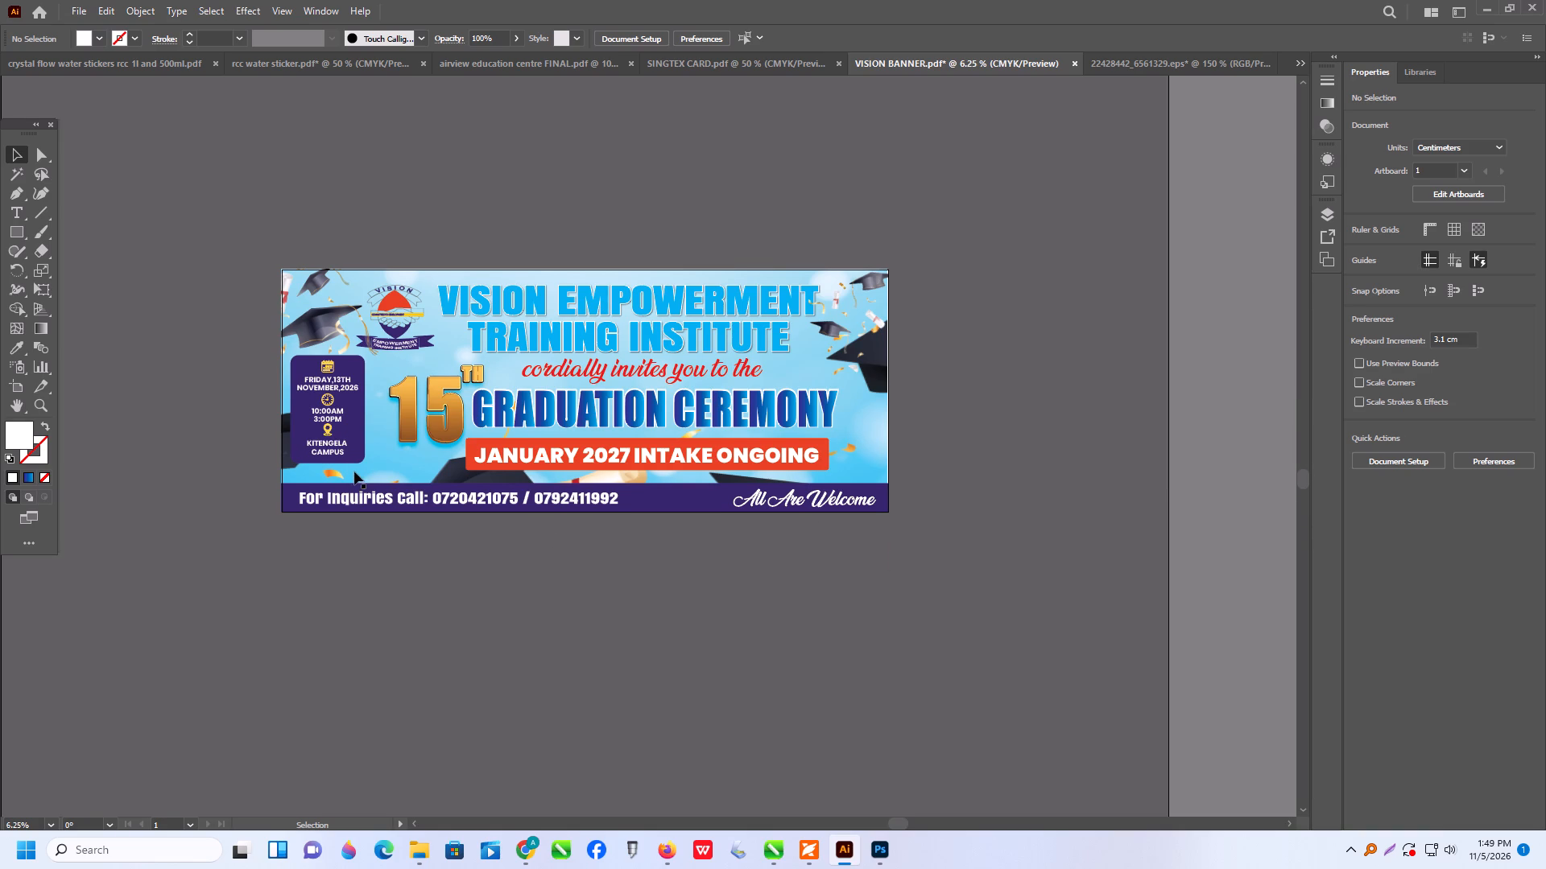
triple_click(358, 406)
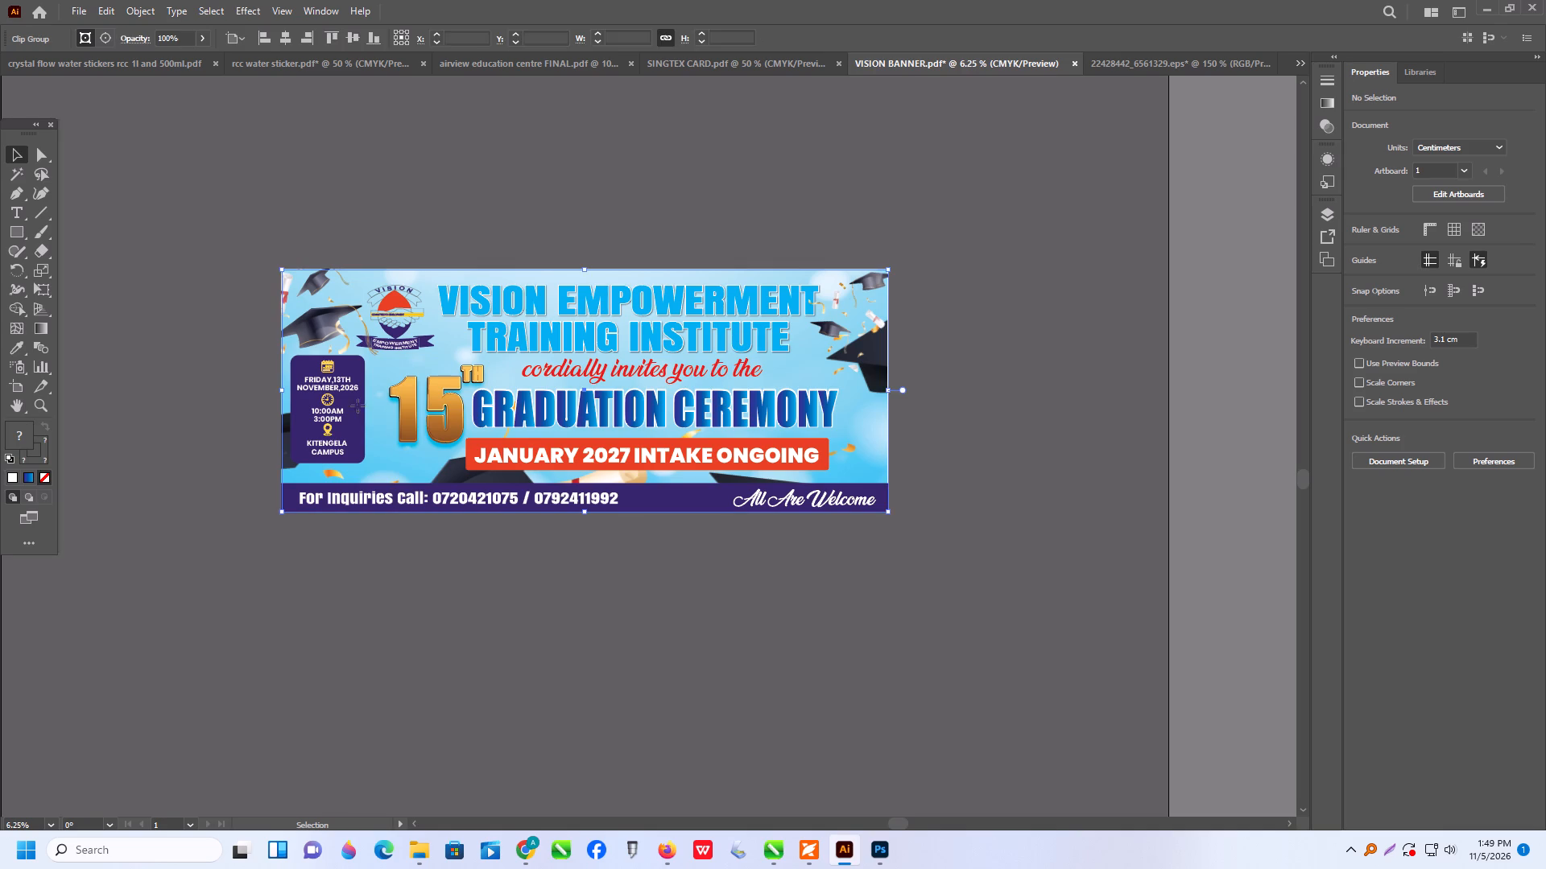
triple_click(358, 406)
triple_click(358, 406)
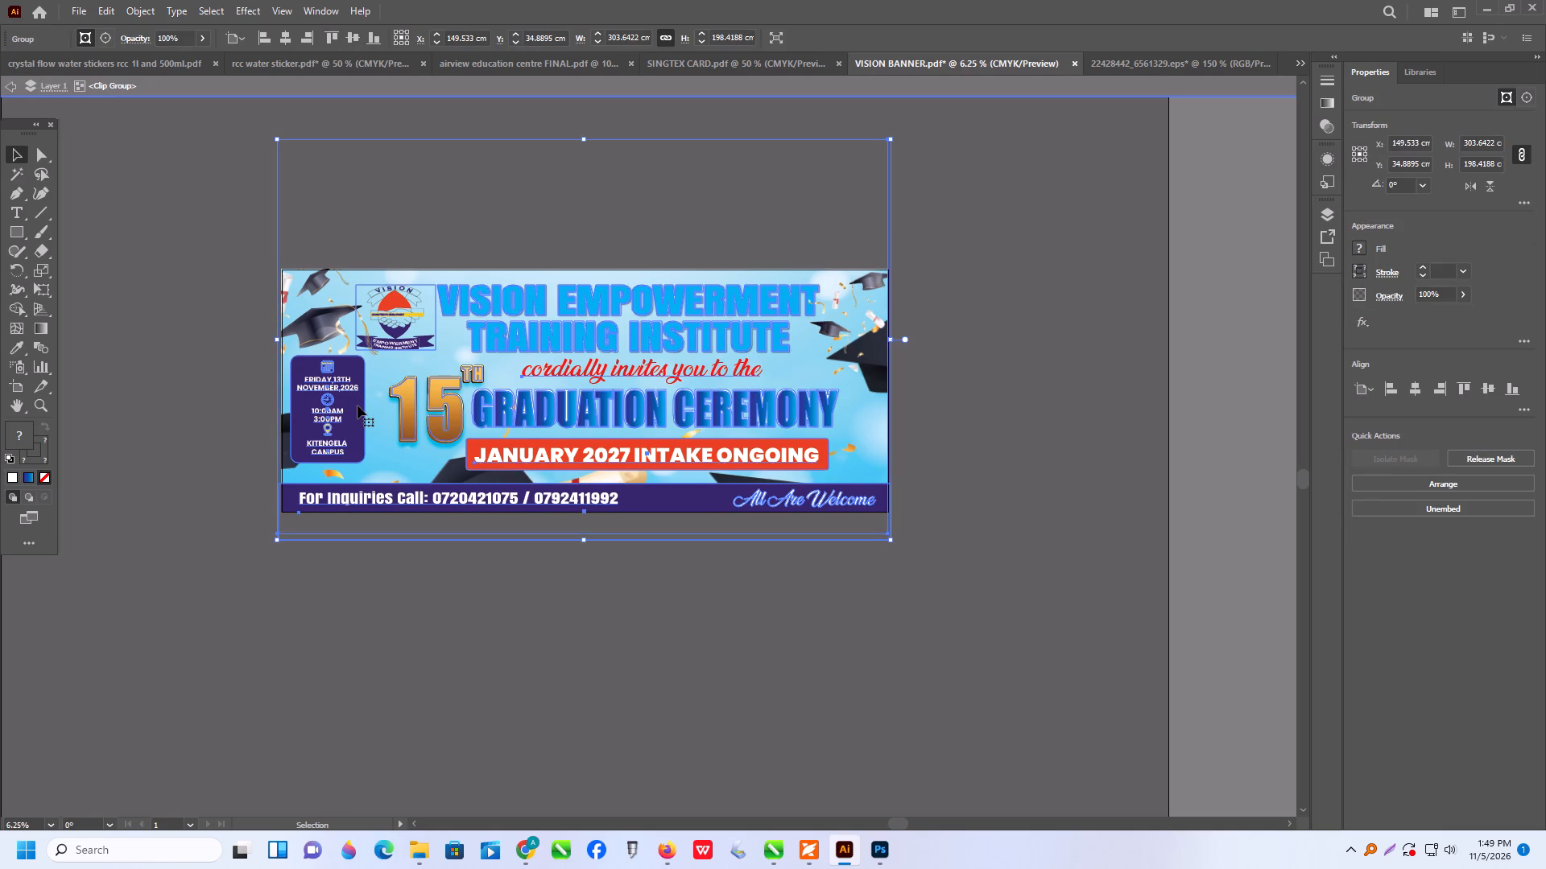
triple_click(358, 405)
click(358, 405)
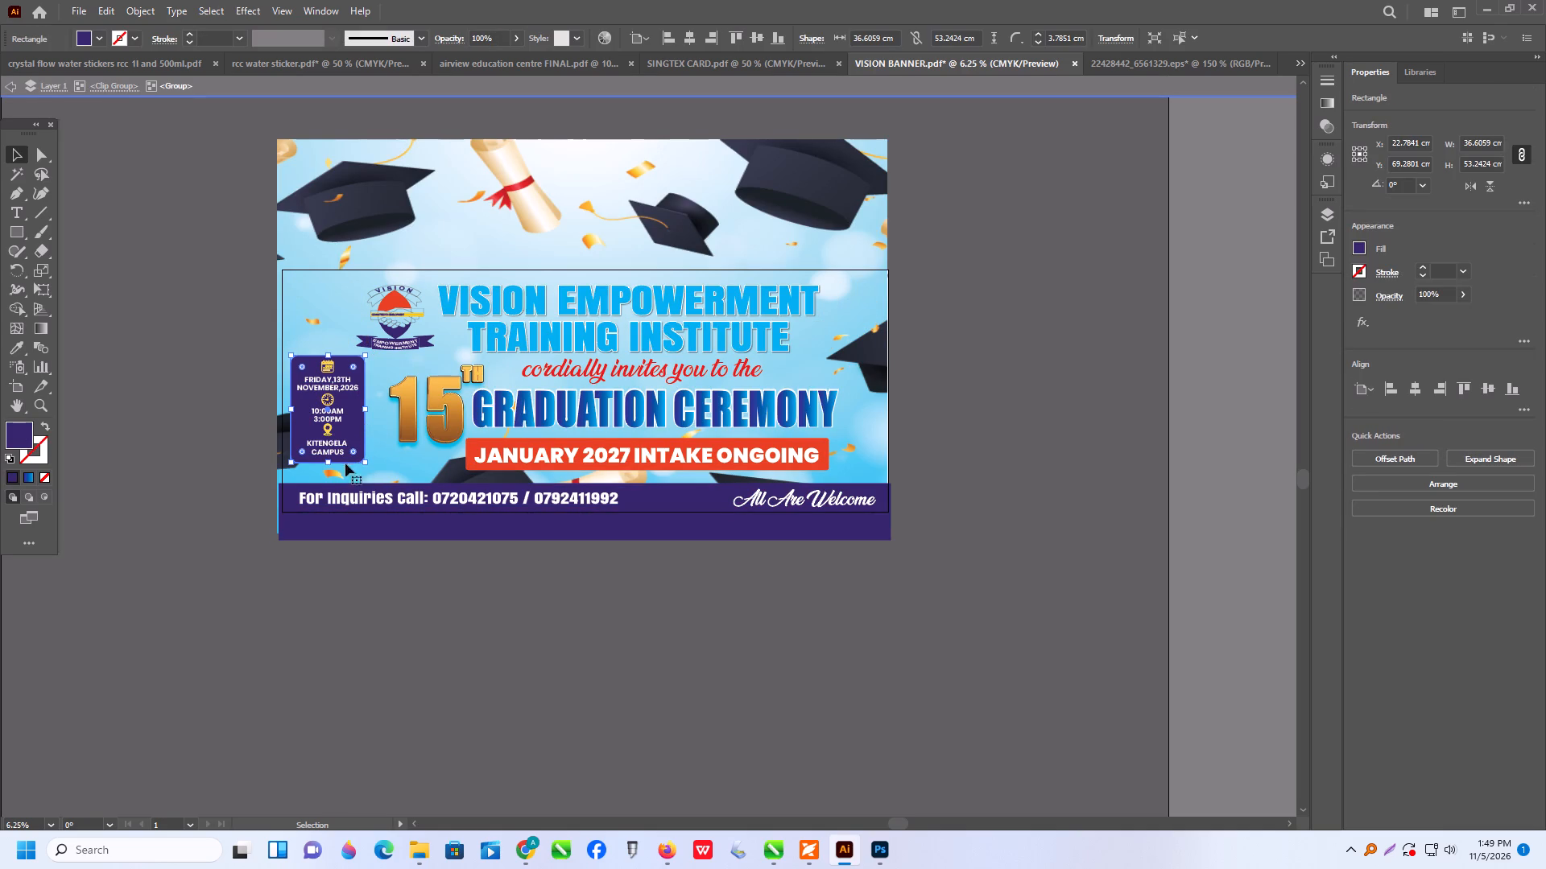
click(81, 444)
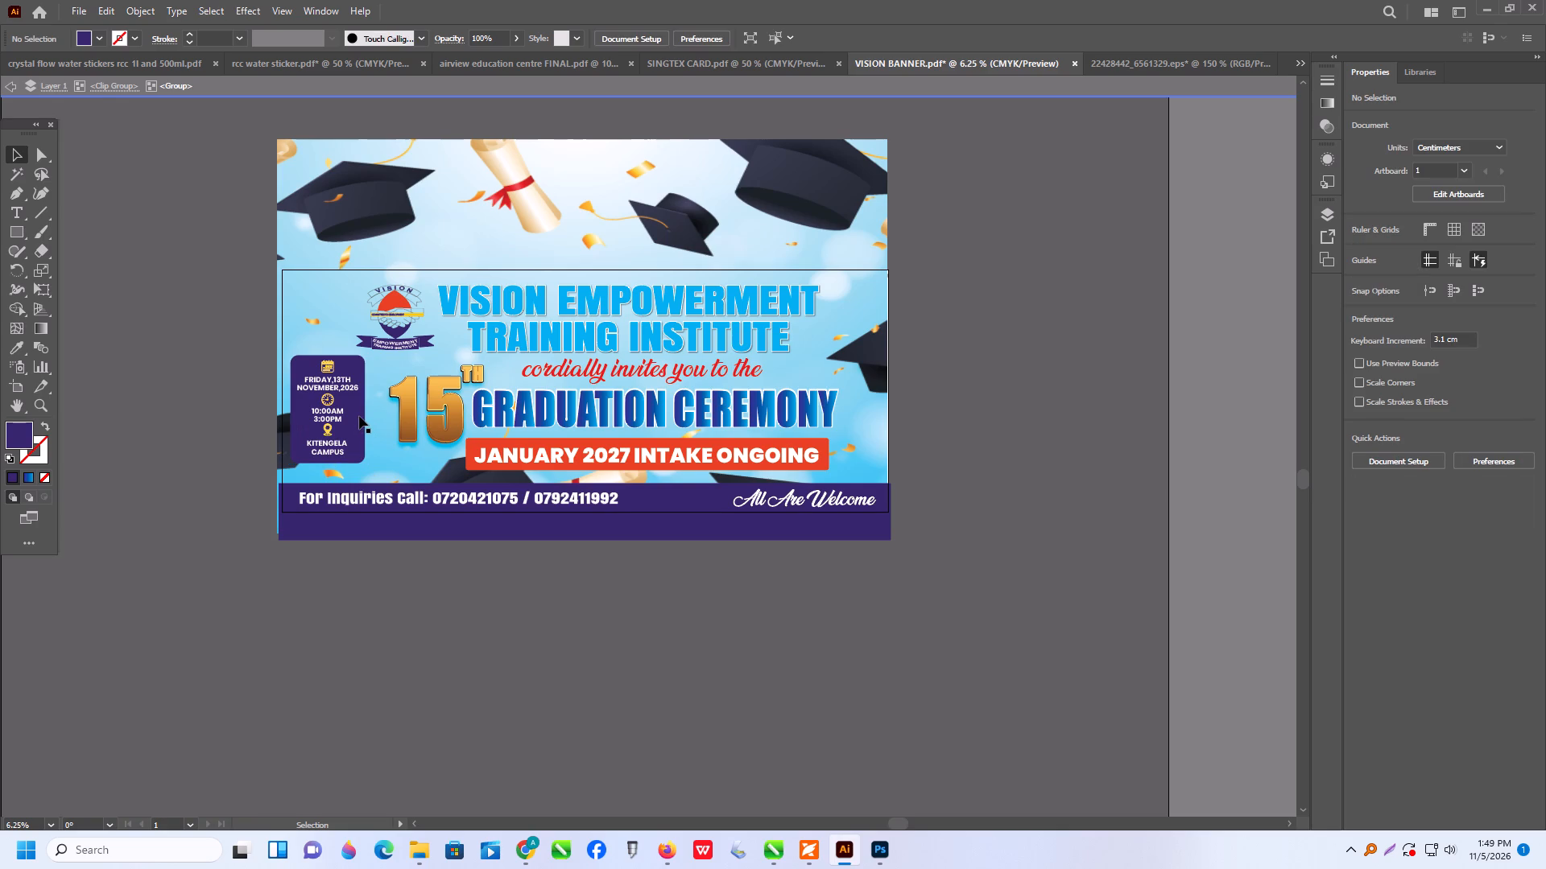
click(359, 416)
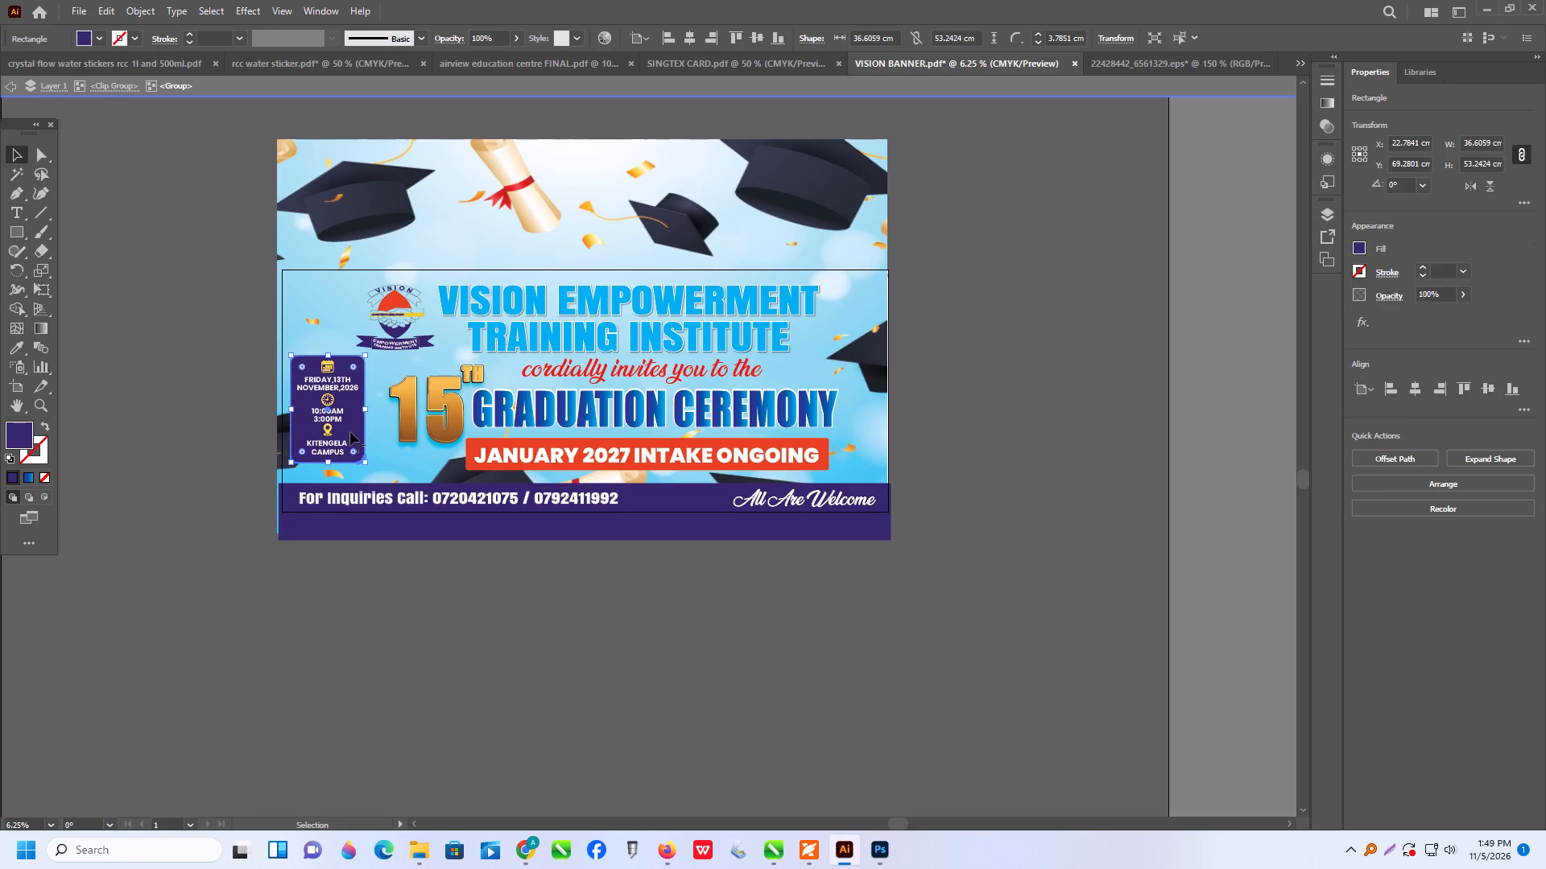
click(358, 429)
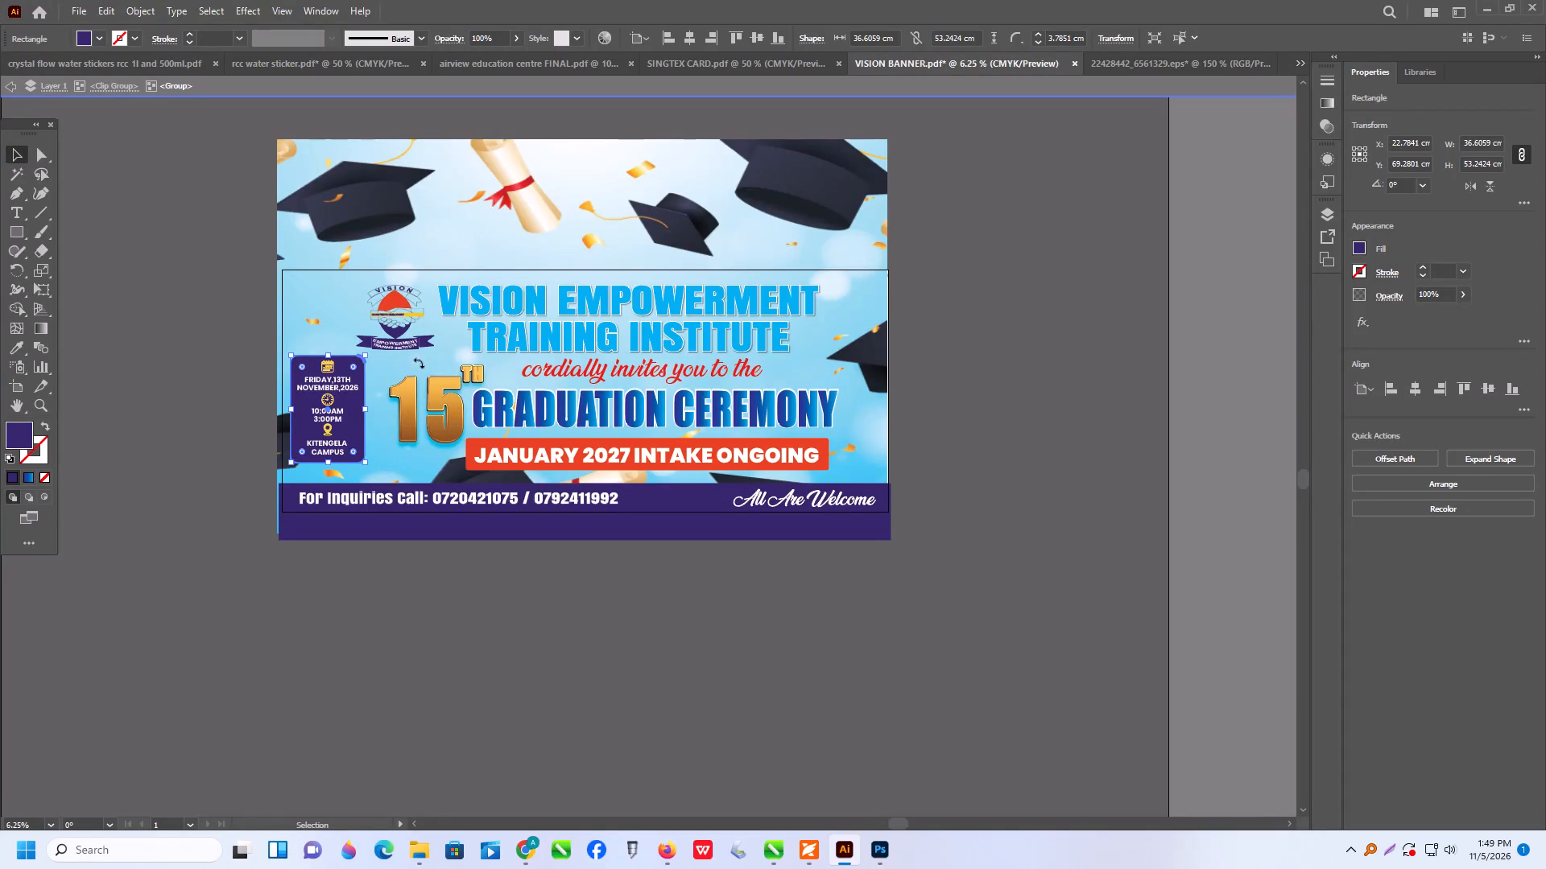
alt+scroll(391, 407, up, 3)
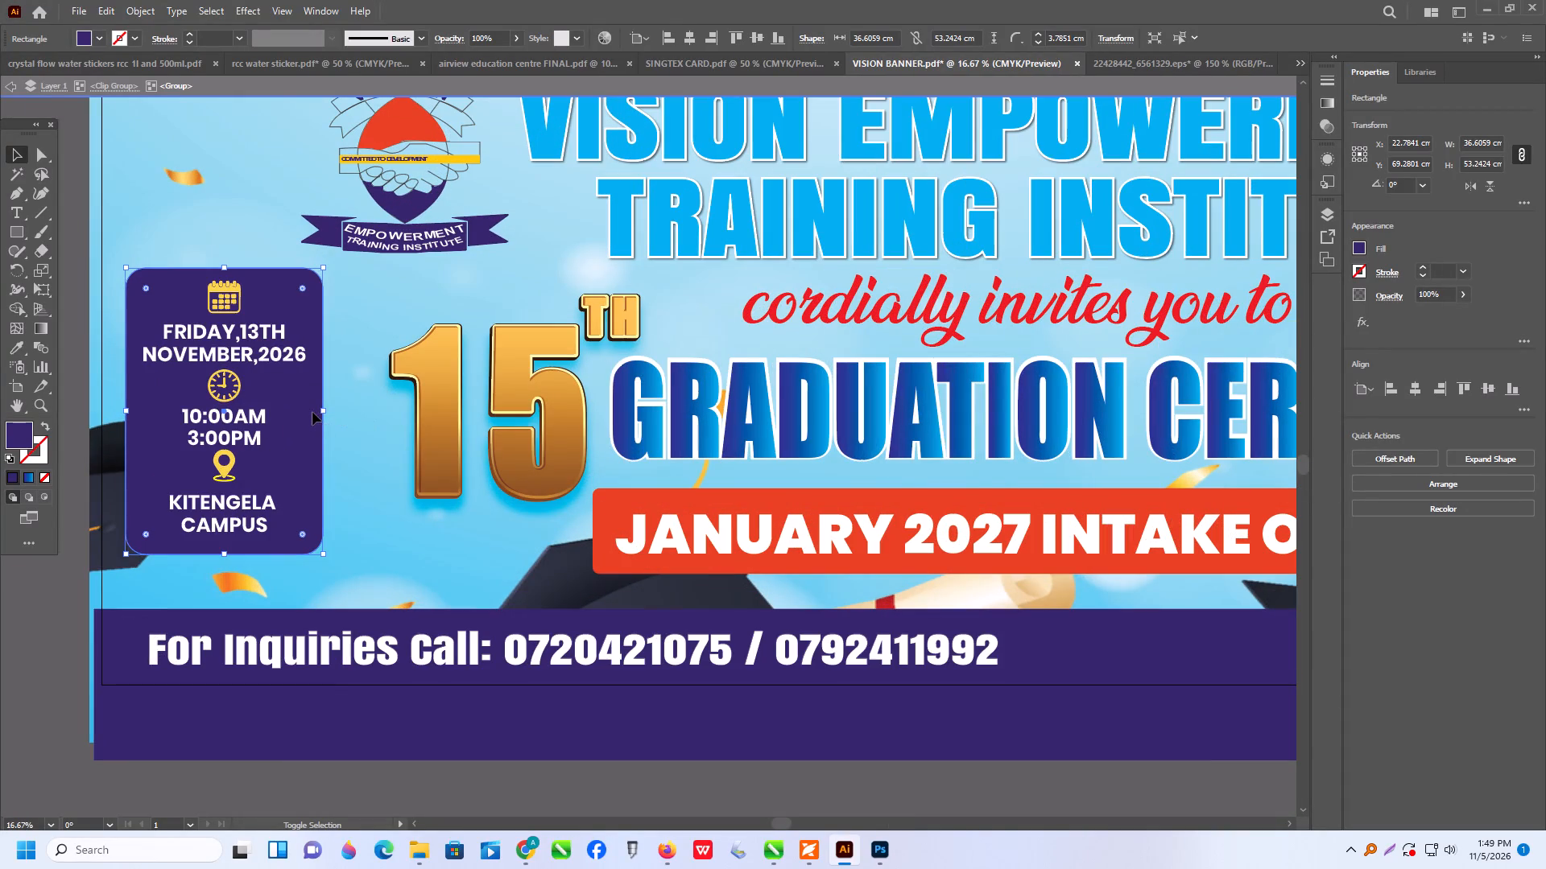
shift+drag(312, 412, 303, 412)
click(299, 424)
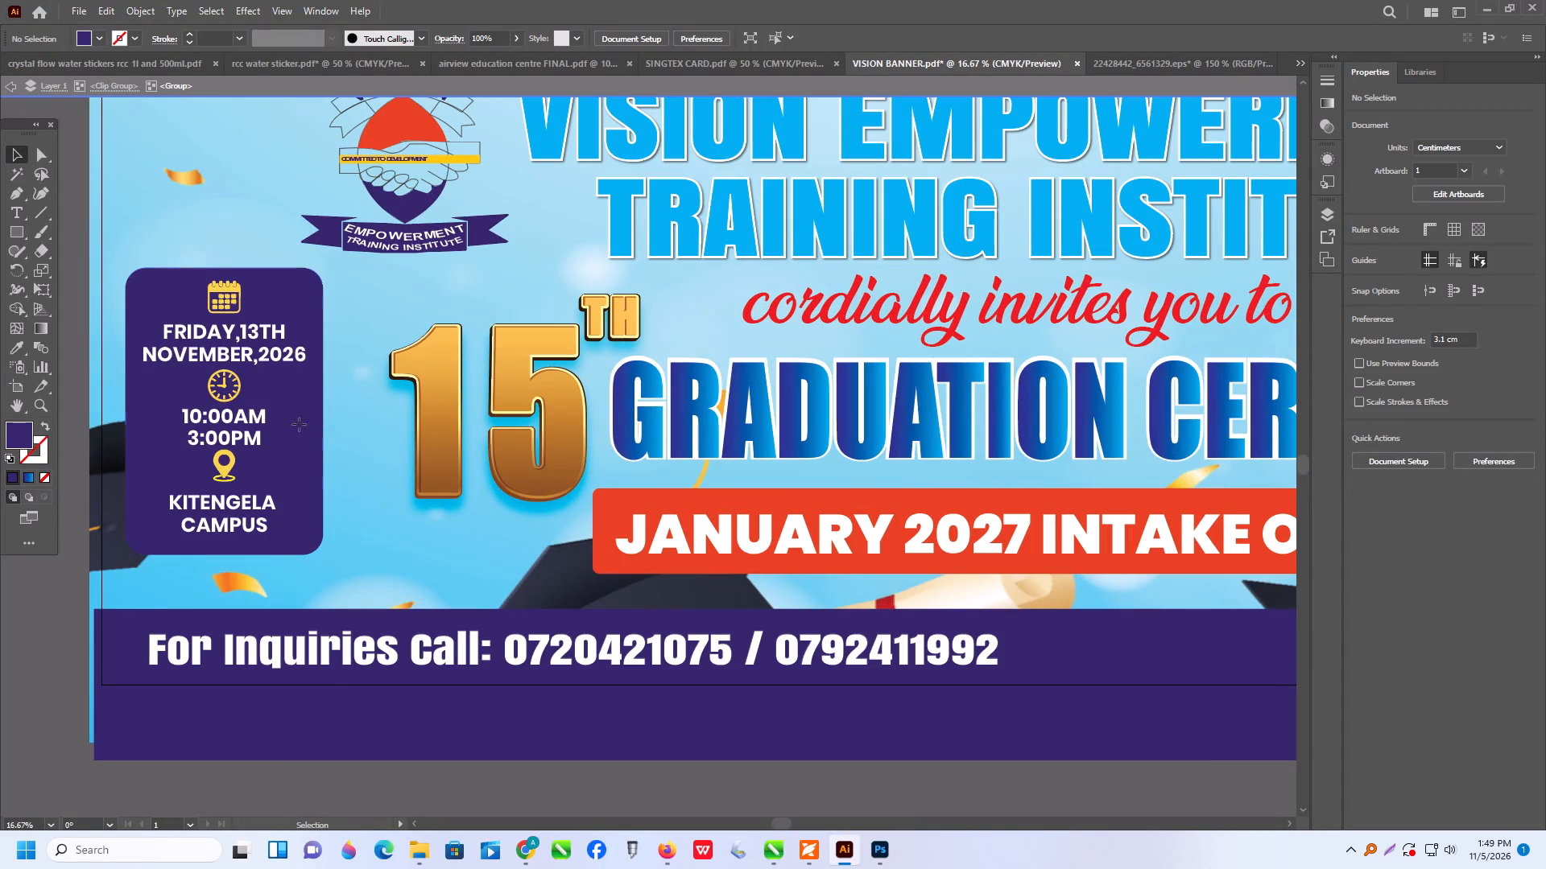
shift+drag(299, 436, 291, 437)
click(308, 443)
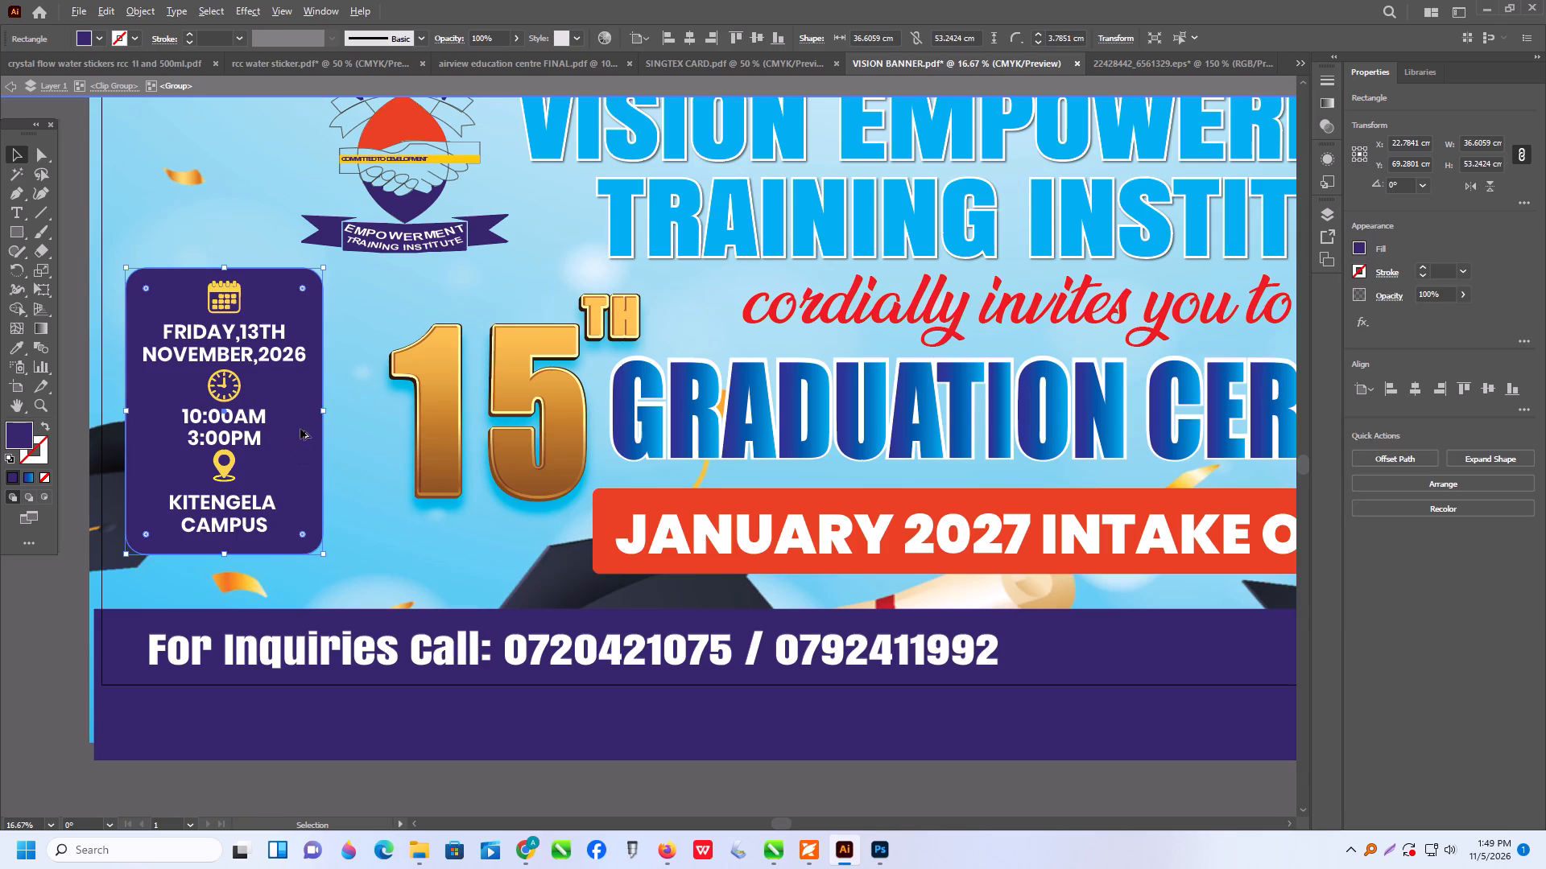
alt+click(300, 429)
click(357, 443)
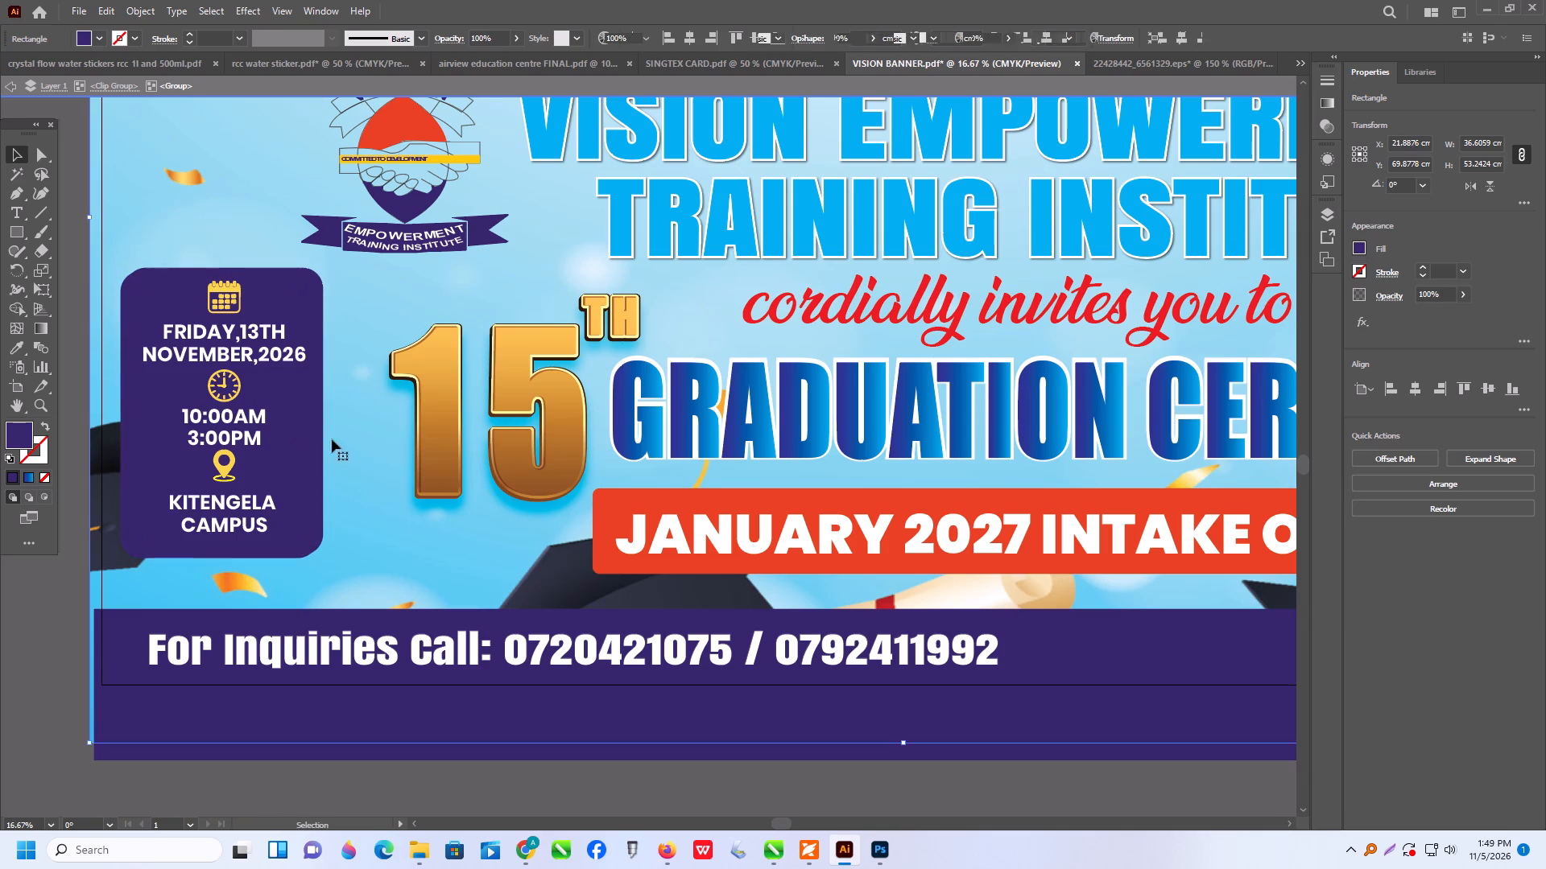
Fill the rear offset panel rectangle with white sampled from the "JANUARY 2027 INTAKE ONGOING" lettering and exit isolation mode.
click(320, 434)
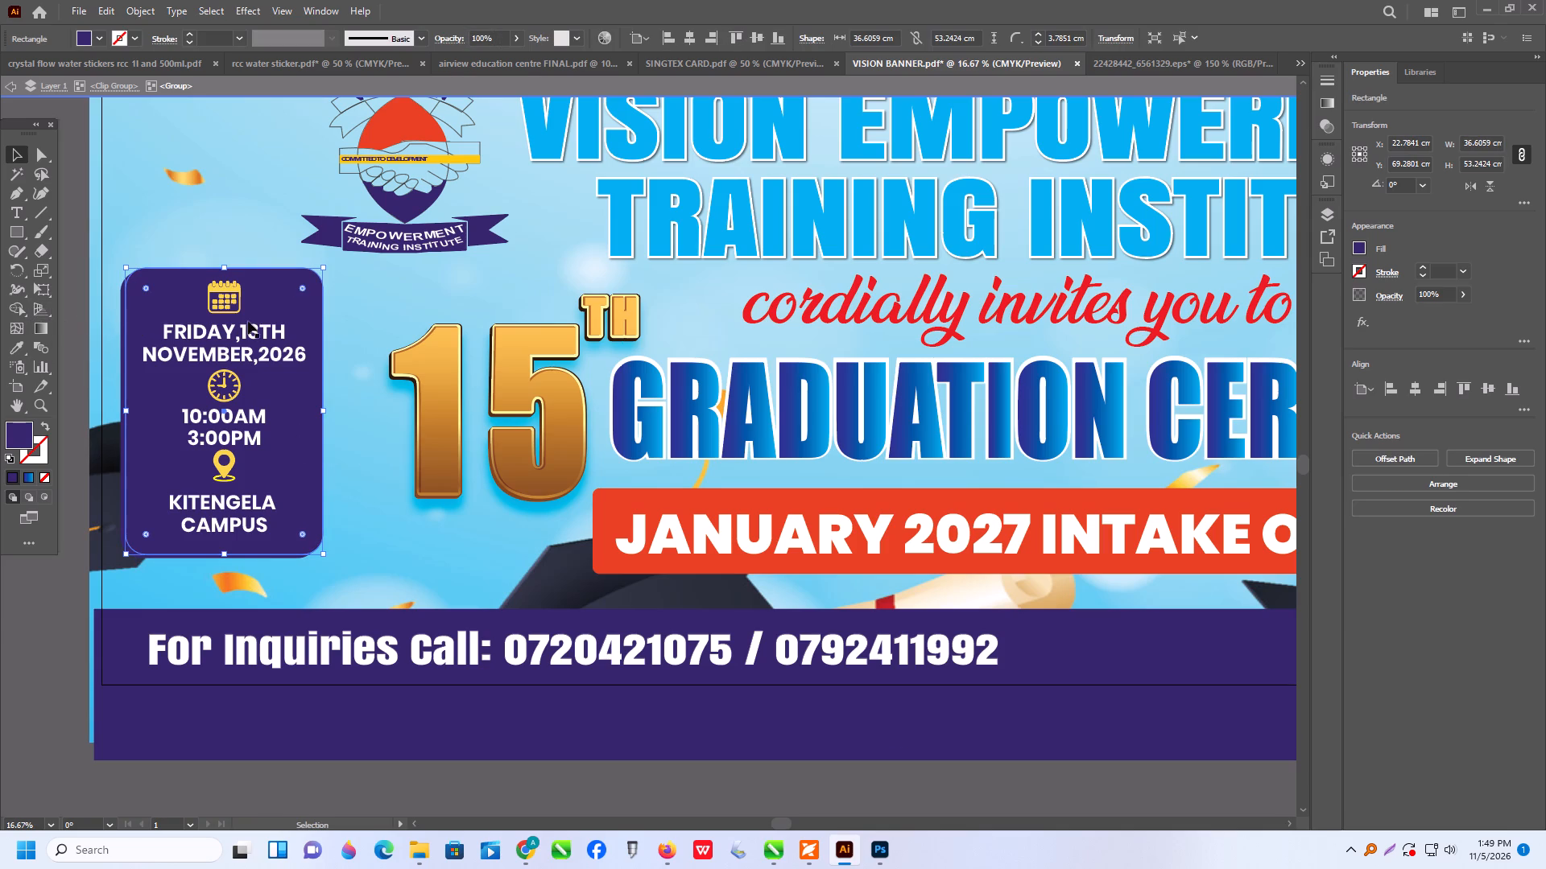
click(17, 348)
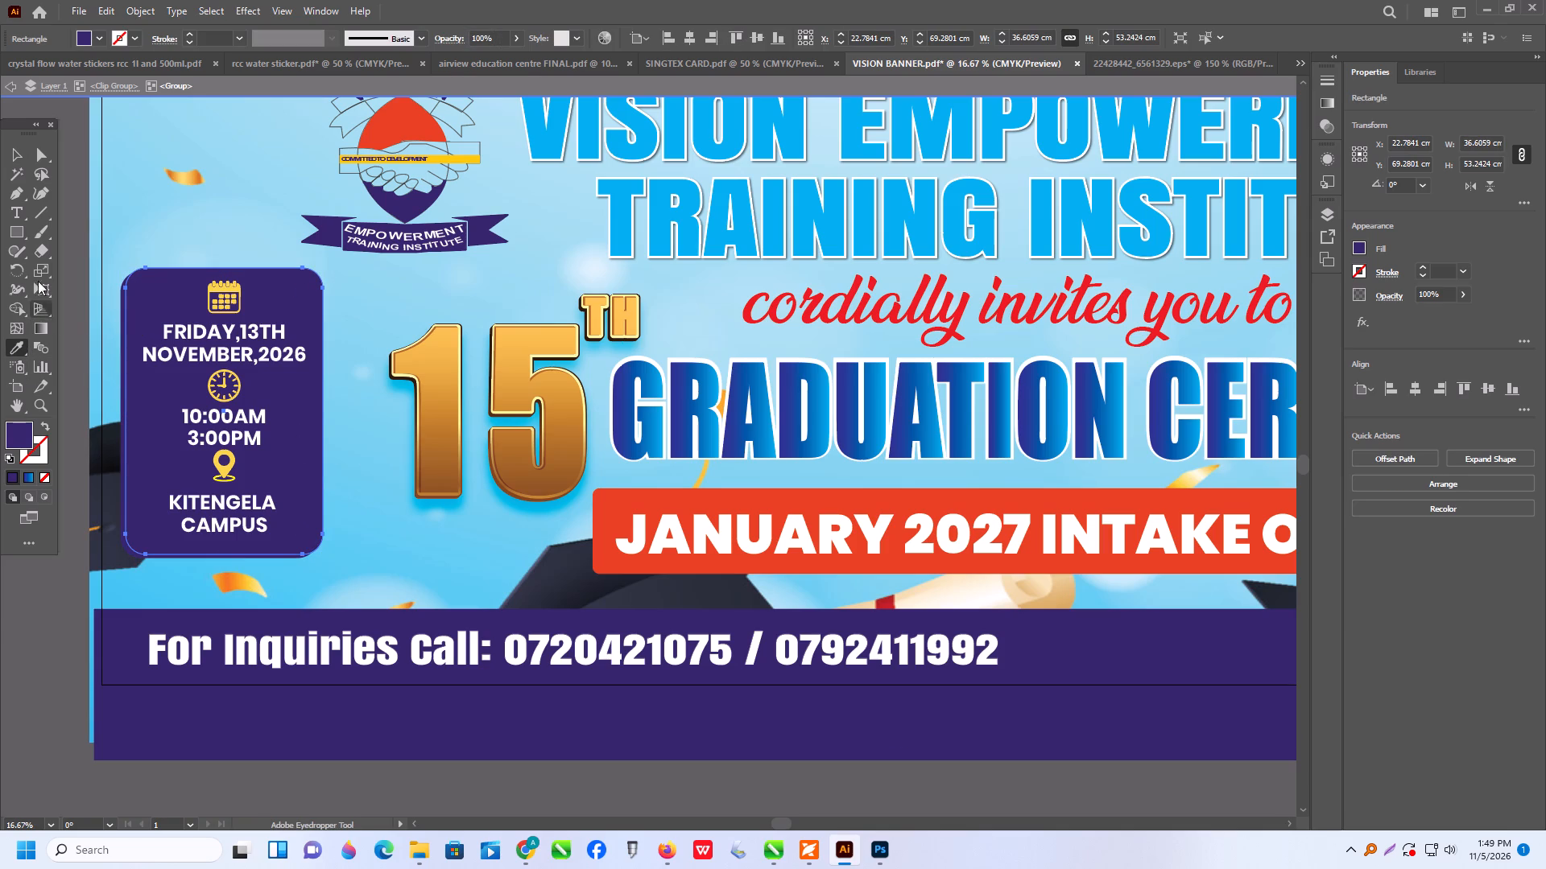
click(12, 147)
click(122, 370)
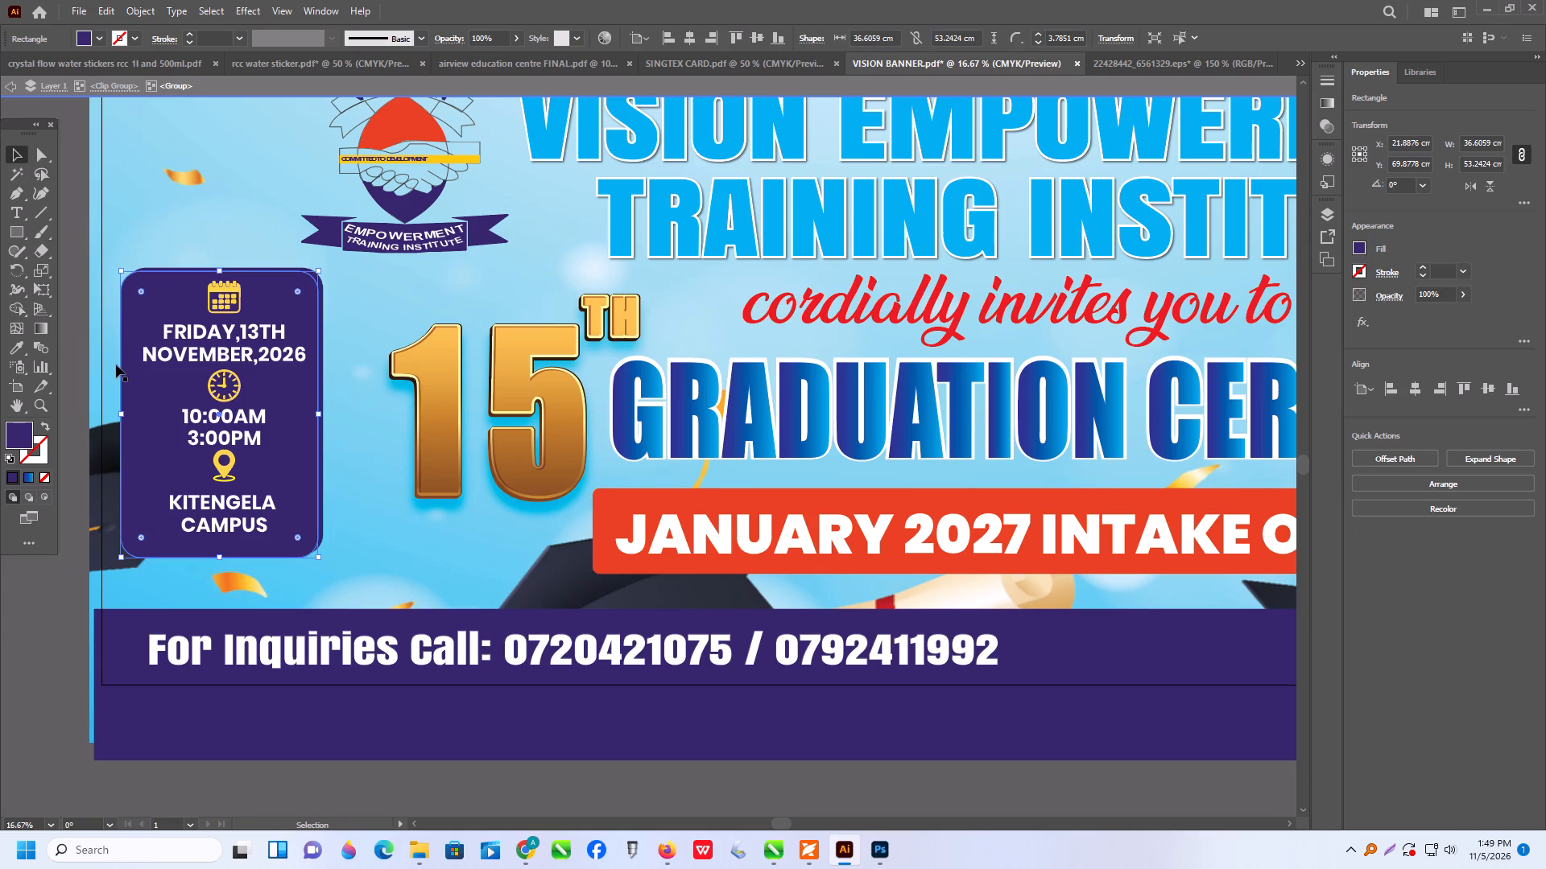
click(322, 288)
click(20, 345)
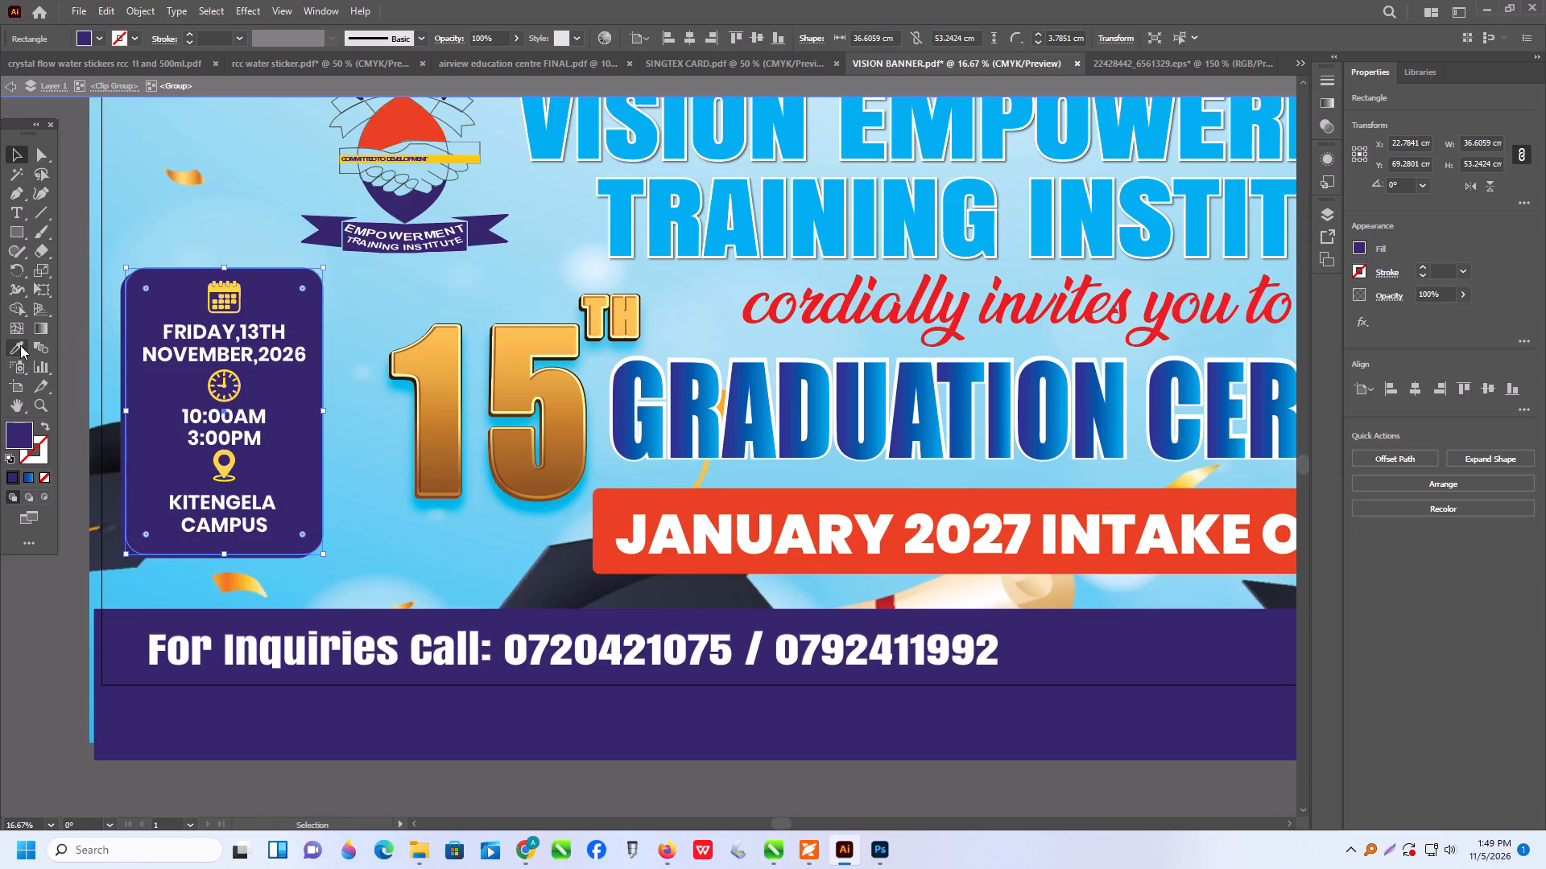
click(634, 544)
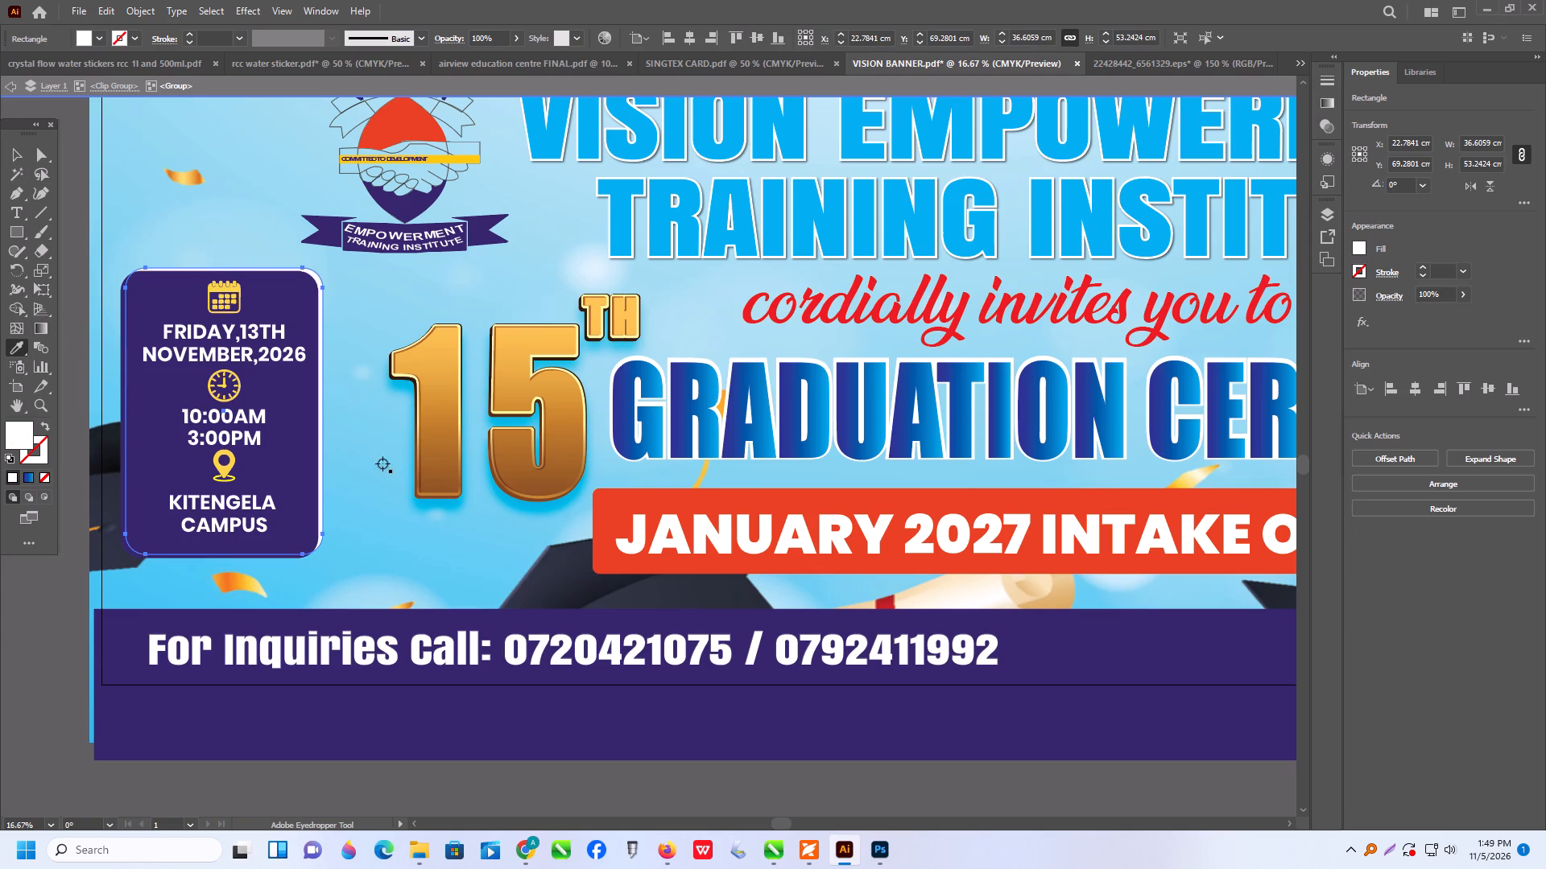
click(23, 154)
scroll(378, 496, down, 3)
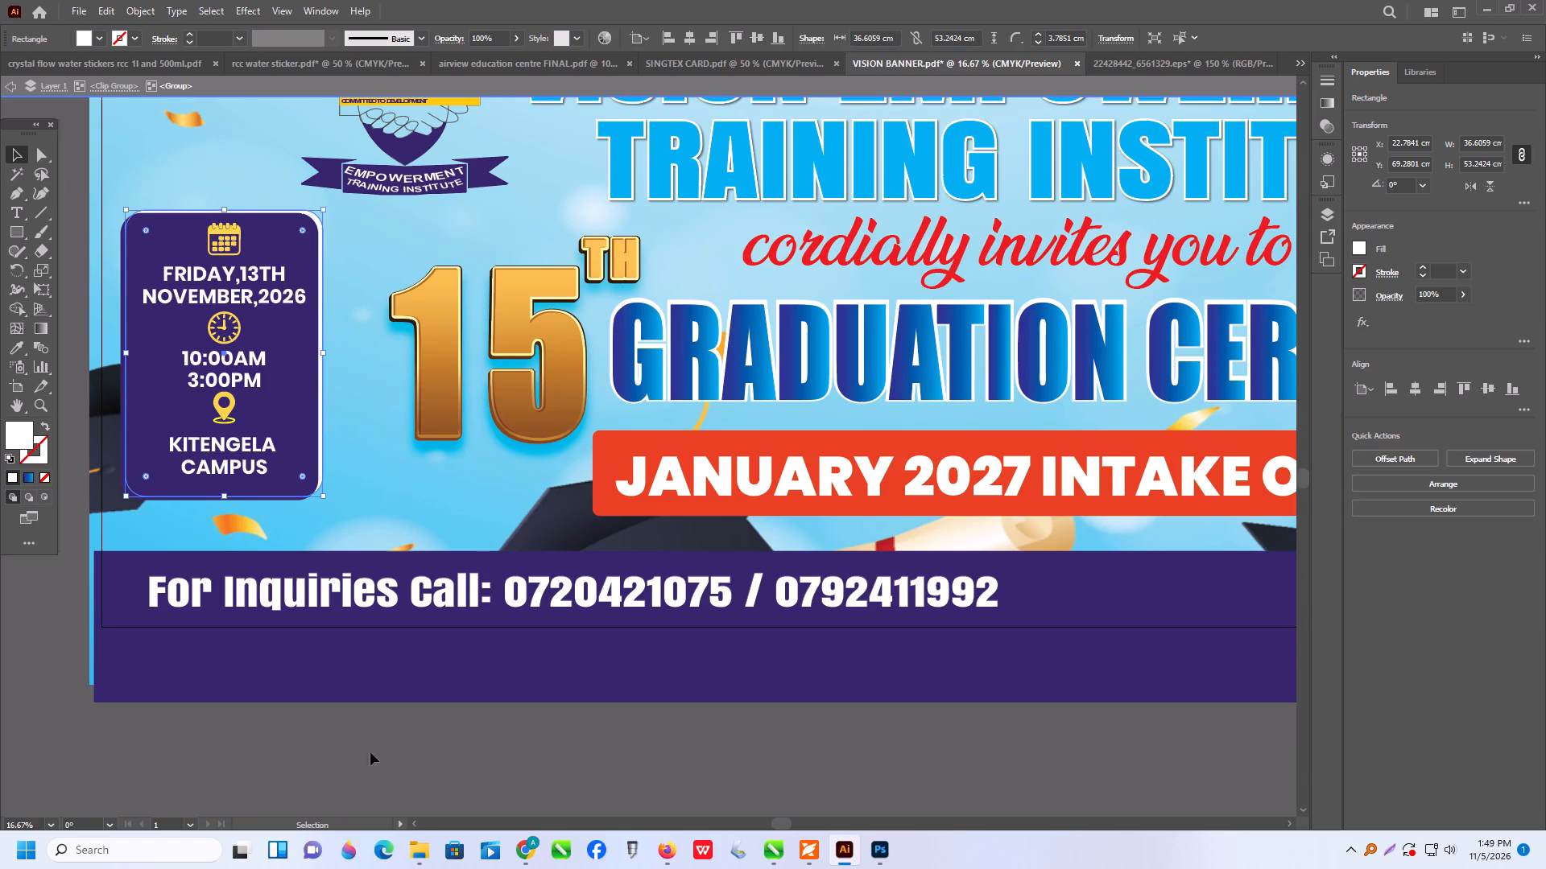
double_click(374, 768)
triple_click(375, 761)
scroll(573, 698, up, 4)
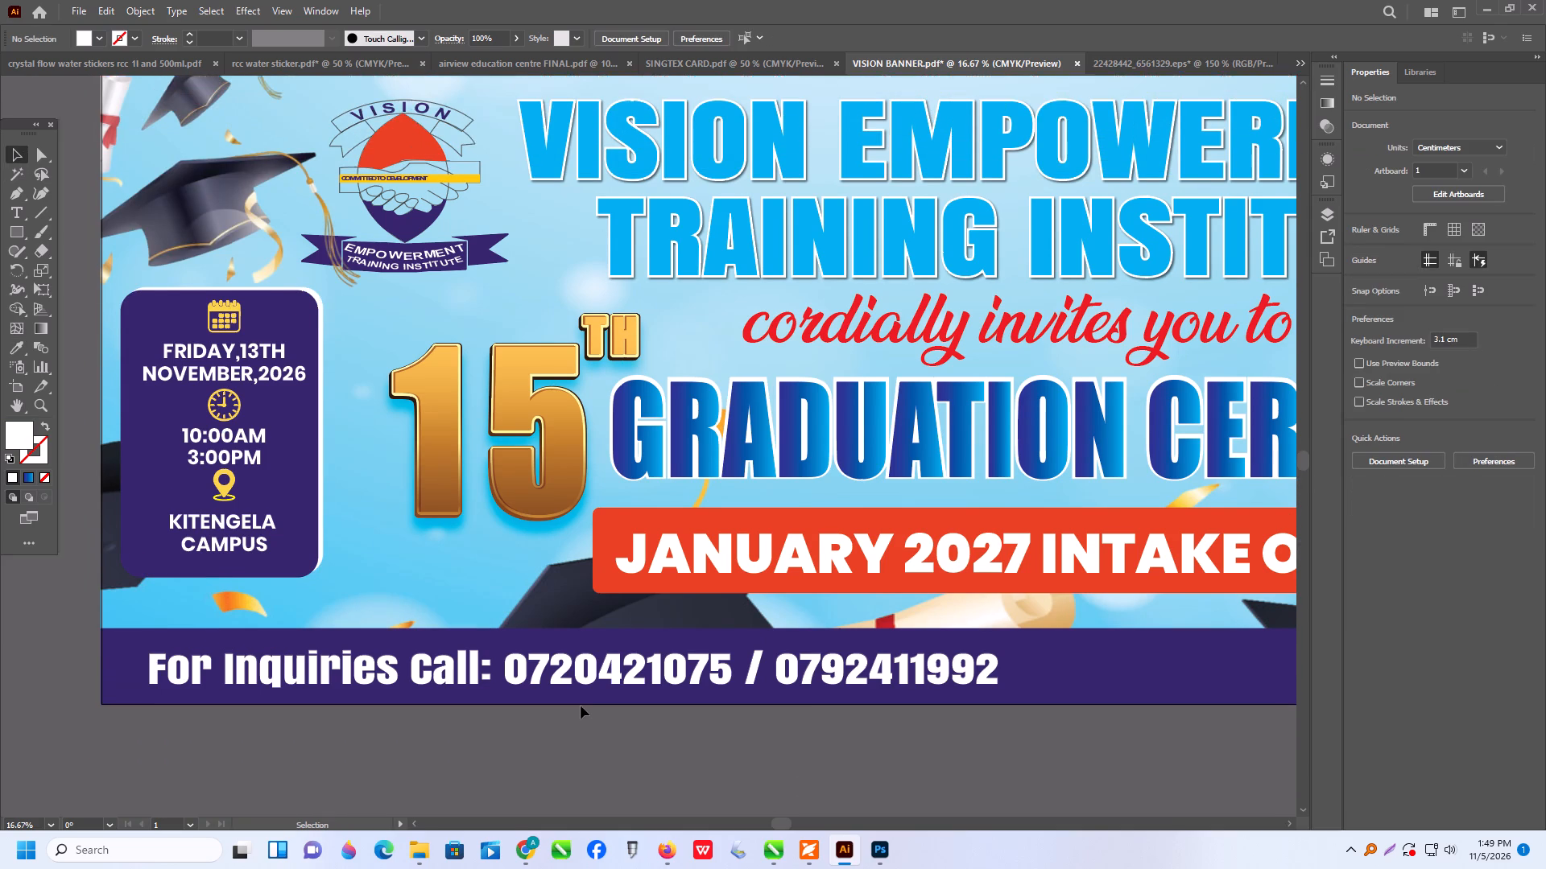
Examine the whole banner layout, checking the outlined date-and-venue panel, the logo and the caps at both sides.
scroll(581, 706, up, 5)
scroll(544, 563, up, 2)
alt+scroll(334, 423, up, 1)
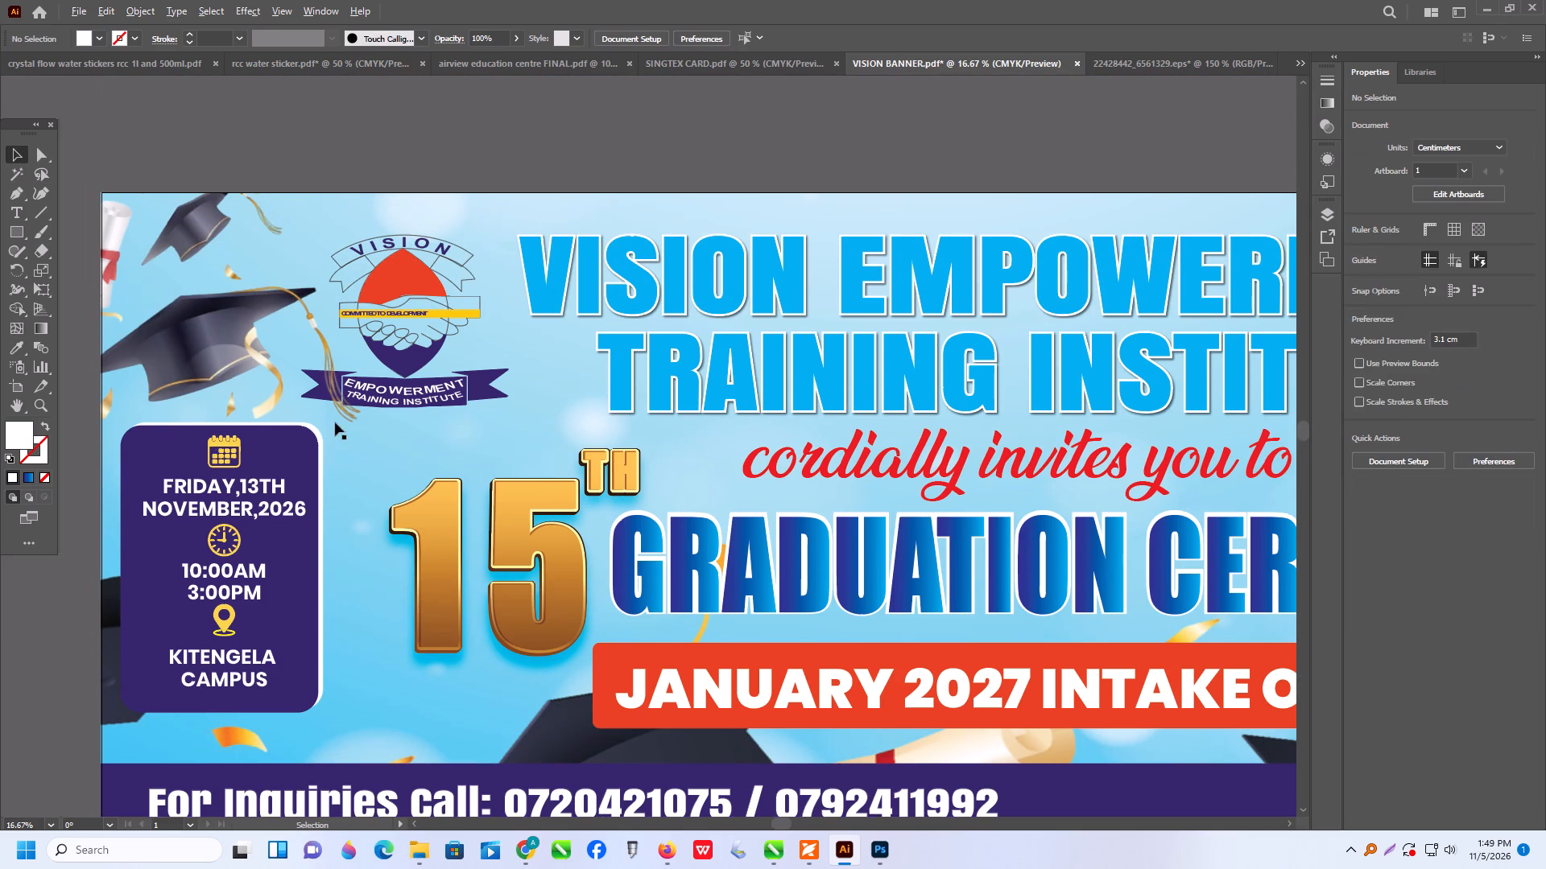
alt+scroll(335, 422, up, 1)
alt+scroll(685, 441, down, 3)
scroll(699, 443, down, 1)
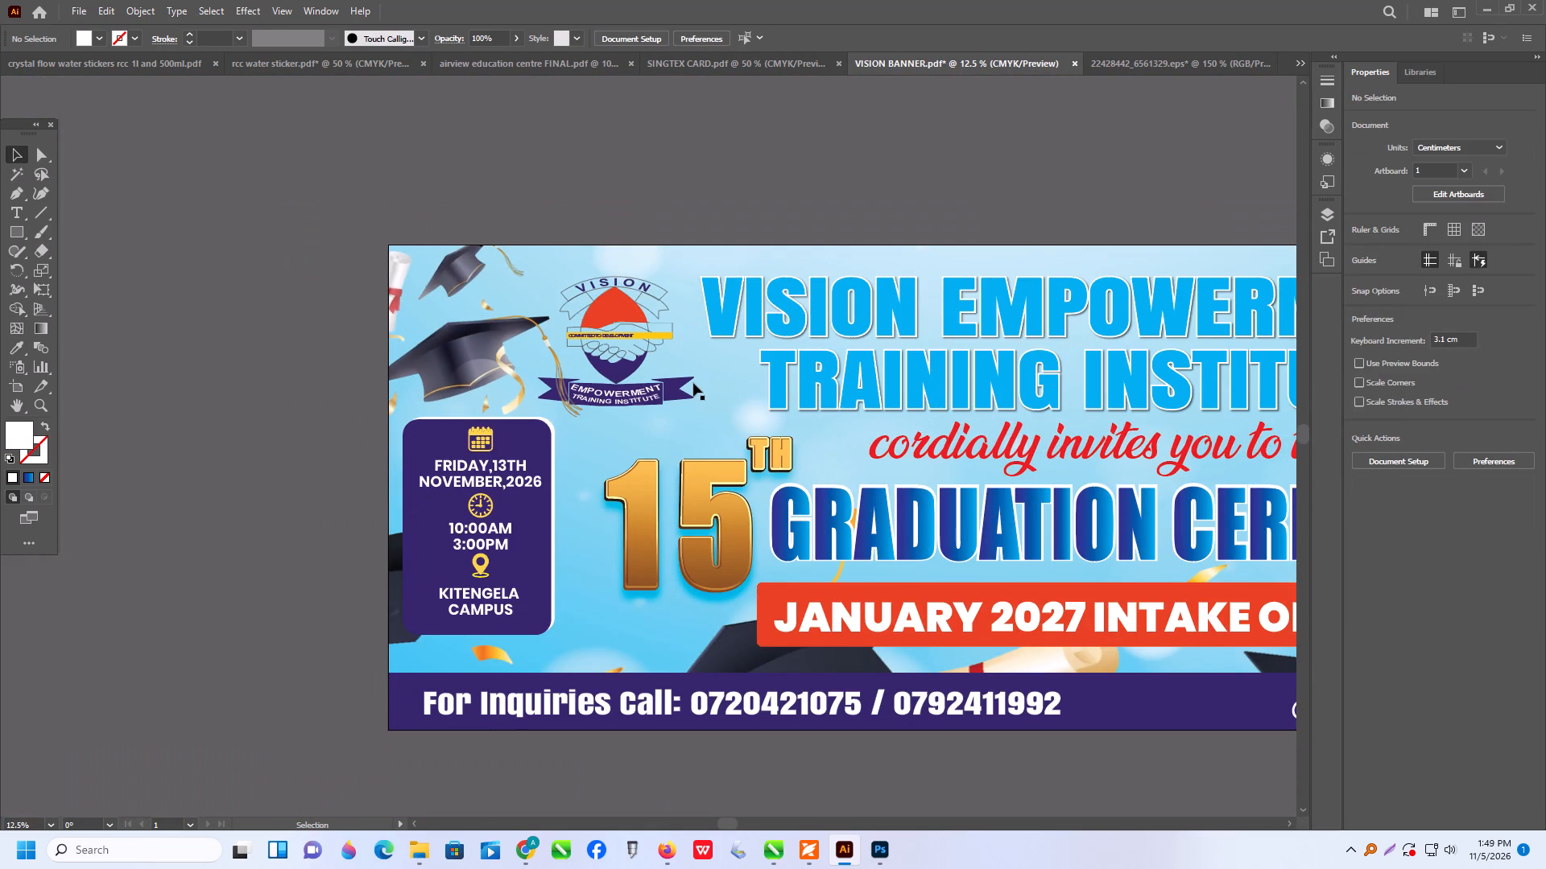
scroll(549, 440, down, 5)
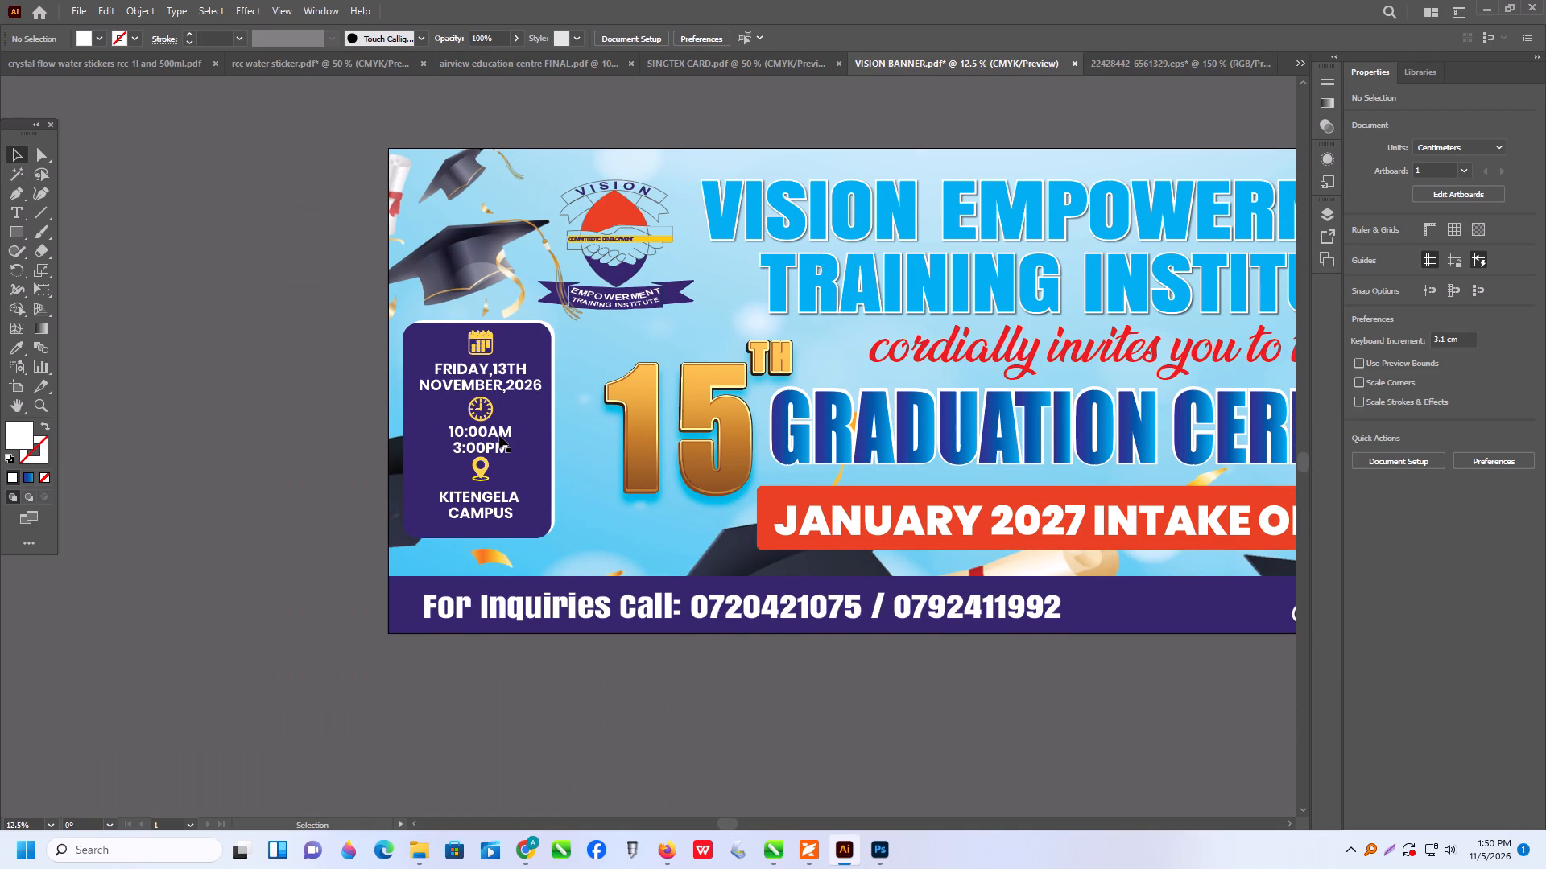
key(ctrl+minus)
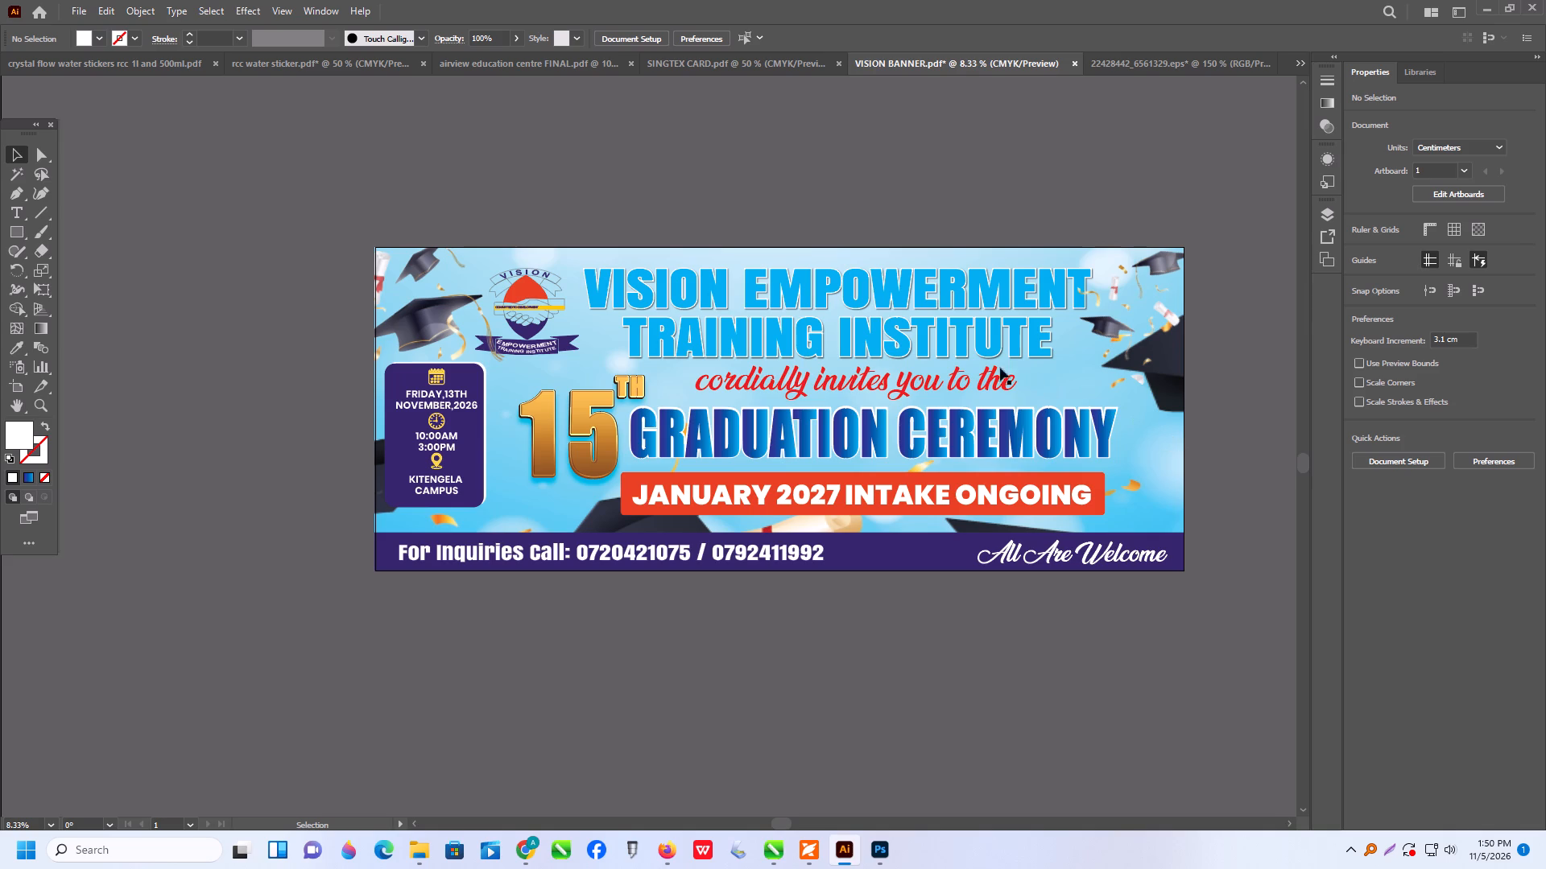
scroll(1069, 352, down, 1)
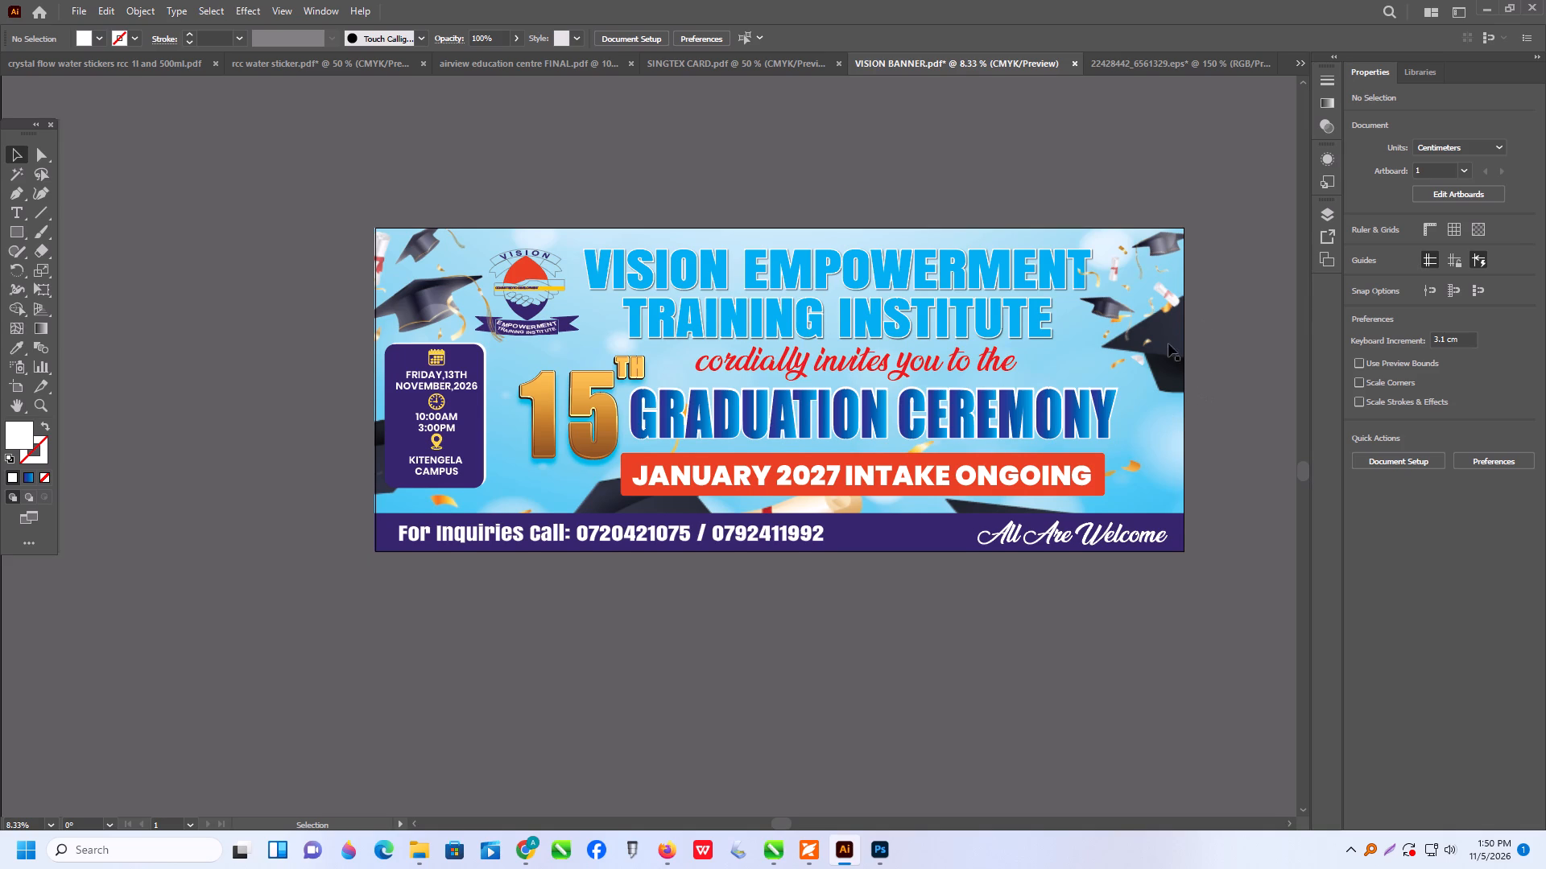
scroll(1164, 334, down, 3)
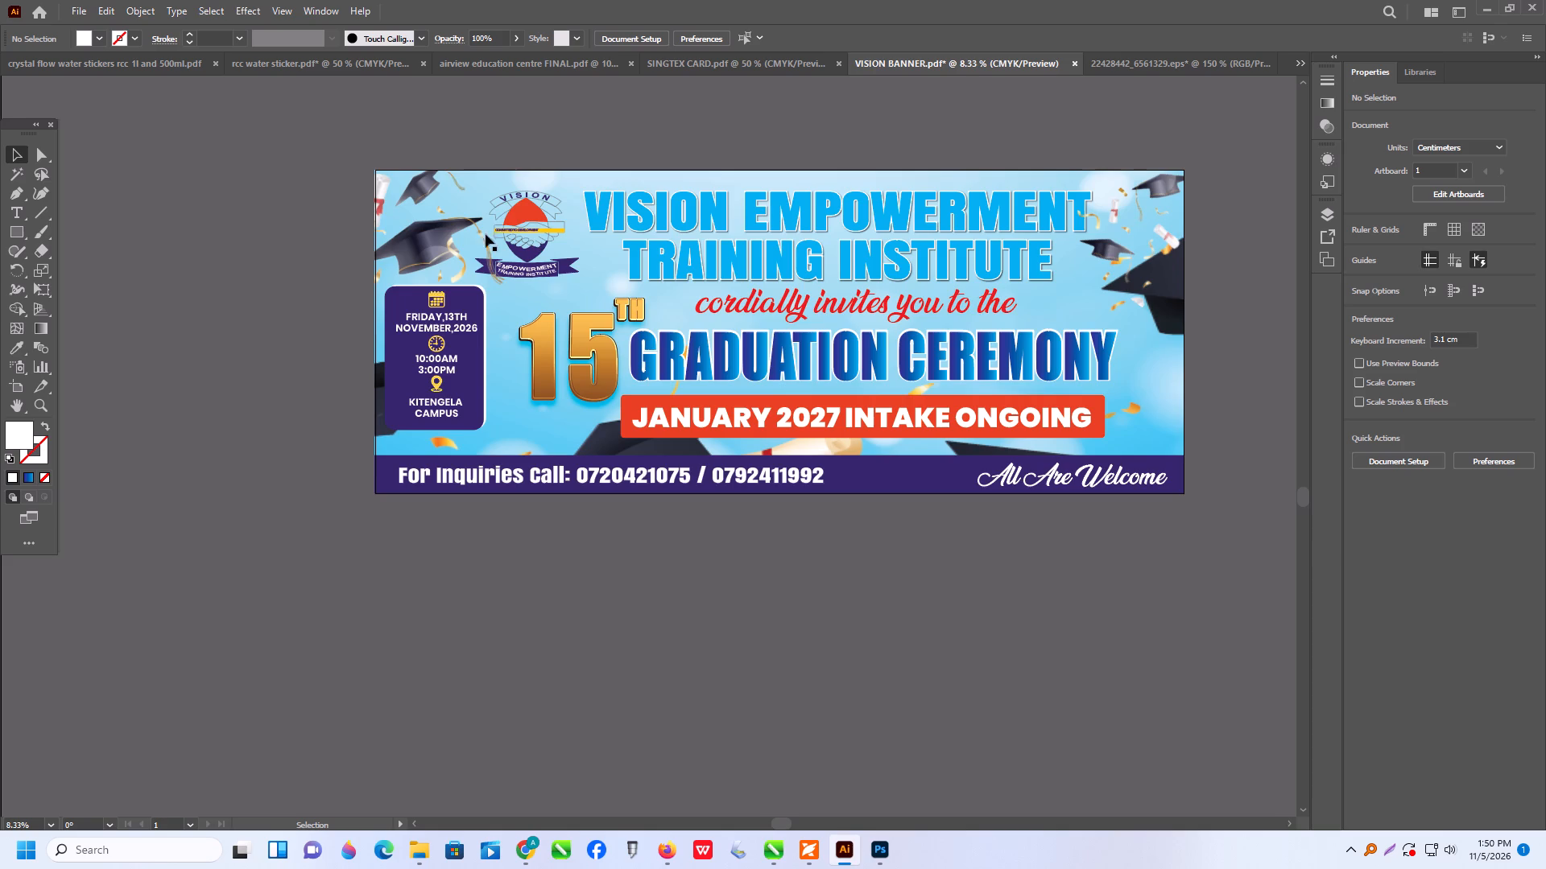
Isolate the banner's clipped artwork group and try to select the logo's "COMMITTED TO DEVELOPMENT" motto lettering.
alt+scroll(519, 171, up, 2)
alt+scroll(507, 323, up, 2)
alt+scroll(584, 239, up, 2)
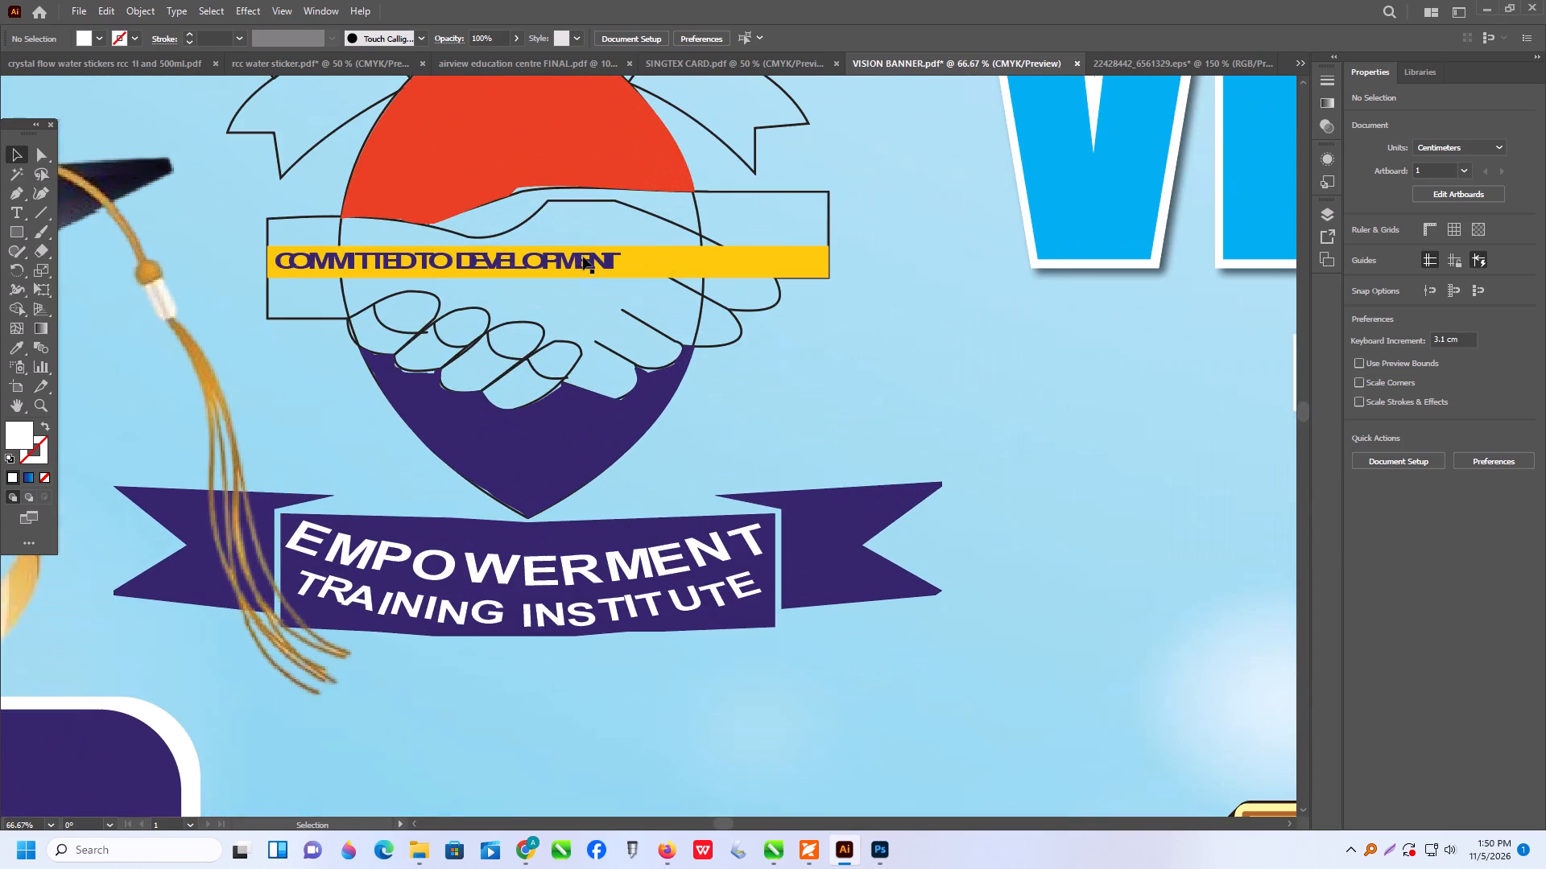
alt+scroll(583, 261, up, 2)
alt+scroll(623, 260, down, 2)
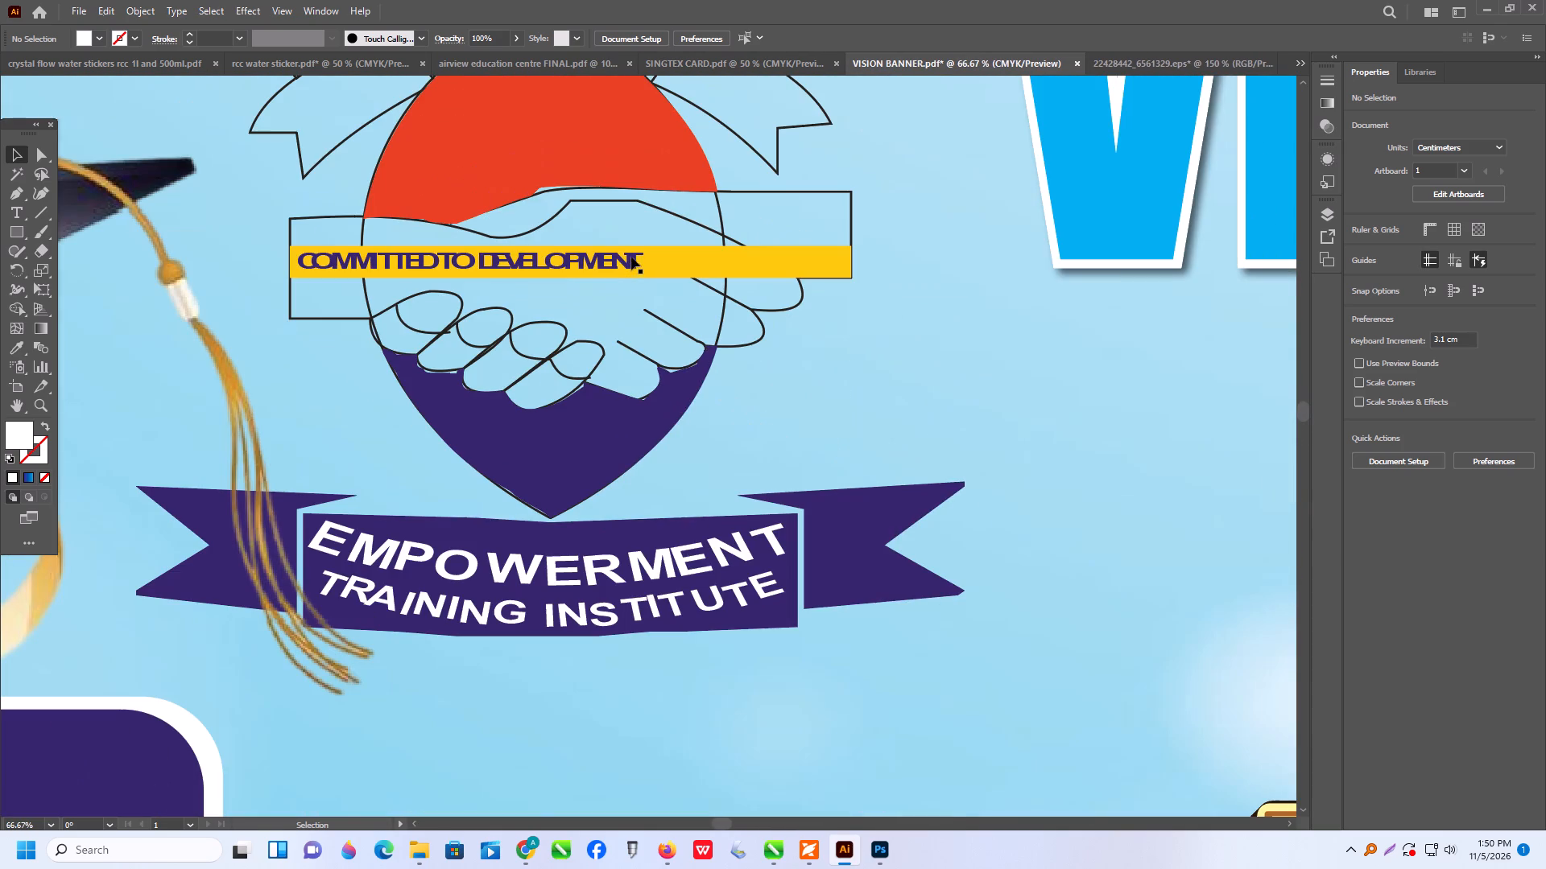
click(630, 259)
triple_click(628, 264)
triple_click(629, 262)
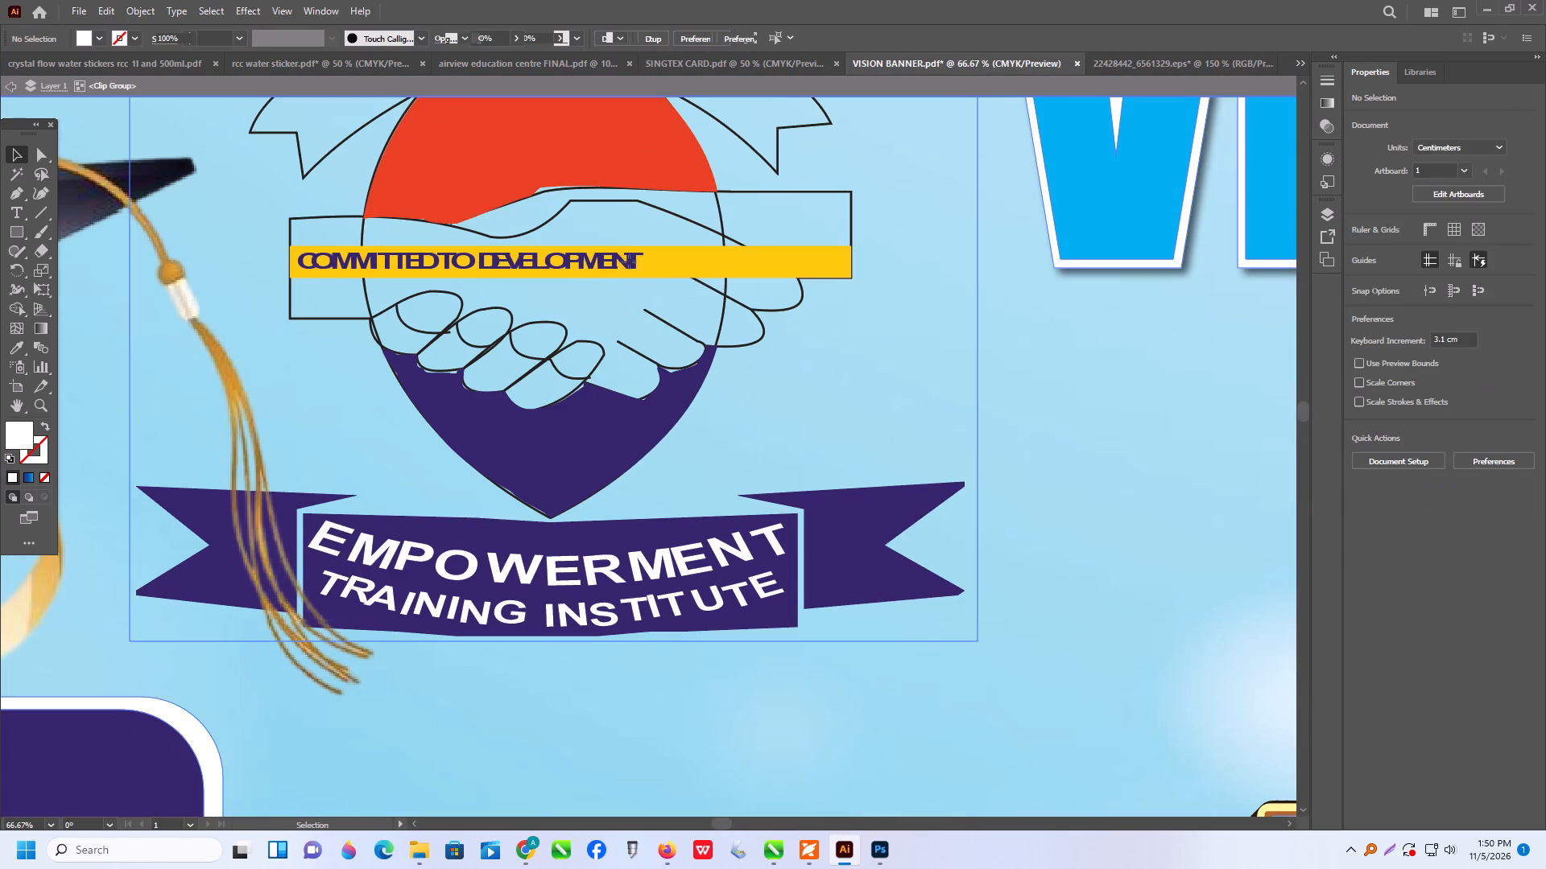
triple_click(629, 262)
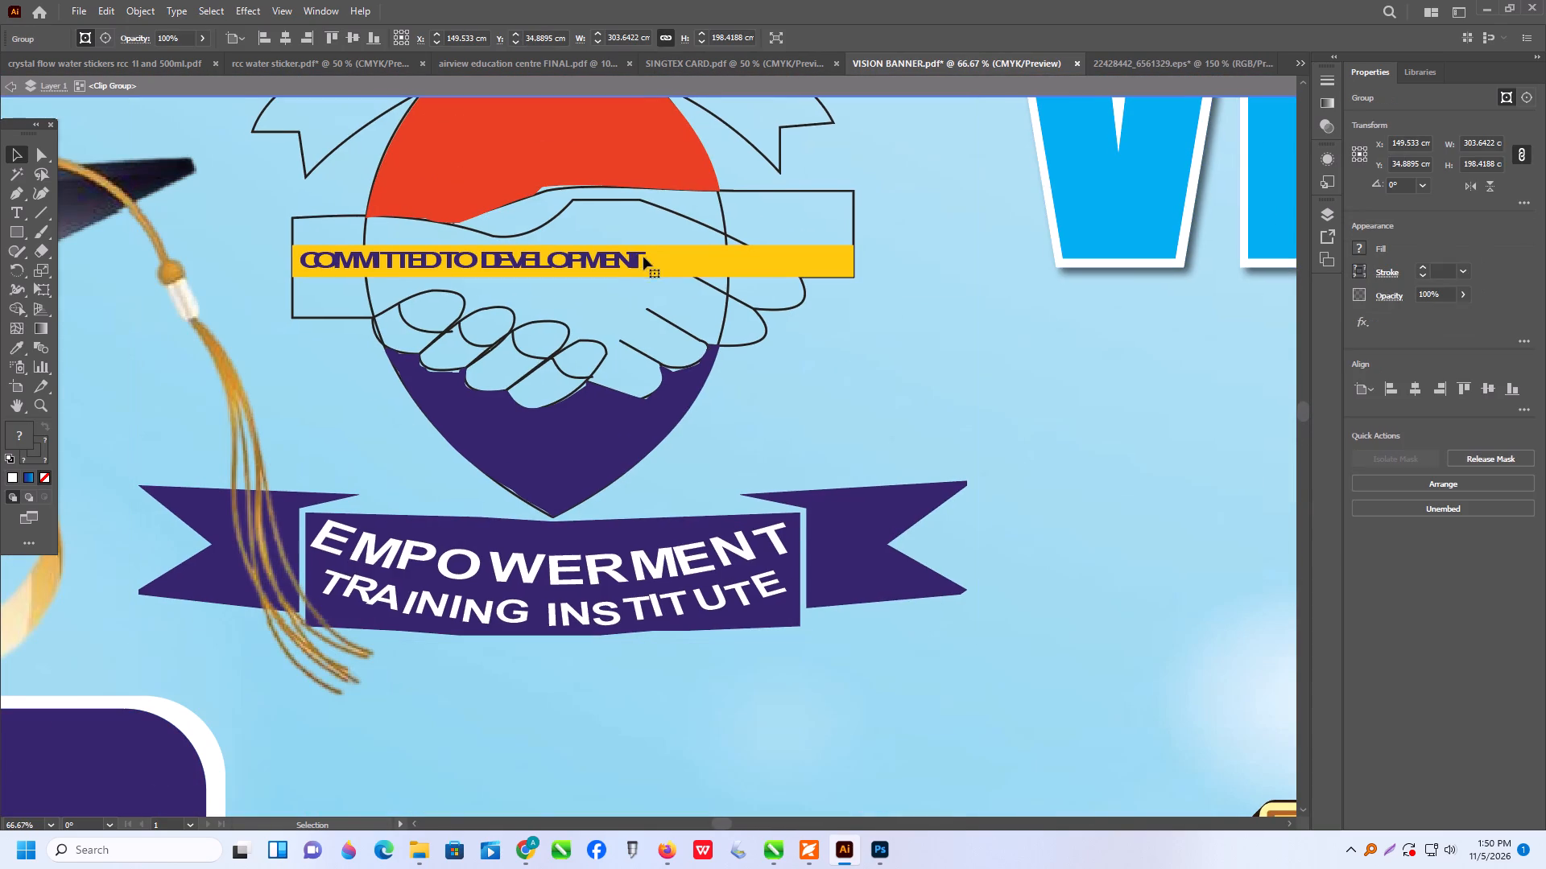
triple_click(630, 256)
click(633, 253)
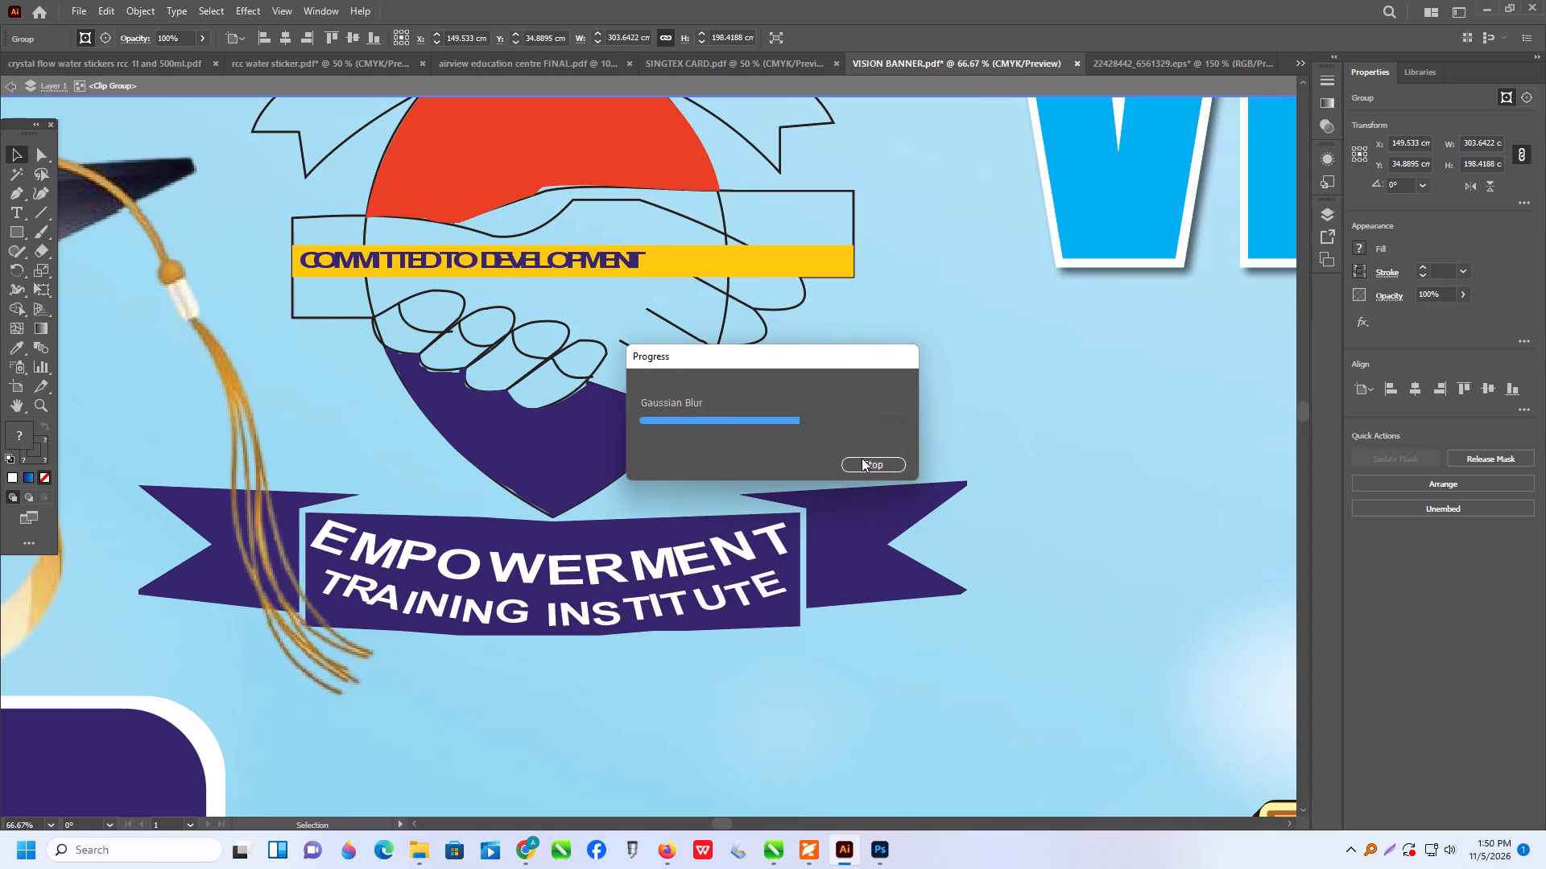
Ungroup the isolated banner artwork that contains the logo and try to clear the selection.
alt+scroll(580, 509, down, 2)
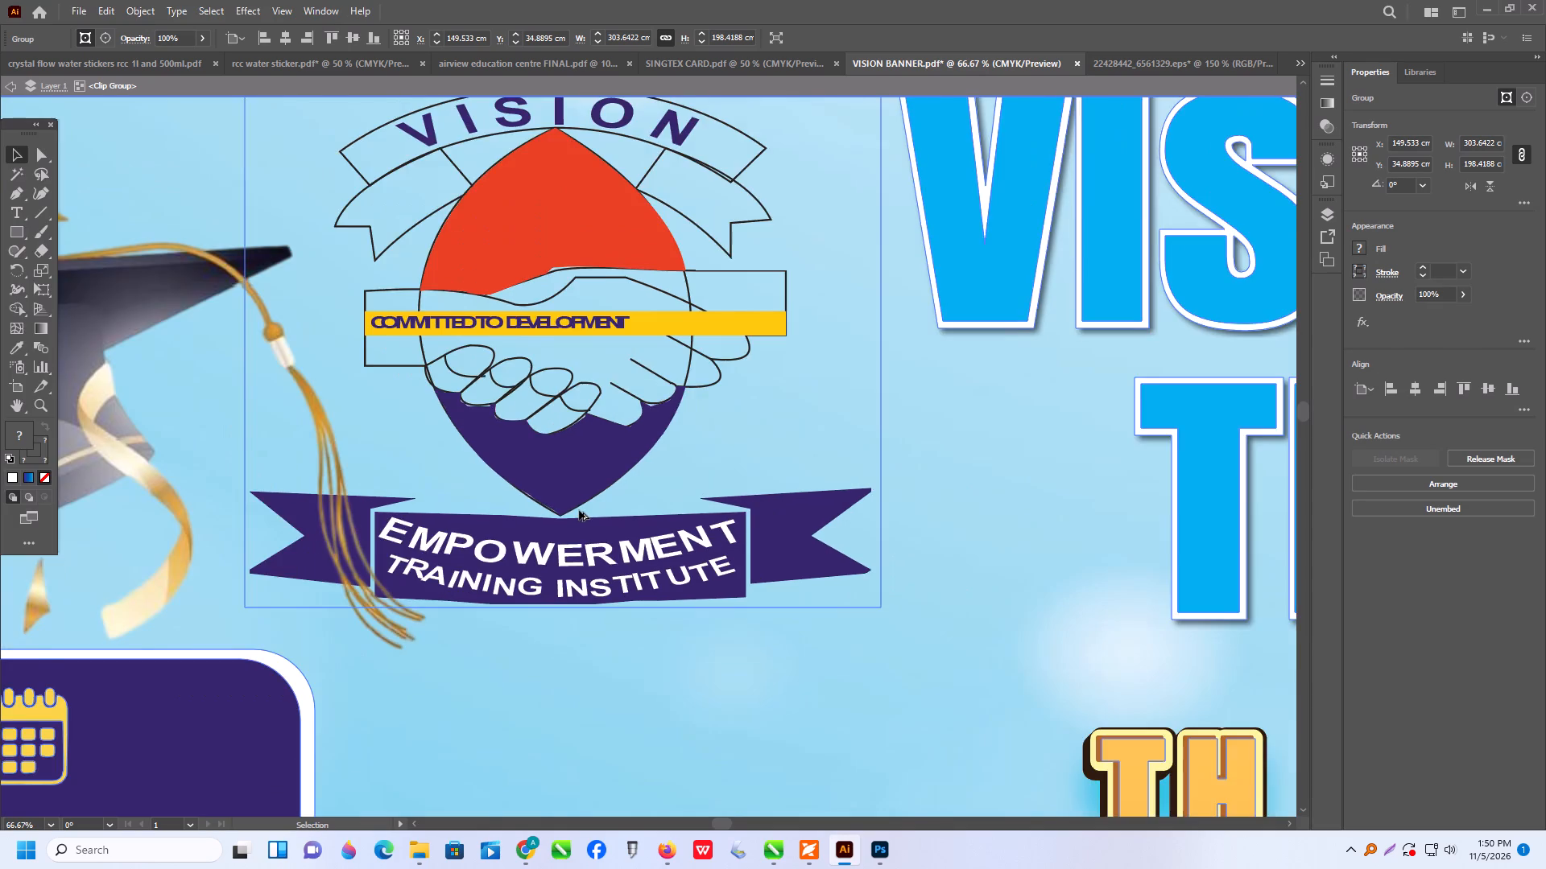
alt+scroll(582, 514, down, 4)
alt+scroll(585, 439, up, 4)
alt+scroll(541, 519, up, 2)
scroll(511, 593, down, 3)
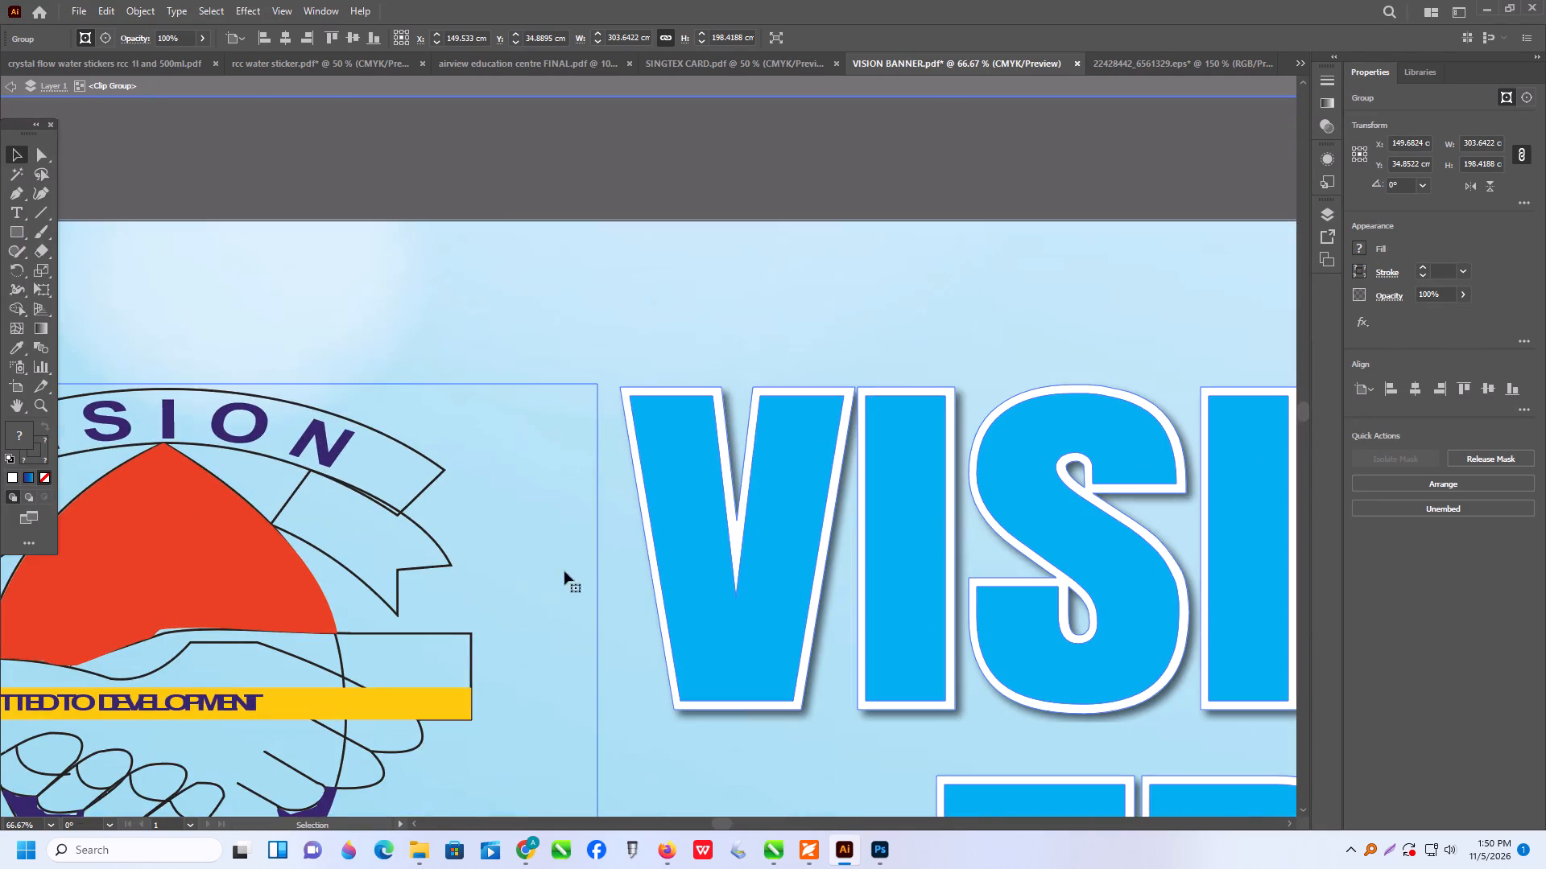
scroll(564, 571, down, 2)
alt+scroll(255, 610, up, 3)
click(250, 609)
alt+scroll(786, 549, down, 3)
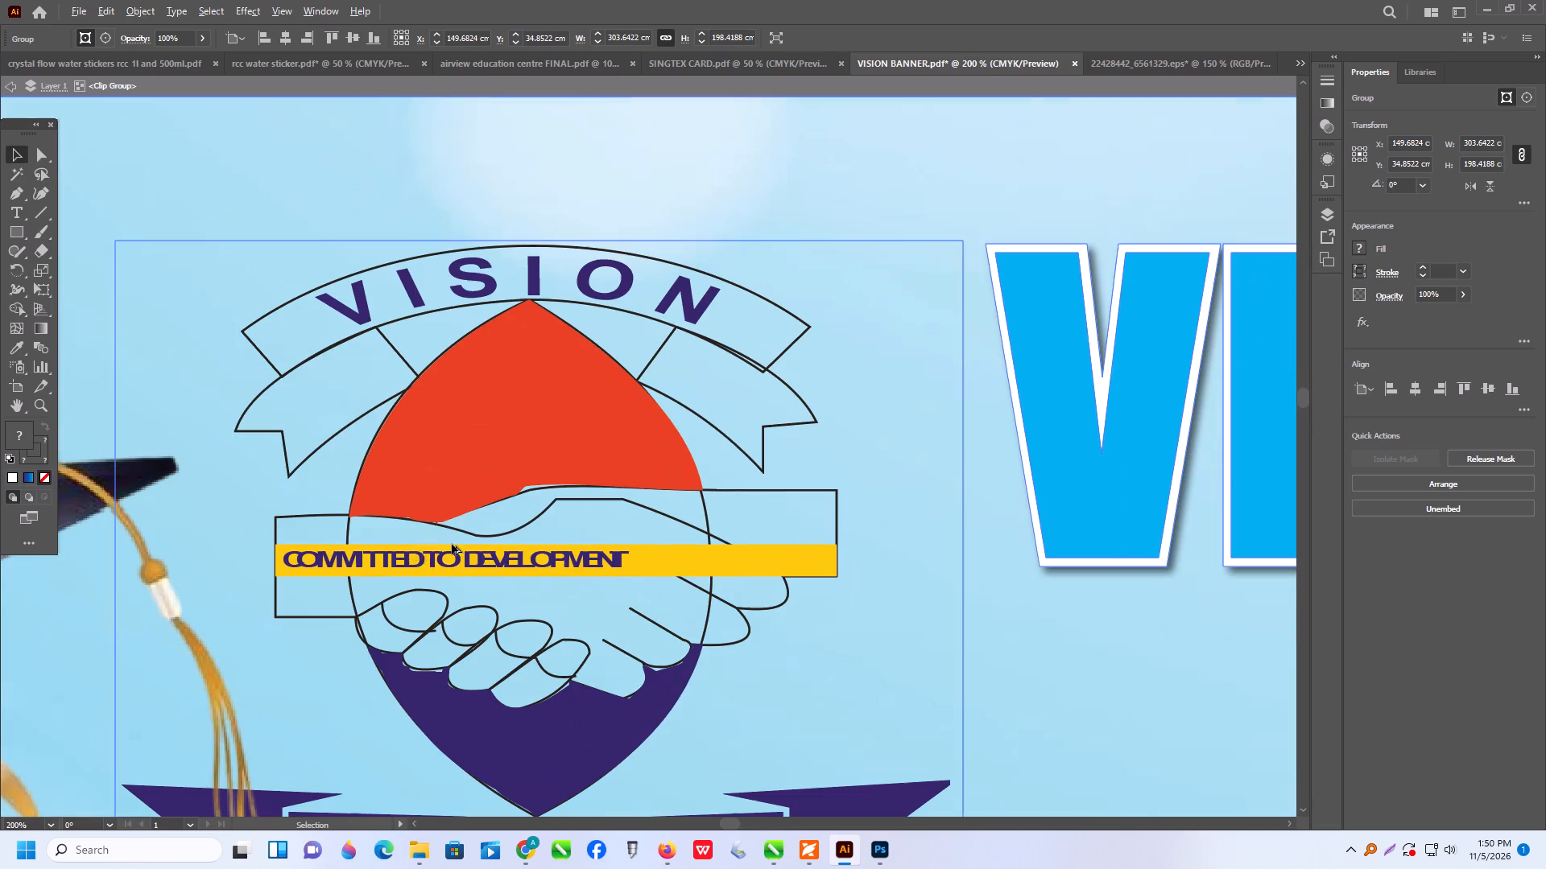
right_click(548, 570)
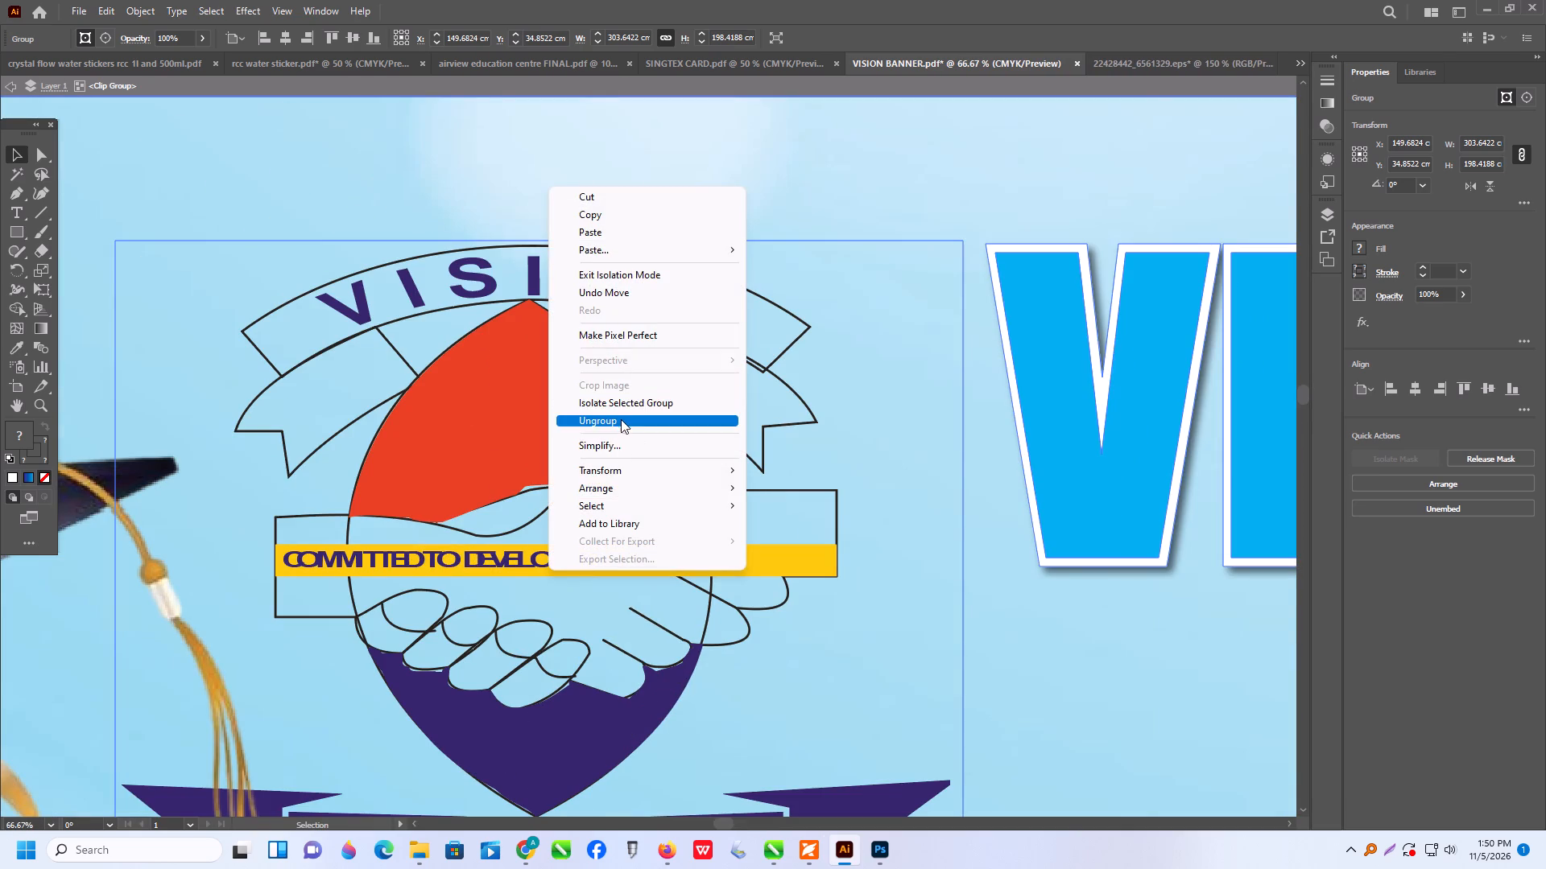
click(619, 418)
click(884, 429)
click(1019, 627)
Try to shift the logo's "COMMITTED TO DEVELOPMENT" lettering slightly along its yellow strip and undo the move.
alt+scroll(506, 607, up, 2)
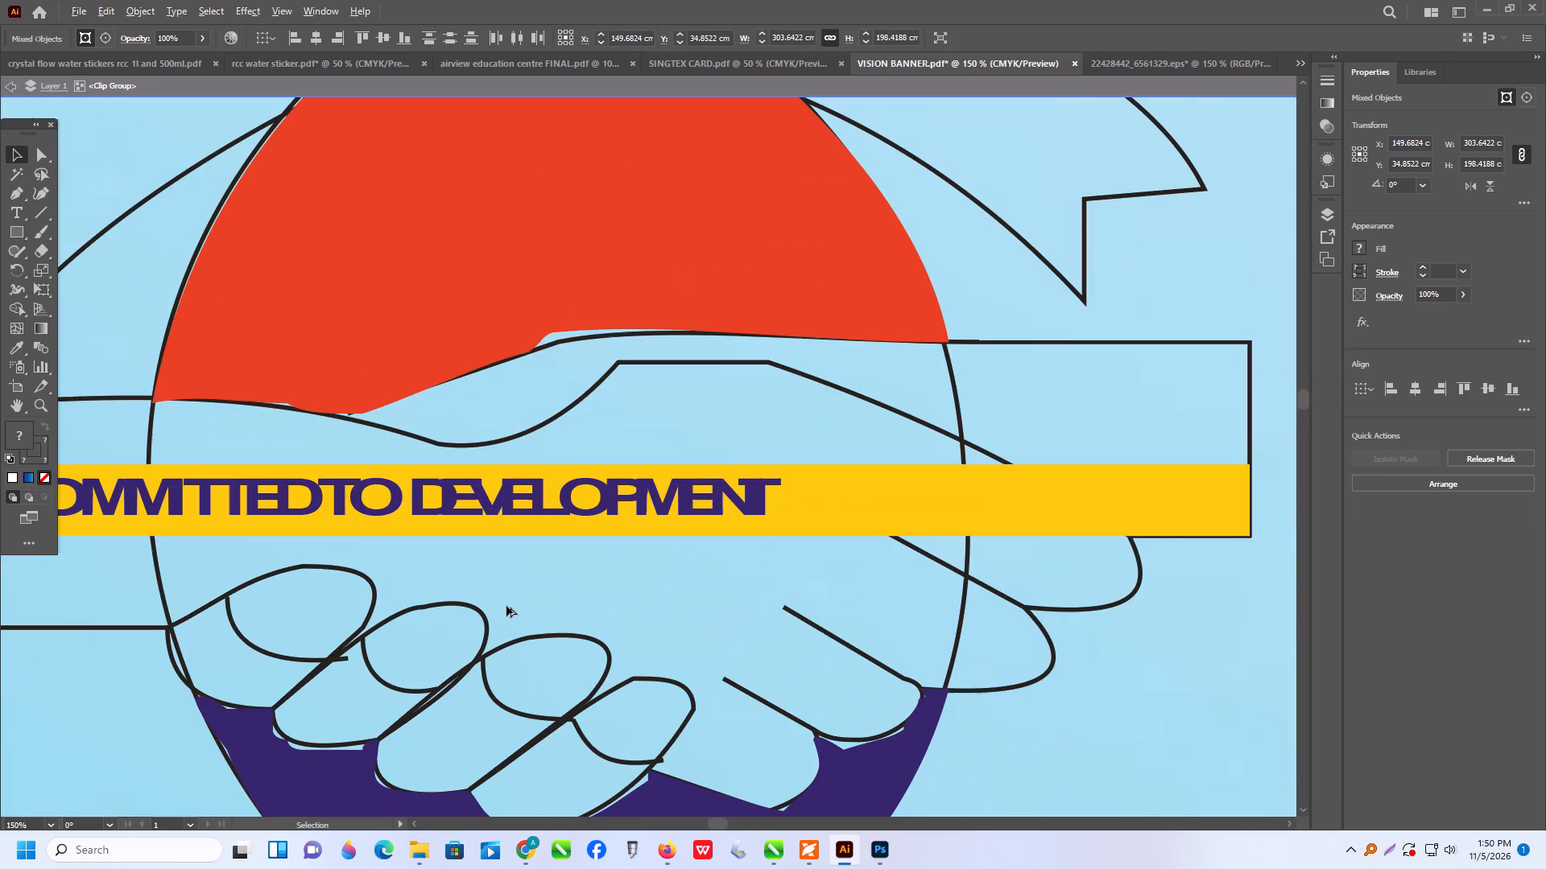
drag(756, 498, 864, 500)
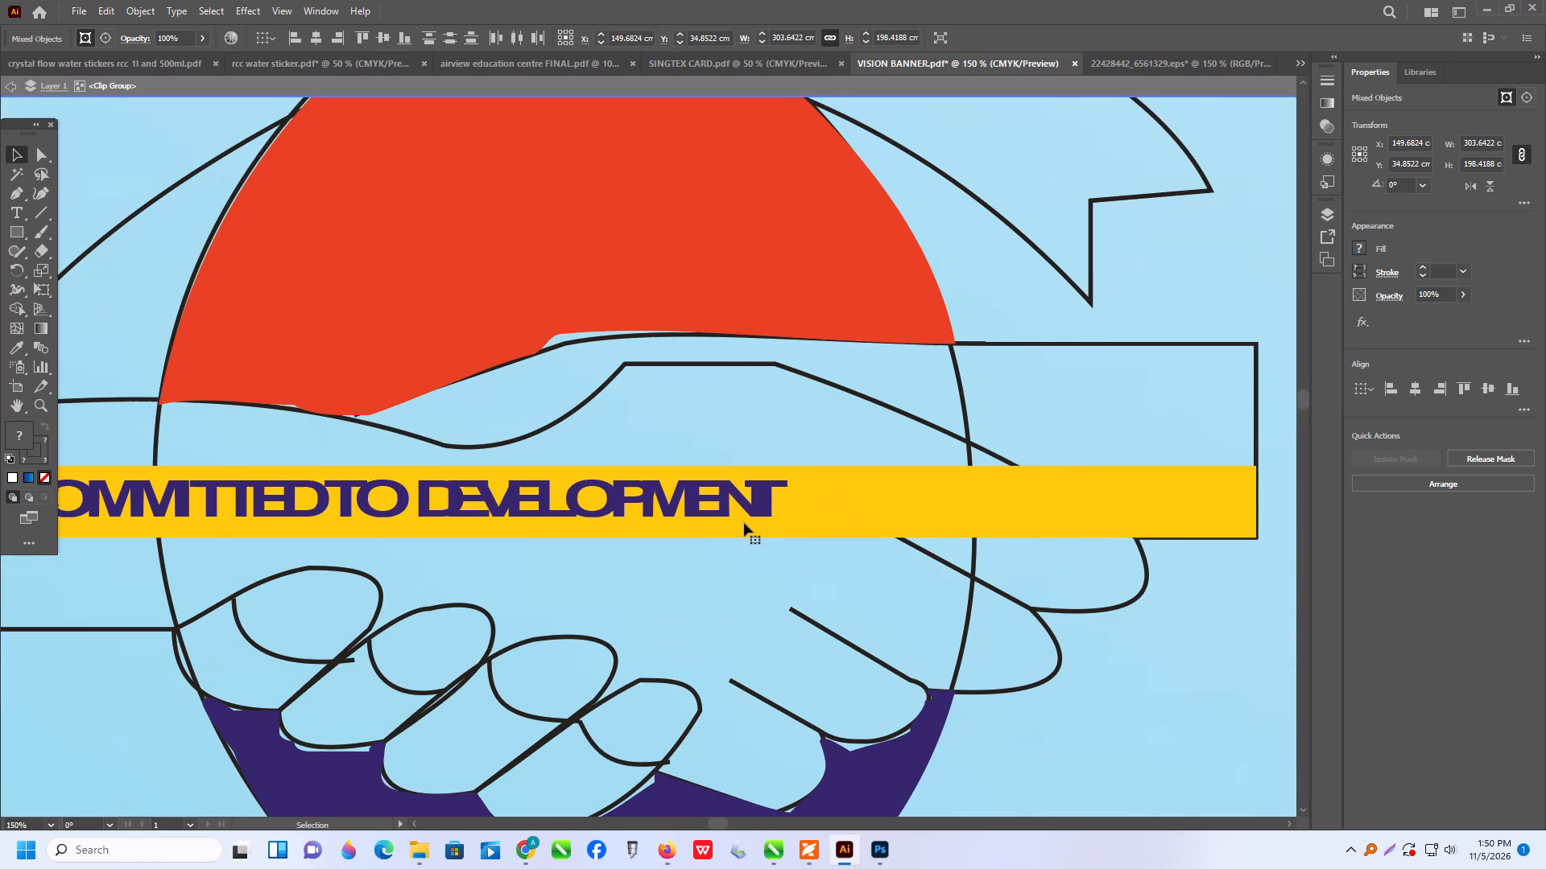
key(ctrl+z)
Select only the logo's clip group beside the institute name and delete it from the banner.
alt+scroll(721, 525, down, 5)
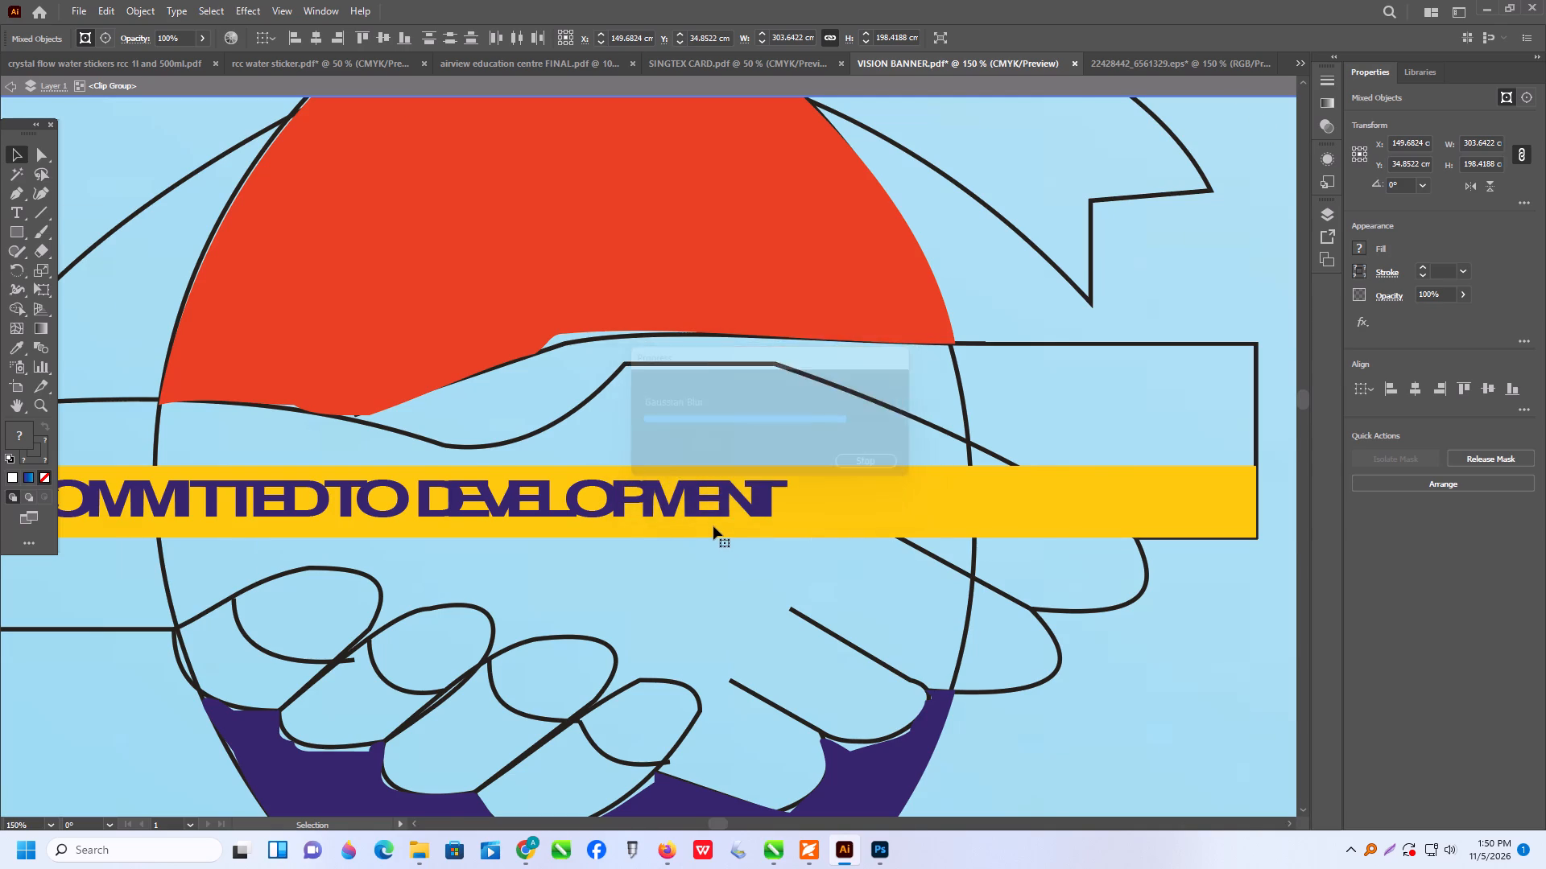
scroll(713, 526, down, 5)
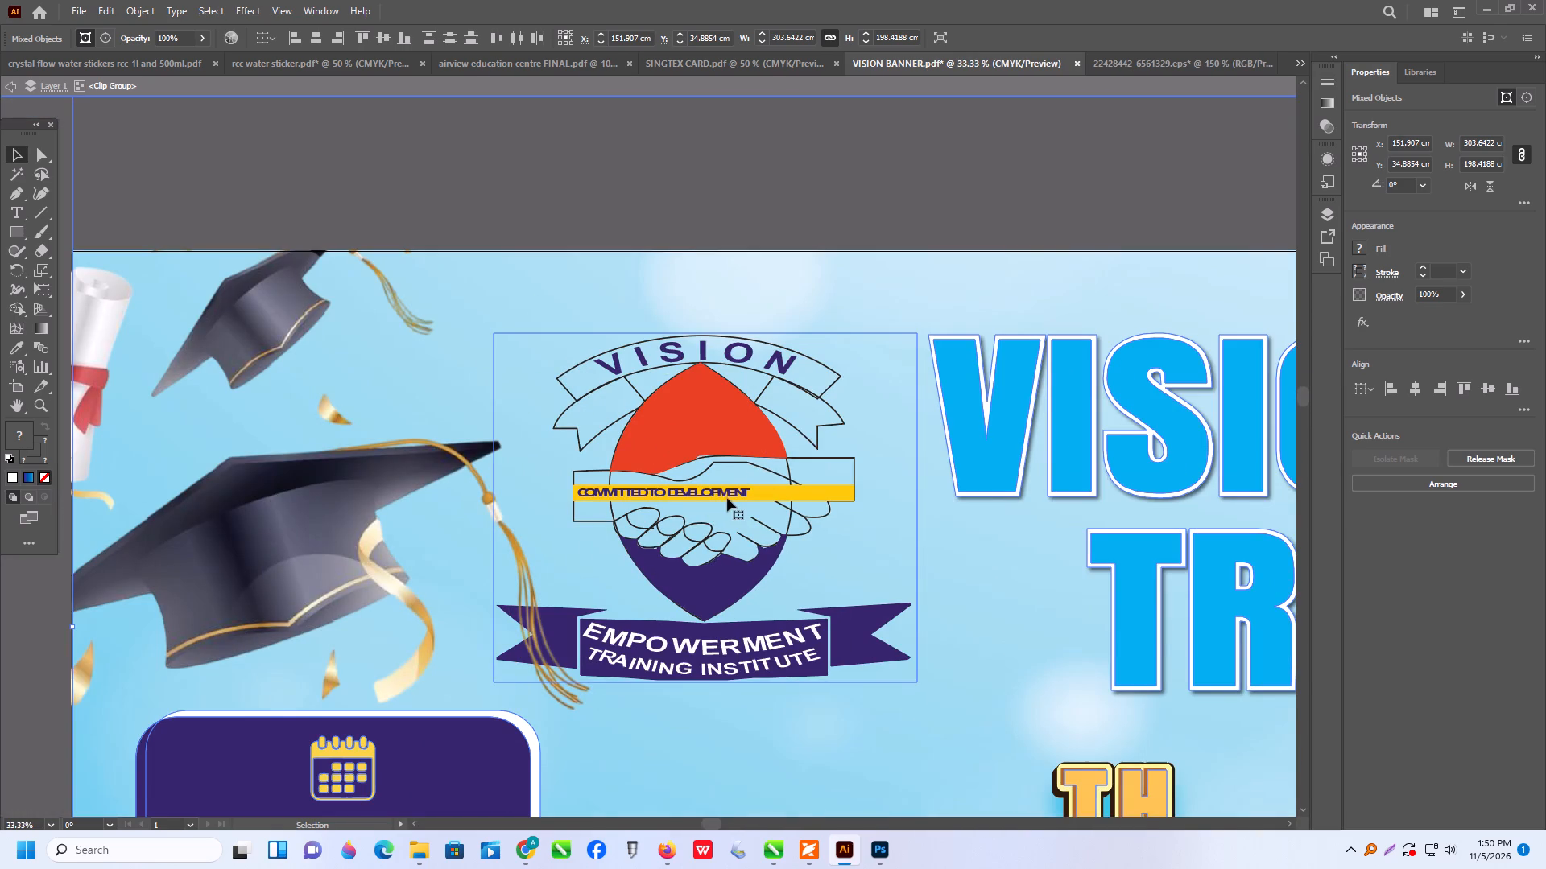
click(730, 495)
right_click(732, 492)
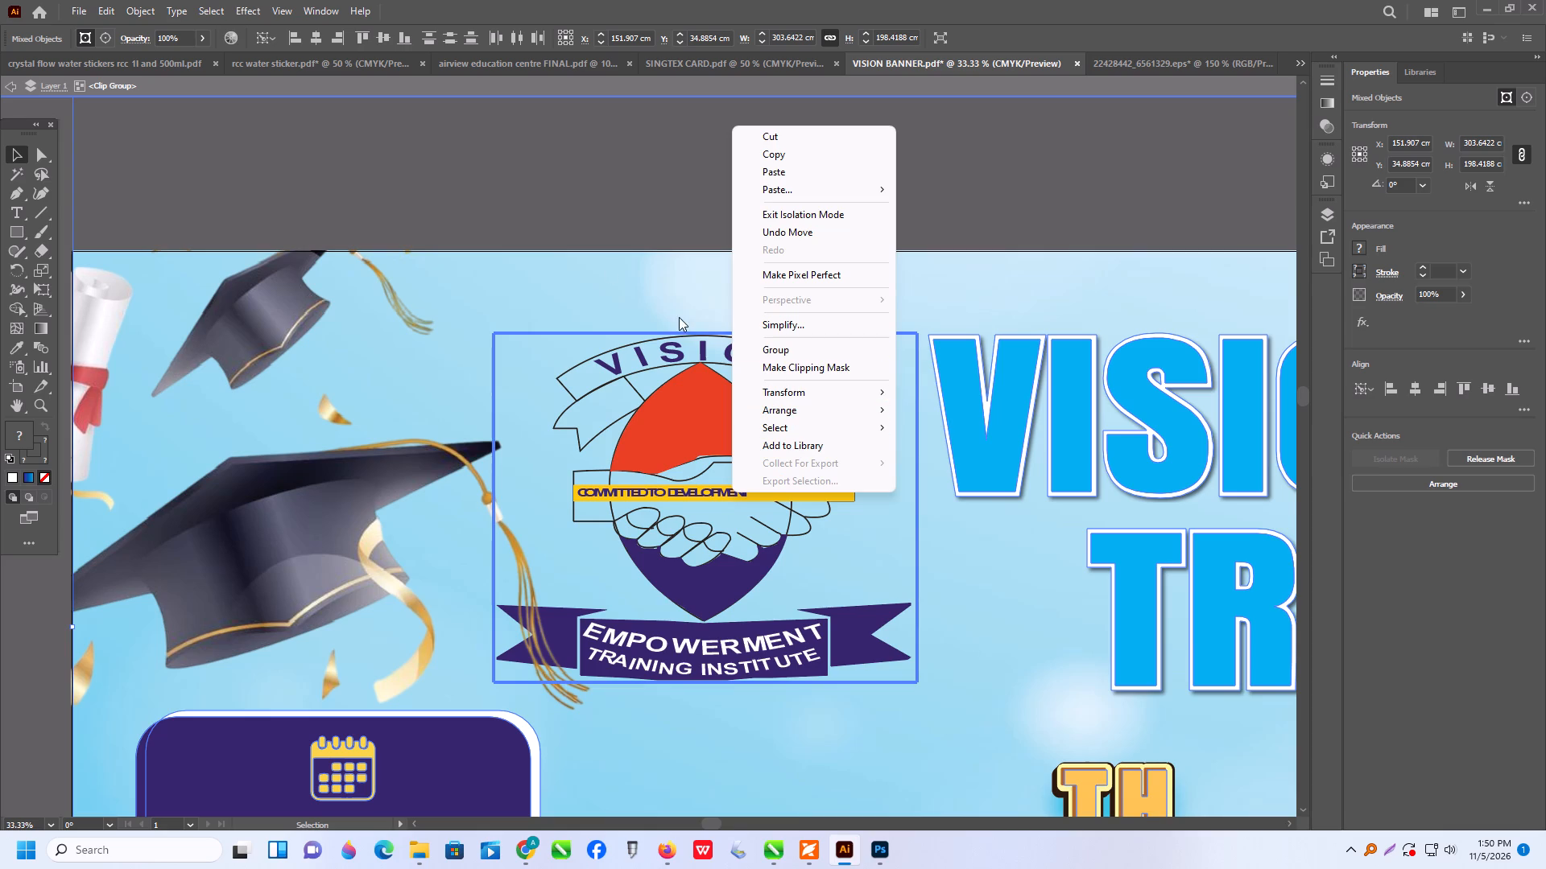
click(573, 212)
click(742, 509)
click(743, 484)
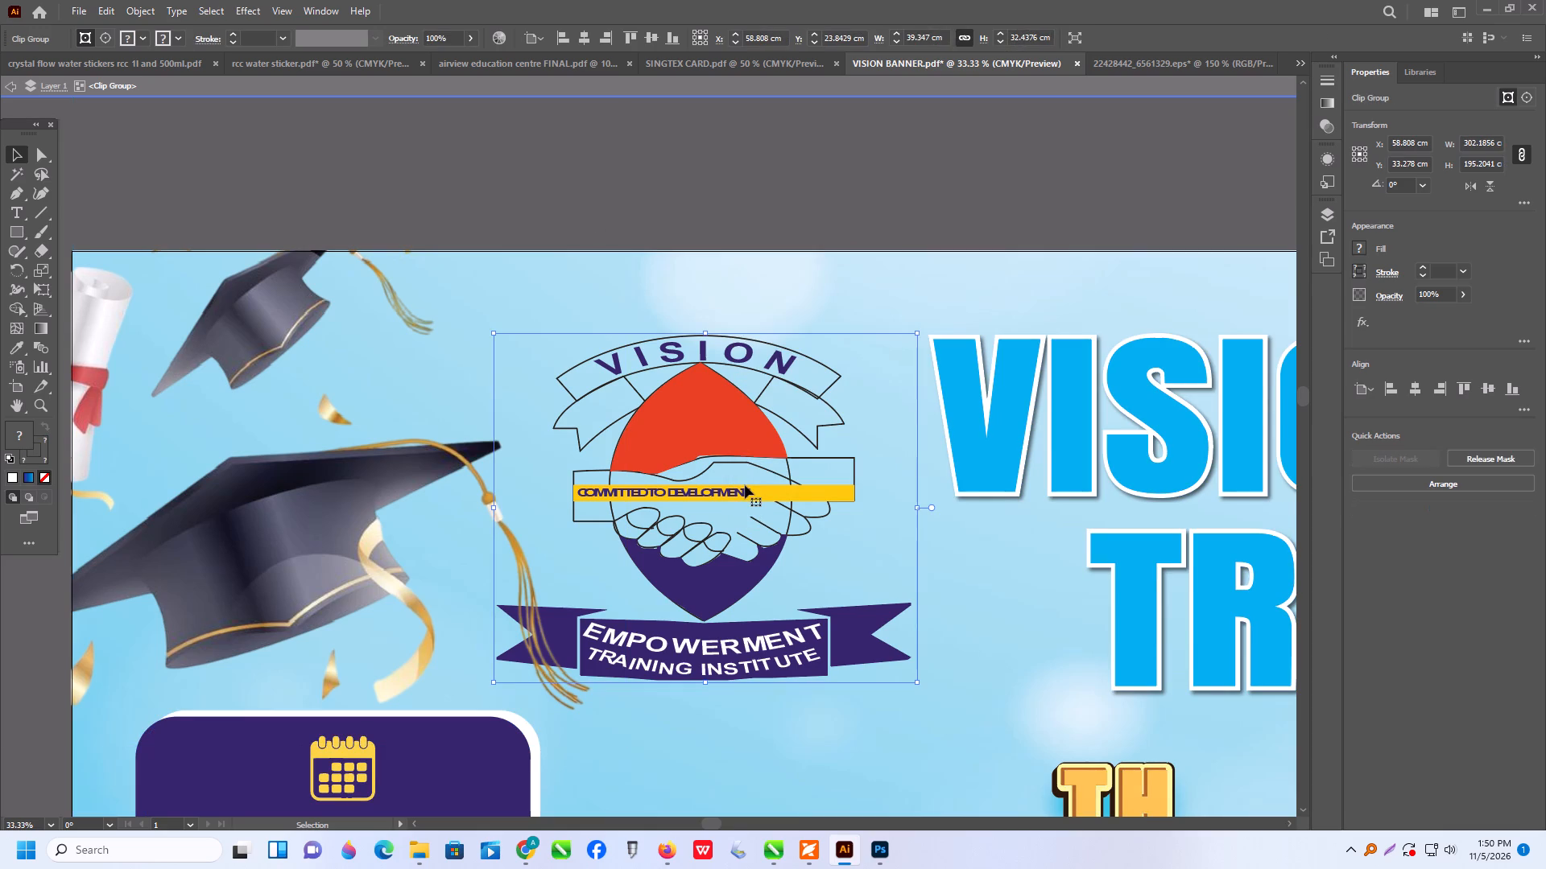
key(Delete)
Switch to File Explorer and search the ALEKH folder for "visio" to find other artwork containing the institute's logo.
alt+scroll(710, 505, down, 3)
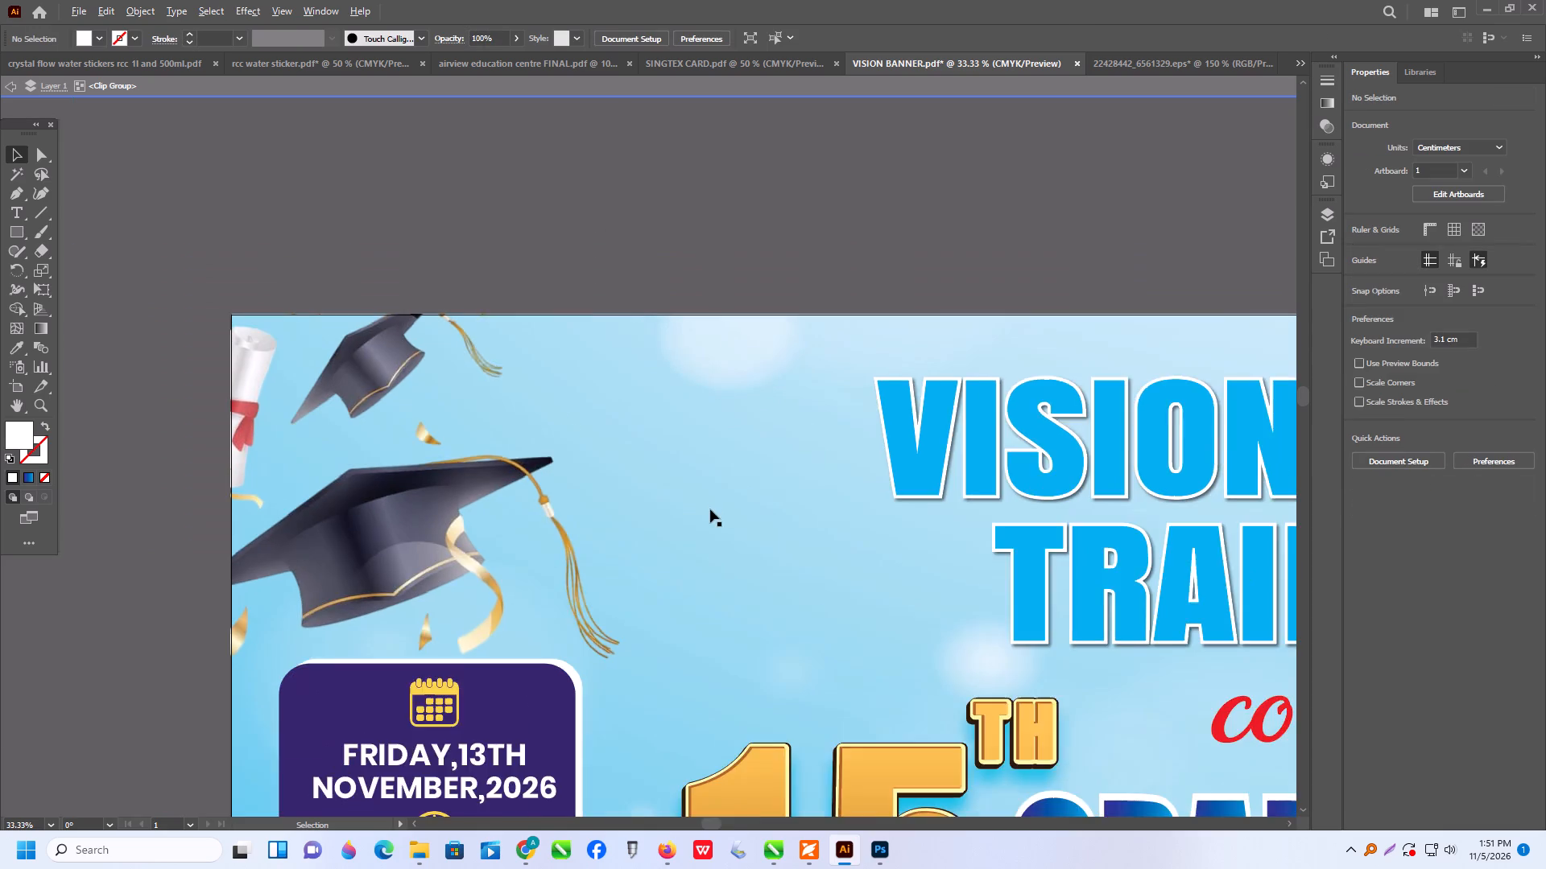
alt+scroll(710, 509, down, 12)
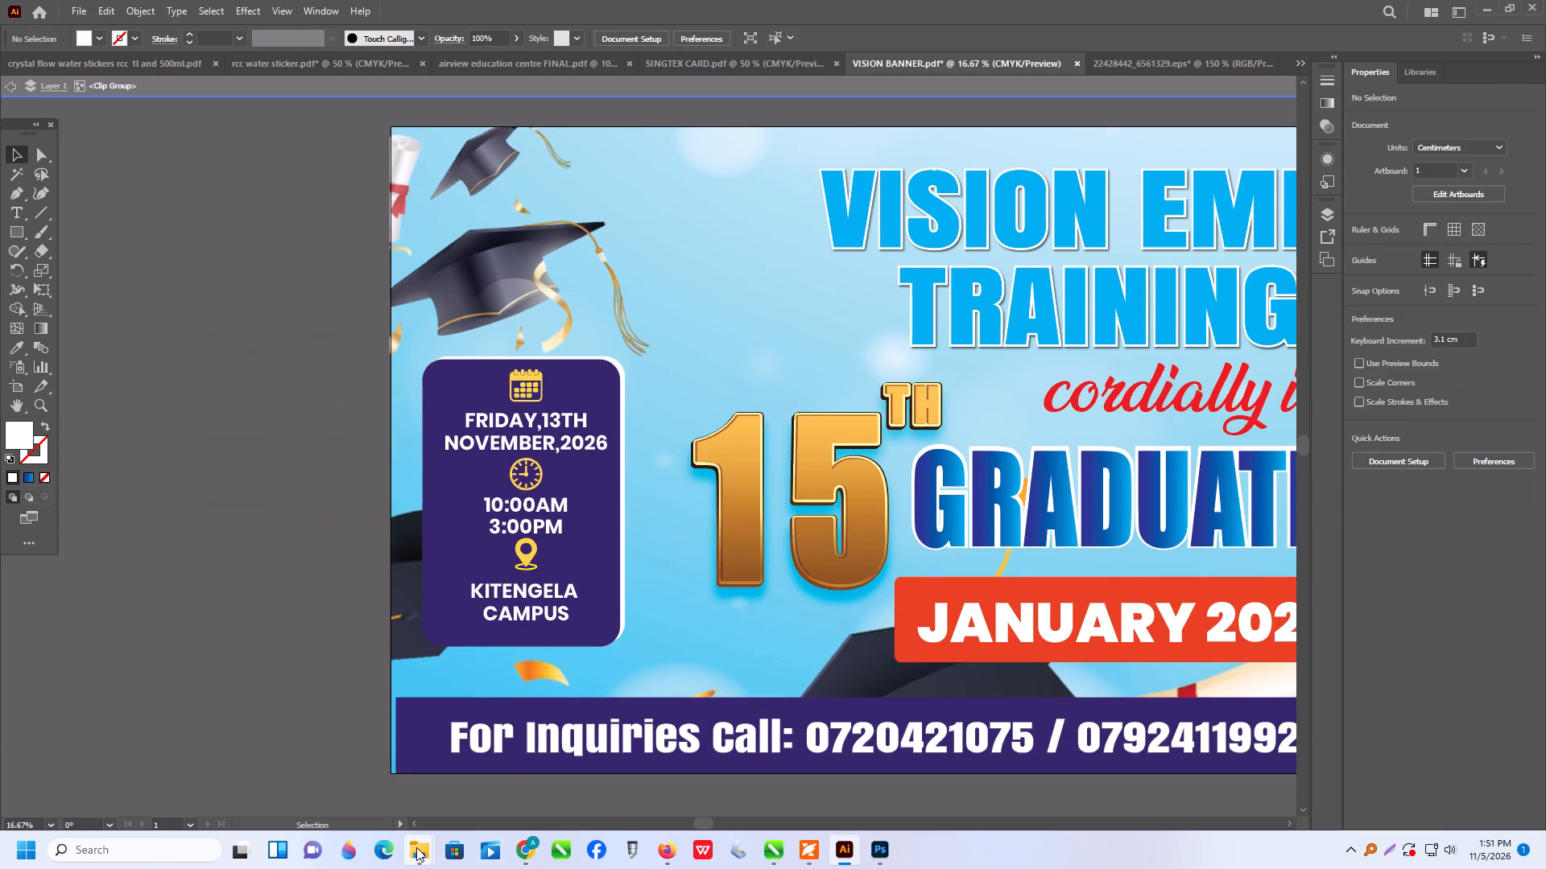
click(416, 847)
click(354, 777)
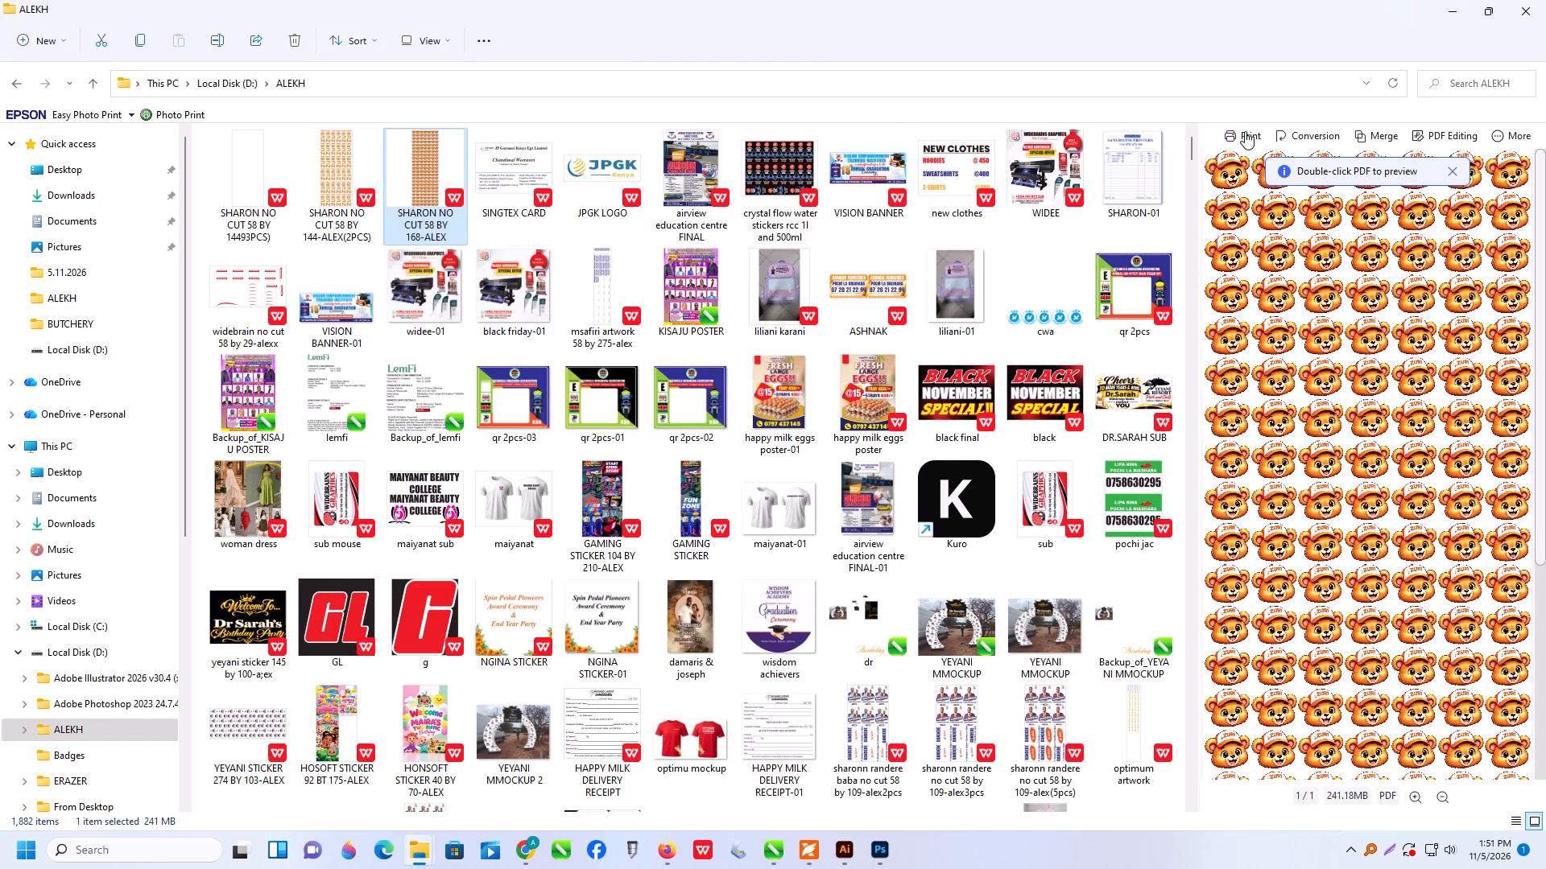
double_click(1444, 91)
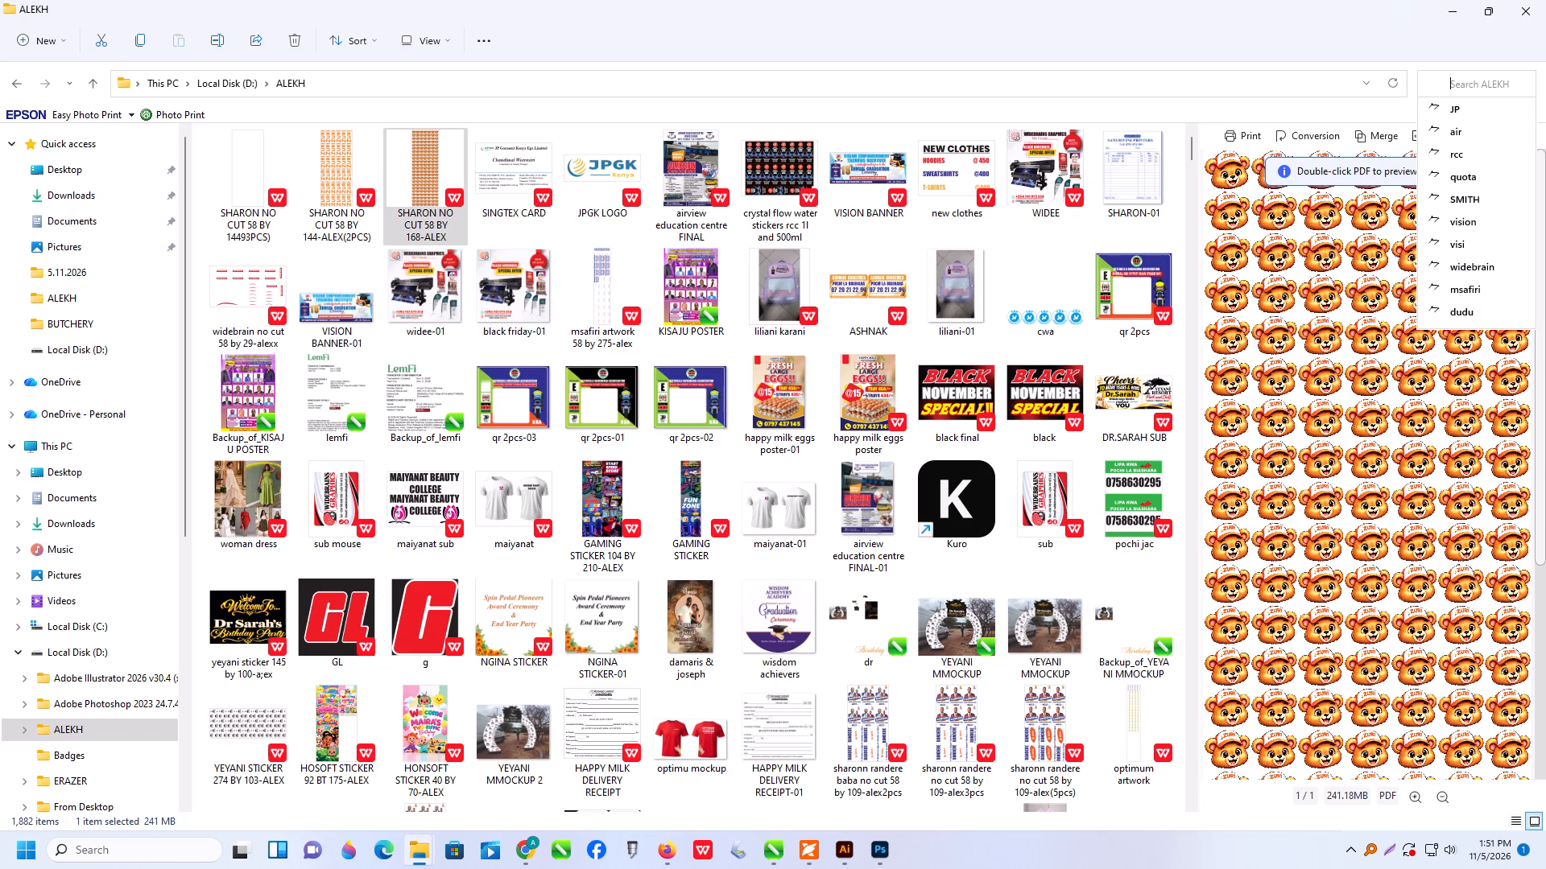
text(BB)
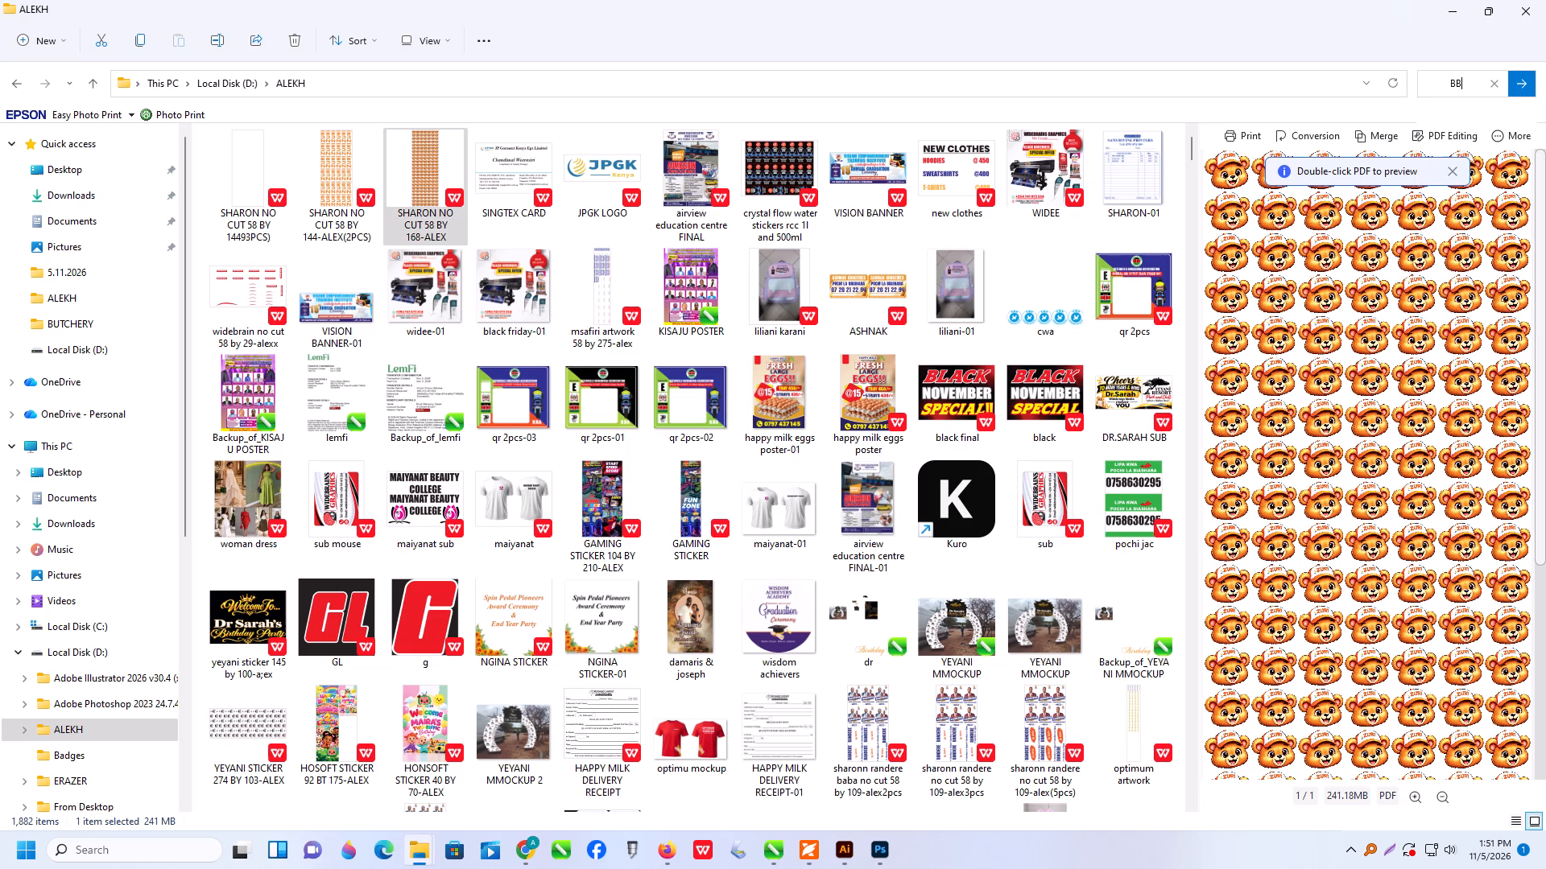
key(BackSpace)
key(BackSpace)
key(BackSpace)
key(BackSpace)
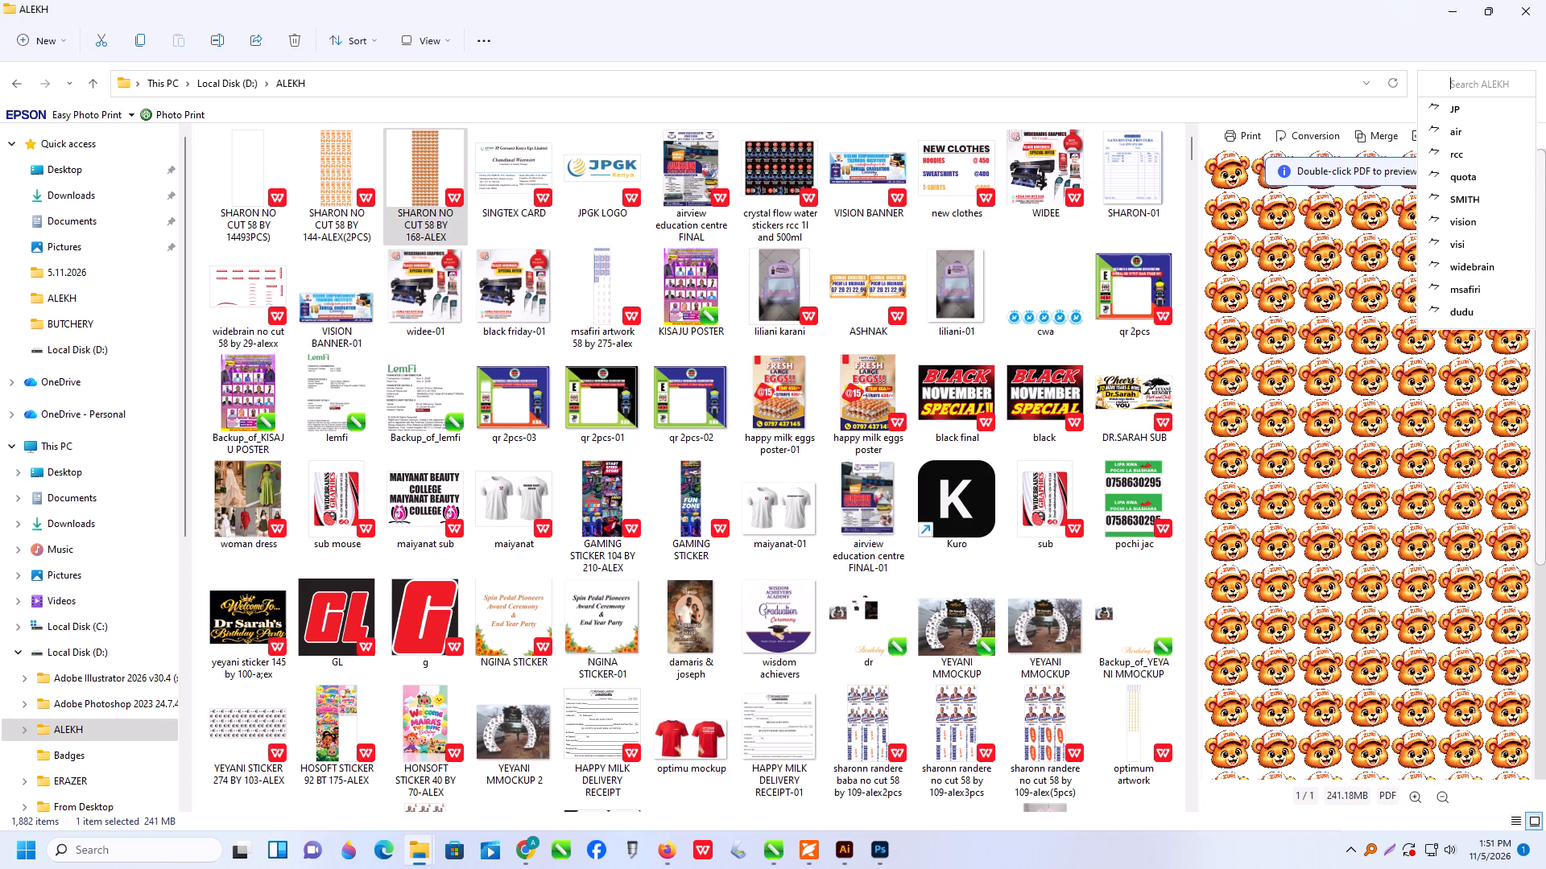
text(VISI)
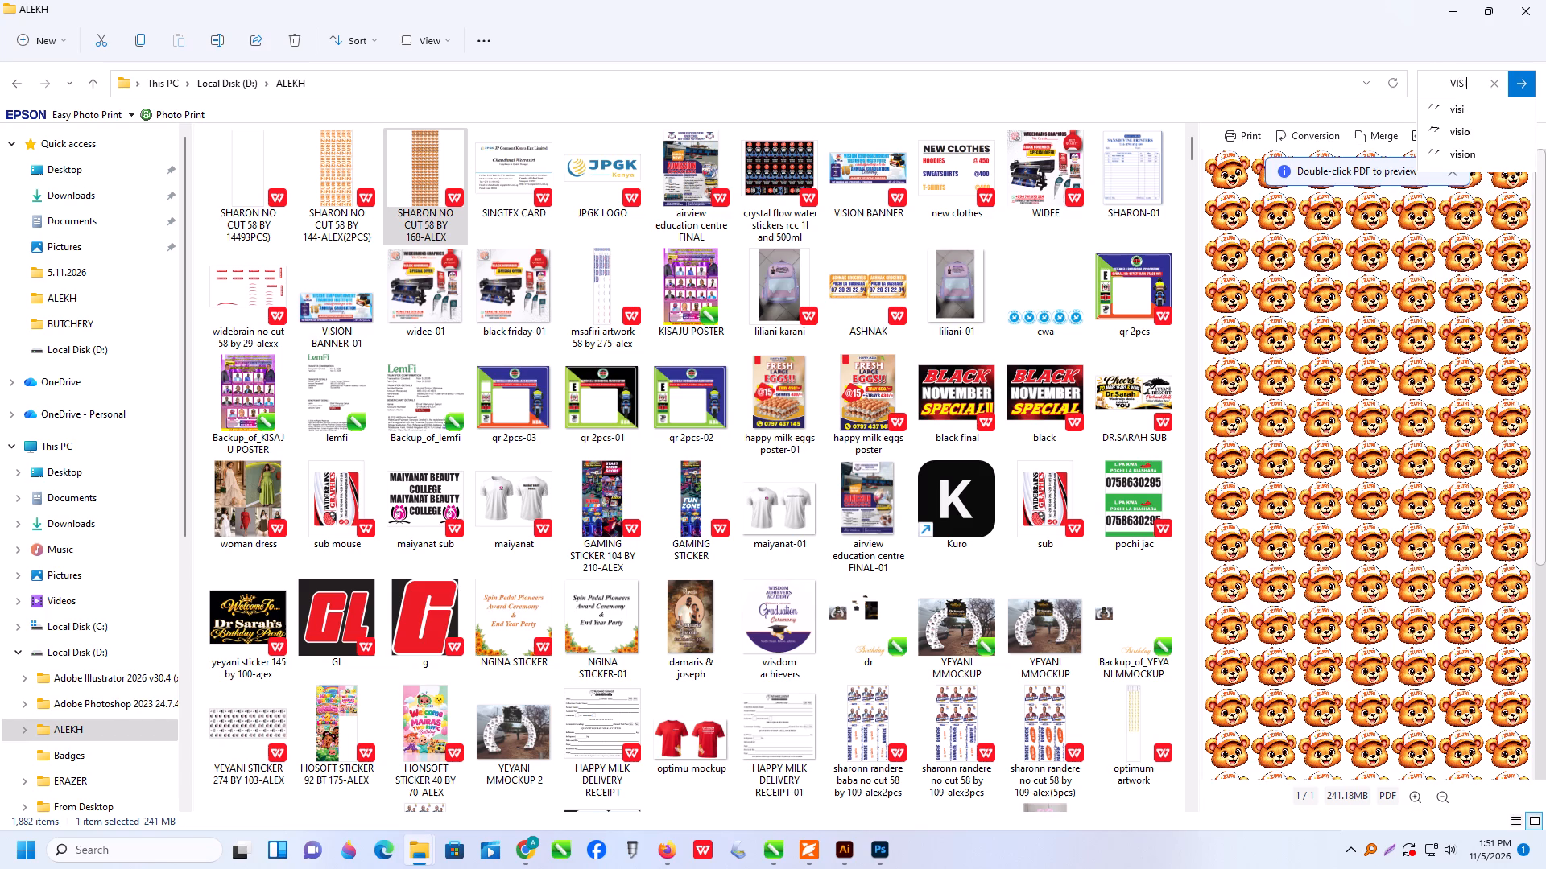
click(1474, 106)
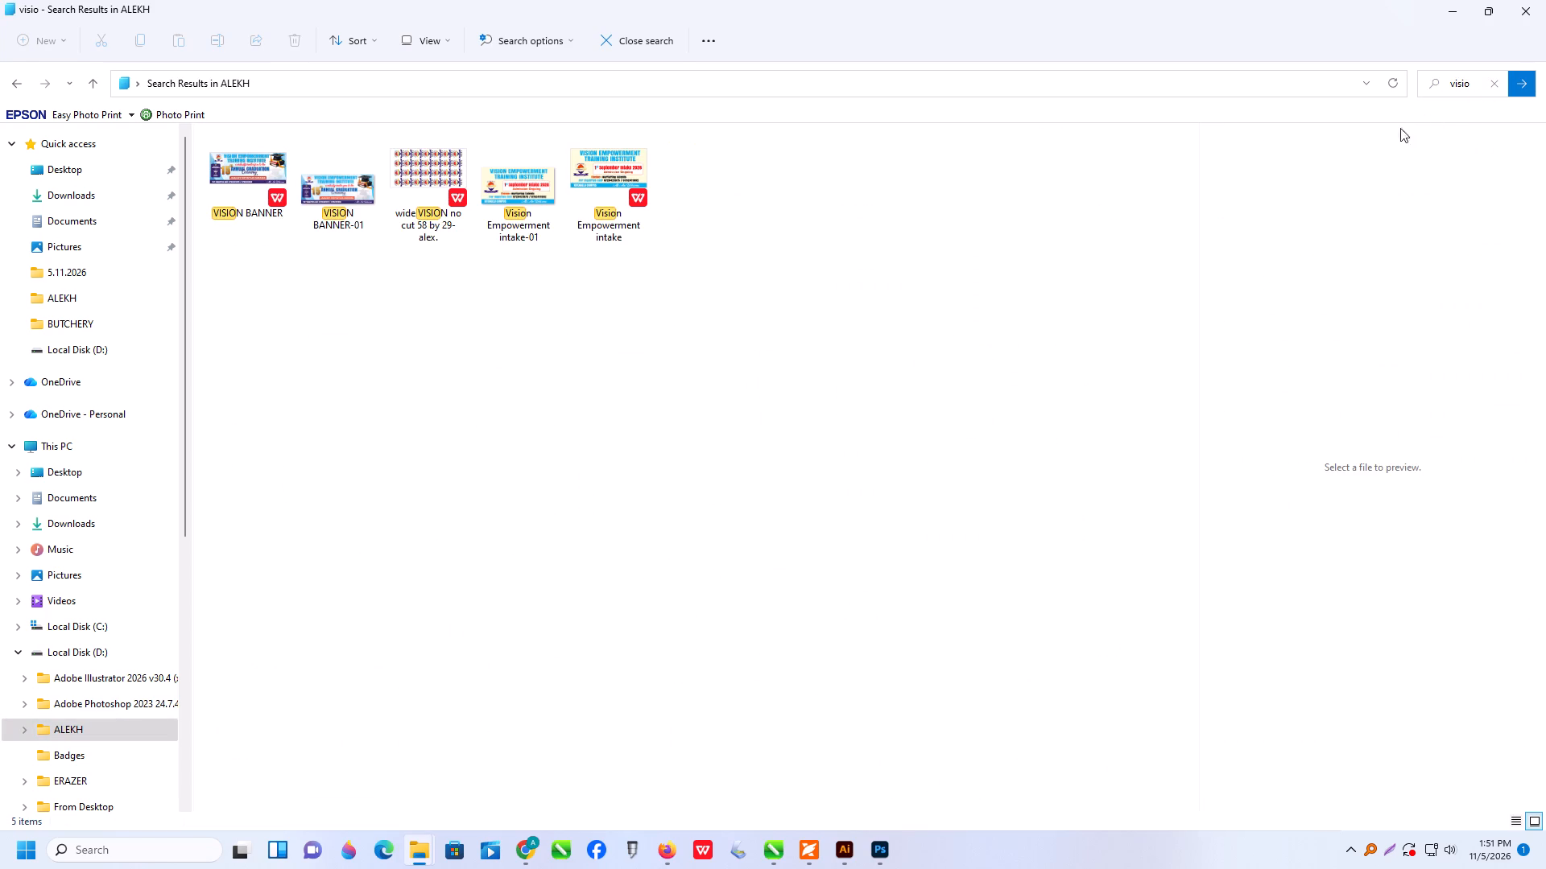
Open the "Vision Empowerment intake" PDF in Adobe Illustrator 2023, examine its logo's motto strip, and close the document.
right_click(626, 184)
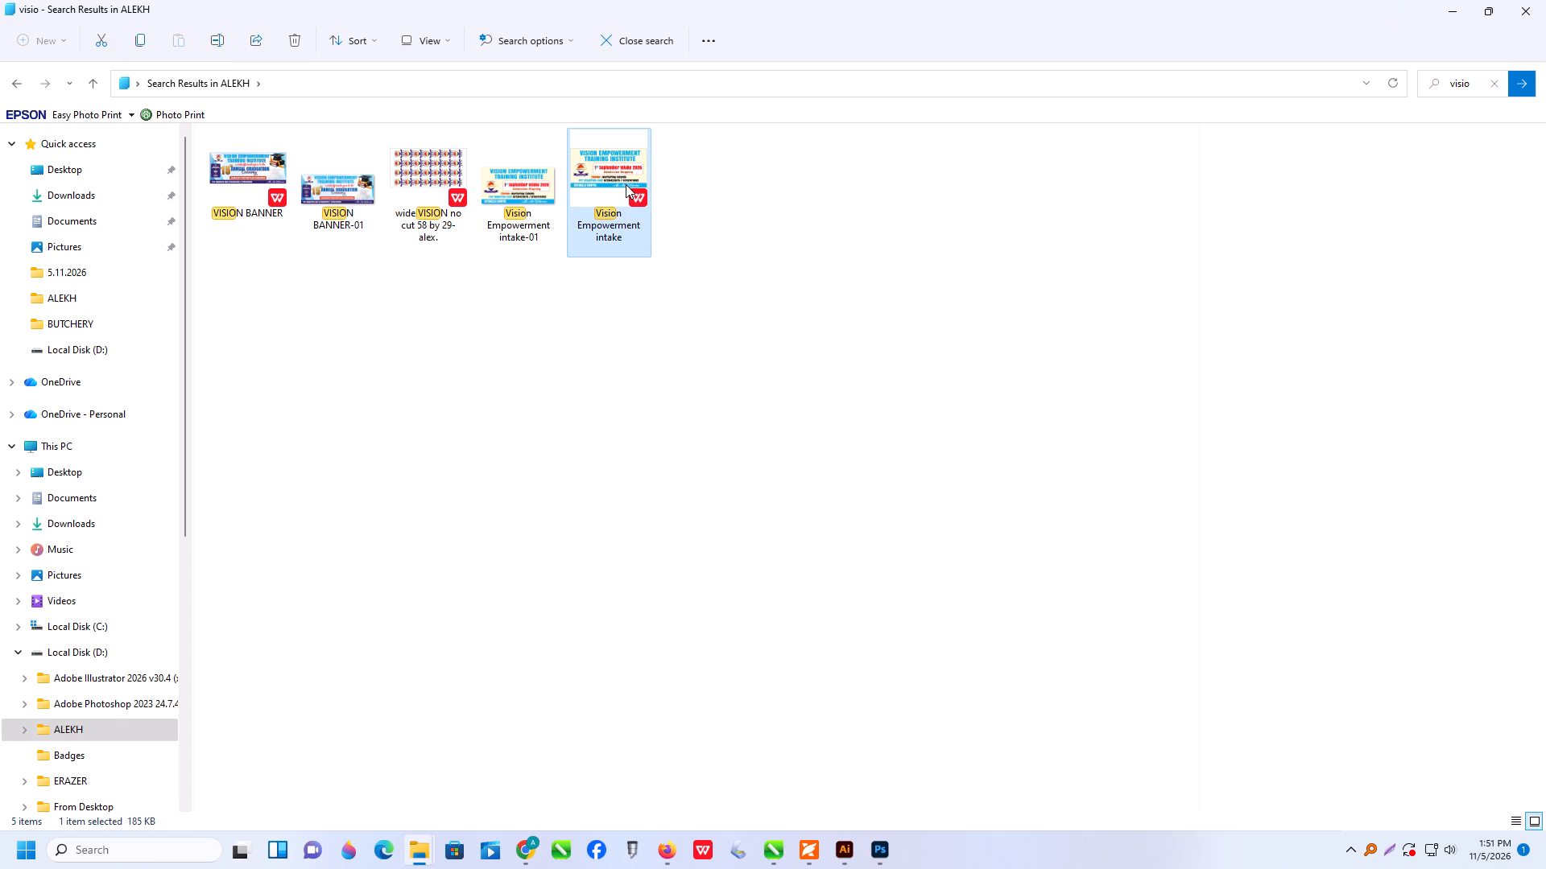
click(680, 267)
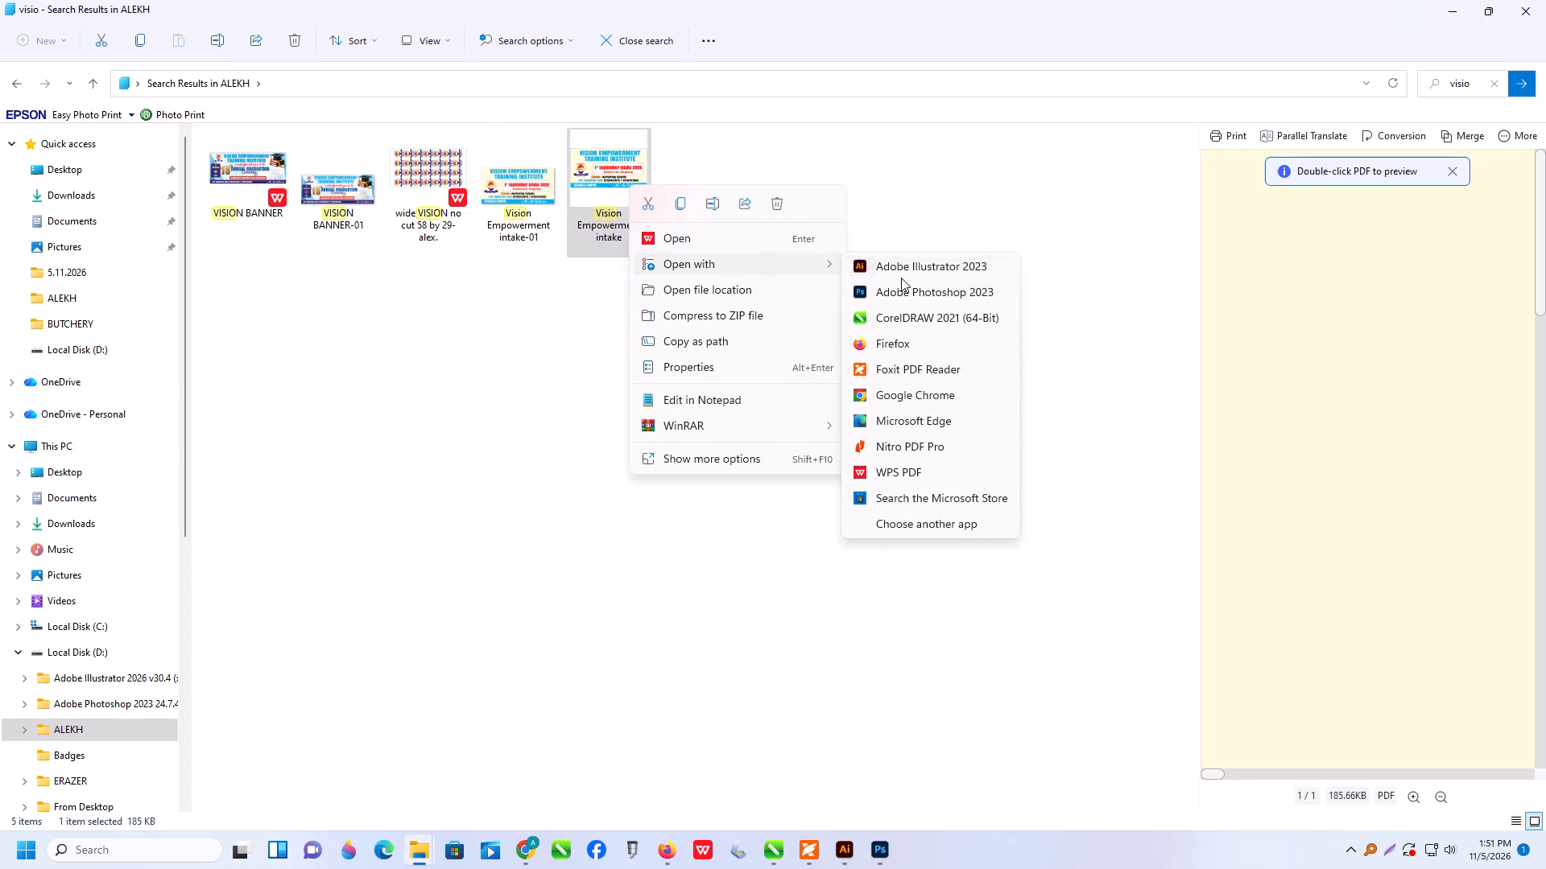
click(903, 261)
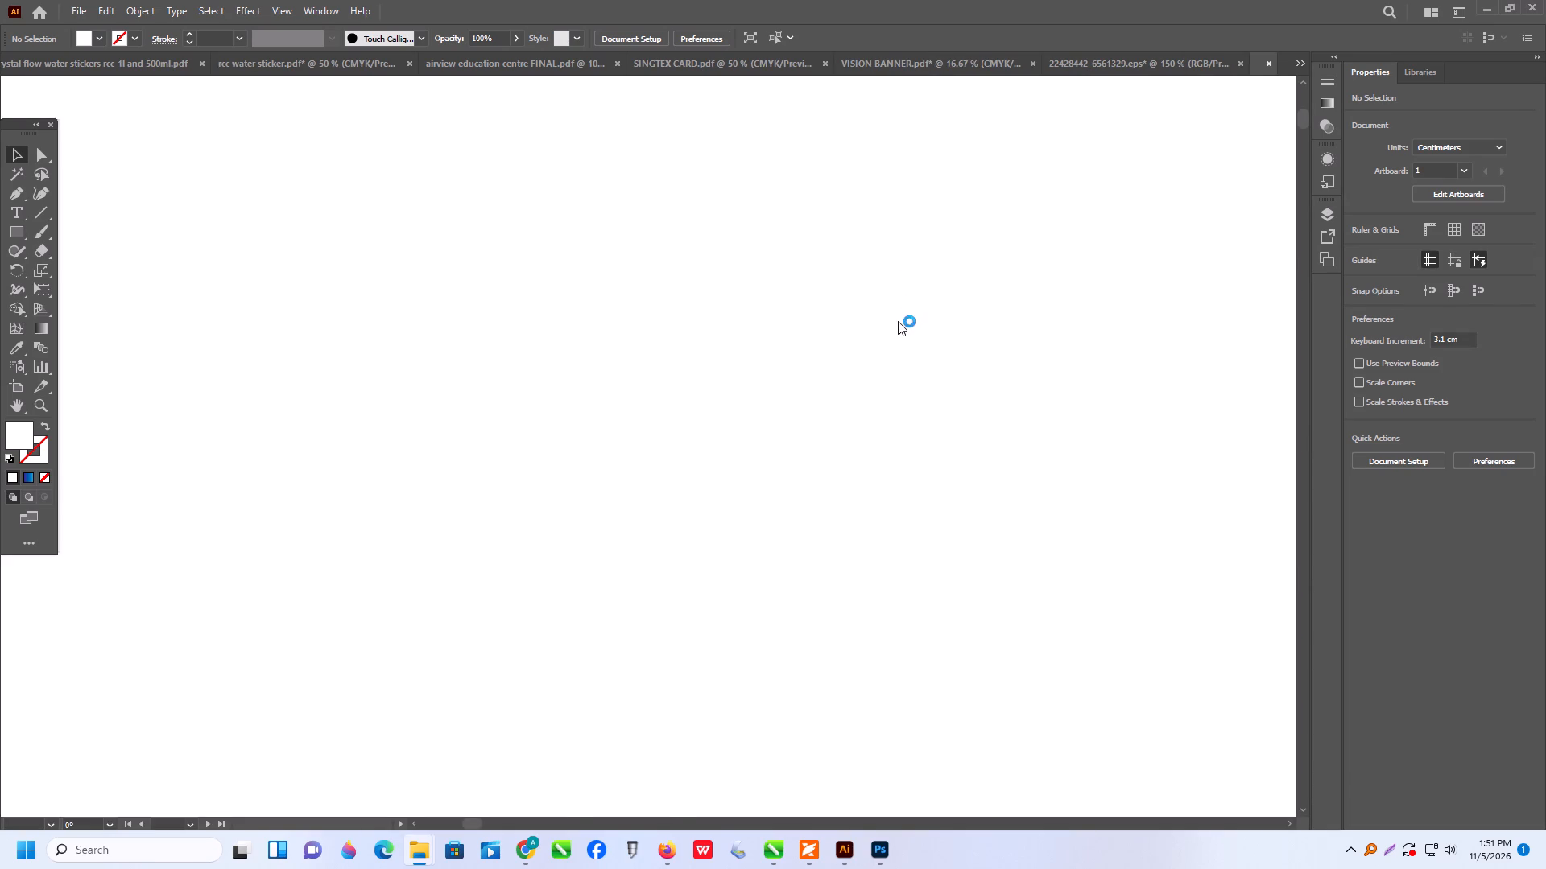
alt+scroll(284, 432, up, 4)
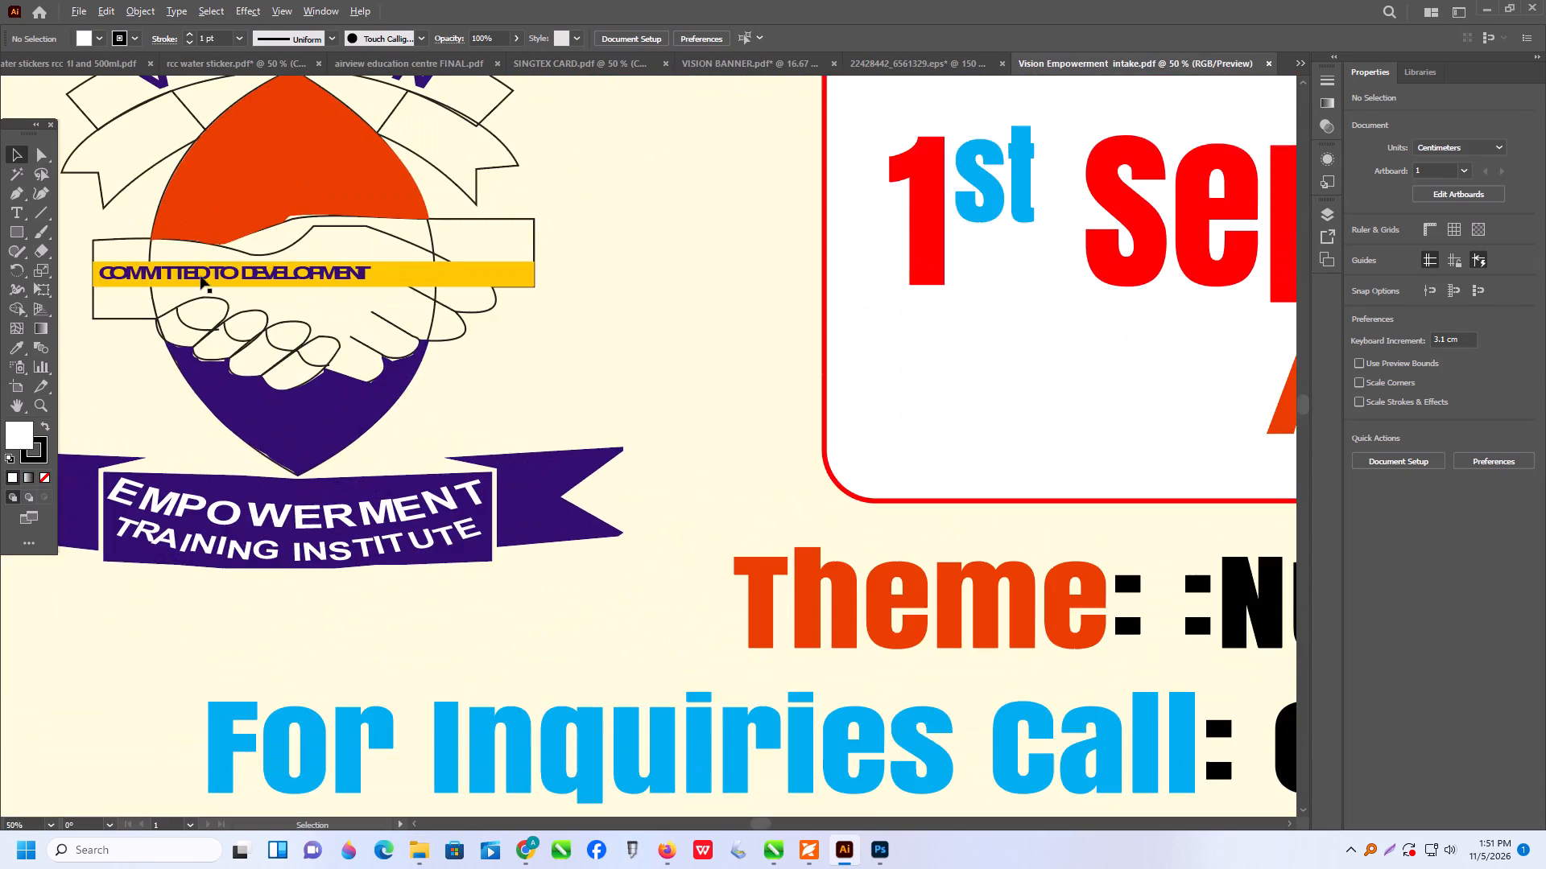
alt+scroll(200, 276, up, 2)
alt+scroll(269, 278, up, 2)
alt+scroll(460, 271, up, 1)
alt+scroll(472, 278, down, 3)
click(490, 285)
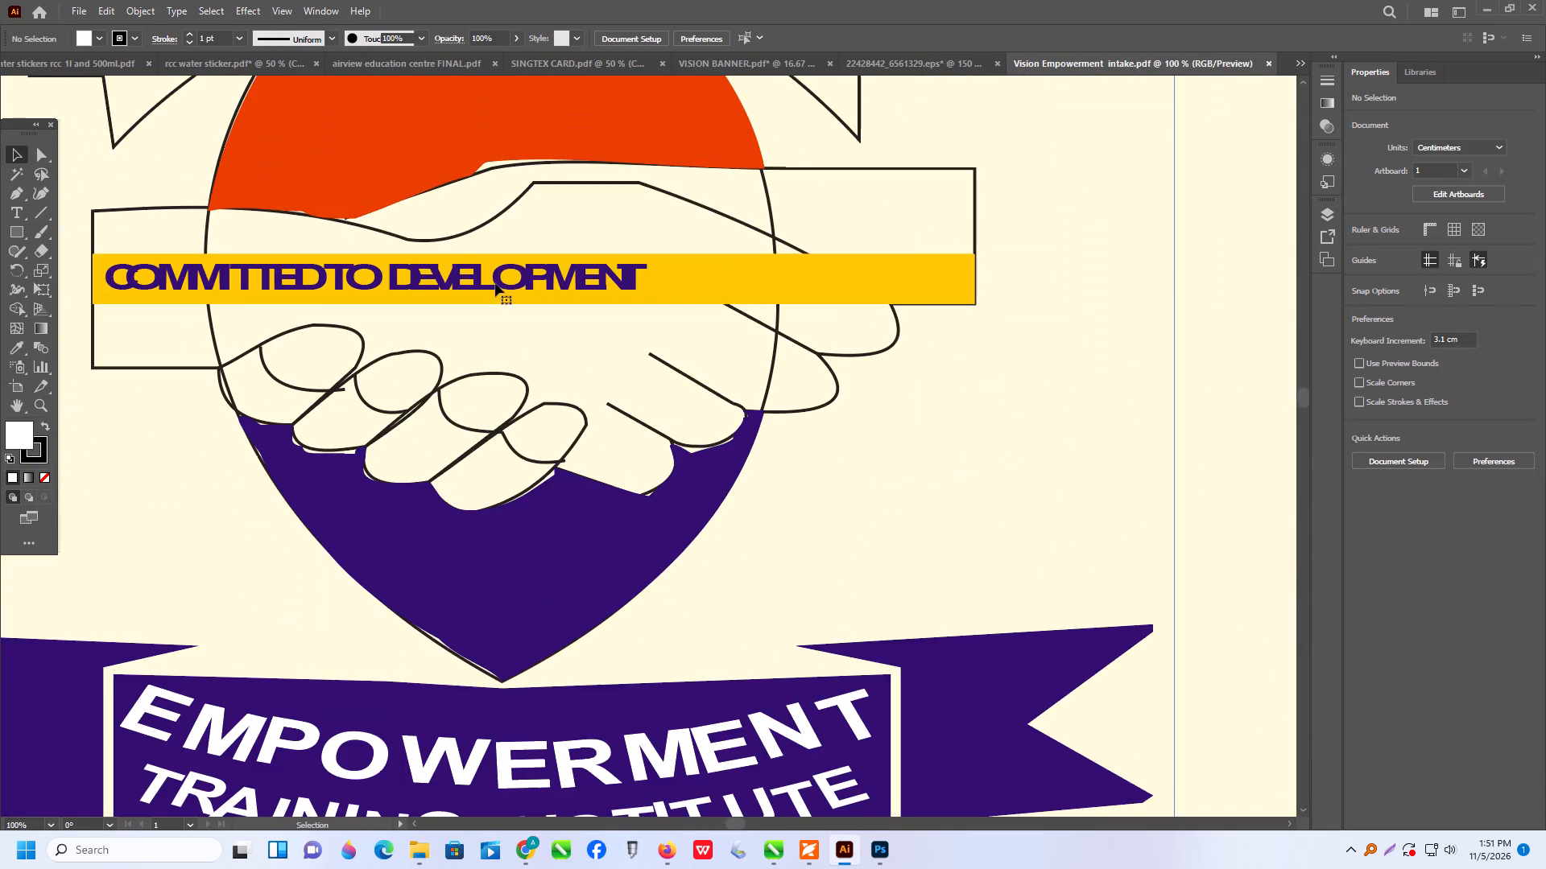
alt+scroll(553, 304, down, 7)
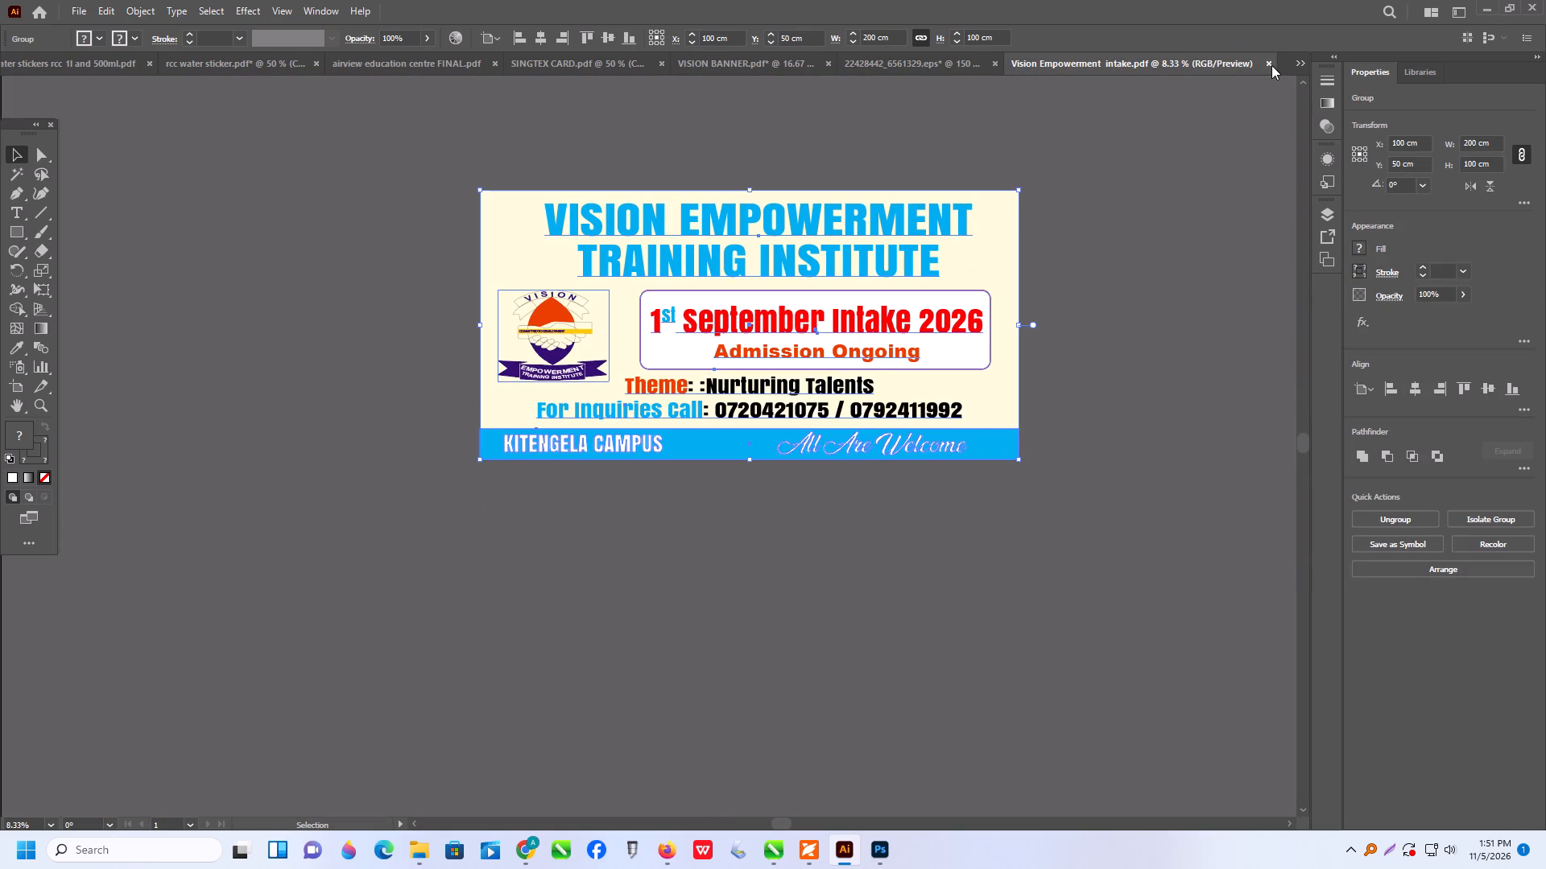
click(1271, 64)
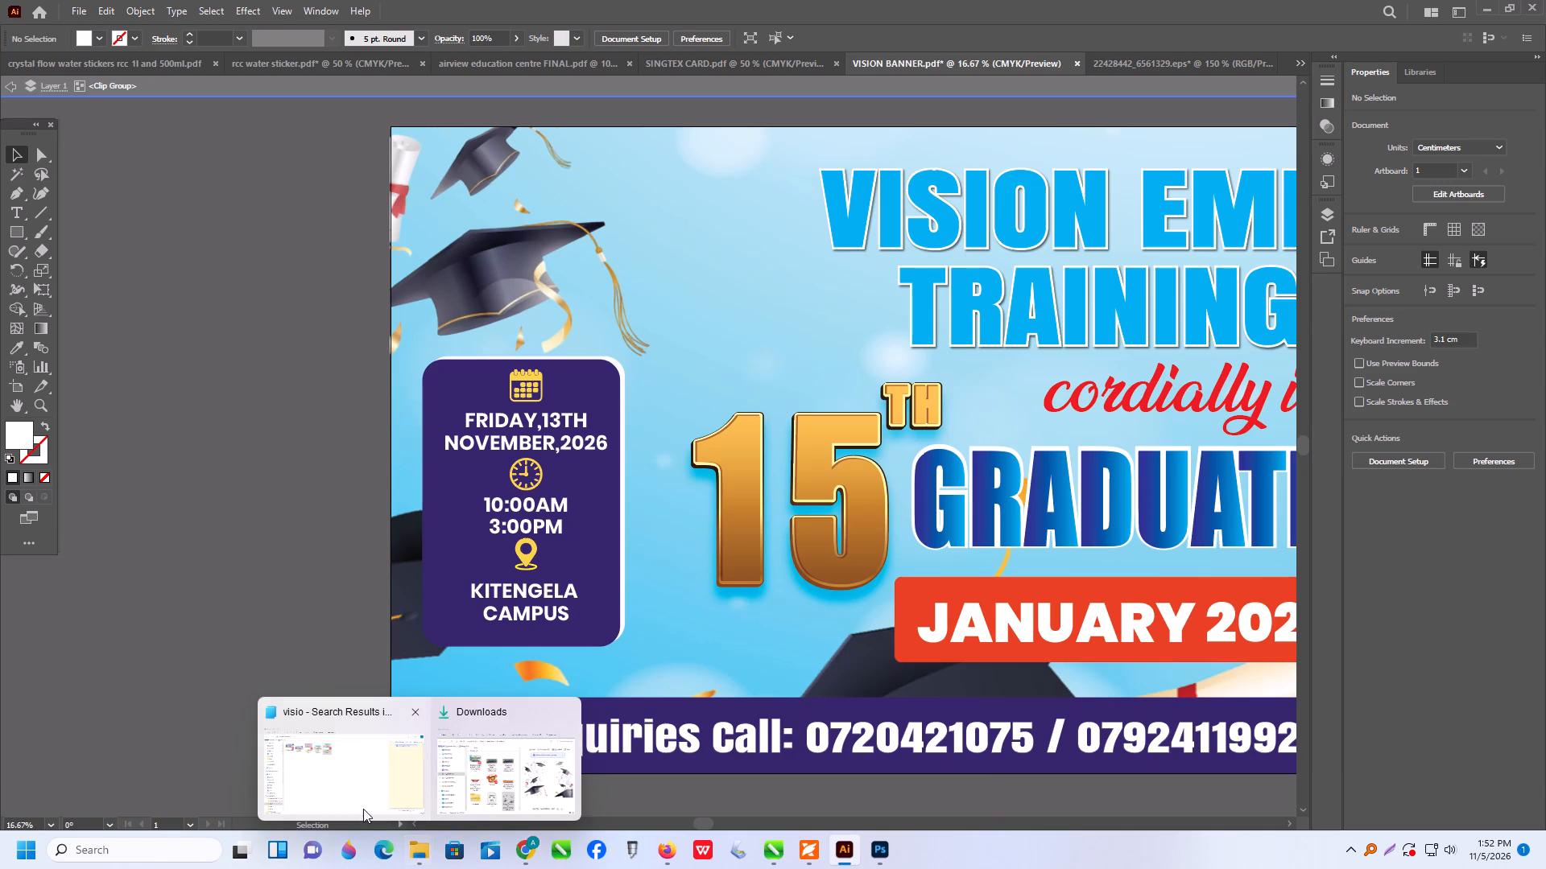
Return to the File Explorer search, open "wide VISION no cut 58 by 29-alex." in Adobe Illustrator 2023, and inspect its logos' motto strips.
click(363, 809)
right_click(414, 183)
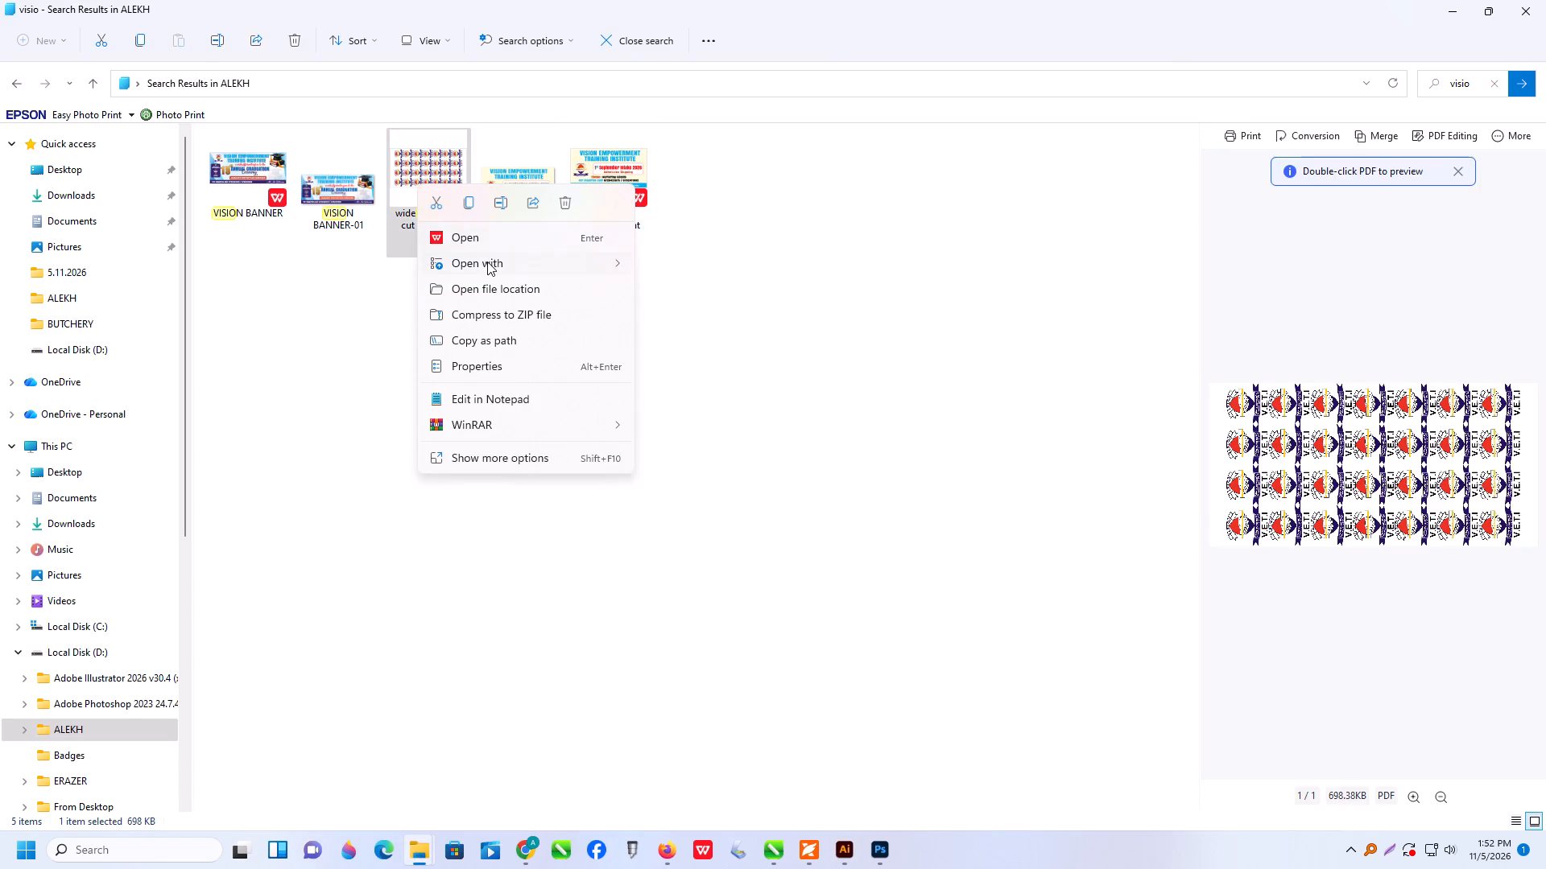
click(487, 262)
click(699, 263)
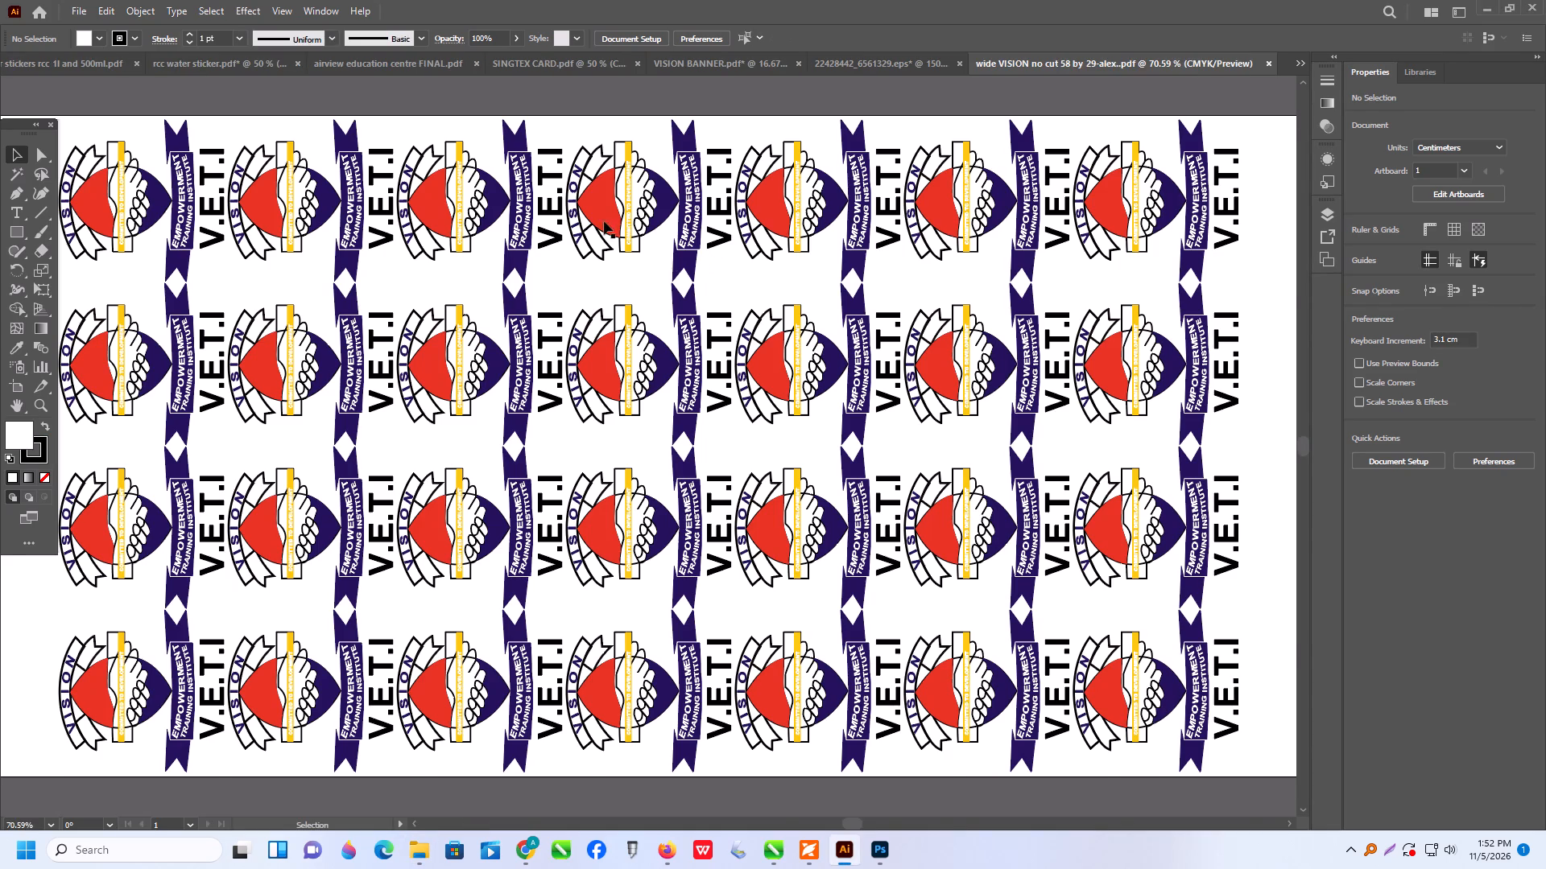
alt+scroll(609, 218, up, 5)
alt+scroll(681, 336, down, 4)
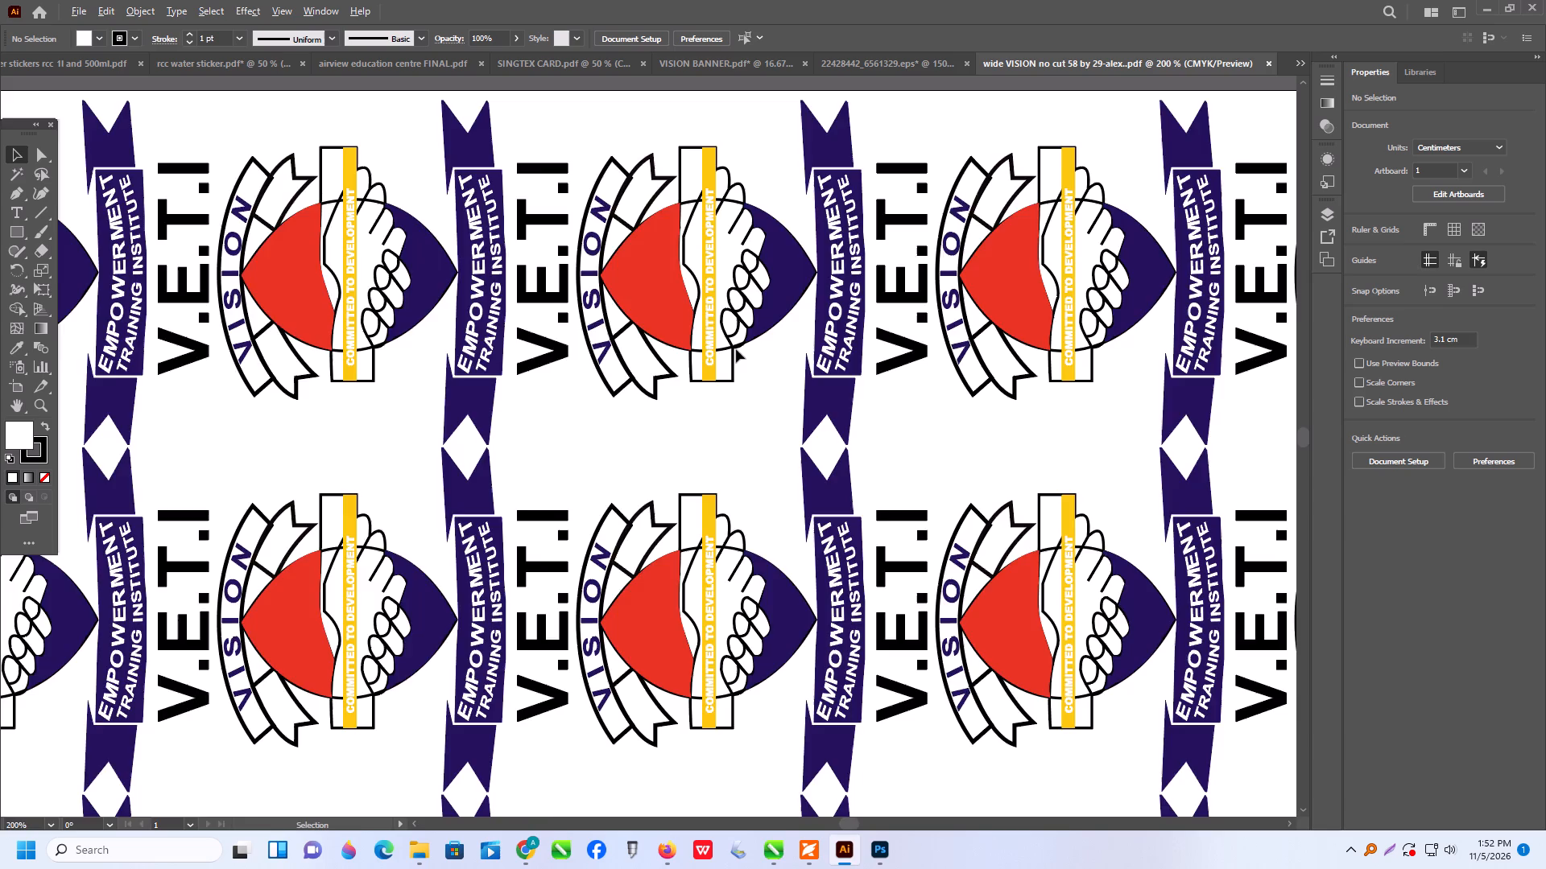
alt+scroll(736, 349, down, 2)
Release the clipping mask on the 58 × 29 cm sheet of repeated logos so individual parts can be selected.
click(406, 319)
right_click(406, 319)
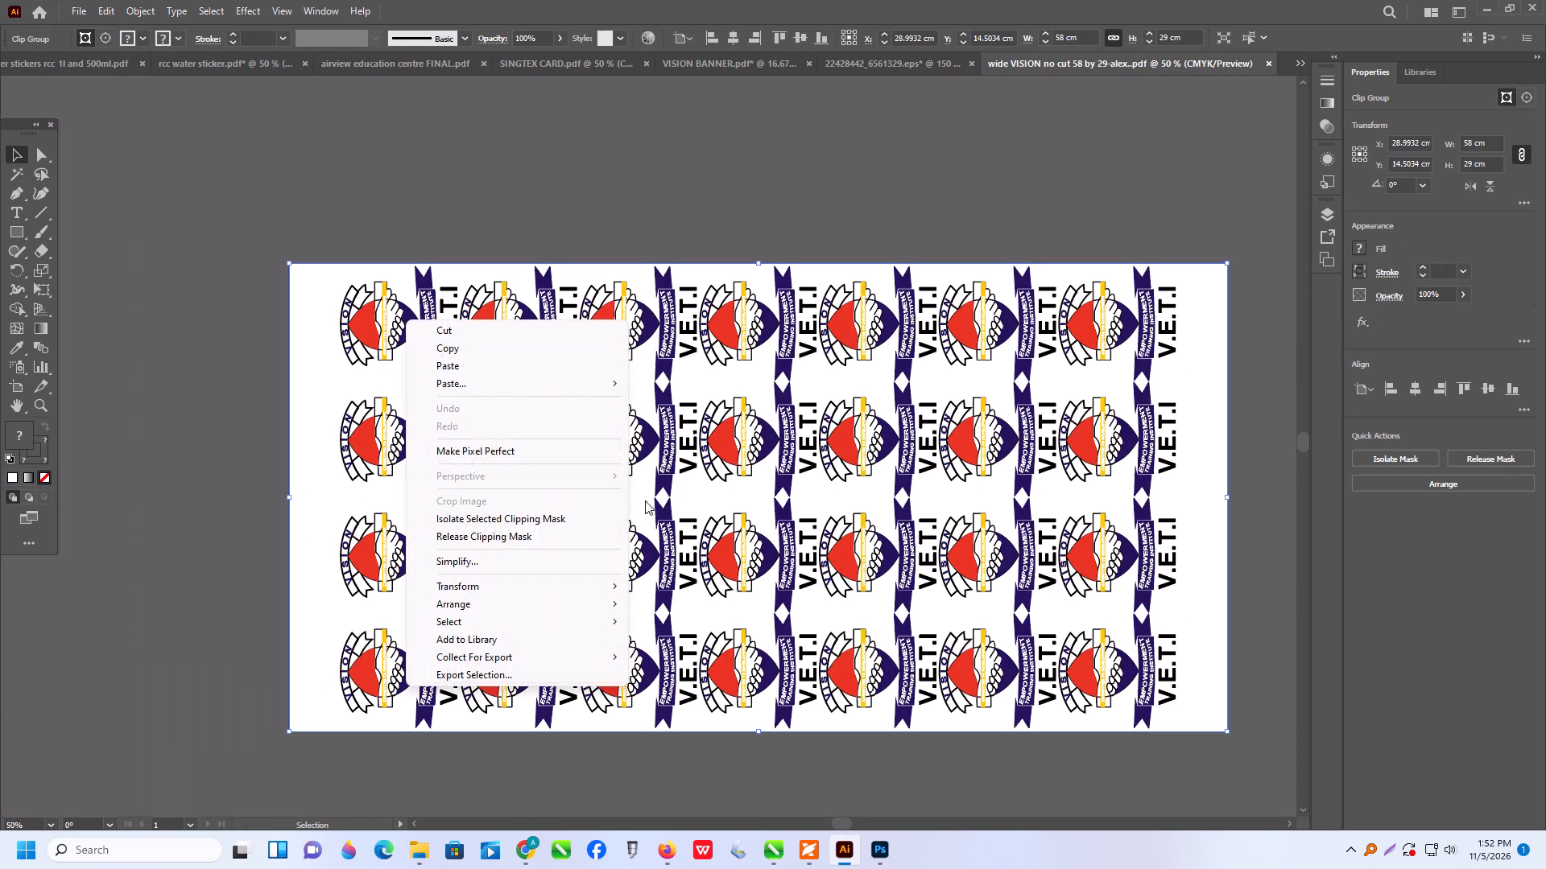
click(541, 533)
click(236, 519)
click(369, 325)
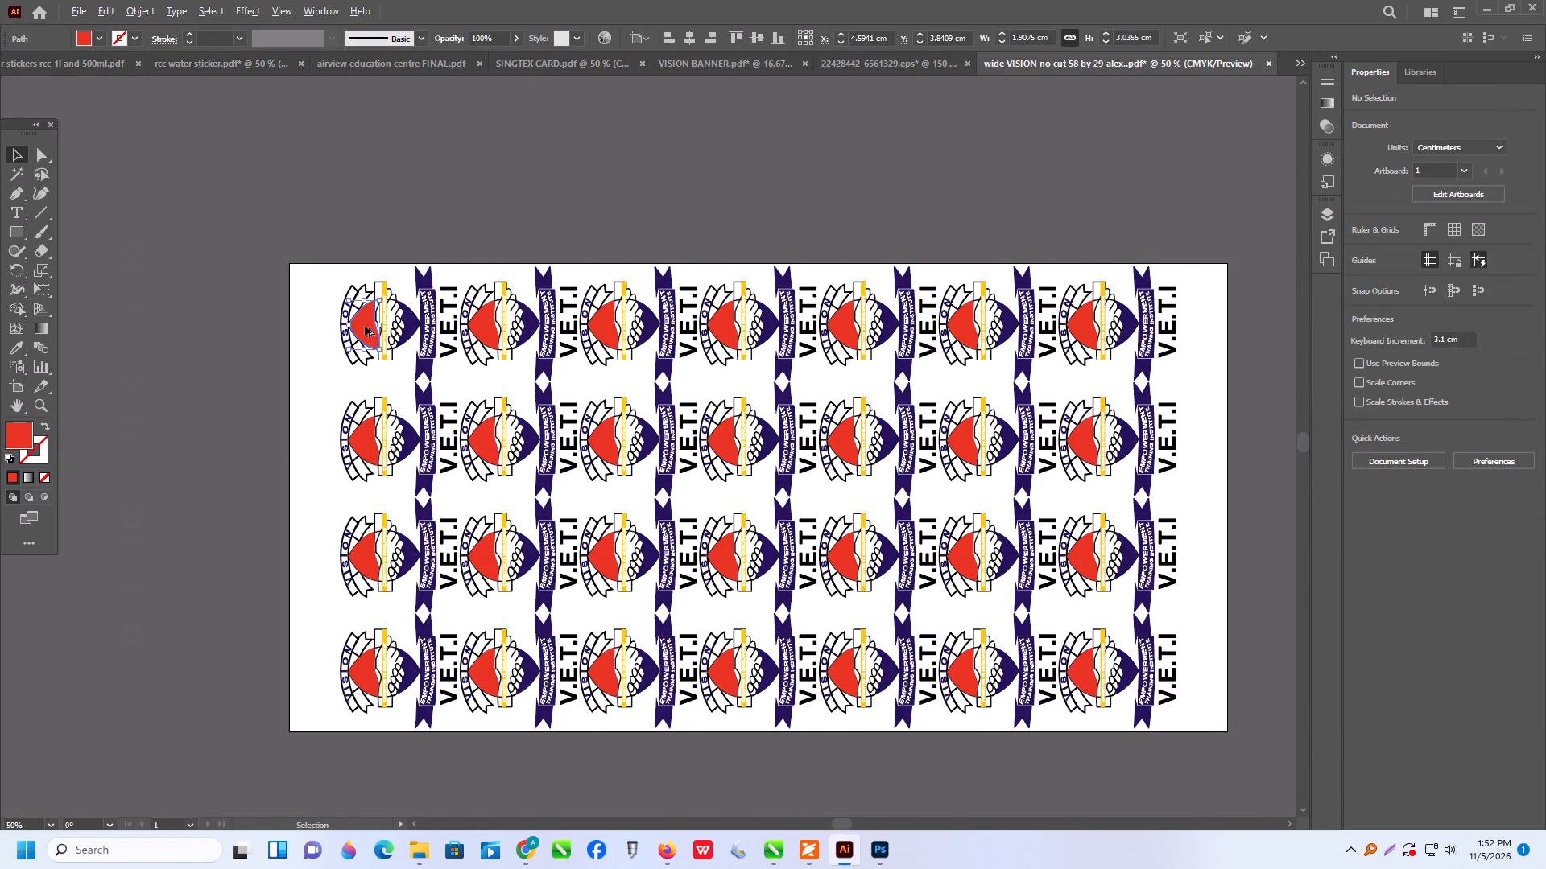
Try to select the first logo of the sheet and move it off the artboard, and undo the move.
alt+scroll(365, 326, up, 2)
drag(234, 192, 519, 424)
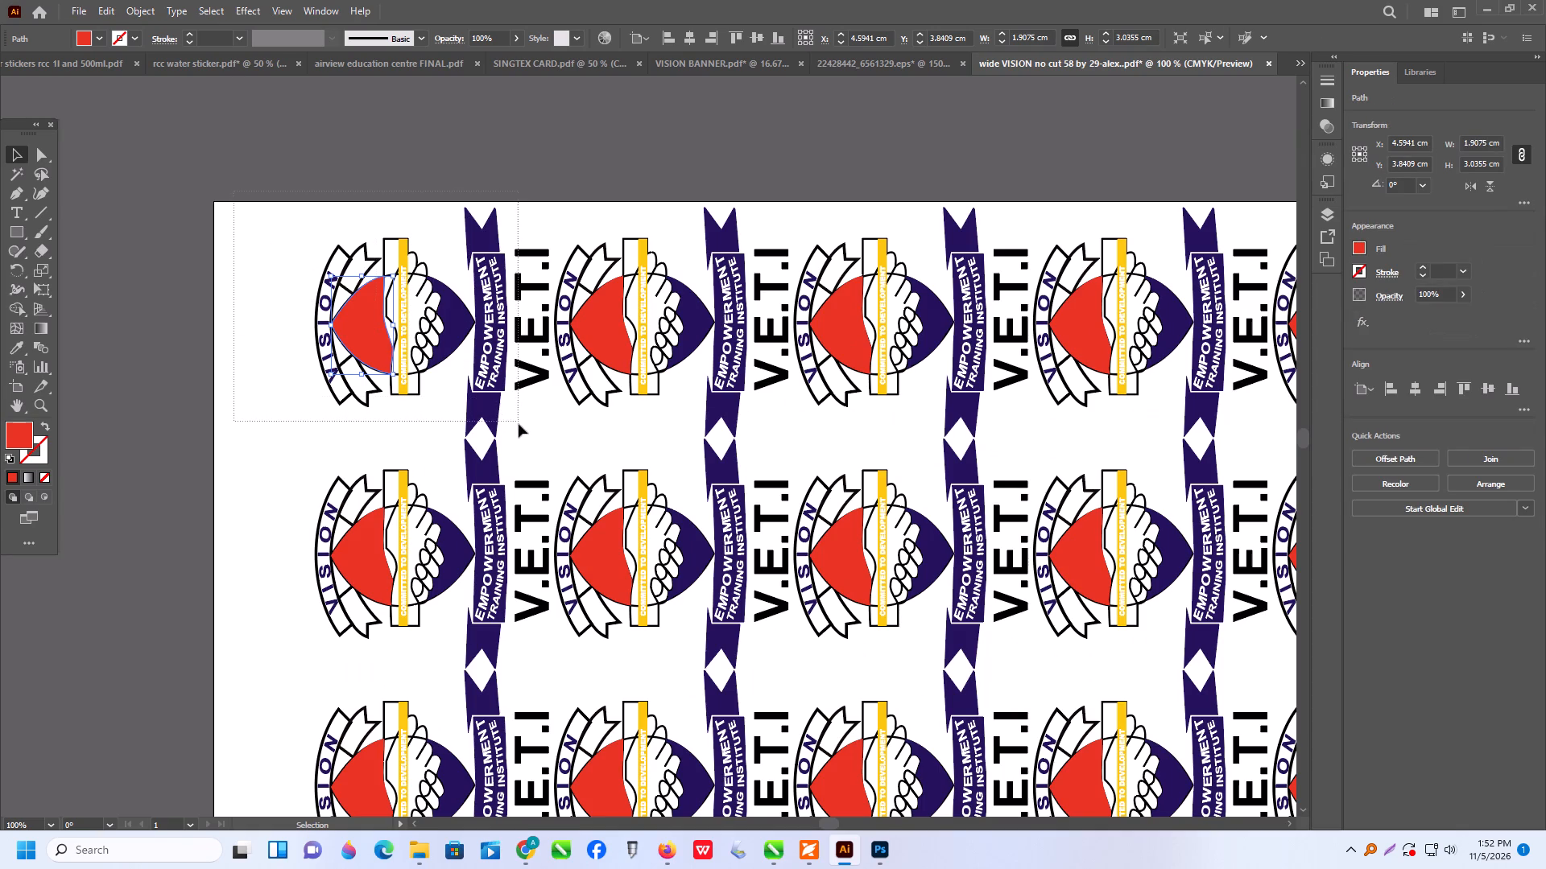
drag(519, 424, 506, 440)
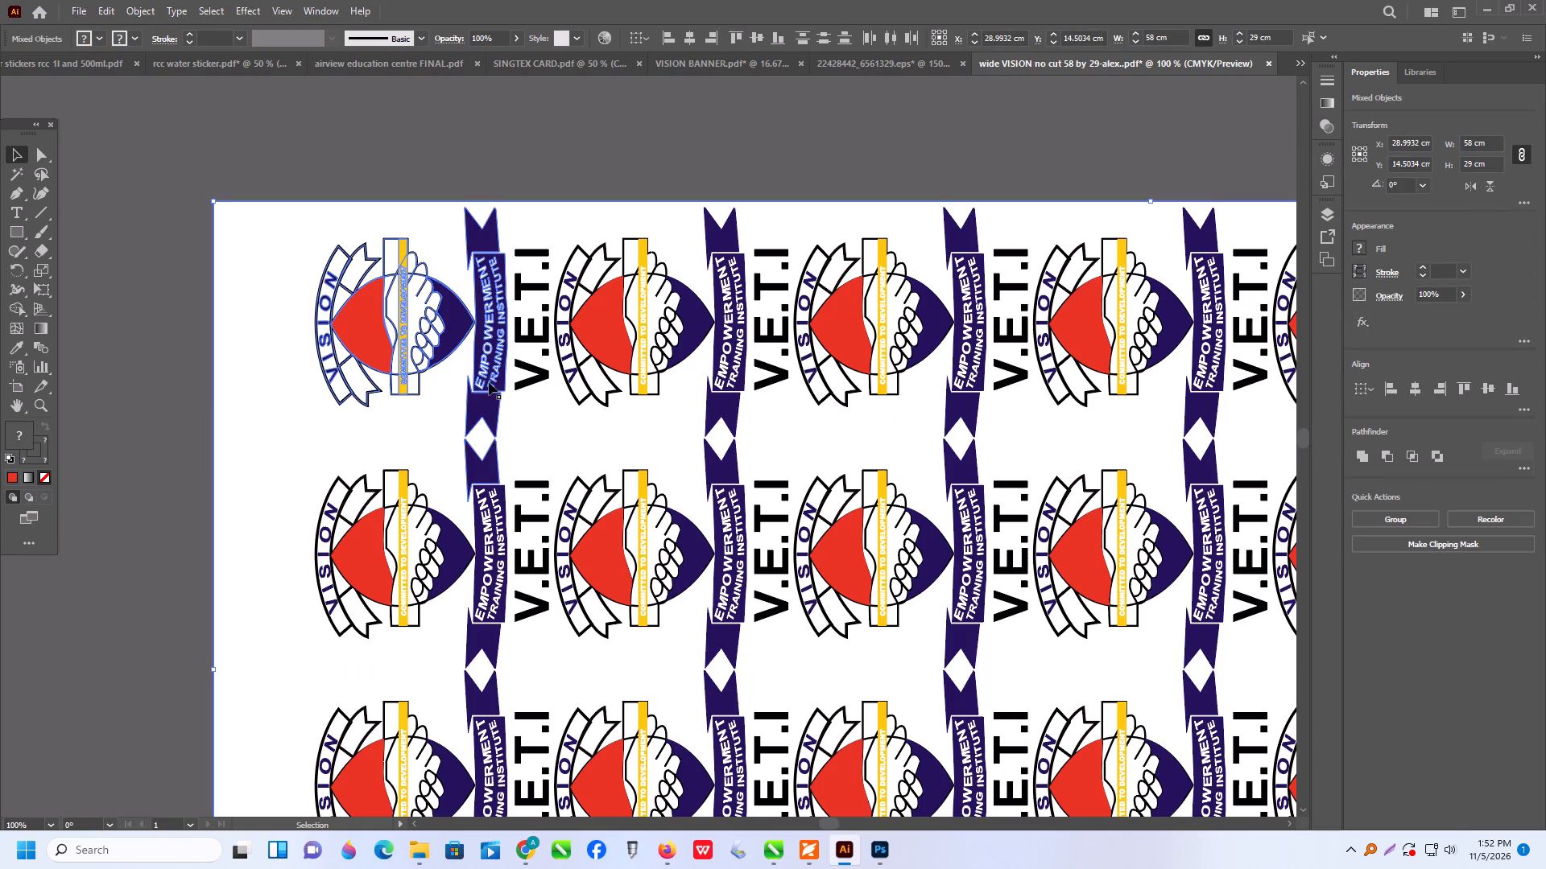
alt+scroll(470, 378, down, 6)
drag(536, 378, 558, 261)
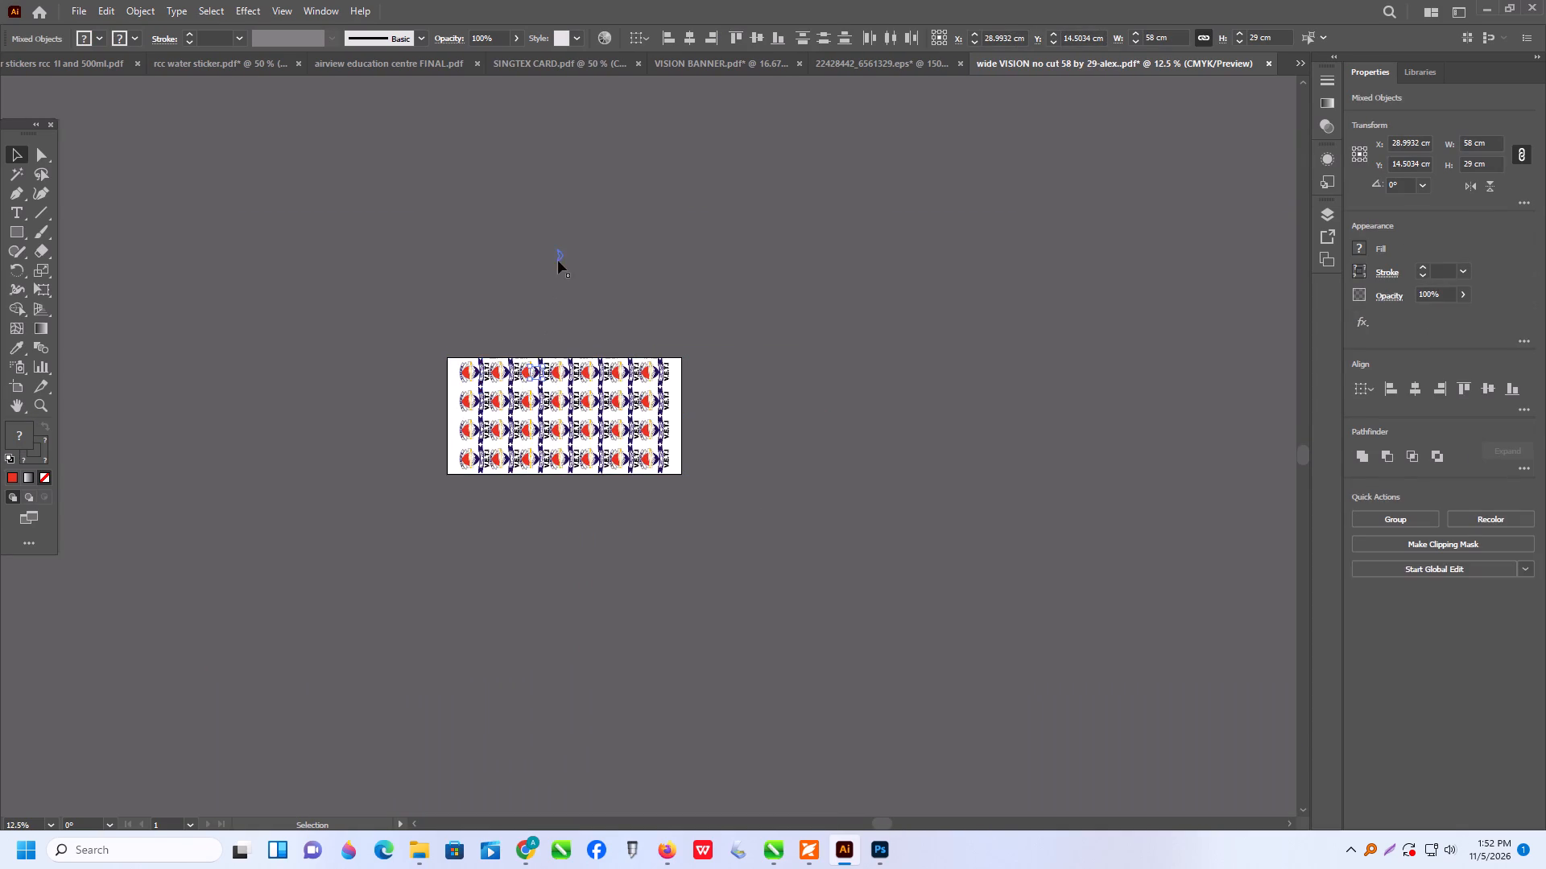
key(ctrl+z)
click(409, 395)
Select all the artwork on the sheet, move it up above the artboard, and deselect it.
drag(371, 311, 561, 411)
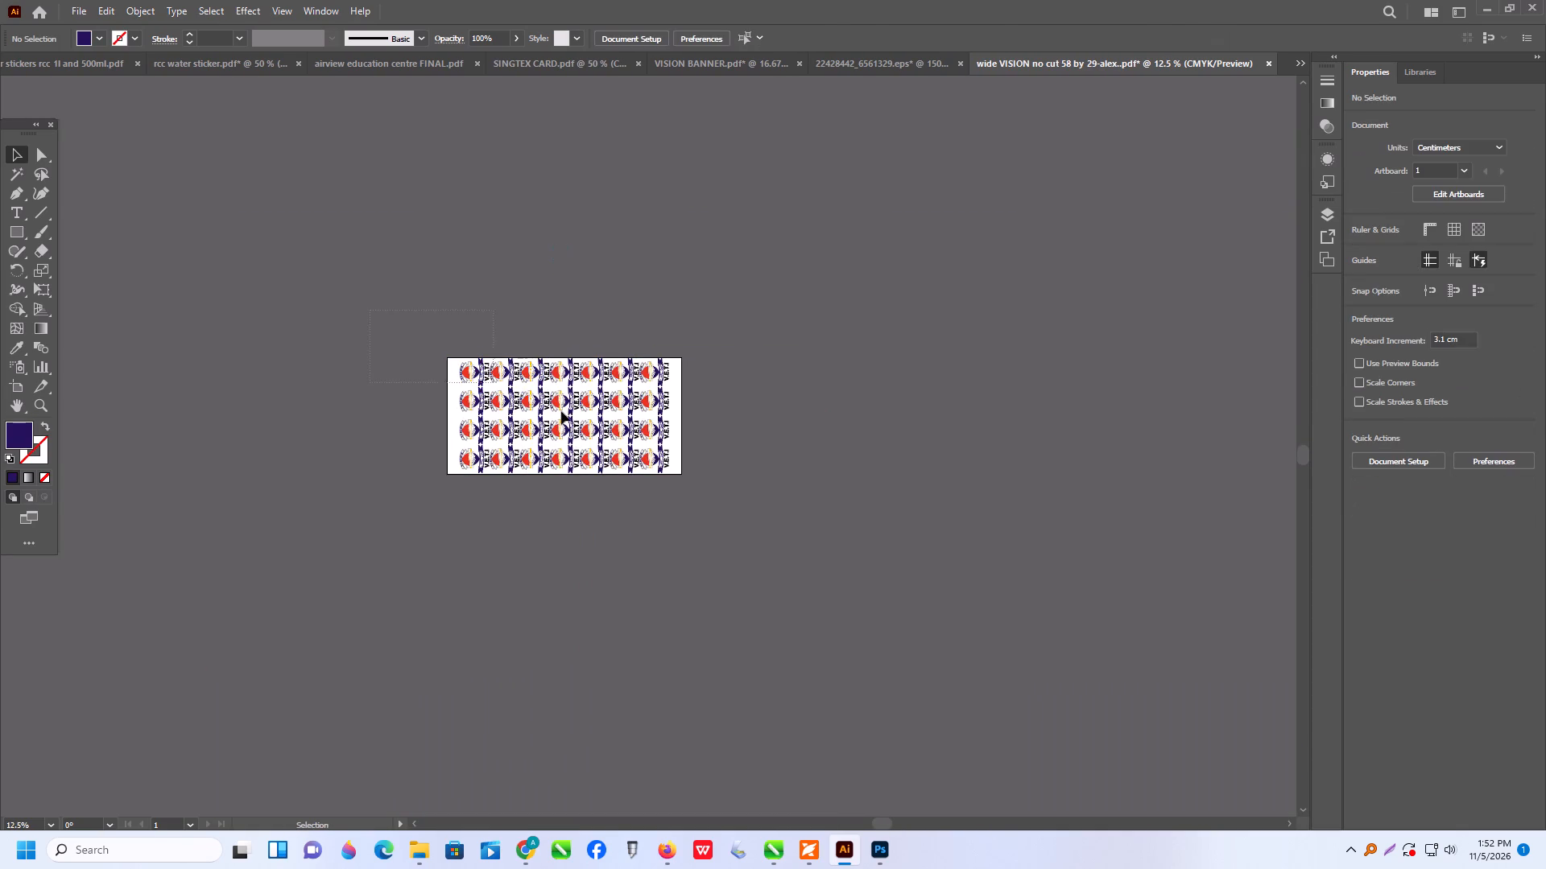
drag(561, 411, 759, 505)
drag(565, 430, 582, 290)
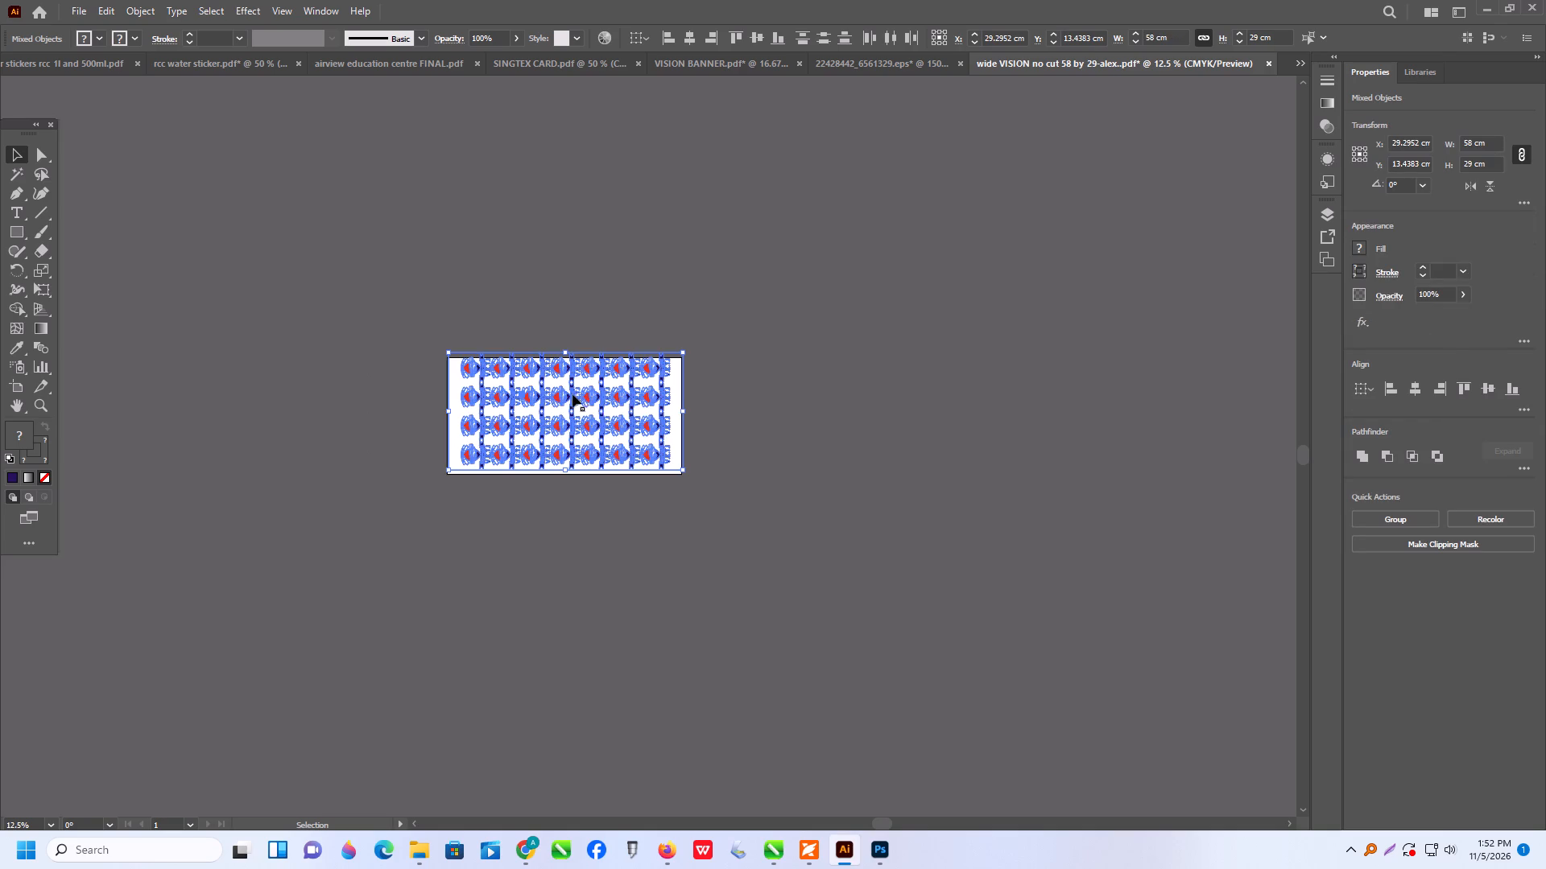
drag(571, 393, 600, 270)
drag(568, 373, 584, 301)
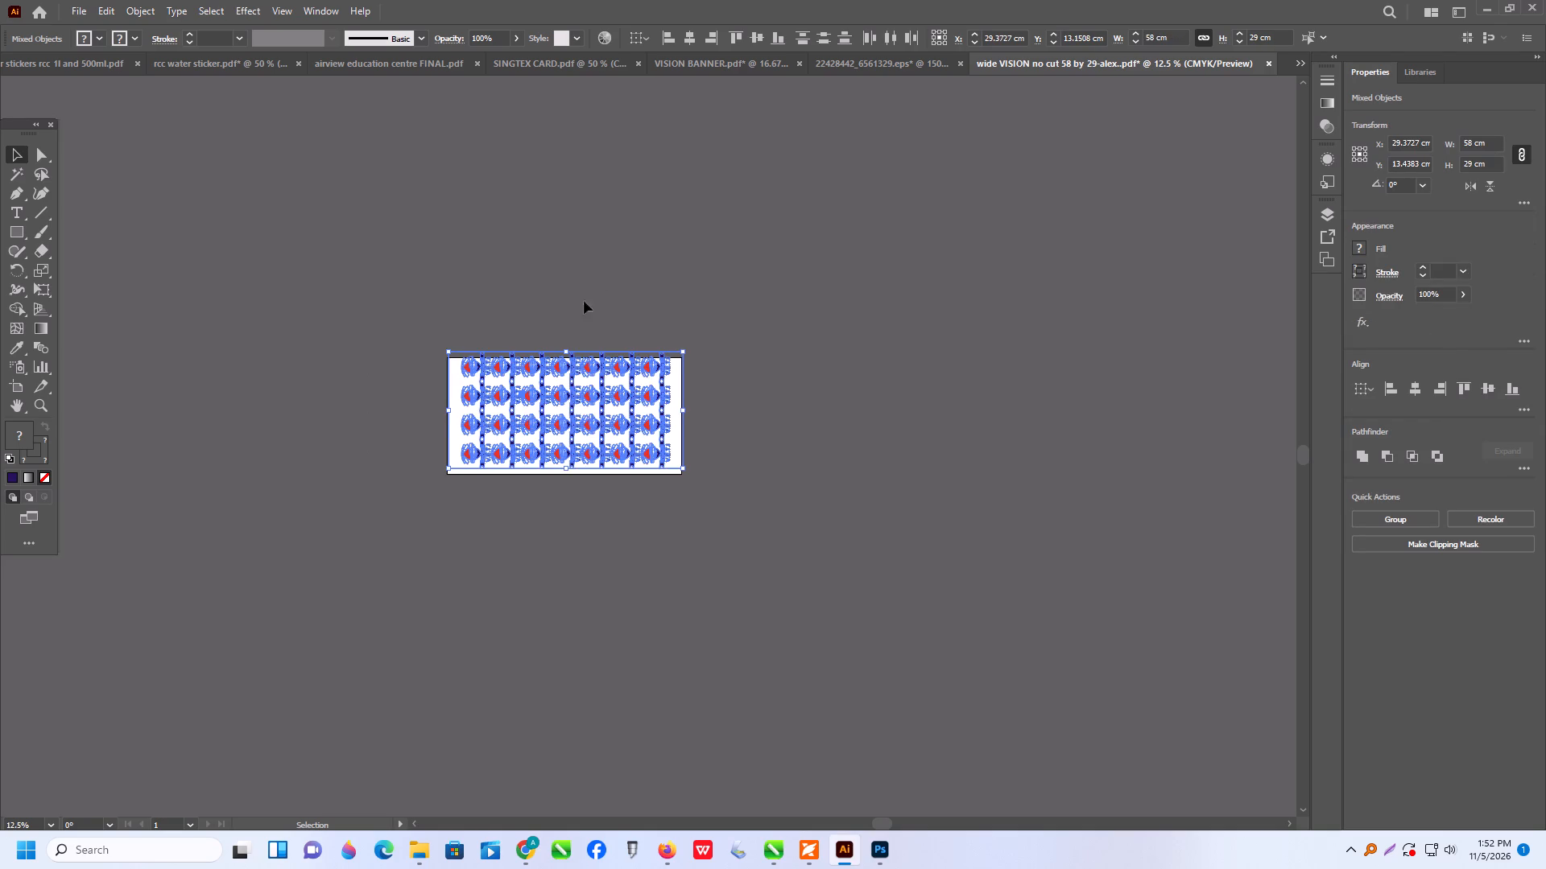
drag(584, 301, 590, 273)
alt+scroll(433, 270, up, 3)
click(424, 273)
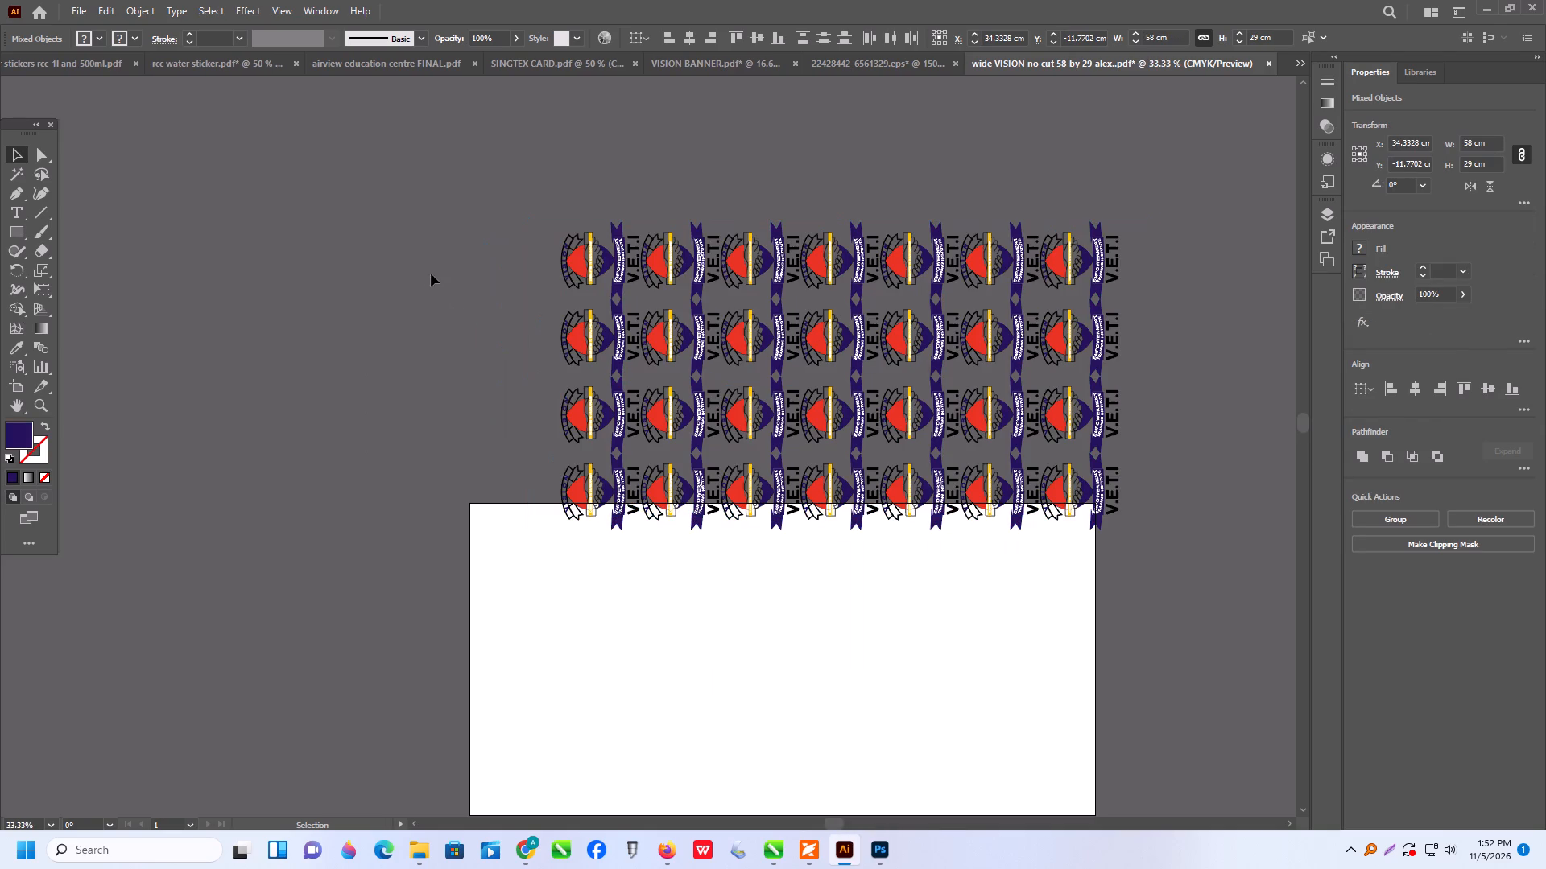
Delete the unfilled 58 × 29 cm frame path that surrounds the repeated logos.
drag(431, 274, 558, 402)
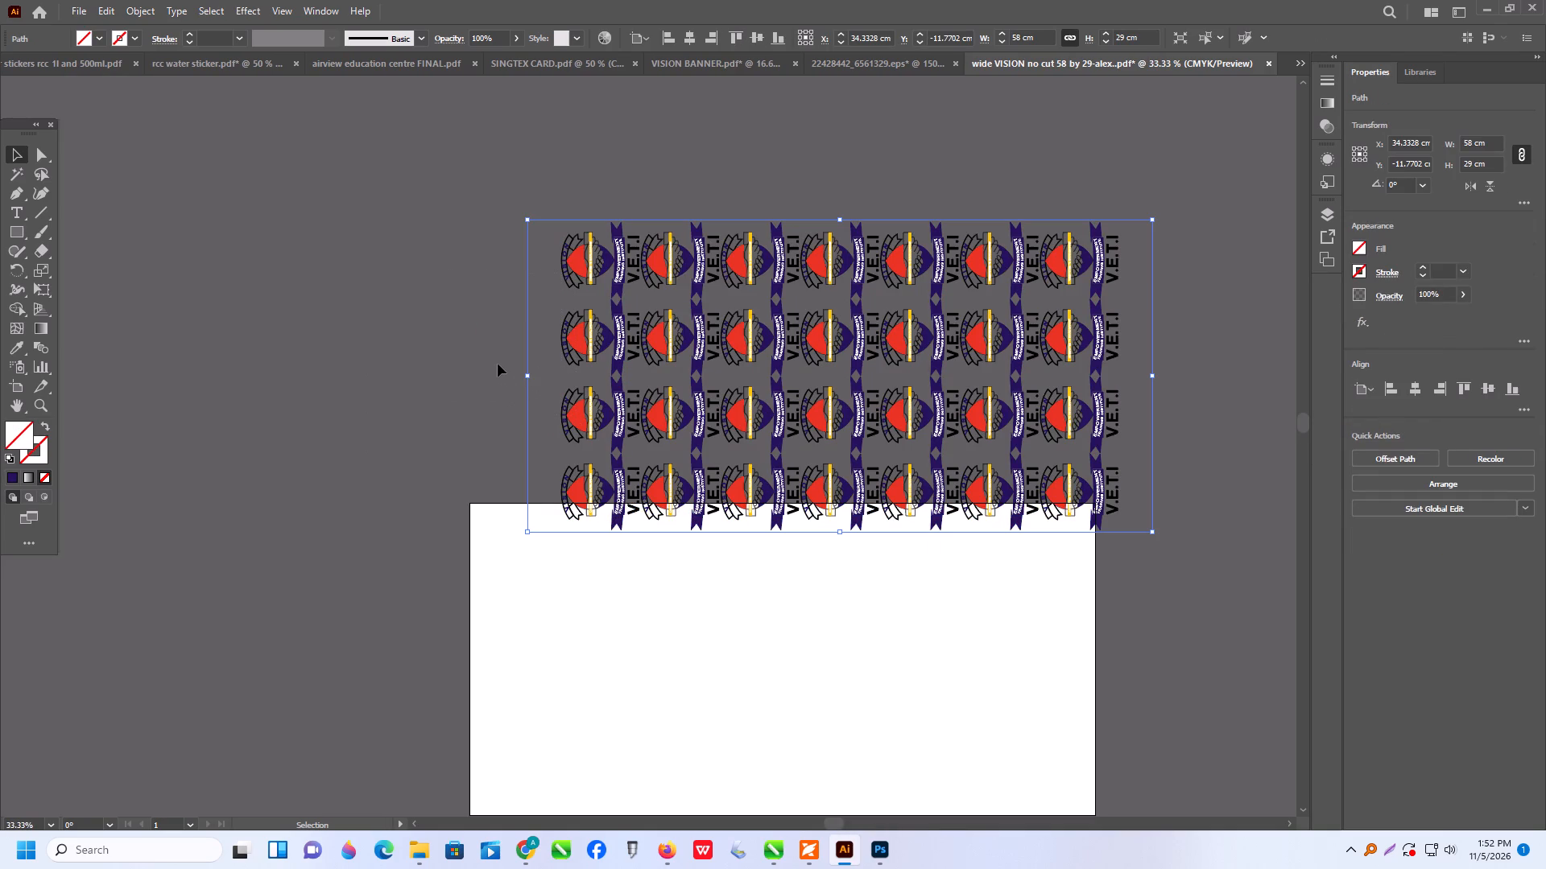
key(Delete)
Select the first logo of the top row without its V.E.T.I lettering, move it clear of the others, and group it.
scroll(583, 273, up, 3)
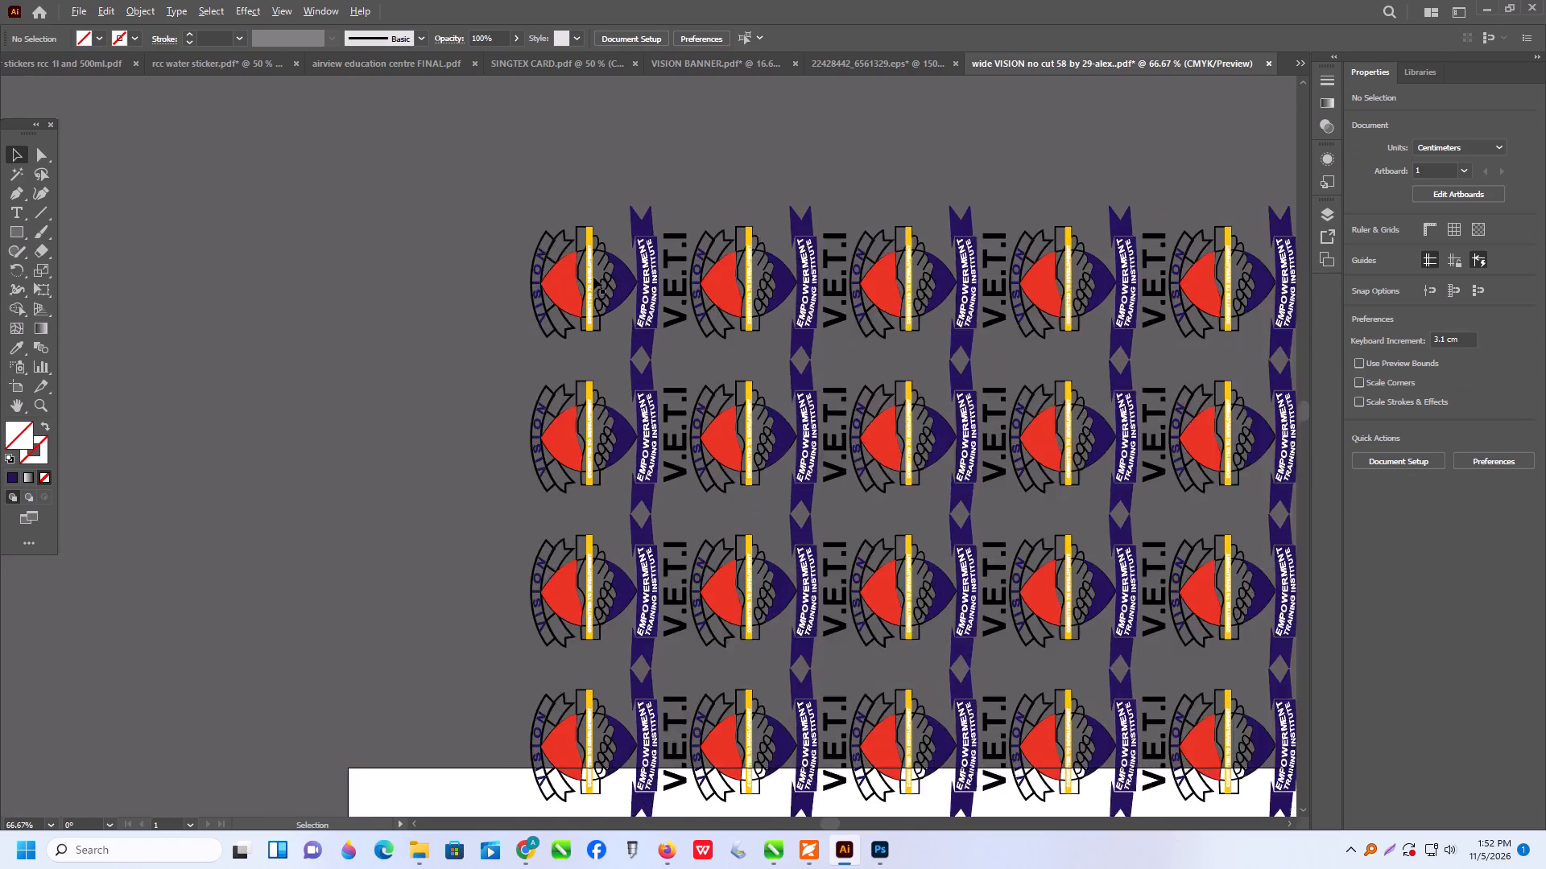
scroll(593, 277, up, 1)
drag(425, 137, 663, 363)
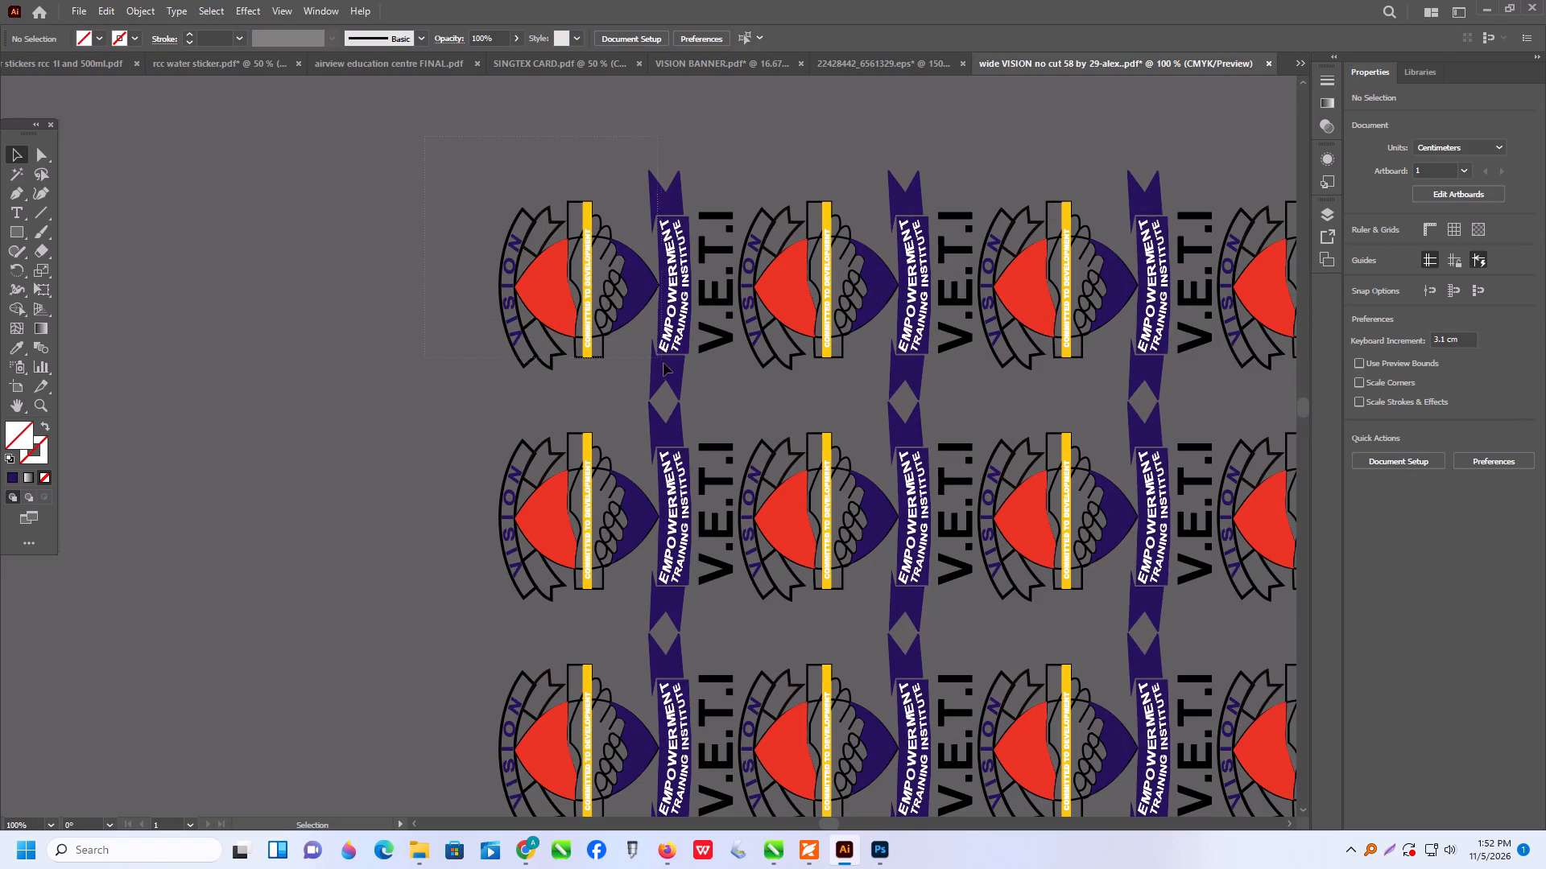
drag(663, 363, 687, 402)
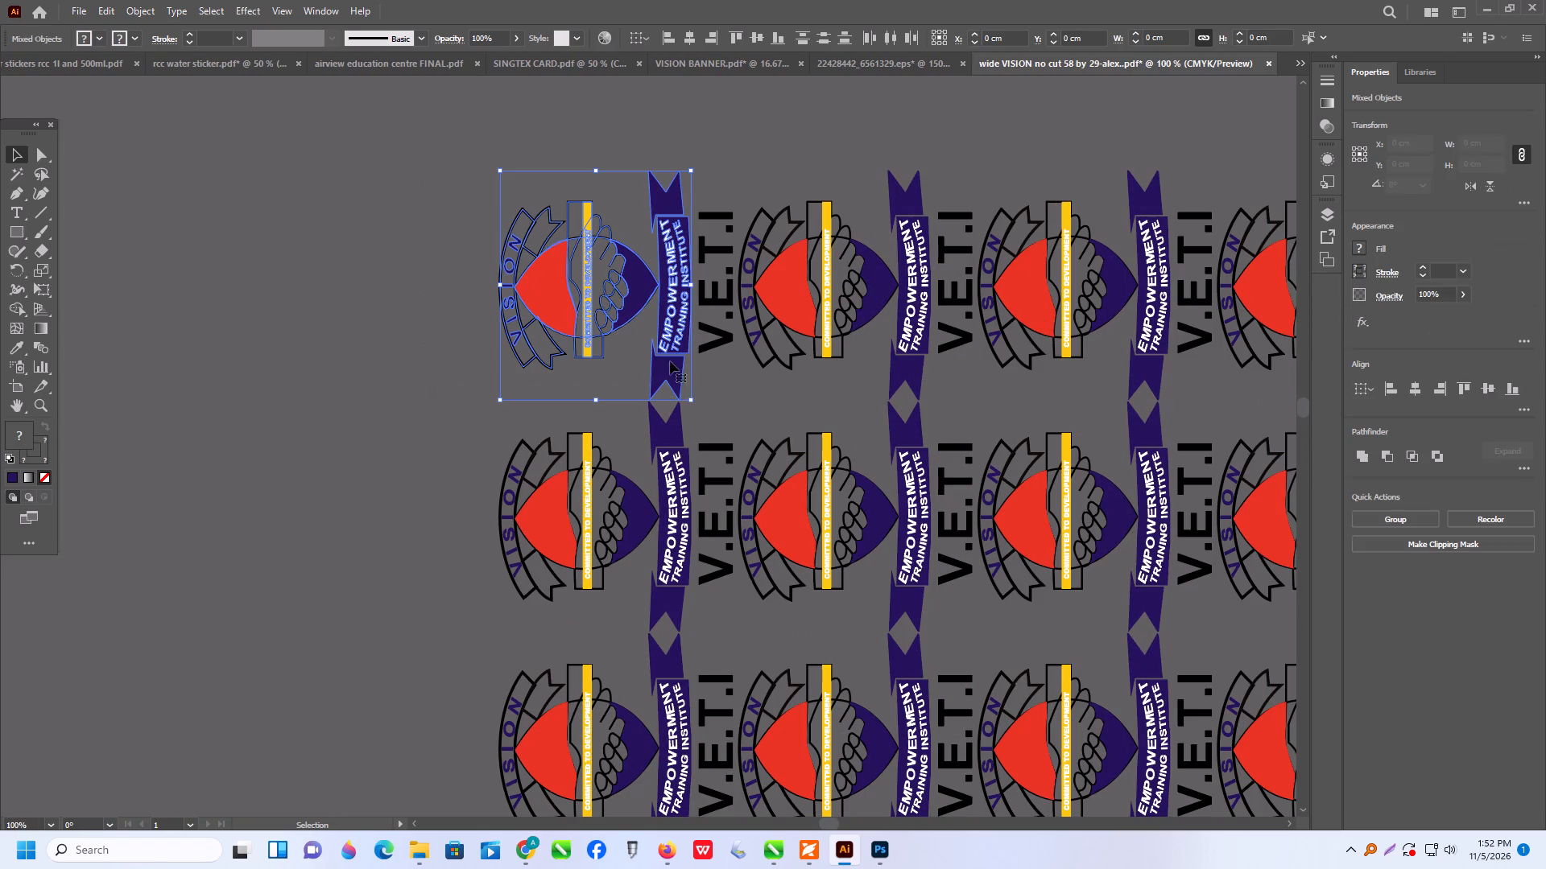
drag(672, 351, 492, 343)
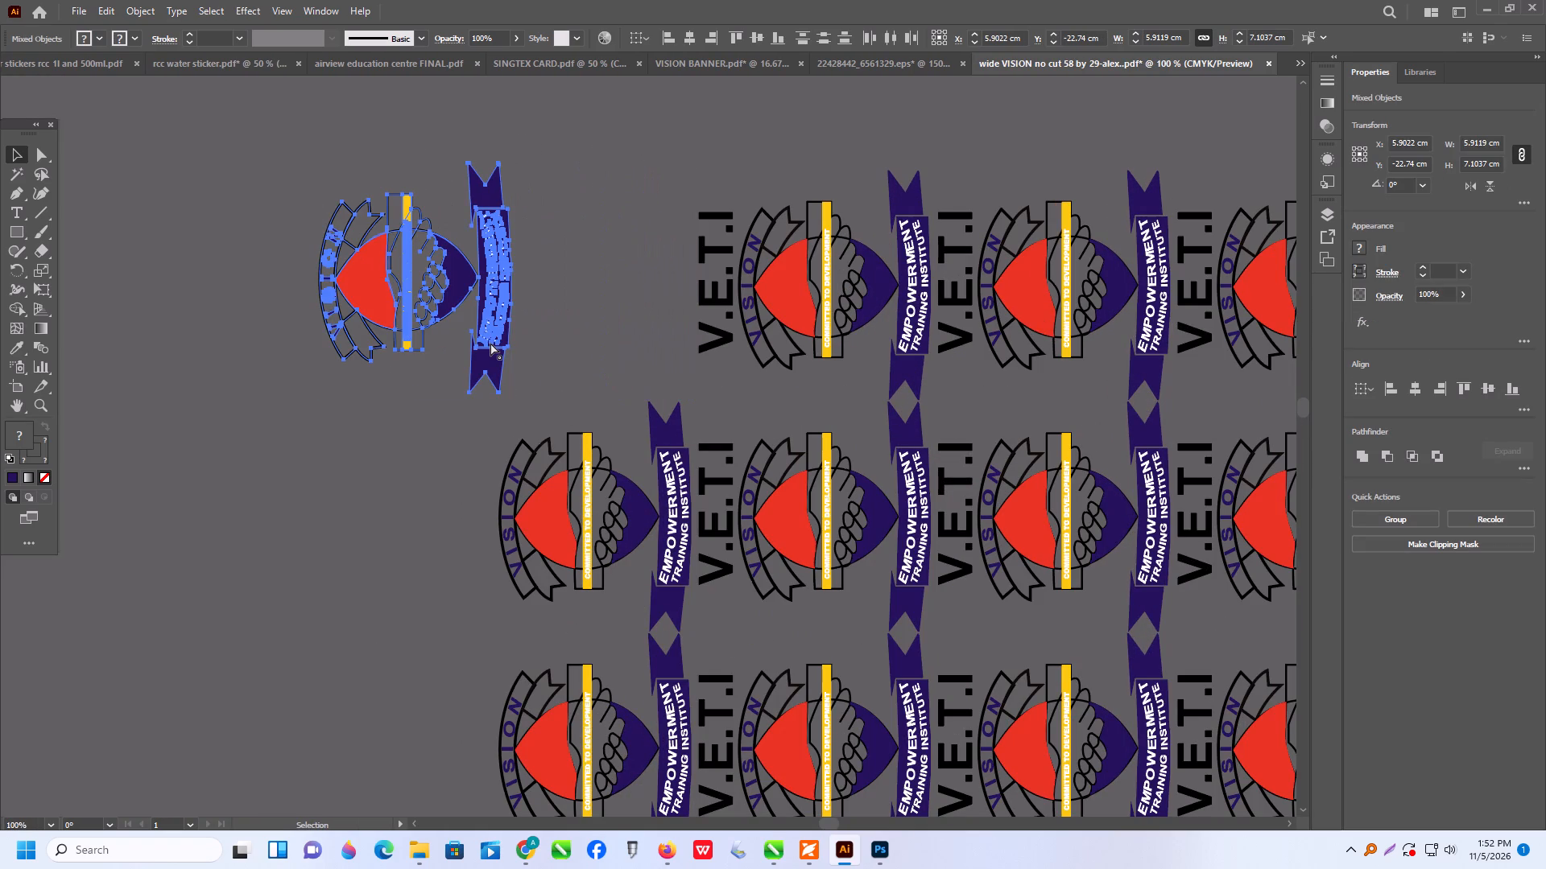
key(ctrl+g)
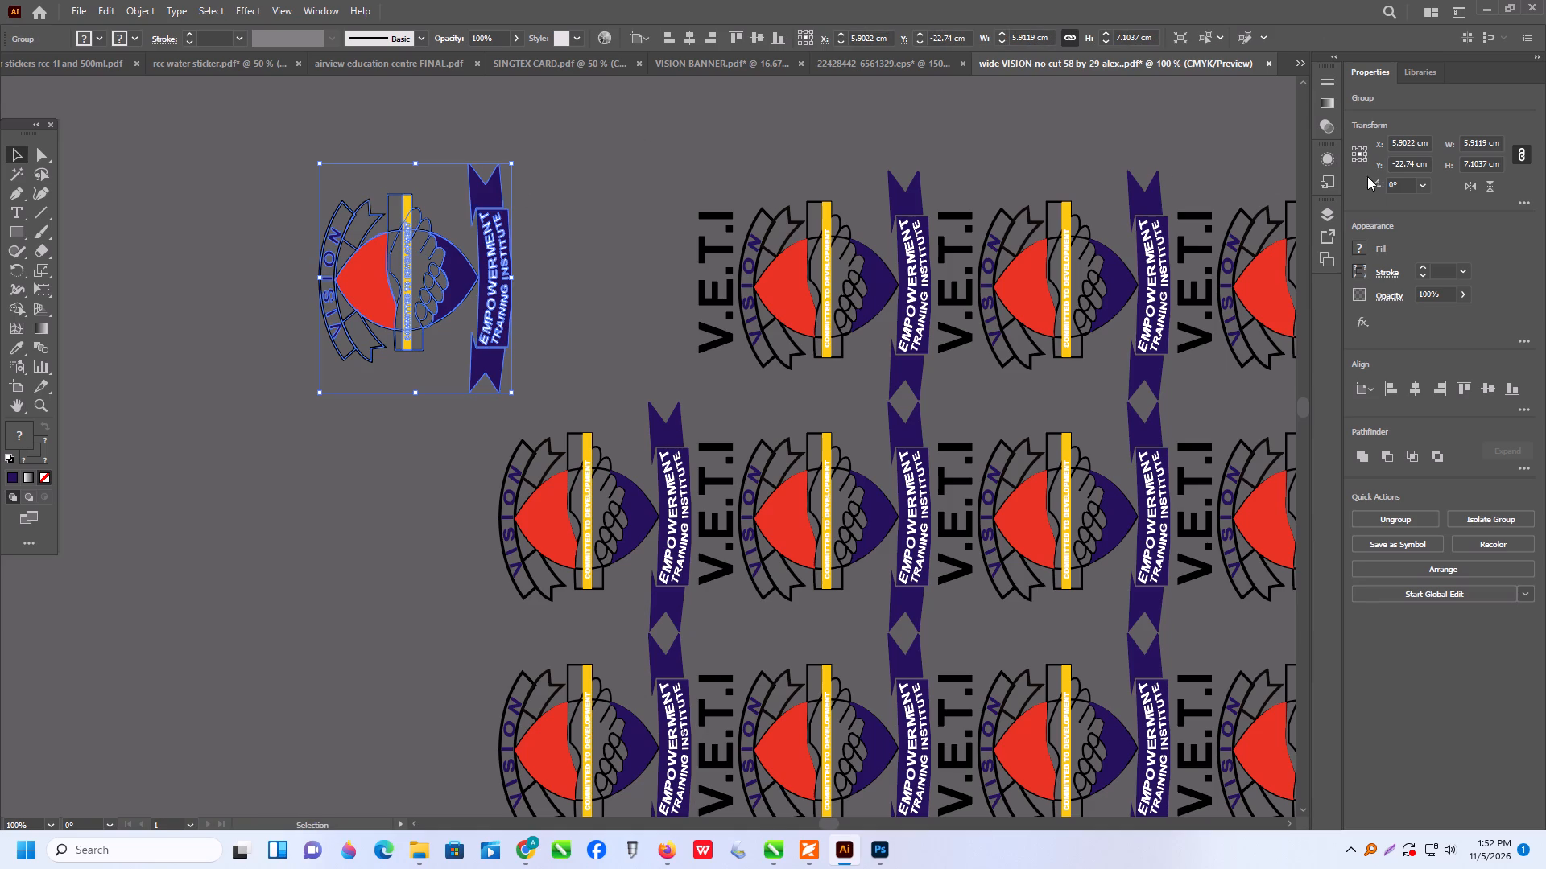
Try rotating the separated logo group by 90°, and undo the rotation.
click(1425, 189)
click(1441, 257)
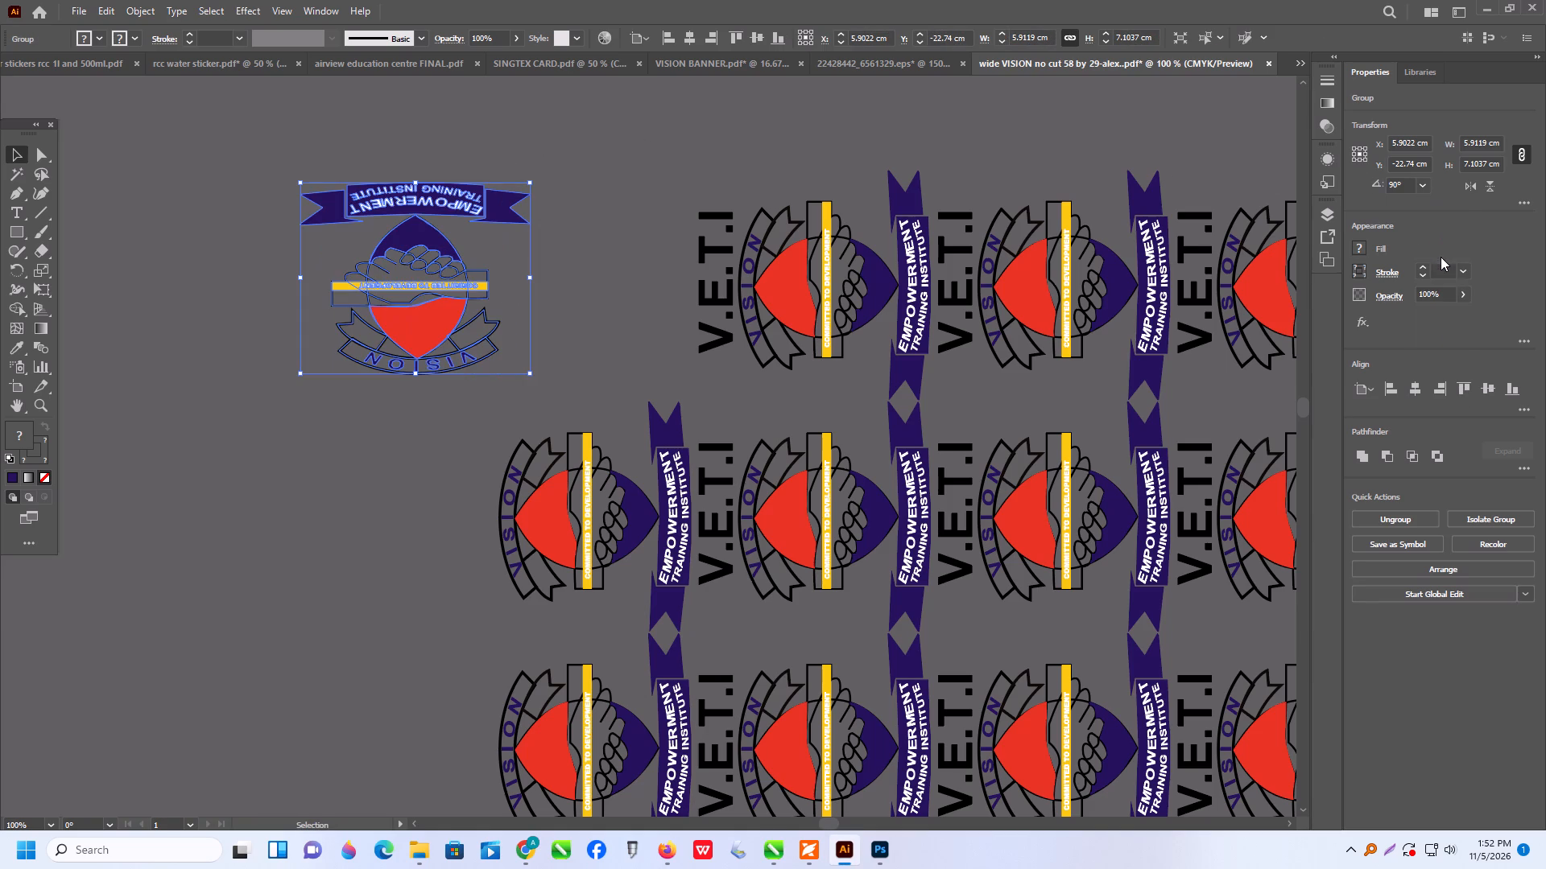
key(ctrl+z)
Rotate the separated logo group by -90° and cut it from the sticker sheet.
drag(1409, 180, 1408, 180)
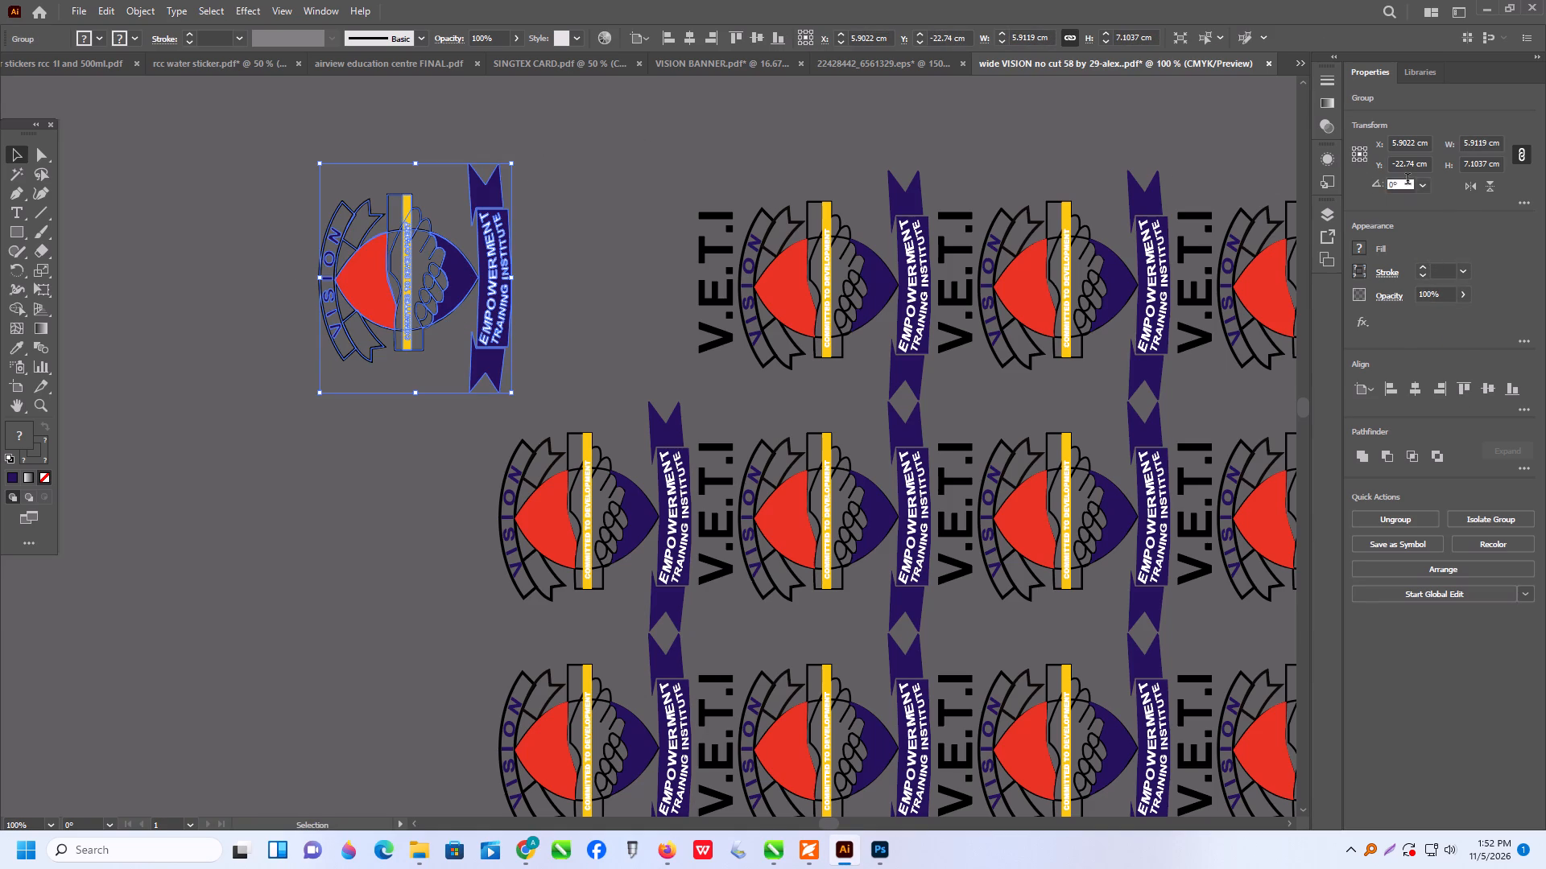
drag(1408, 180, 1370, 187)
text(-90)
key(Return)
key(ctrl+x)
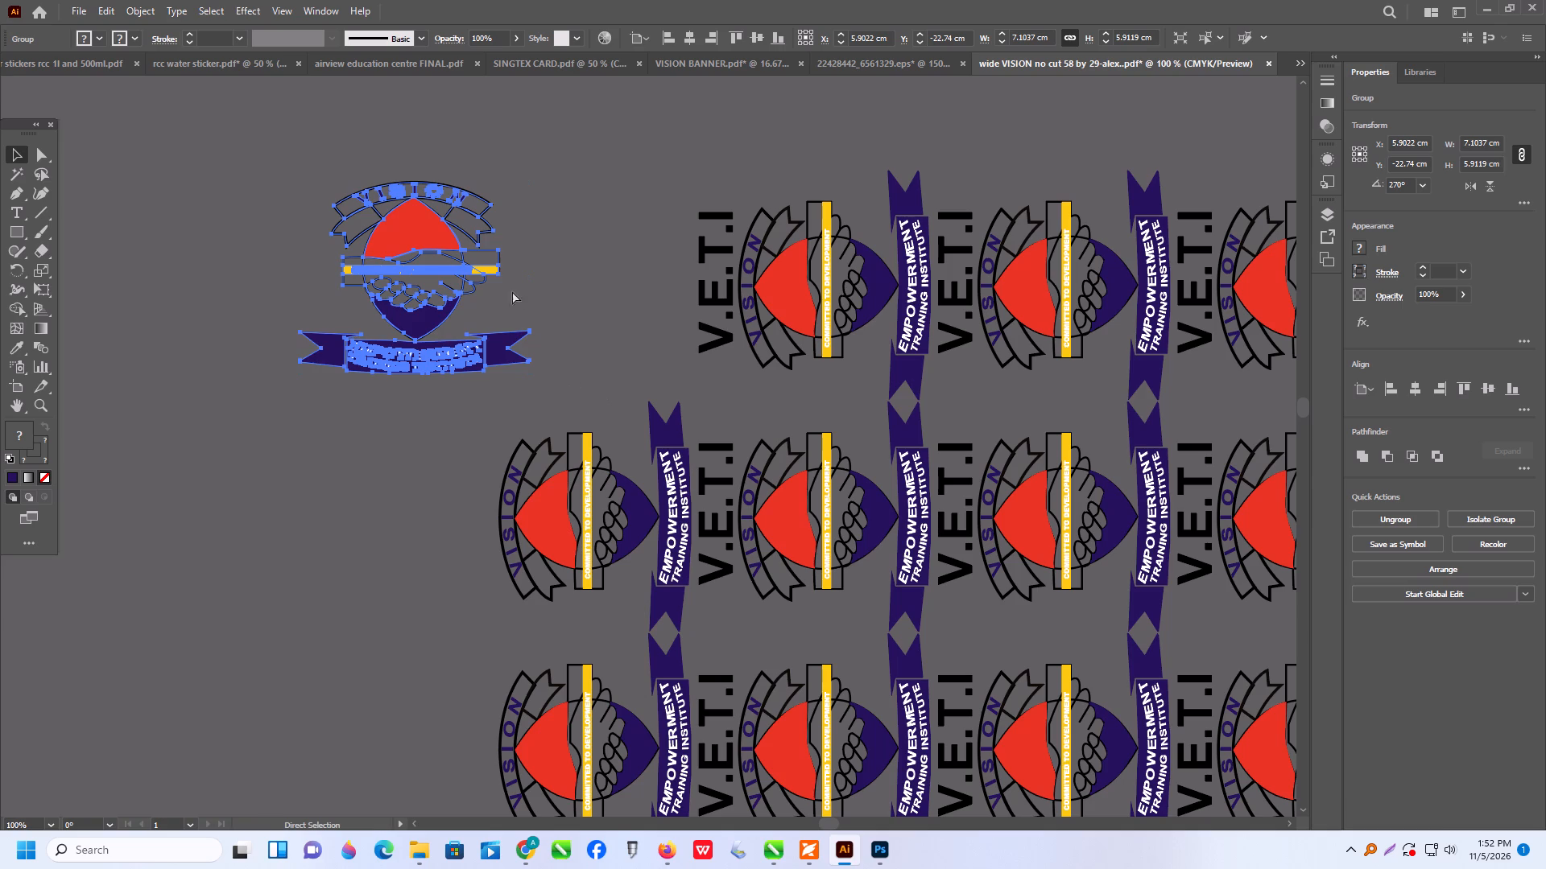
Close the blank document 22428442_6561329.eps without saving its changes.
click(886, 57)
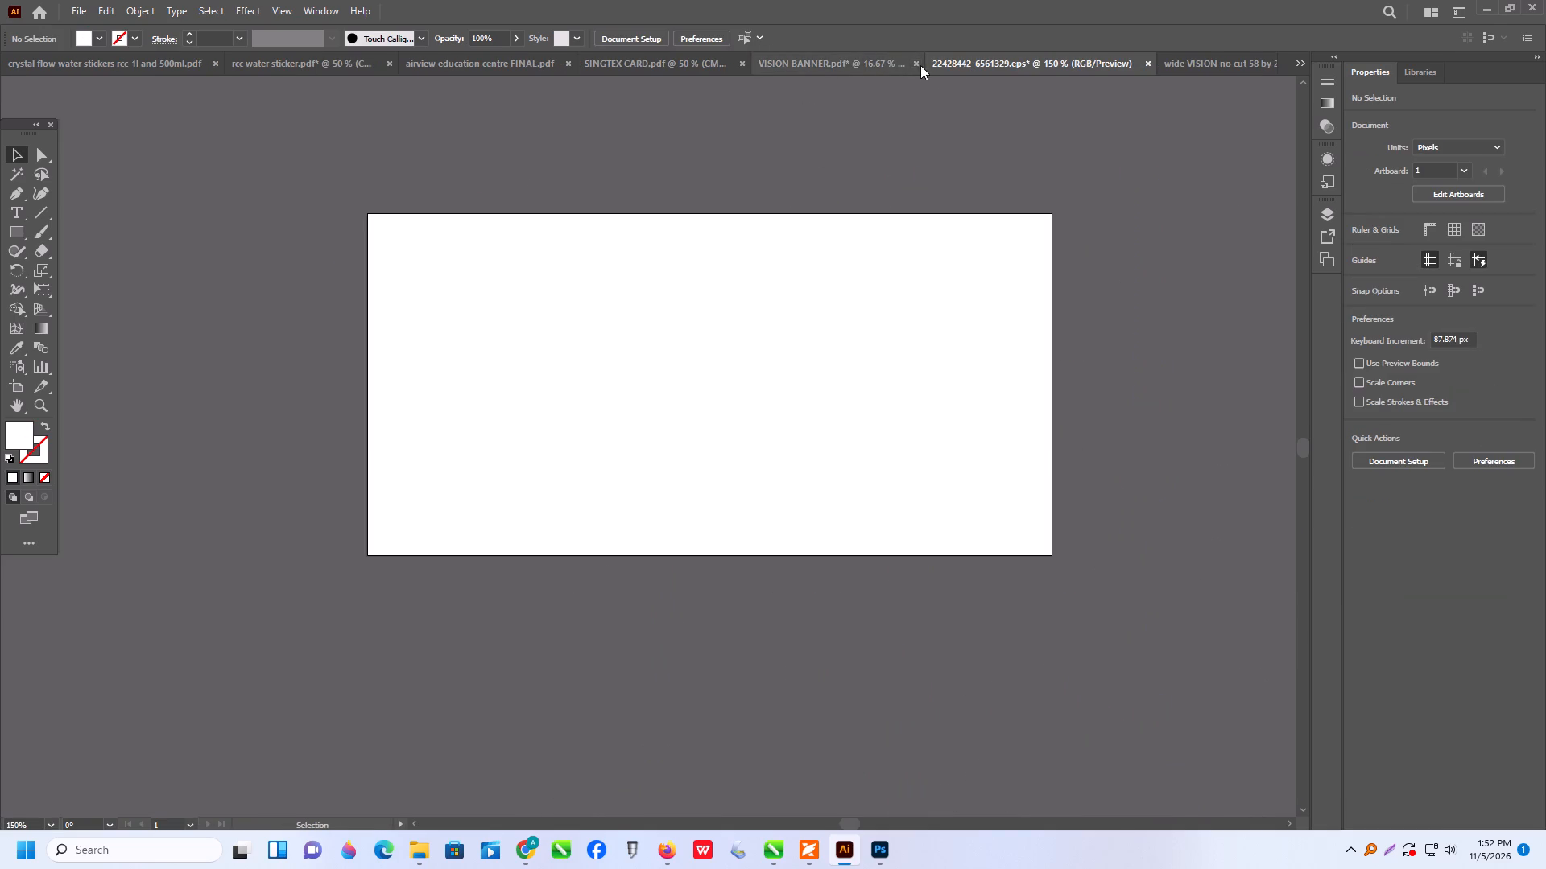
click(1144, 61)
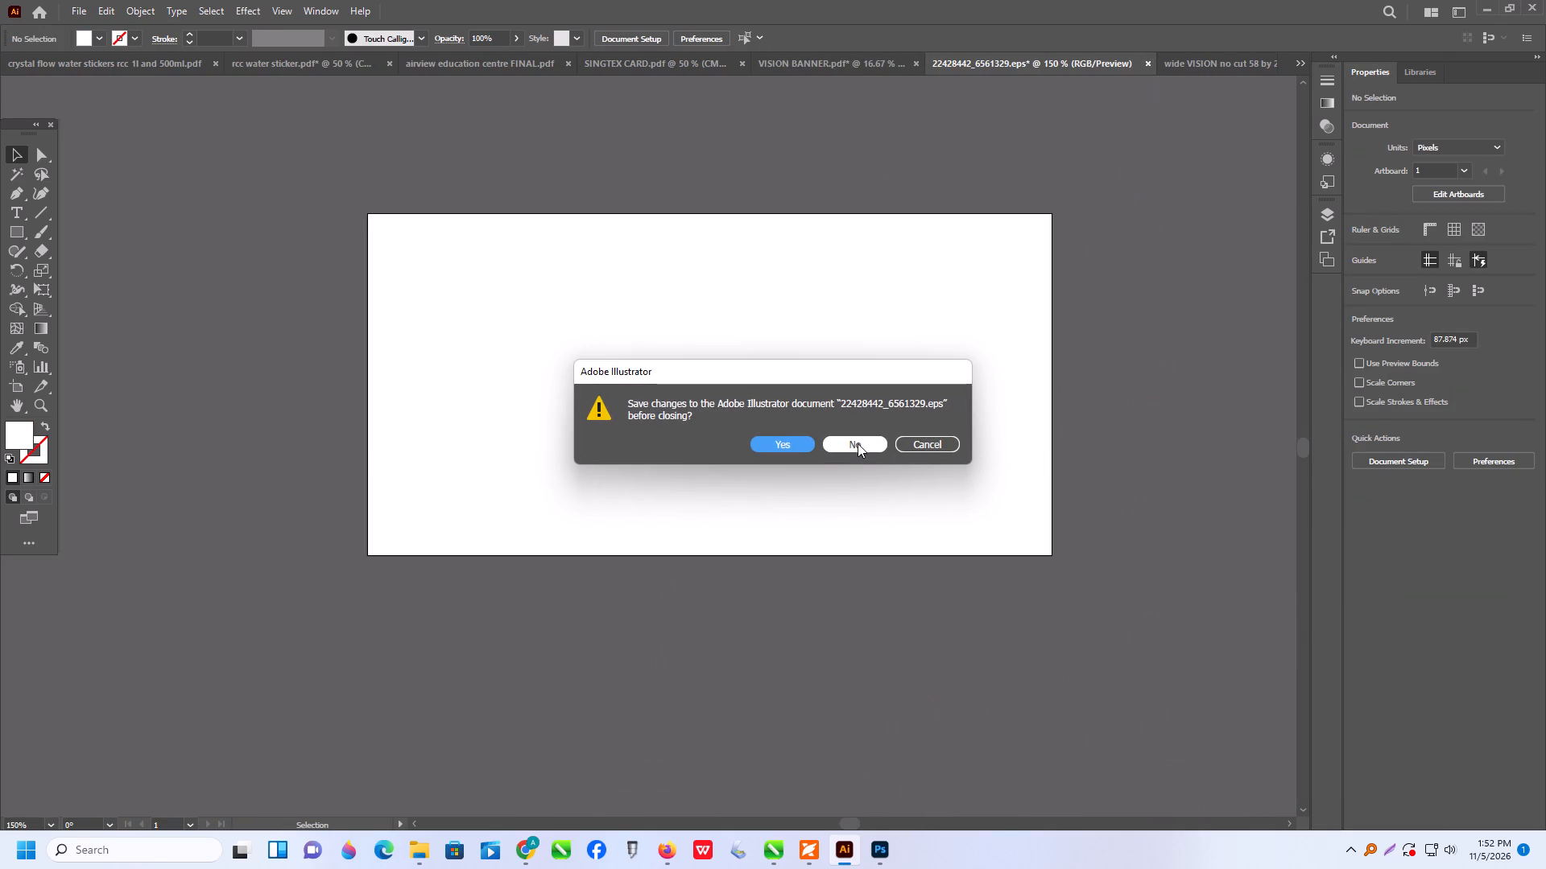
click(858, 443)
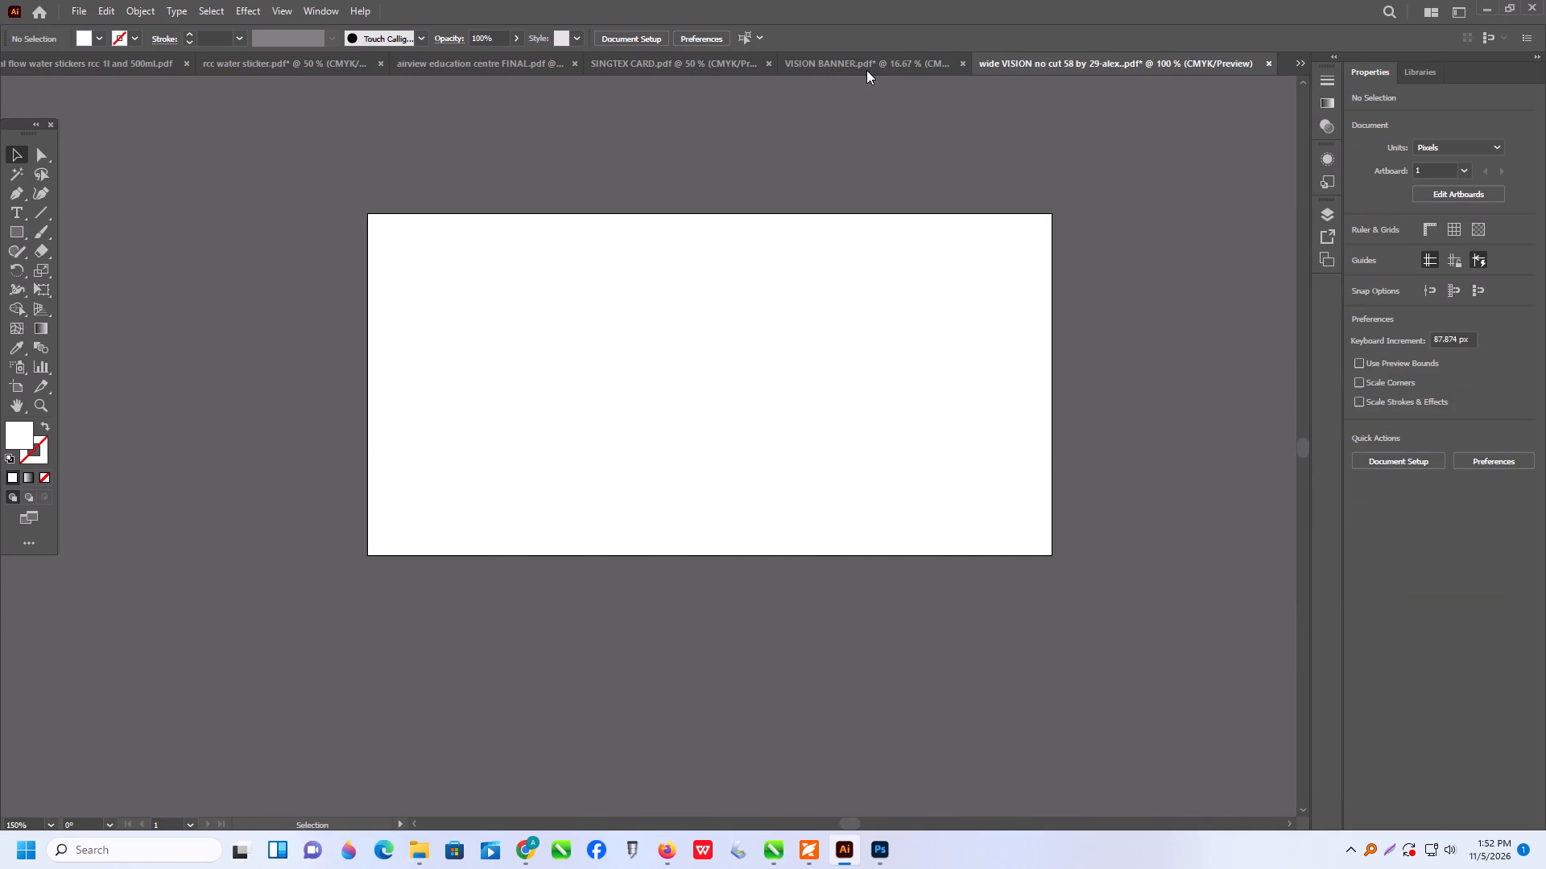
Switch to VISION BANNER and paste the cut logo into the design.
click(864, 68)
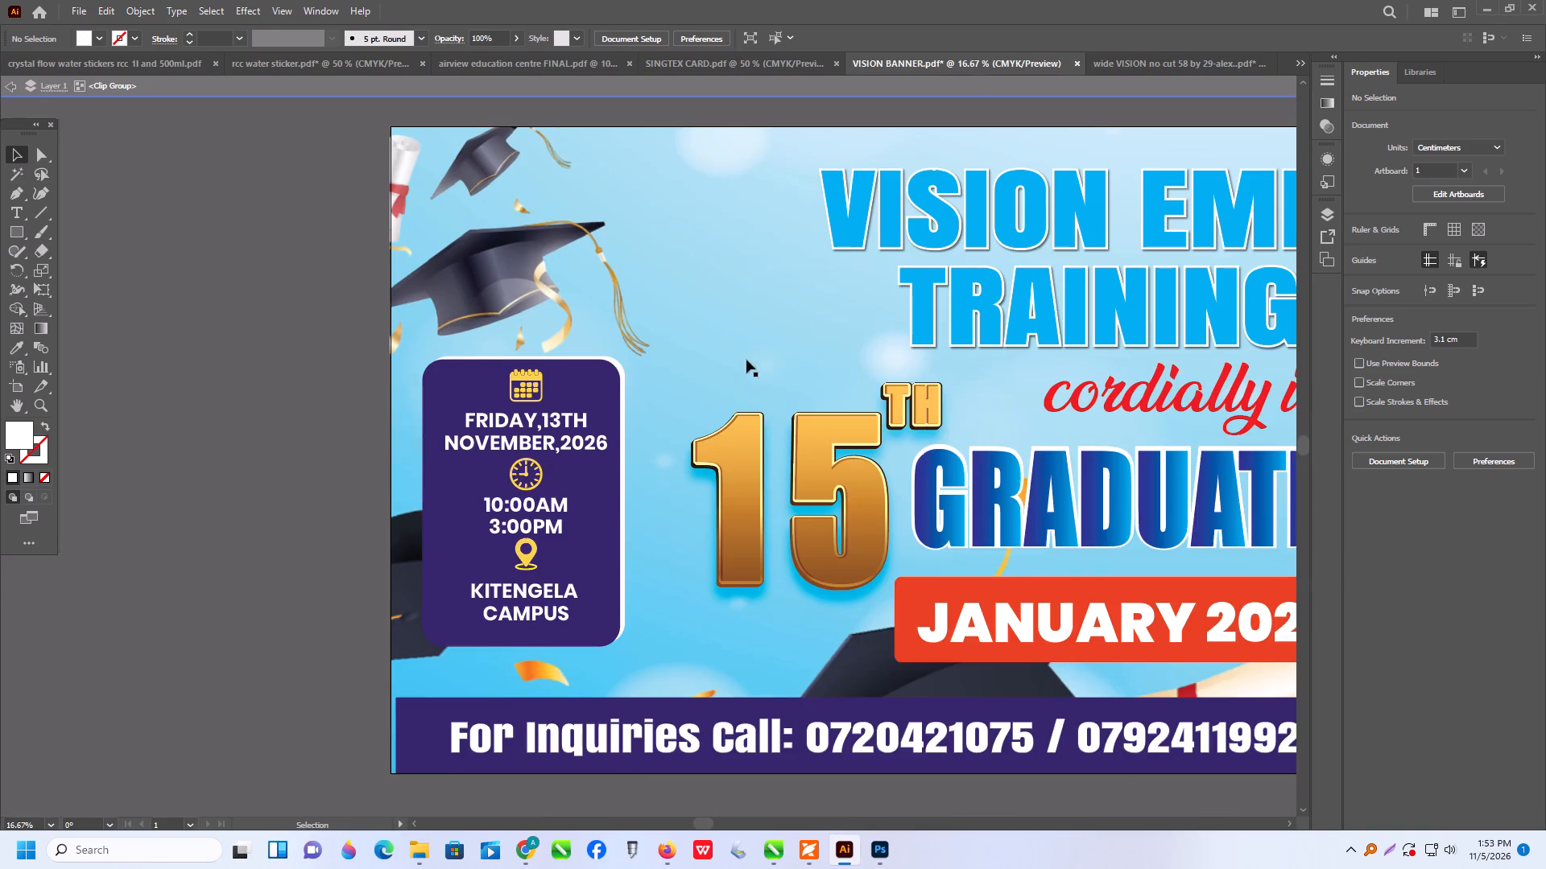
scroll(750, 394, up, 3)
key(ctrl+v)
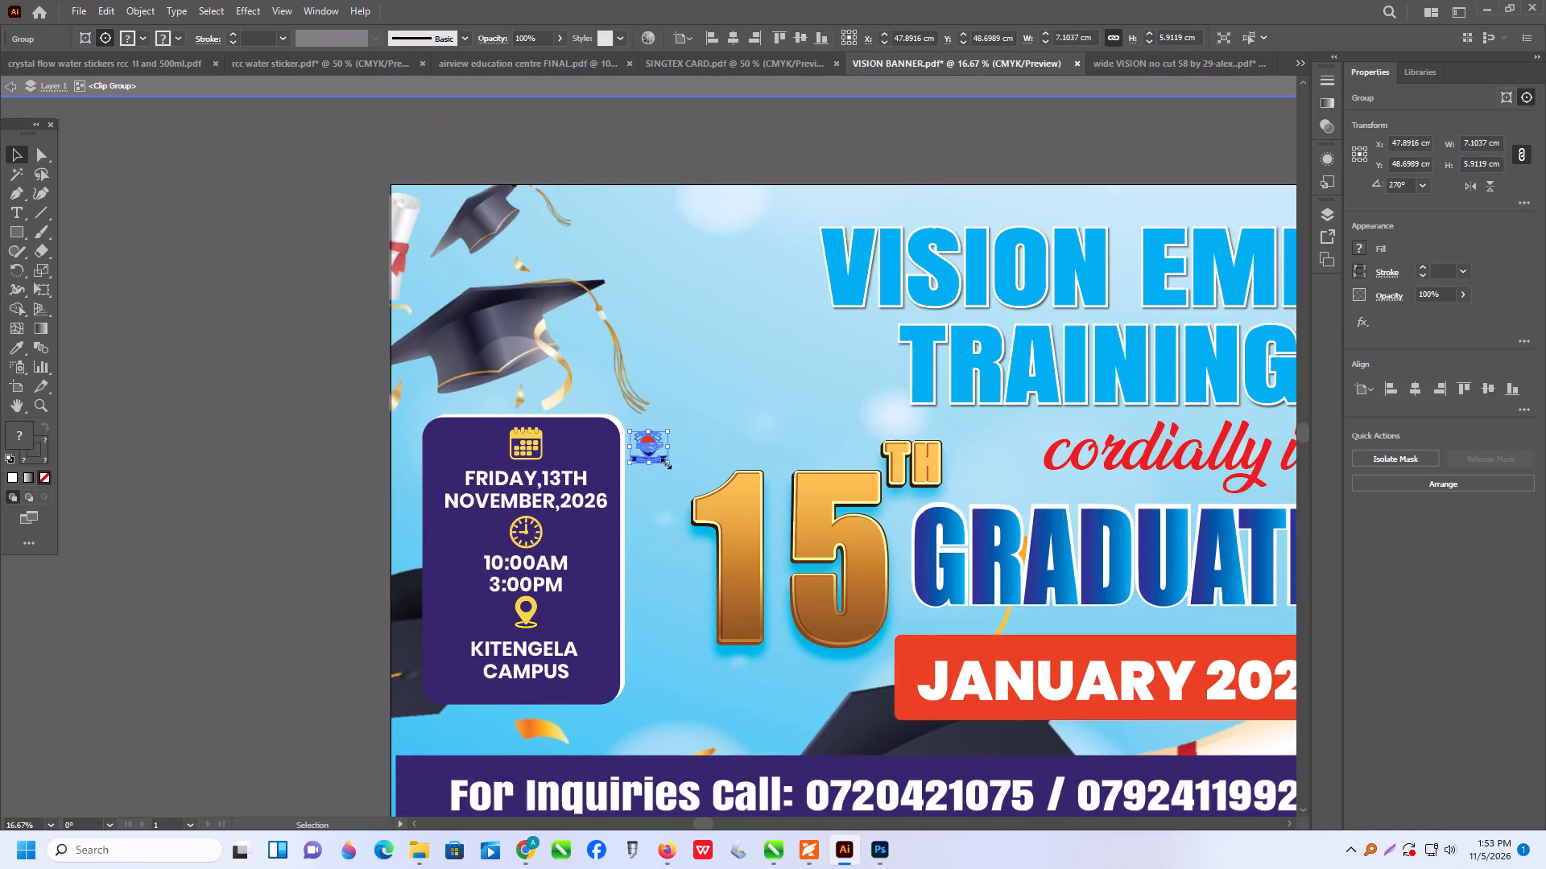
Enlarge the pasted logo proportionally to about 38.4 × 32 cm and position it beside the start of the institute name.
shift+drag(668, 430, 745, 320)
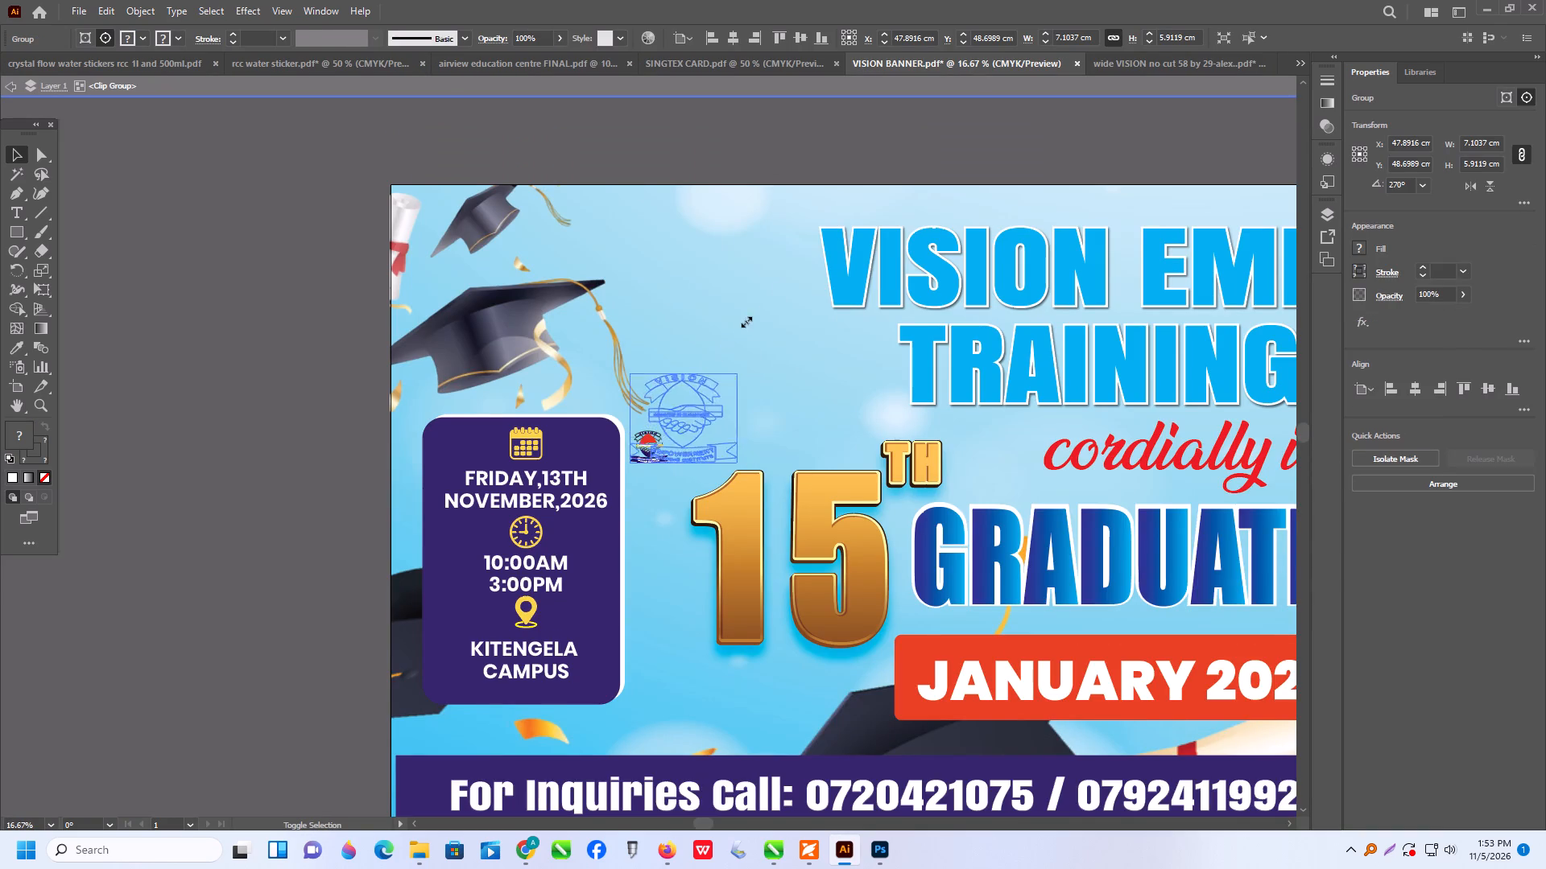
shift+drag(745, 320, 783, 289)
drag(719, 408, 737, 334)
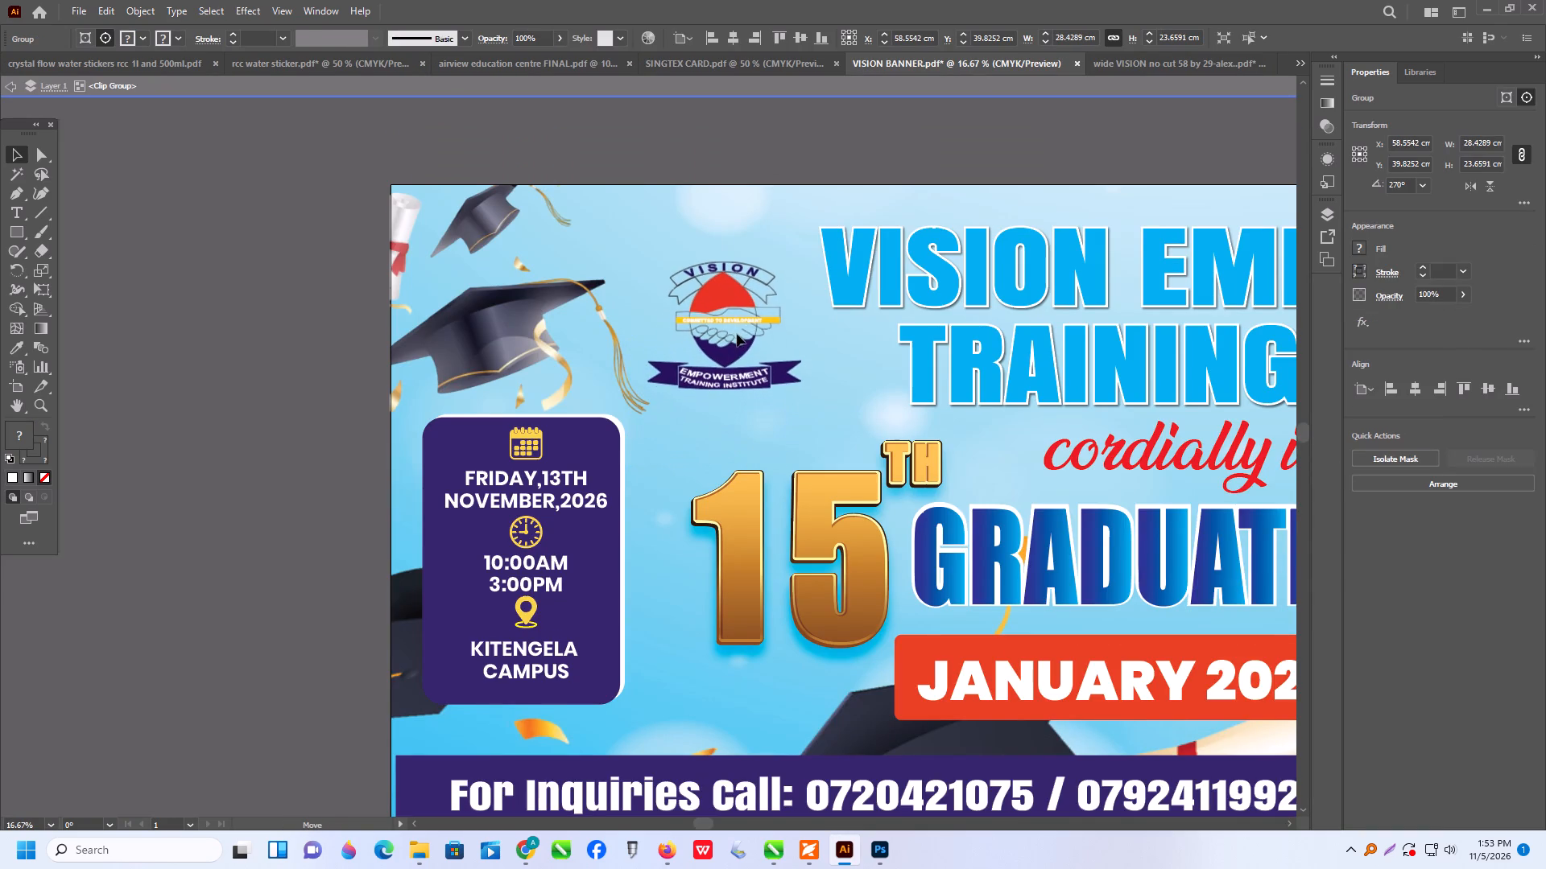
drag(737, 334, 736, 331)
shift+drag(643, 385, 639, 434)
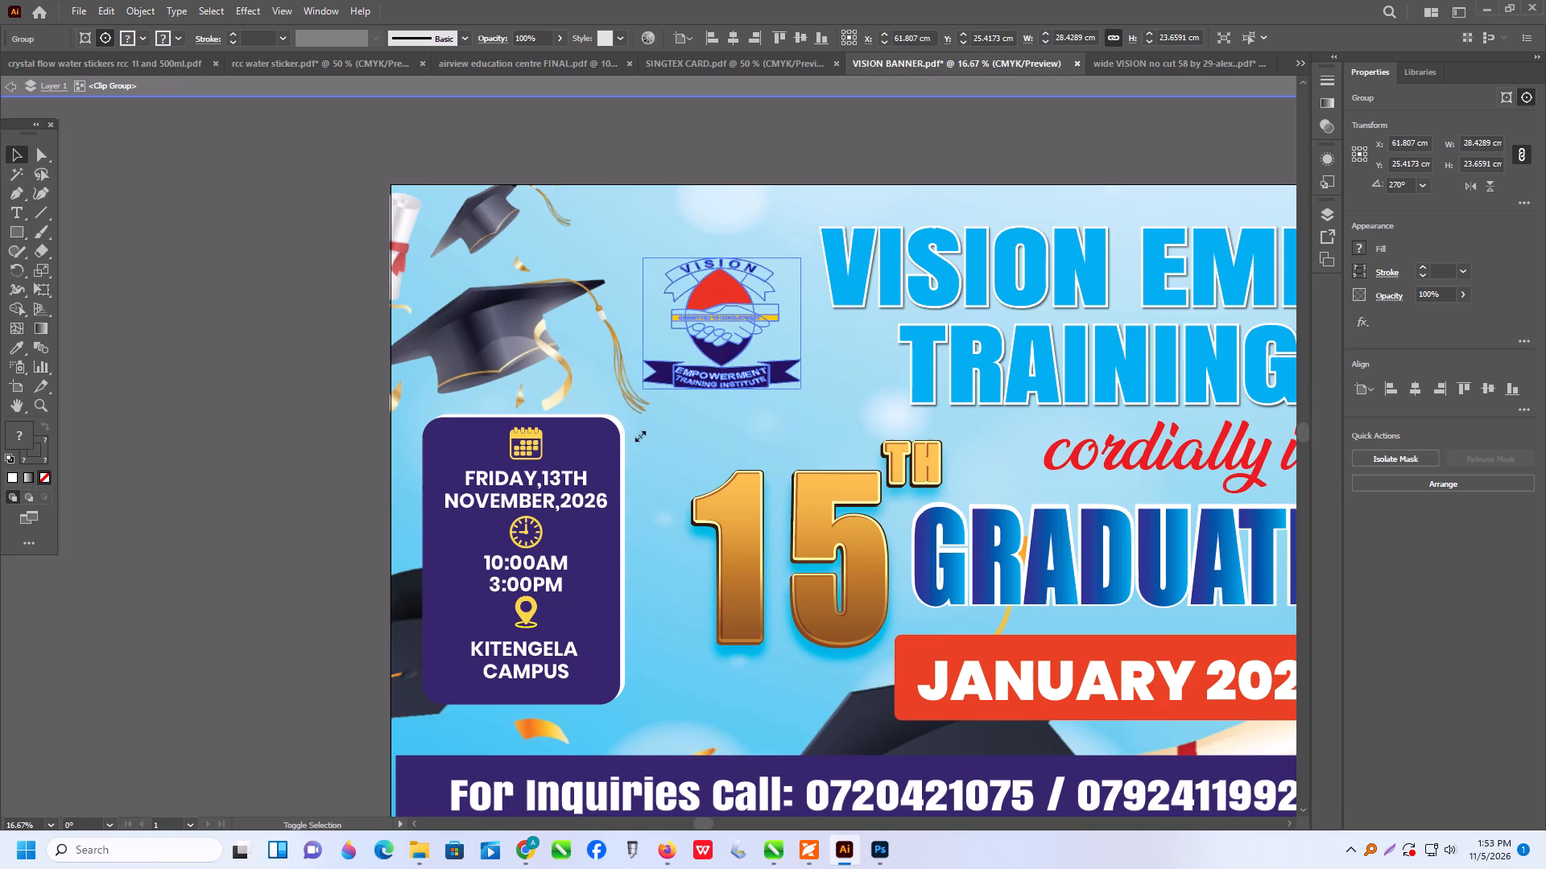
shift+drag(639, 434, 610, 499)
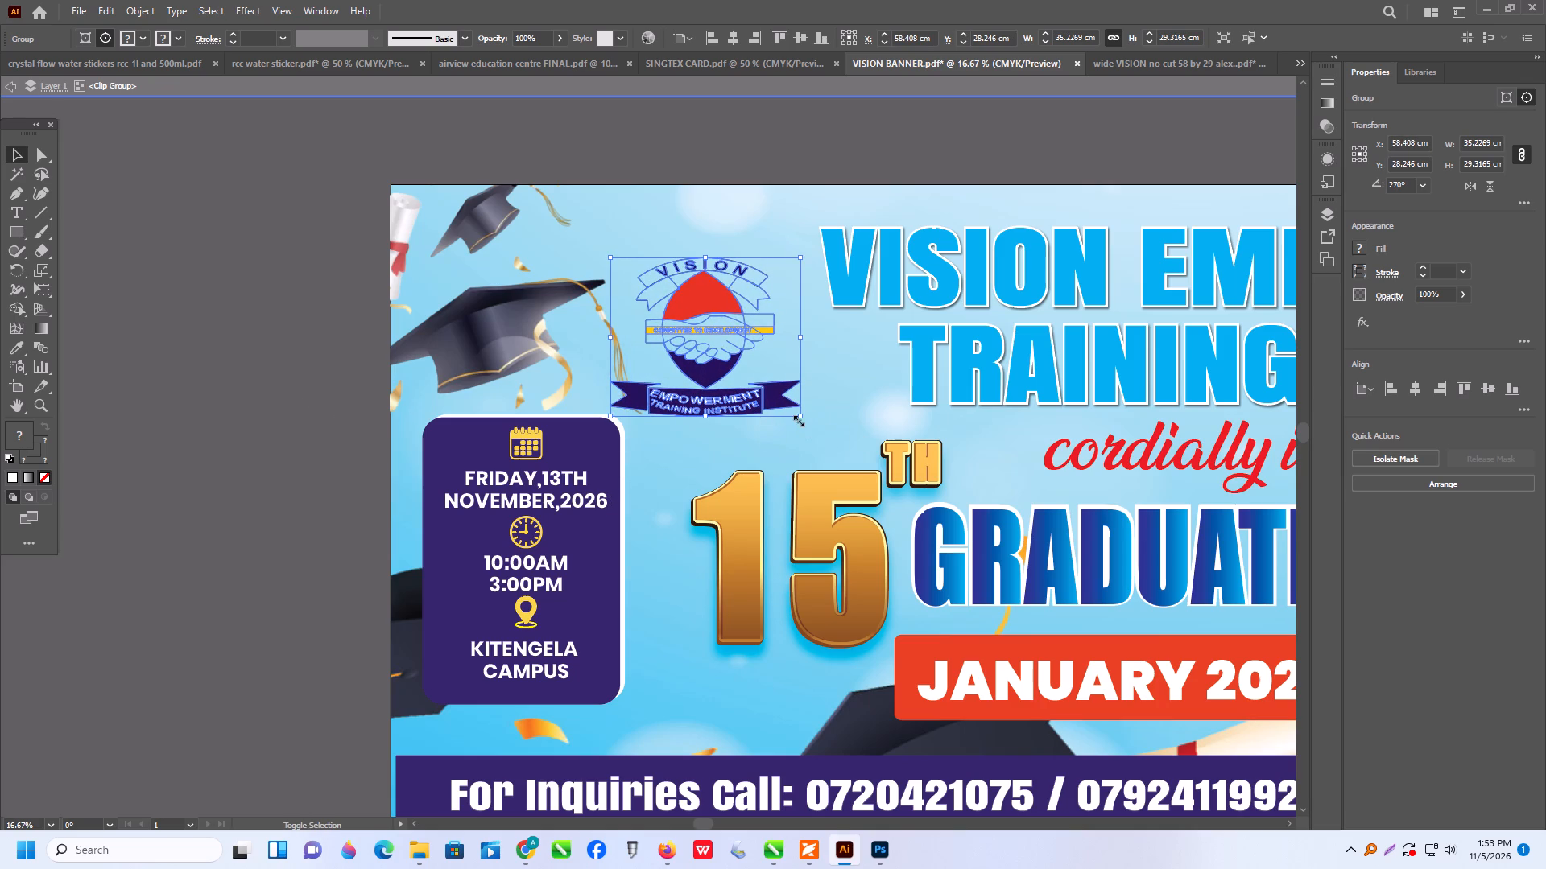
shift+drag(800, 417, 815, 432)
drag(723, 366, 732, 354)
click(296, 387)
Ungroup the new logo on the banner and deselect its parts.
alt+scroll(680, 335, up, 3)
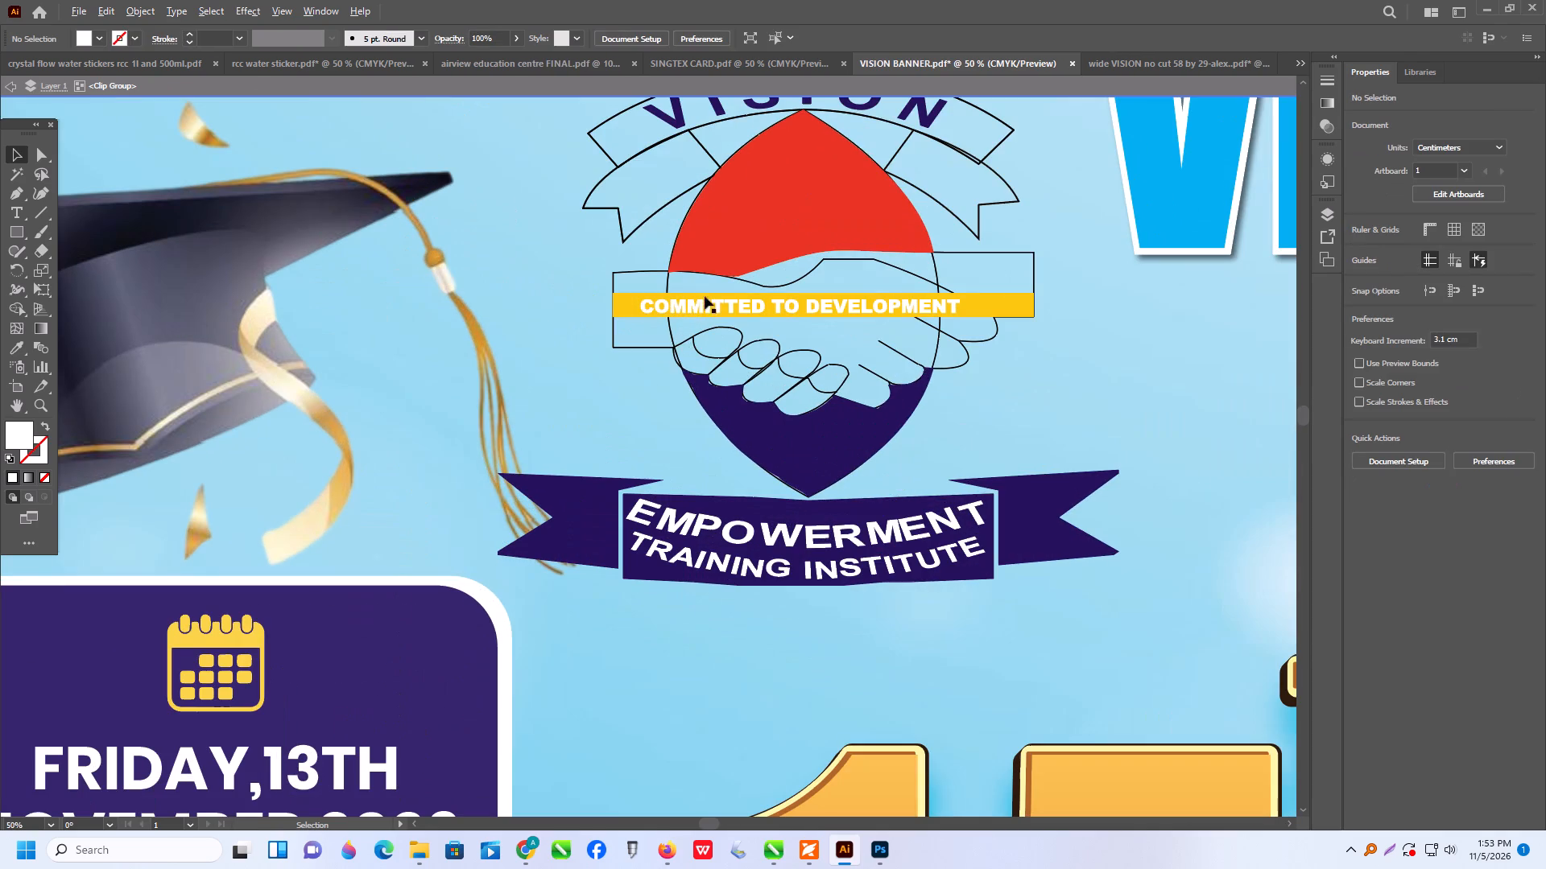
click(689, 306)
right_click(689, 306)
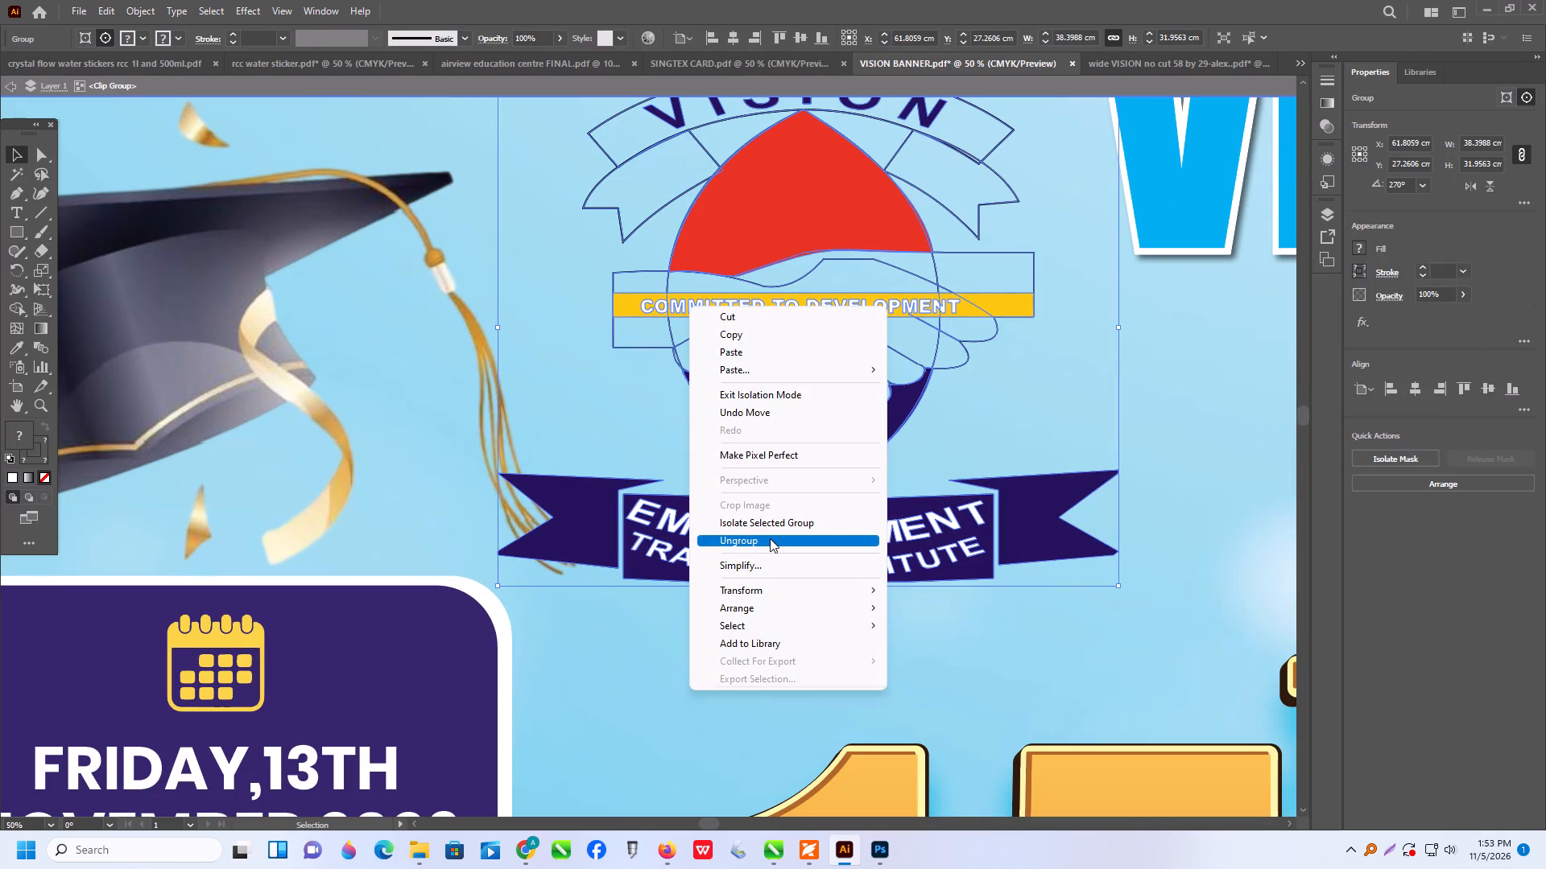
click(770, 538)
click(1188, 388)
Select both parts of the "COMMITTED TO DEVELOPMENT" lettering on the logo's yellow strip and group them.
click(956, 305)
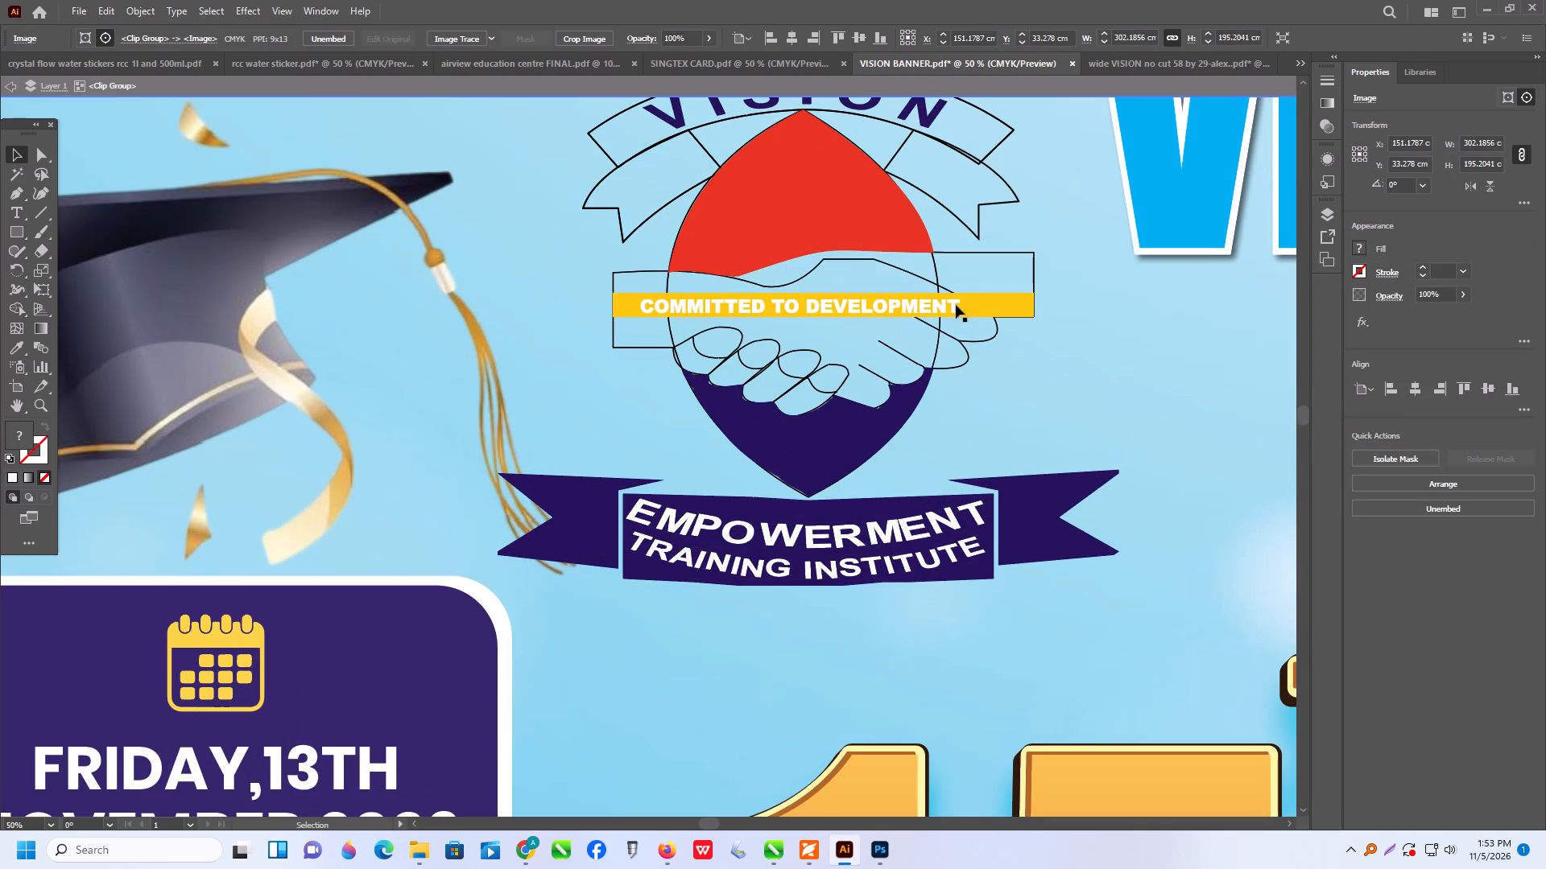
alt+scroll(860, 304, up, 4)
shift+click(881, 323)
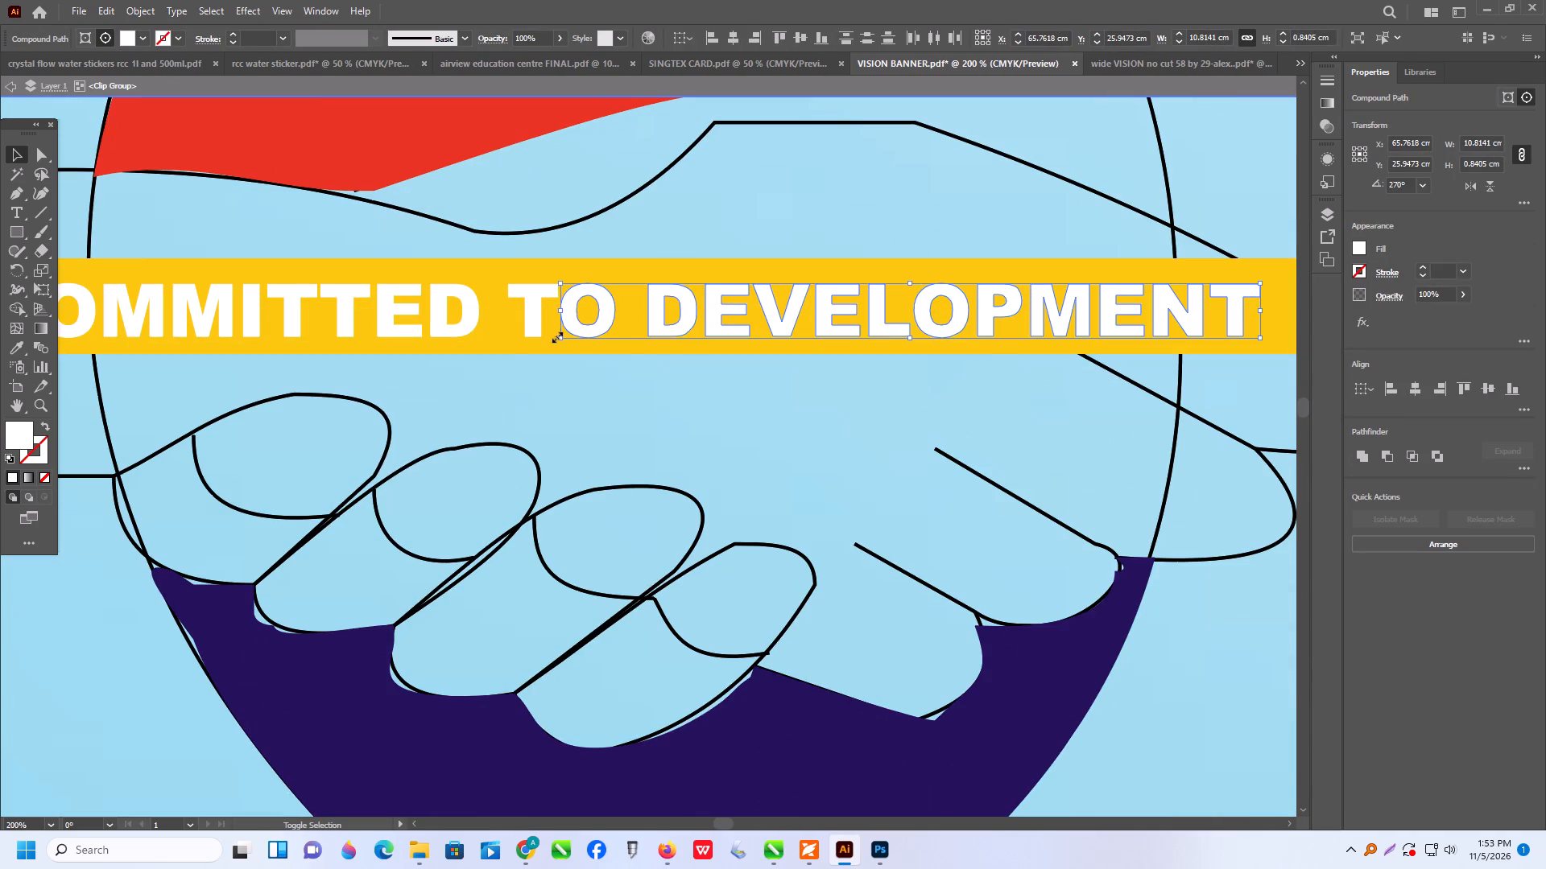
shift+click(534, 322)
alt+scroll(949, 382, down, 3)
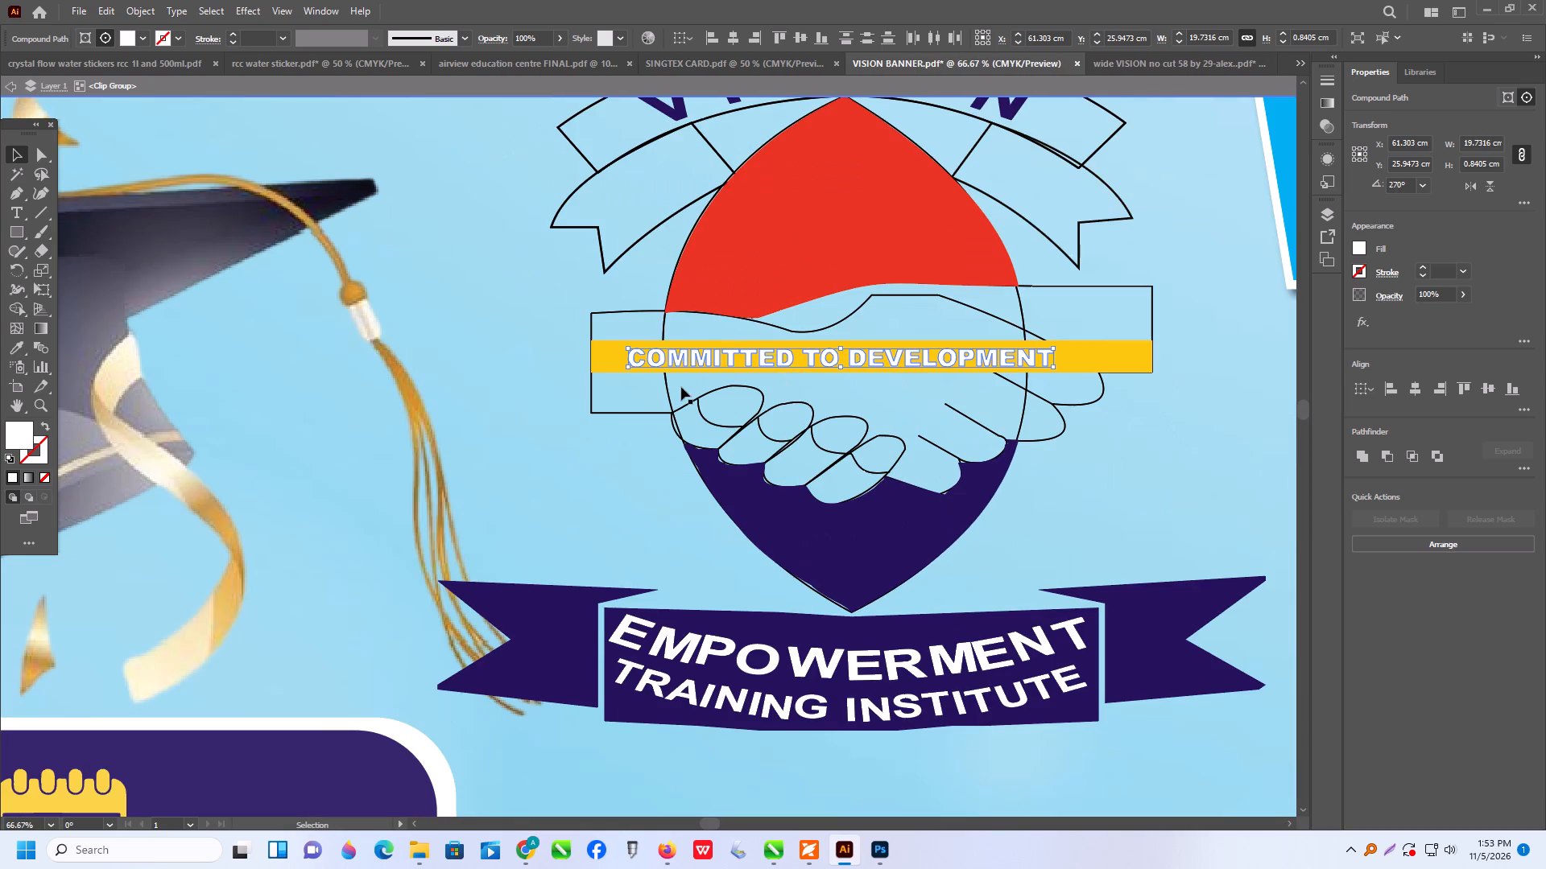
key(ctrl+g)
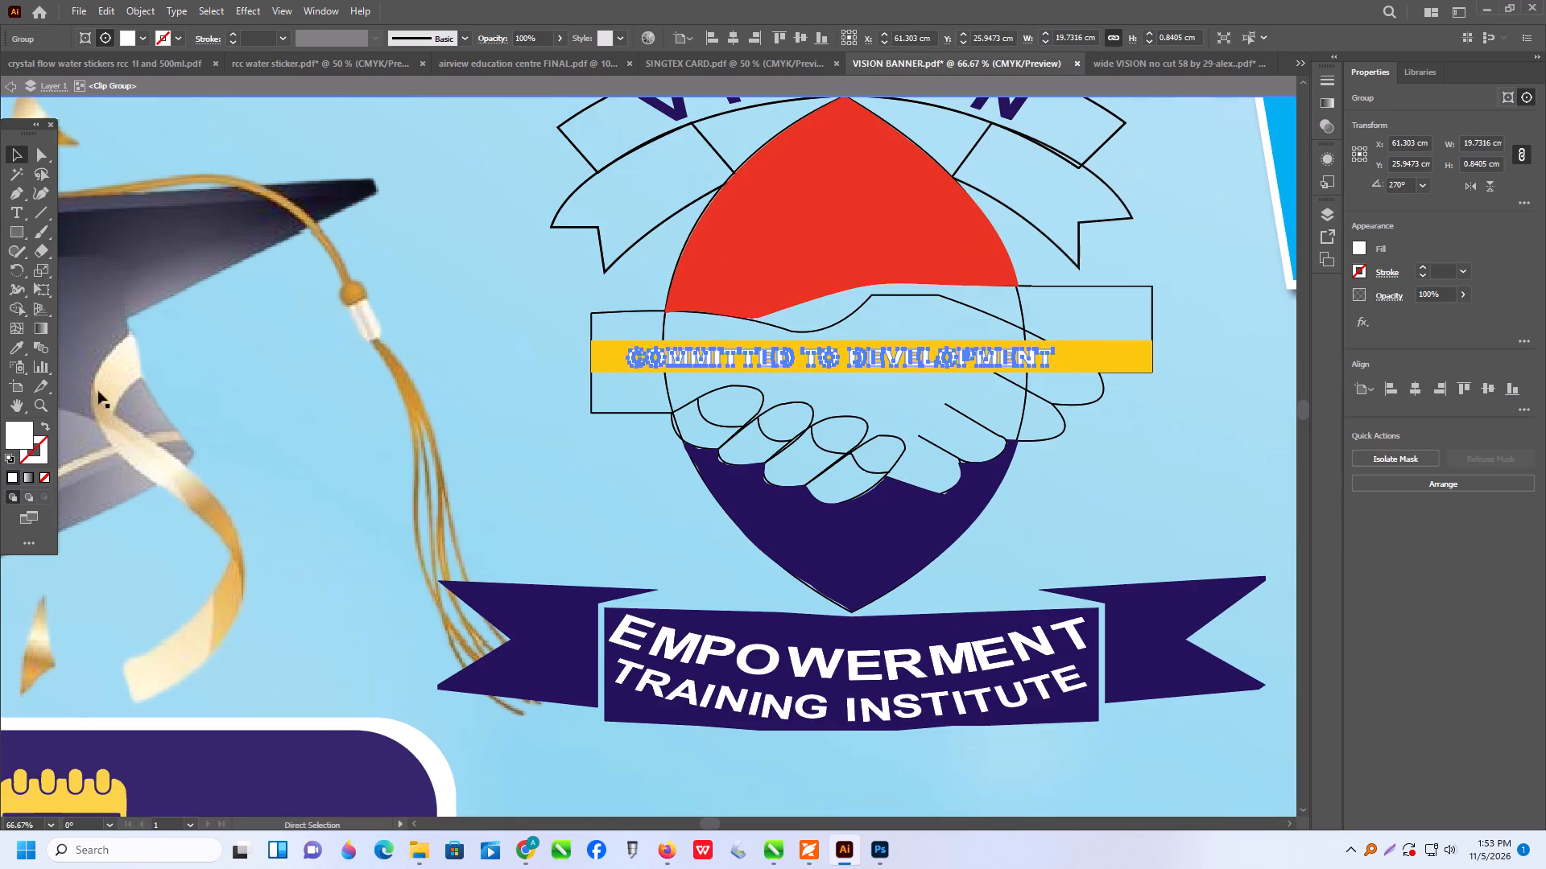
Recolour the grouped motto lettering with the Eyedropper, sampling the dark blue of the logo's lower ribbon.
click(17, 340)
click(554, 609)
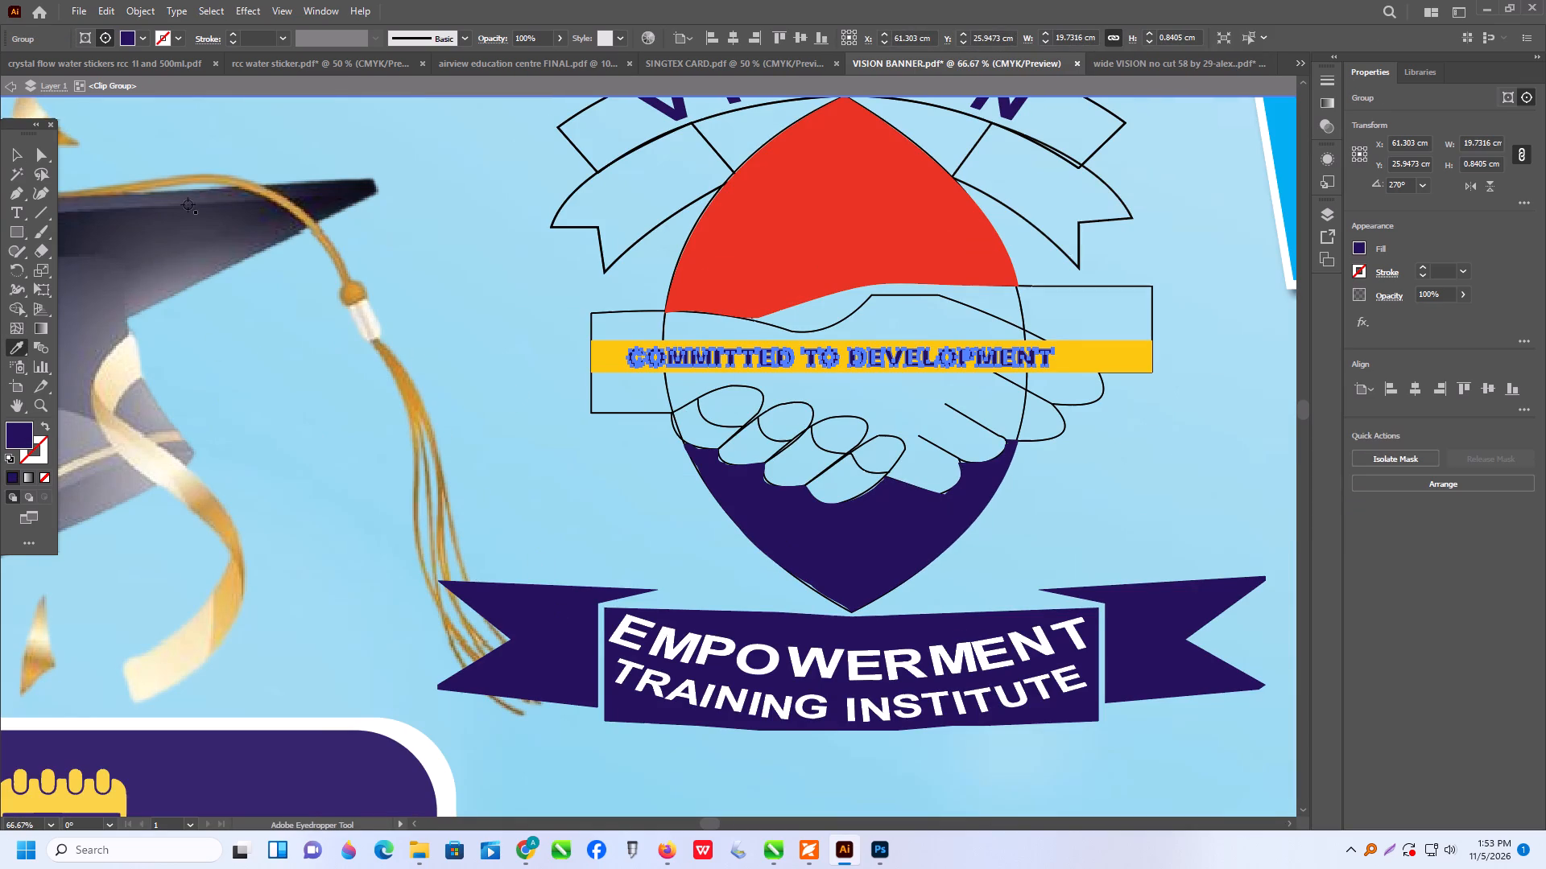
Leave the logo's isolated clip group and deselect the recoloured motto lettering.
click(14, 153)
alt+scroll(717, 421, down, 3)
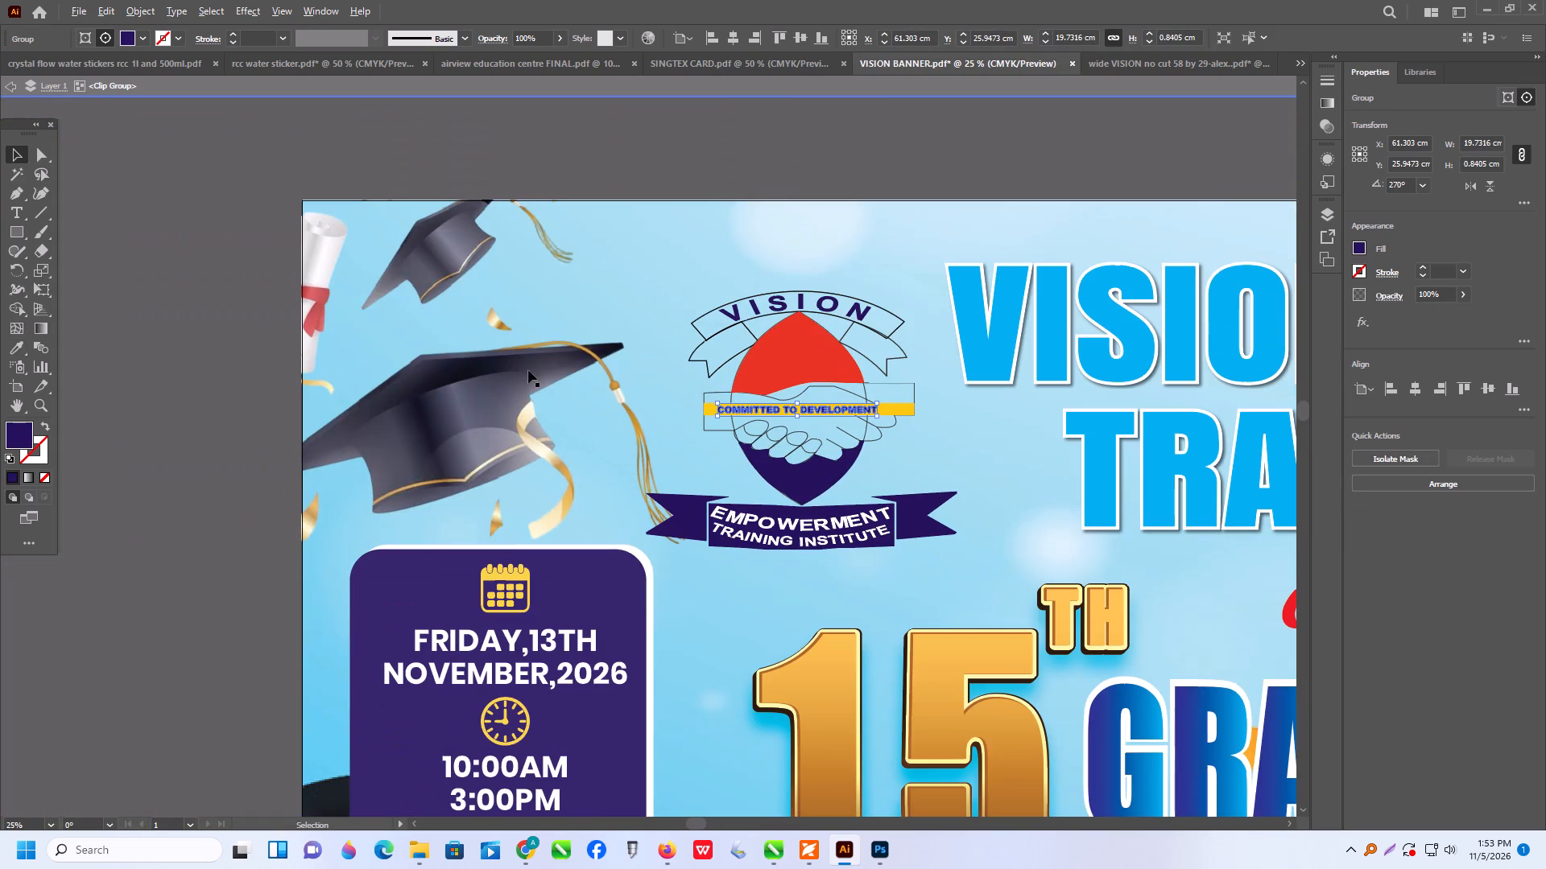
click(200, 421)
triple_click(200, 421)
double_click(200, 421)
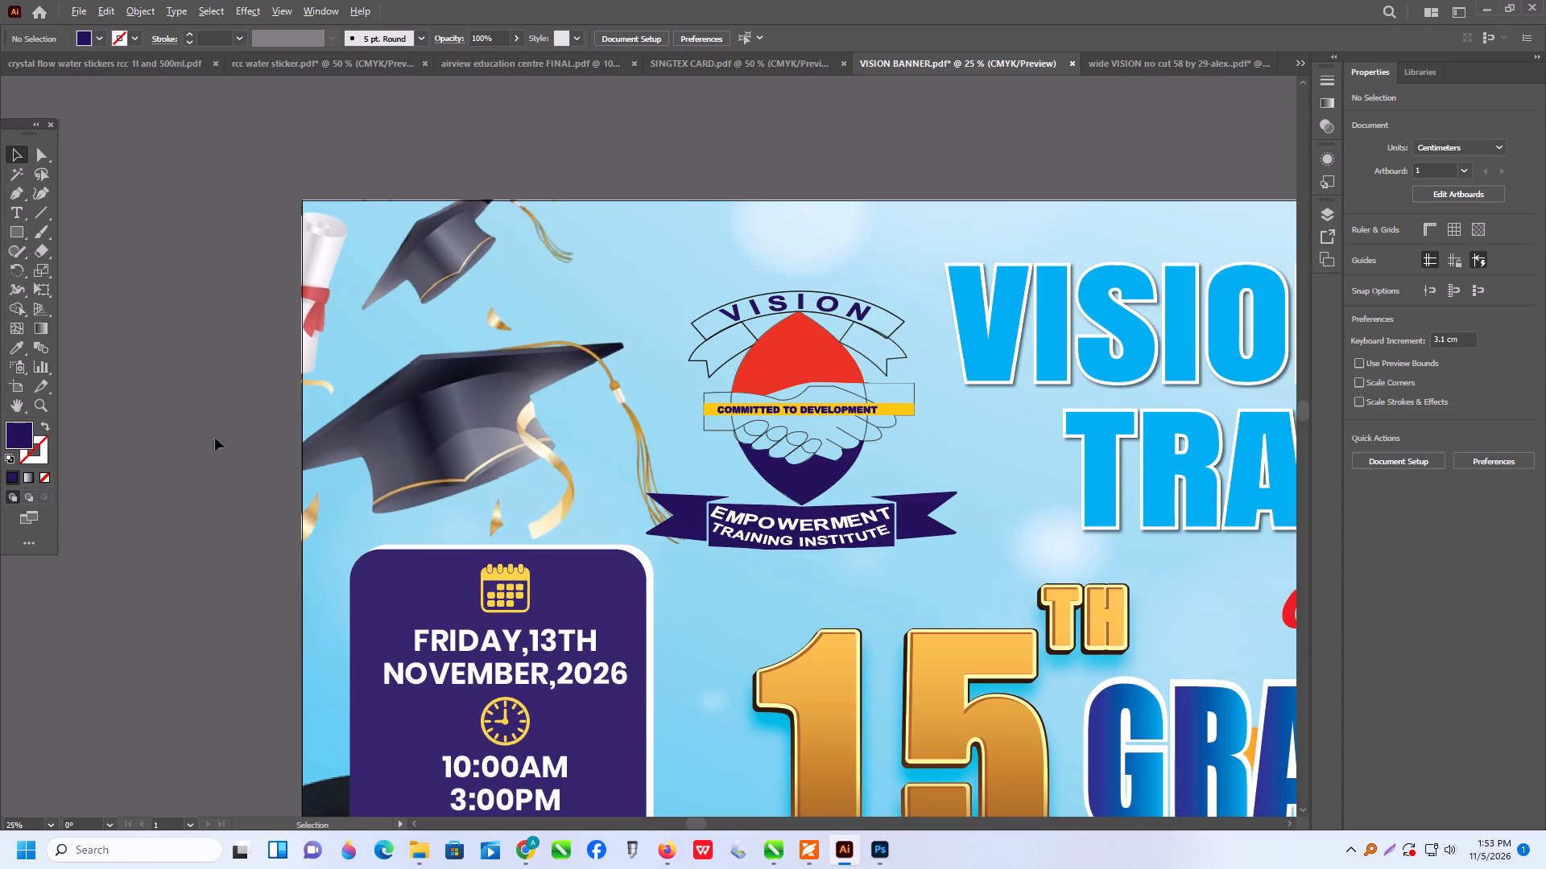
Examine the overall banner layout, checking the logo against the institute name, event details and contact strip.
alt+scroll(221, 444, down, 3)
scroll(419, 505, down, 7)
alt+scroll(385, 468, up, 1)
scroll(385, 468, down, 3)
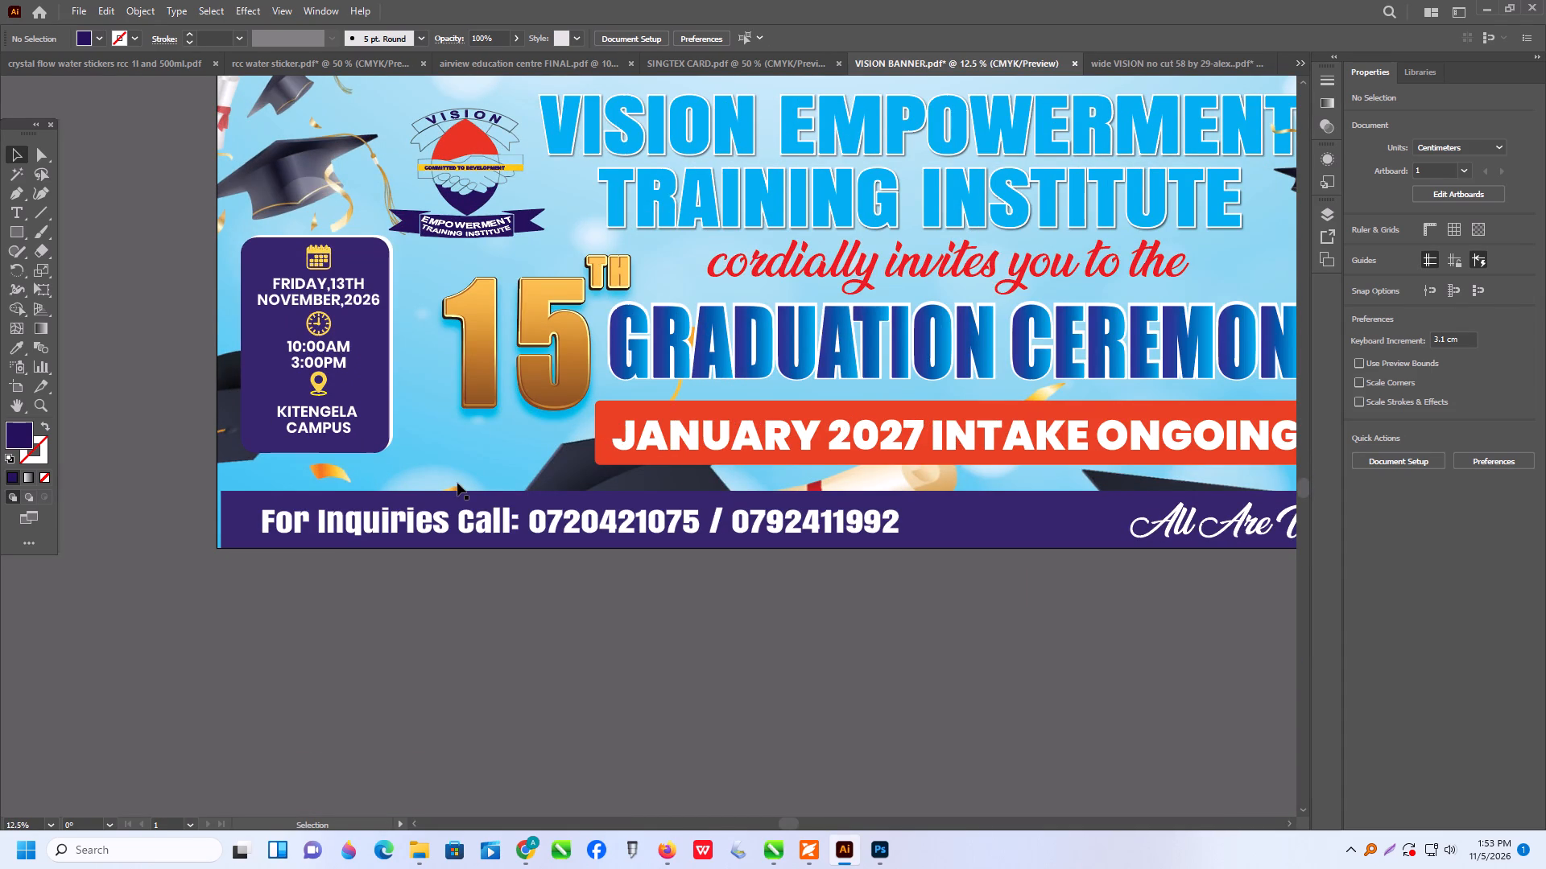
scroll(581, 472, up, 4)
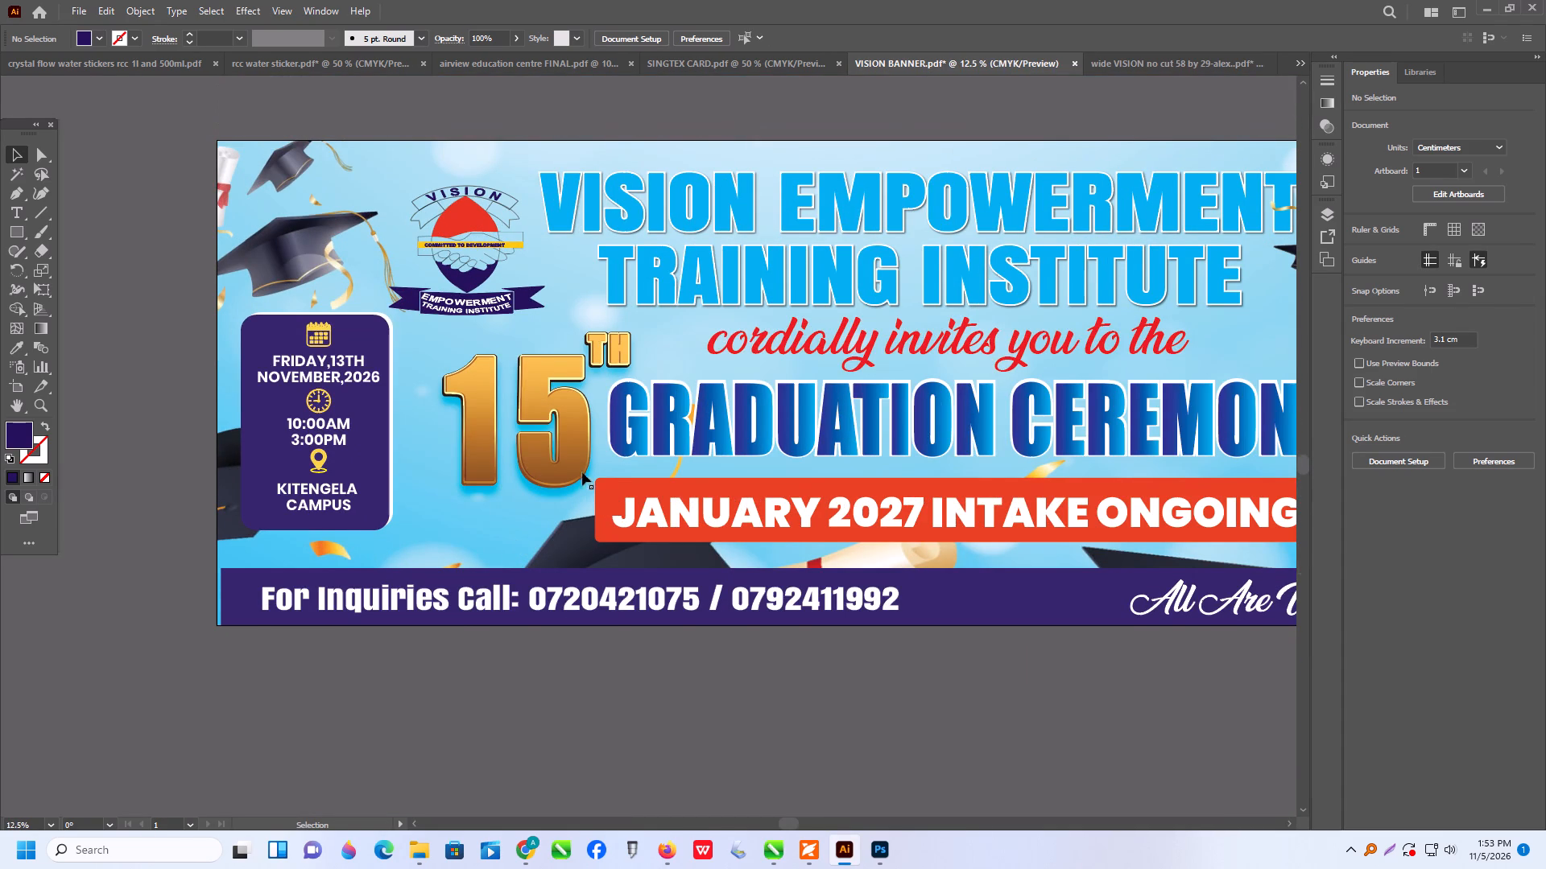
scroll(582, 472, up, 2)
alt+scroll(489, 490, down, 1)
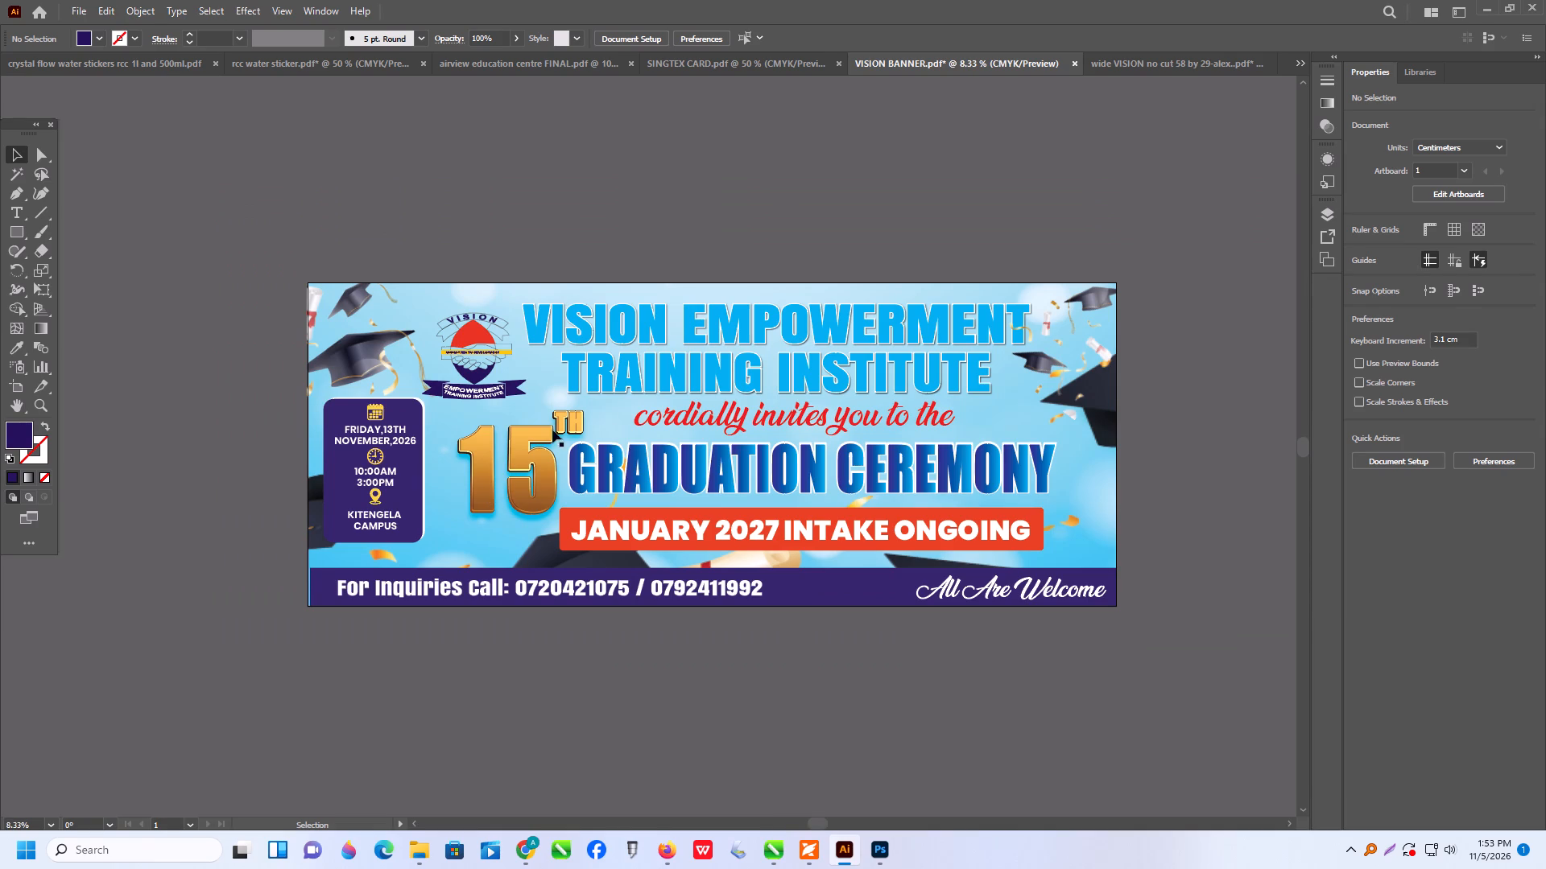
alt+scroll(734, 323, up, 1)
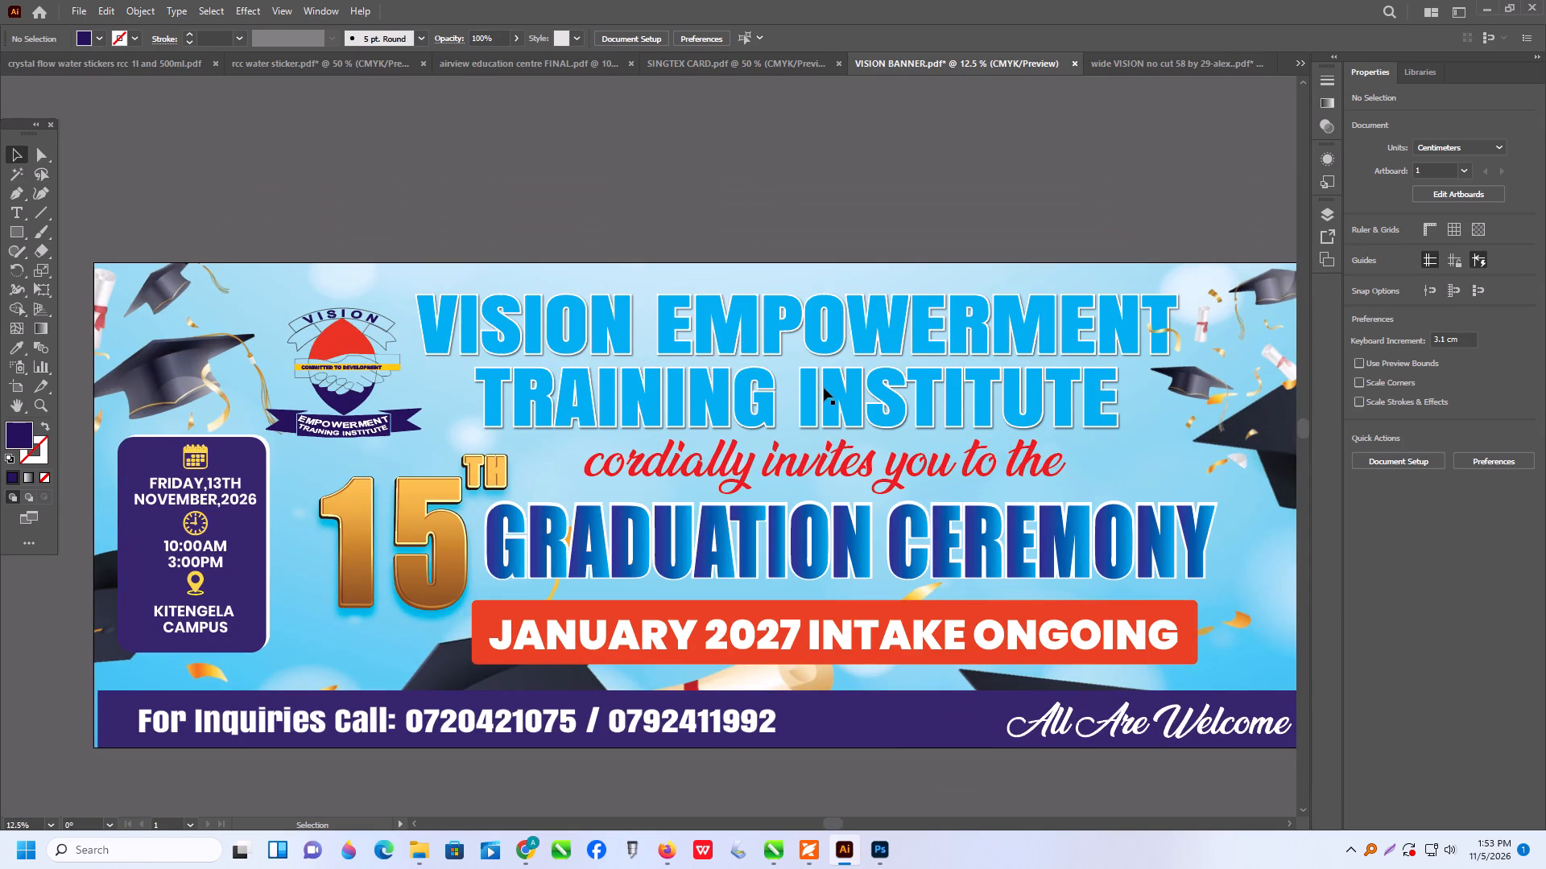
scroll(813, 398, down, 3)
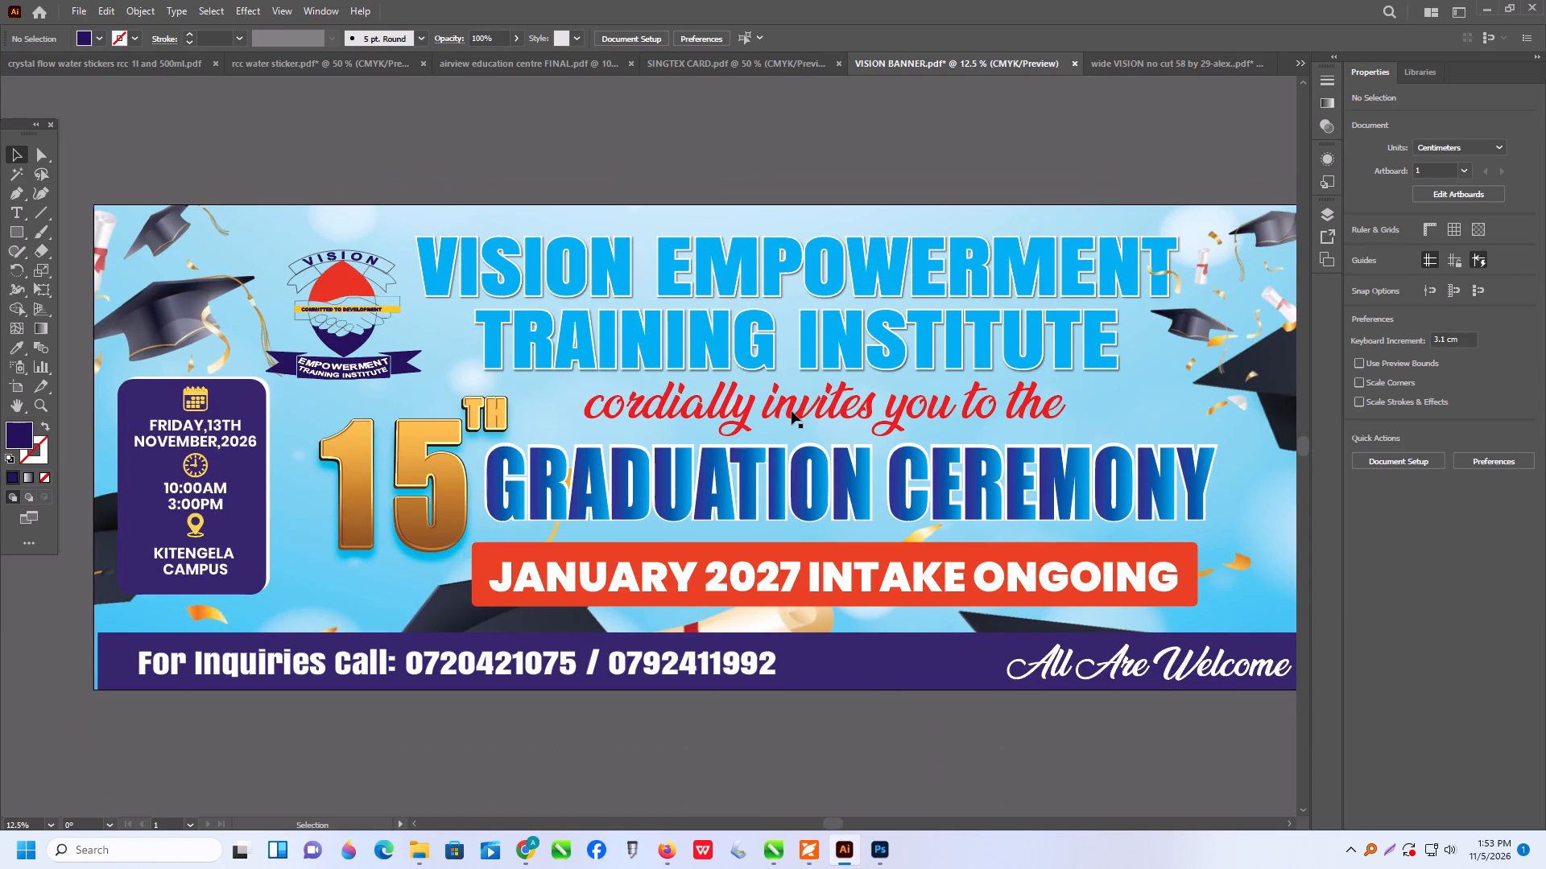
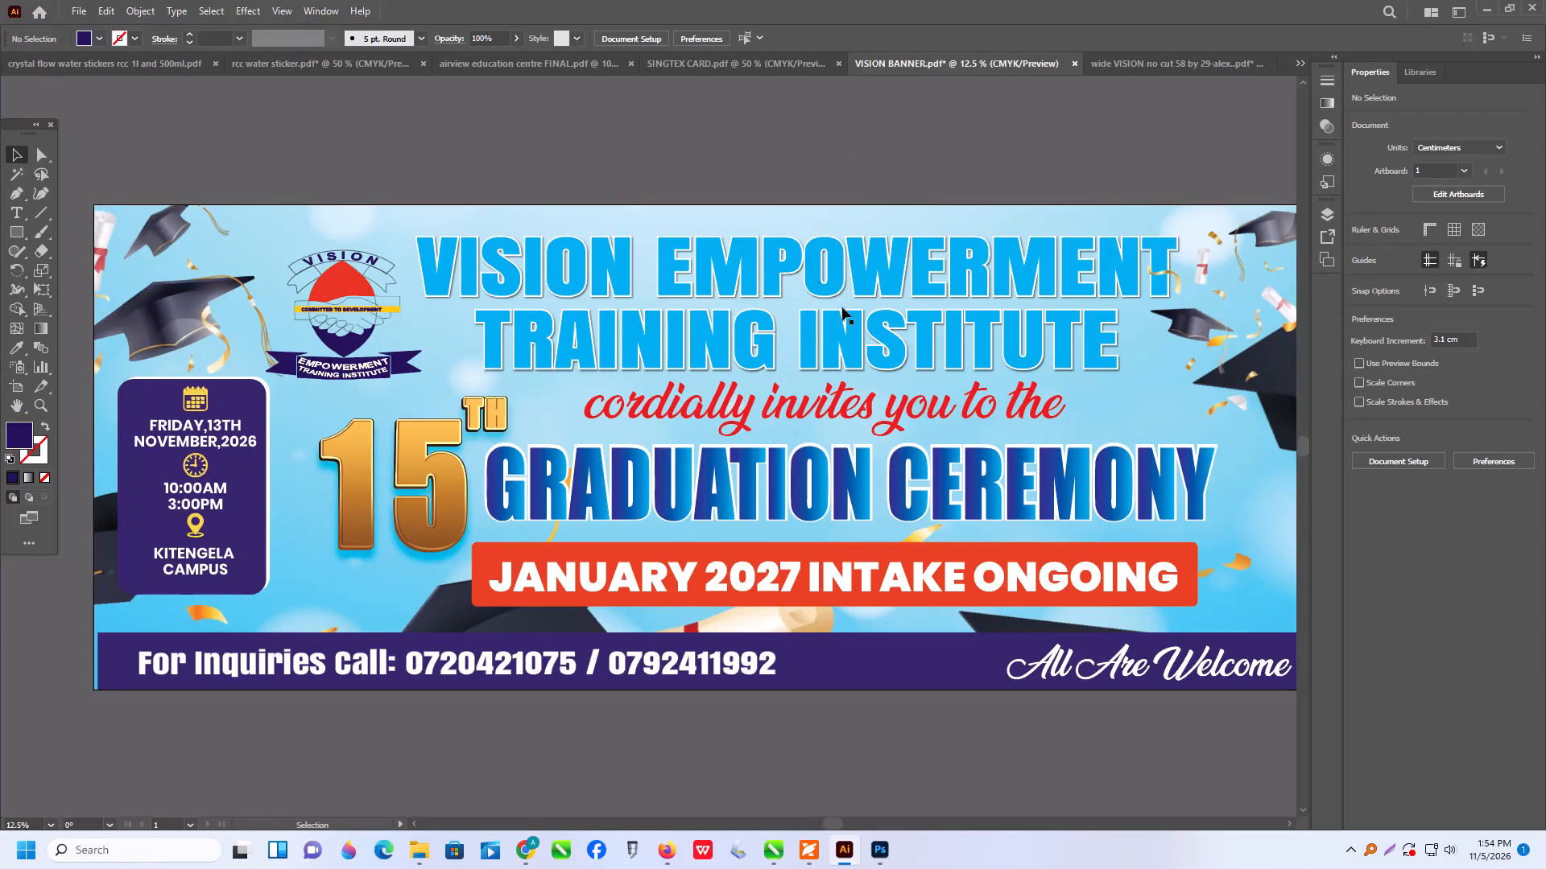
Apply a Multiply drop shadow to the "GRADUATION CEREMONY" lettering with 75% opacity, 0.2469 cm offsets and 0.1764 cm blur.
alt+scroll(1100, 457, up, 3)
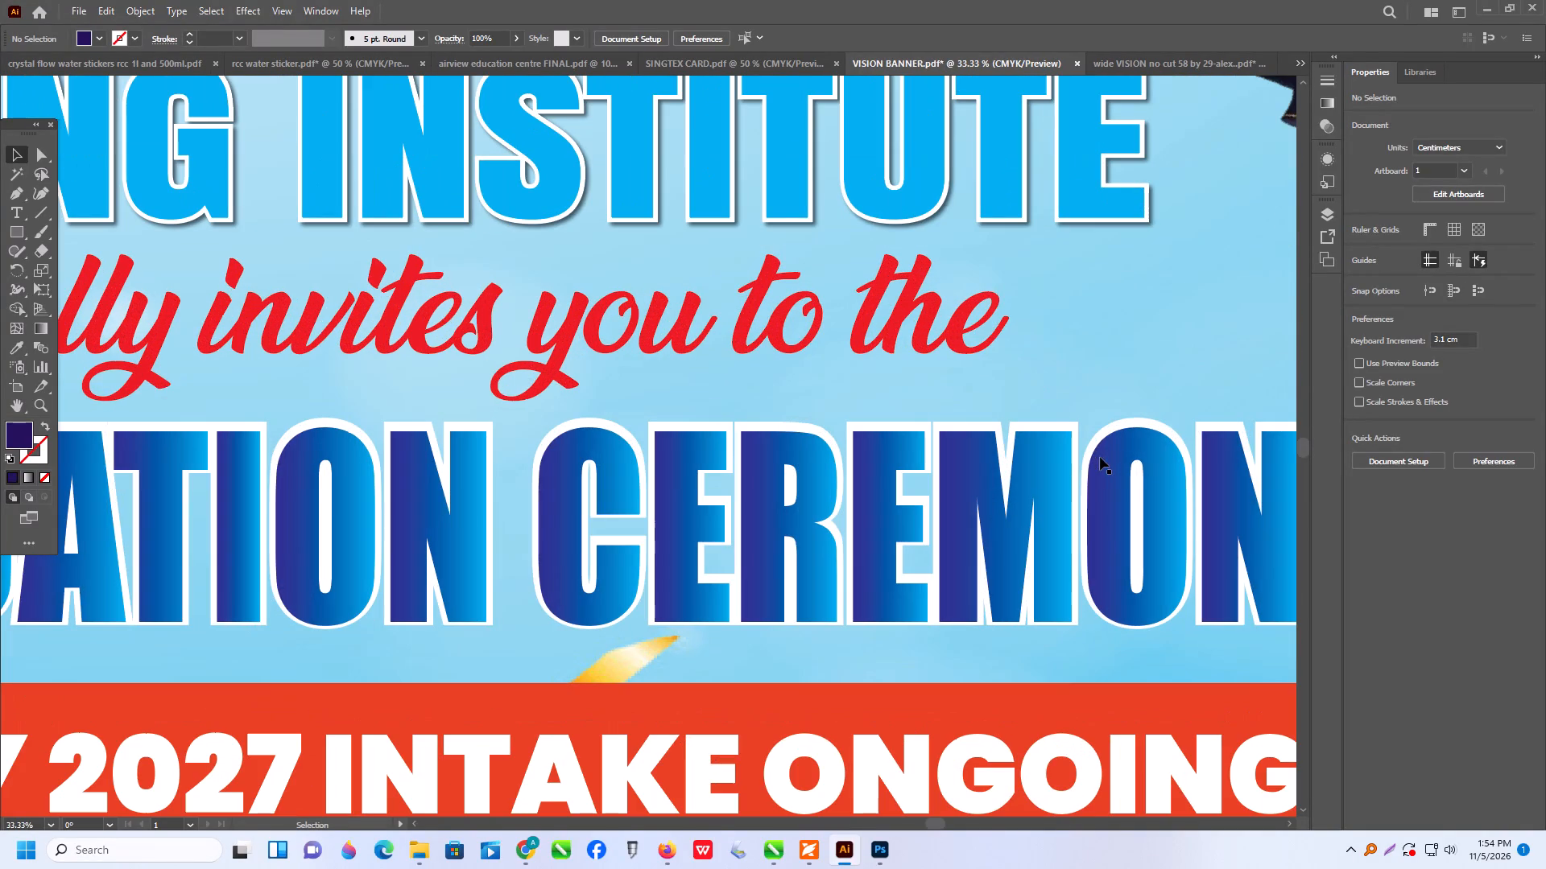
alt+scroll(852, 562, down, 5)
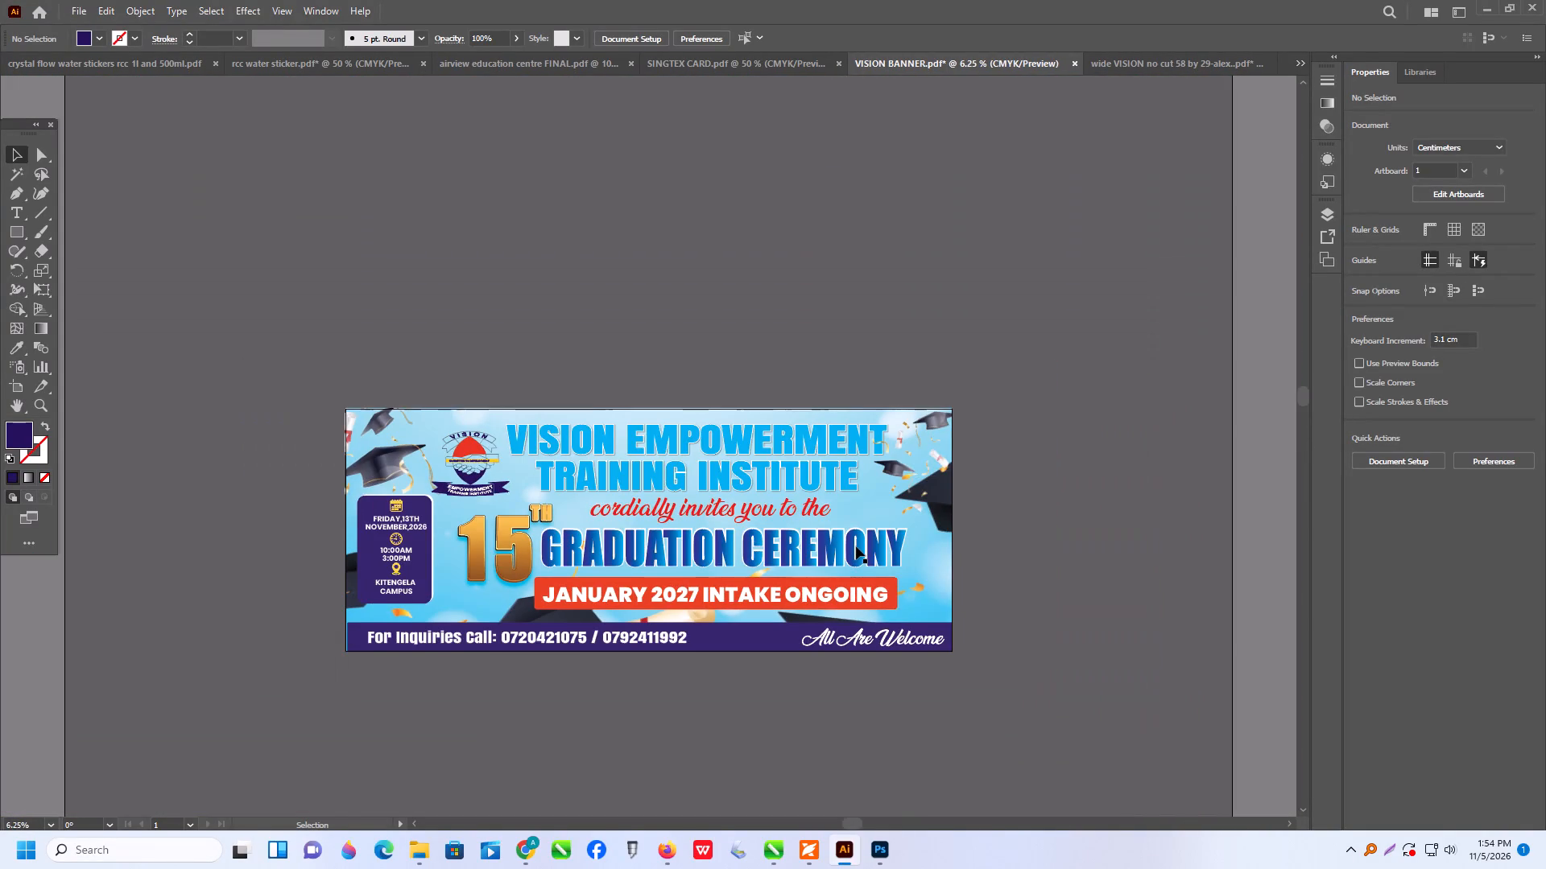
scroll(842, 552, down, 3)
scroll(581, 536, down, 2)
alt+scroll(569, 482, up, 3)
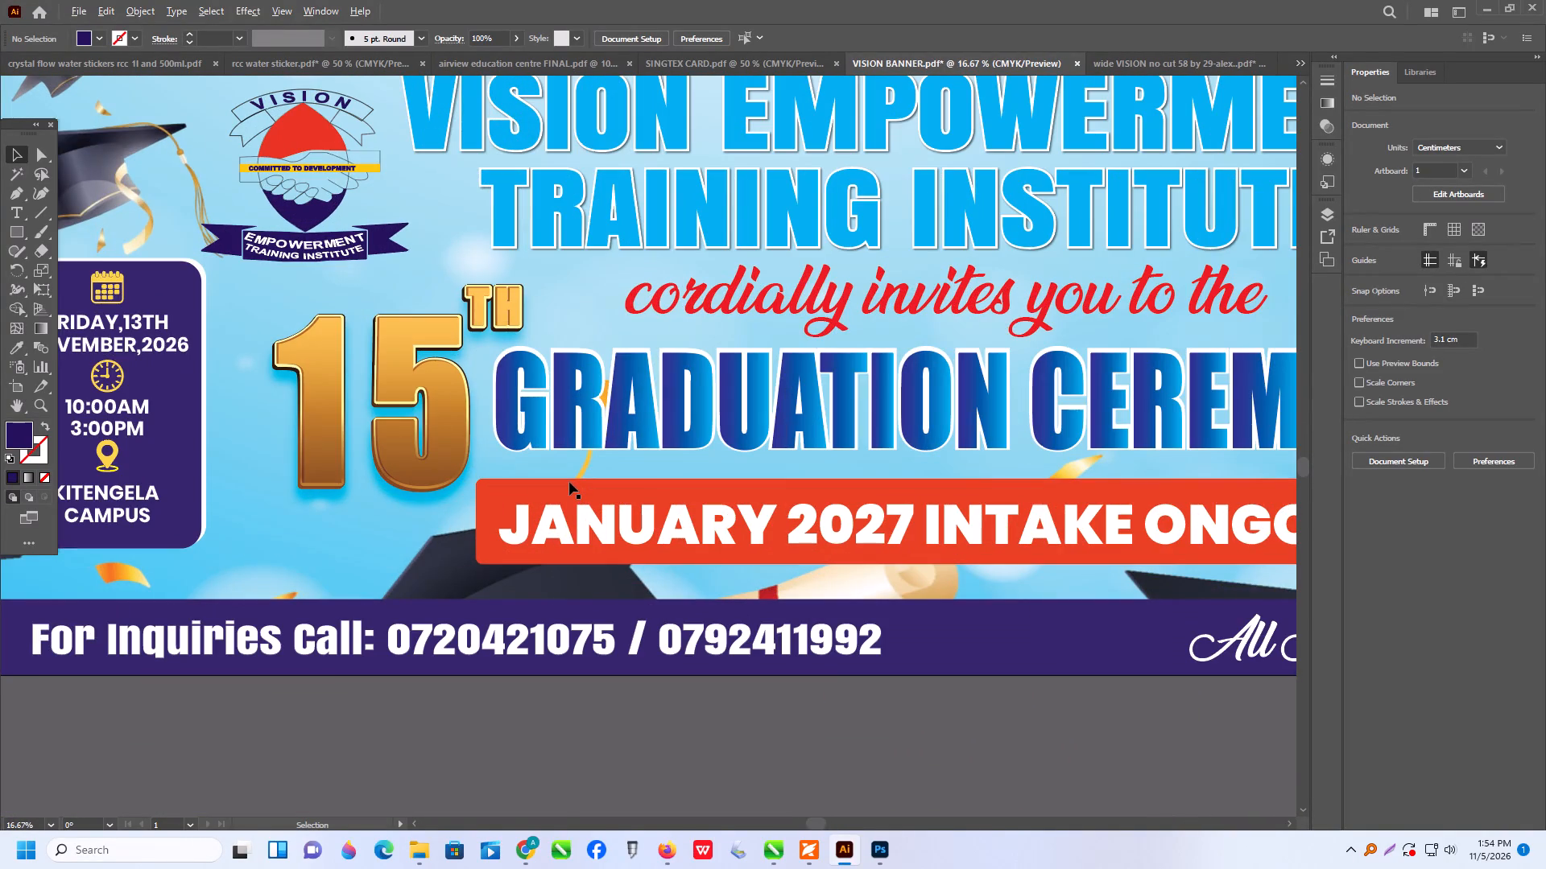
alt+scroll(569, 482, up, 2)
click(549, 337)
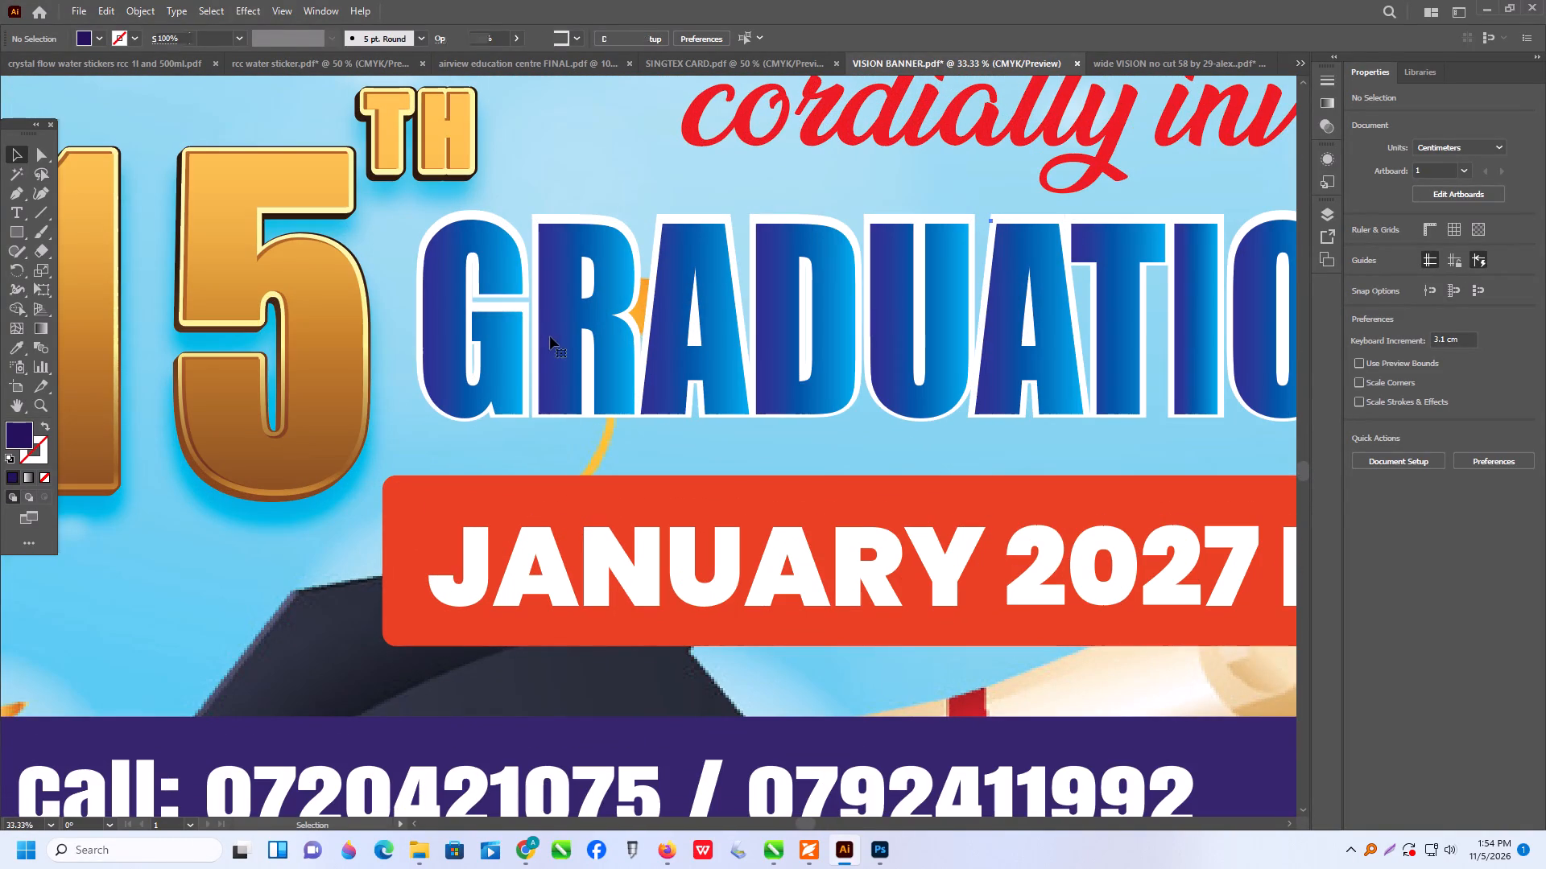
triple_click(572, 326)
triple_click(572, 326)
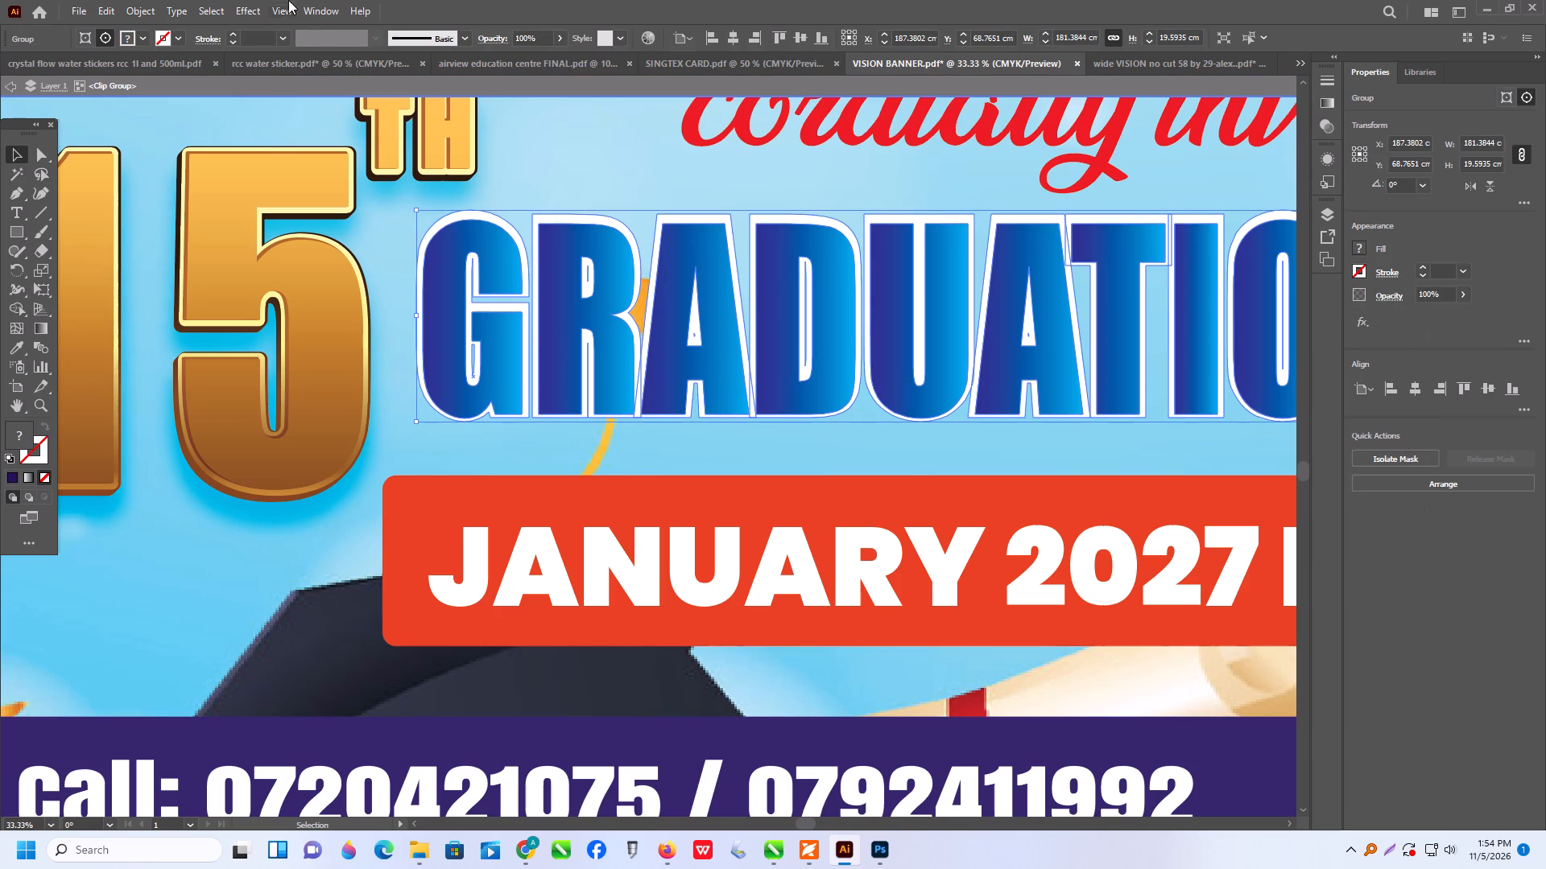
click(244, 12)
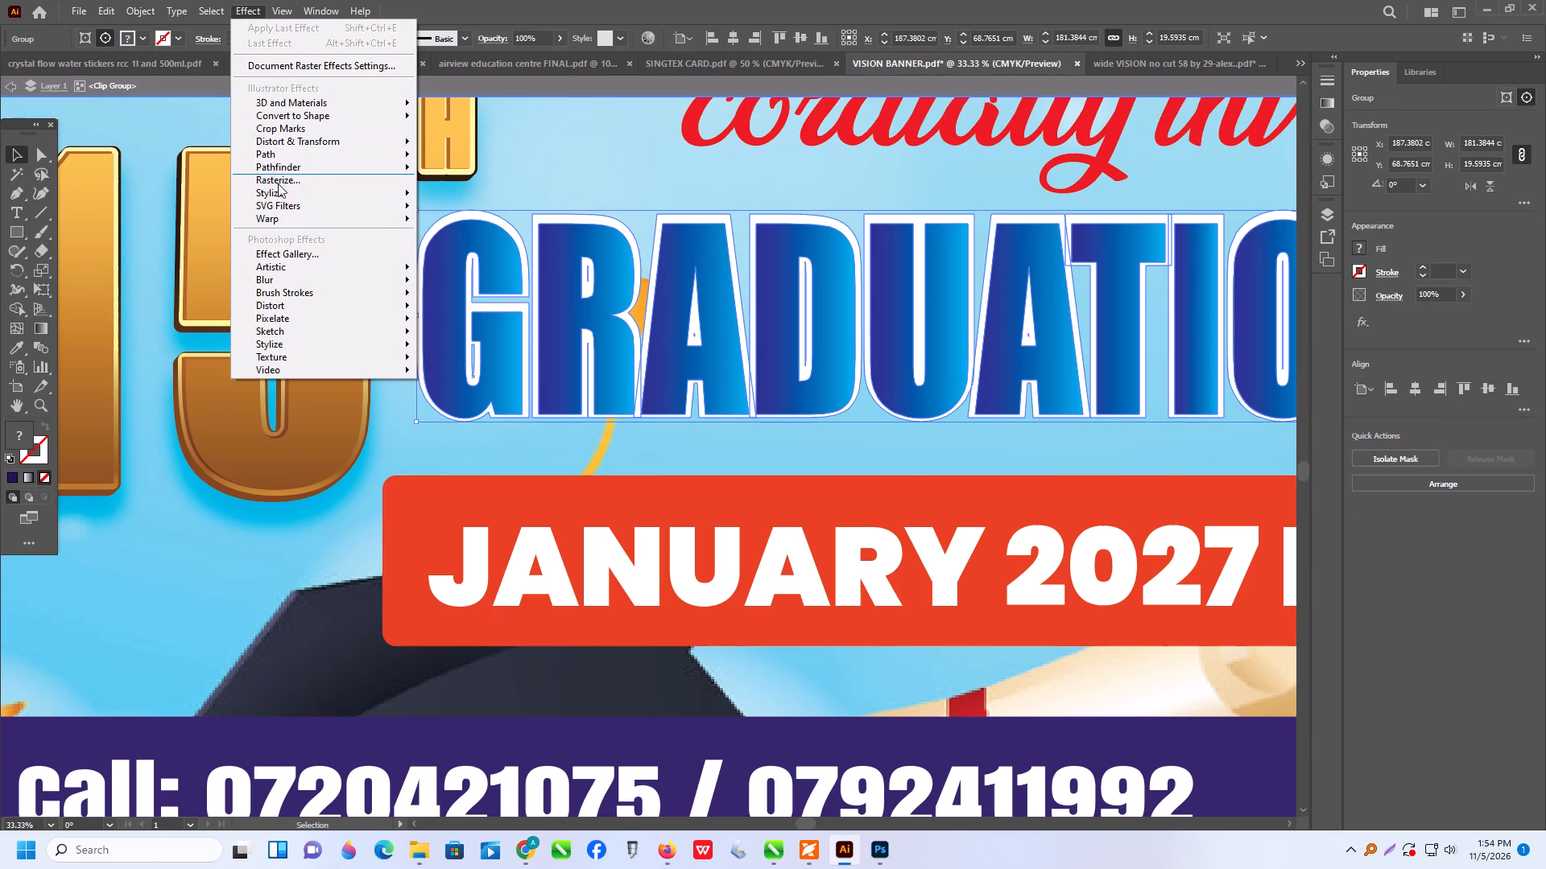
click(280, 192)
click(515, 195)
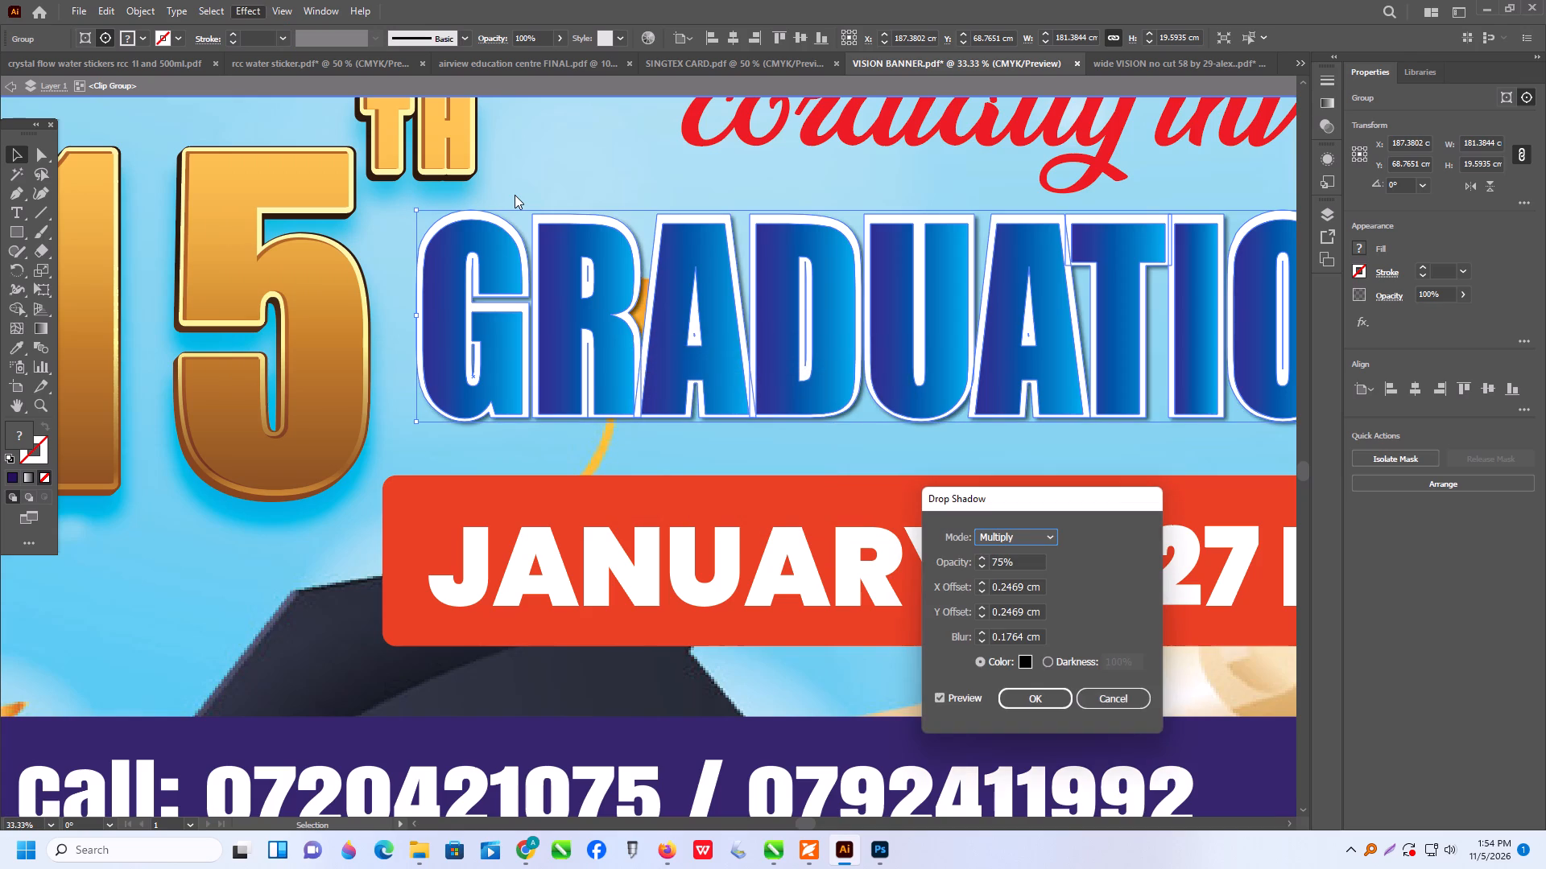
click(1039, 701)
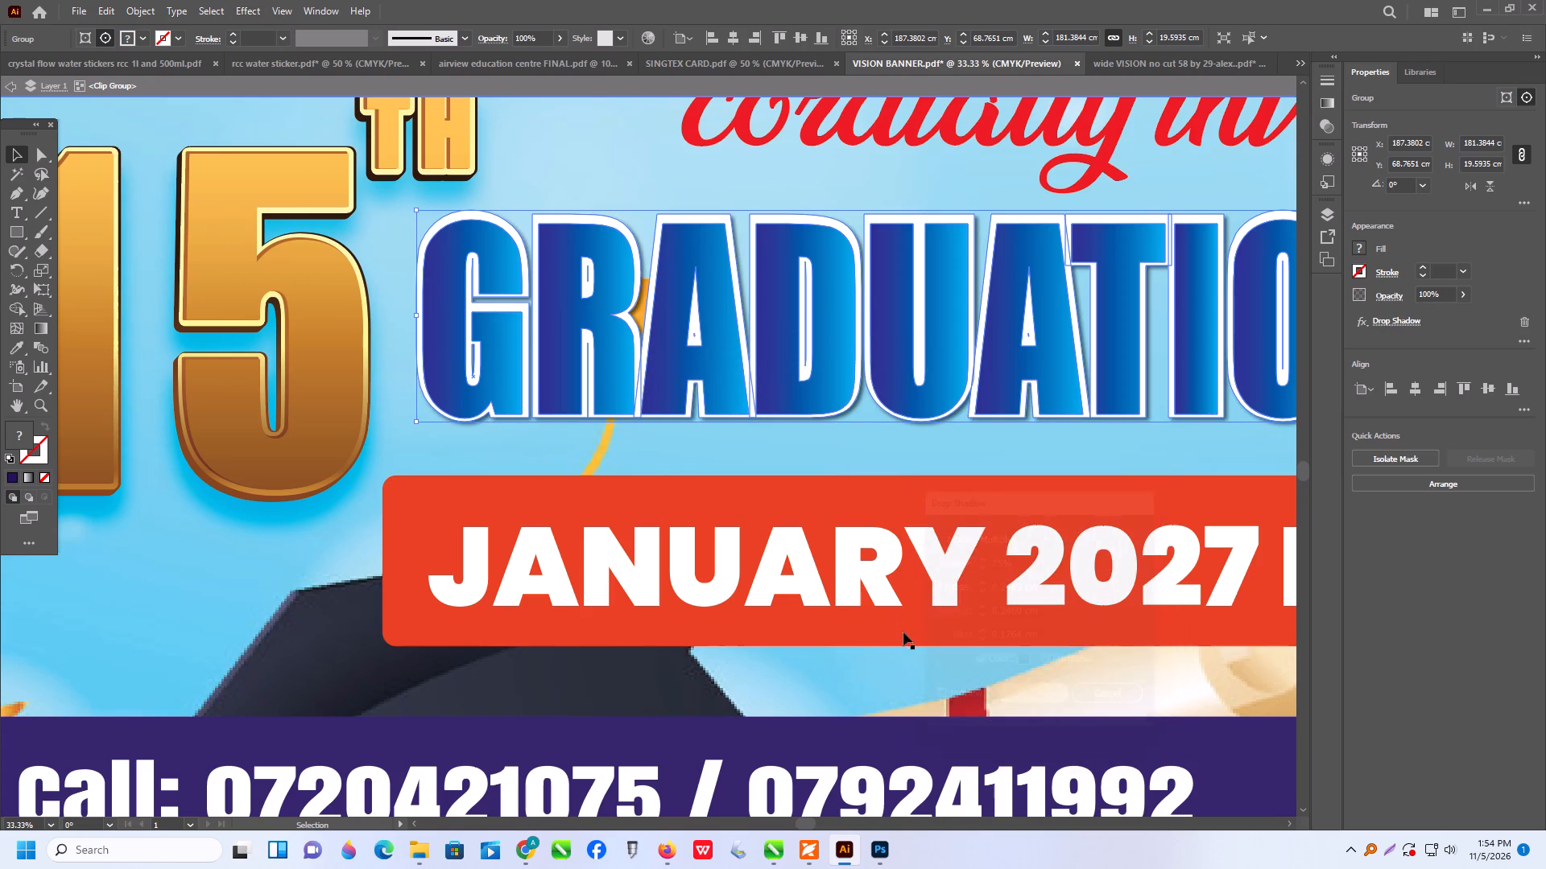
alt+scroll(552, 480, down, 6)
triple_click(632, 595)
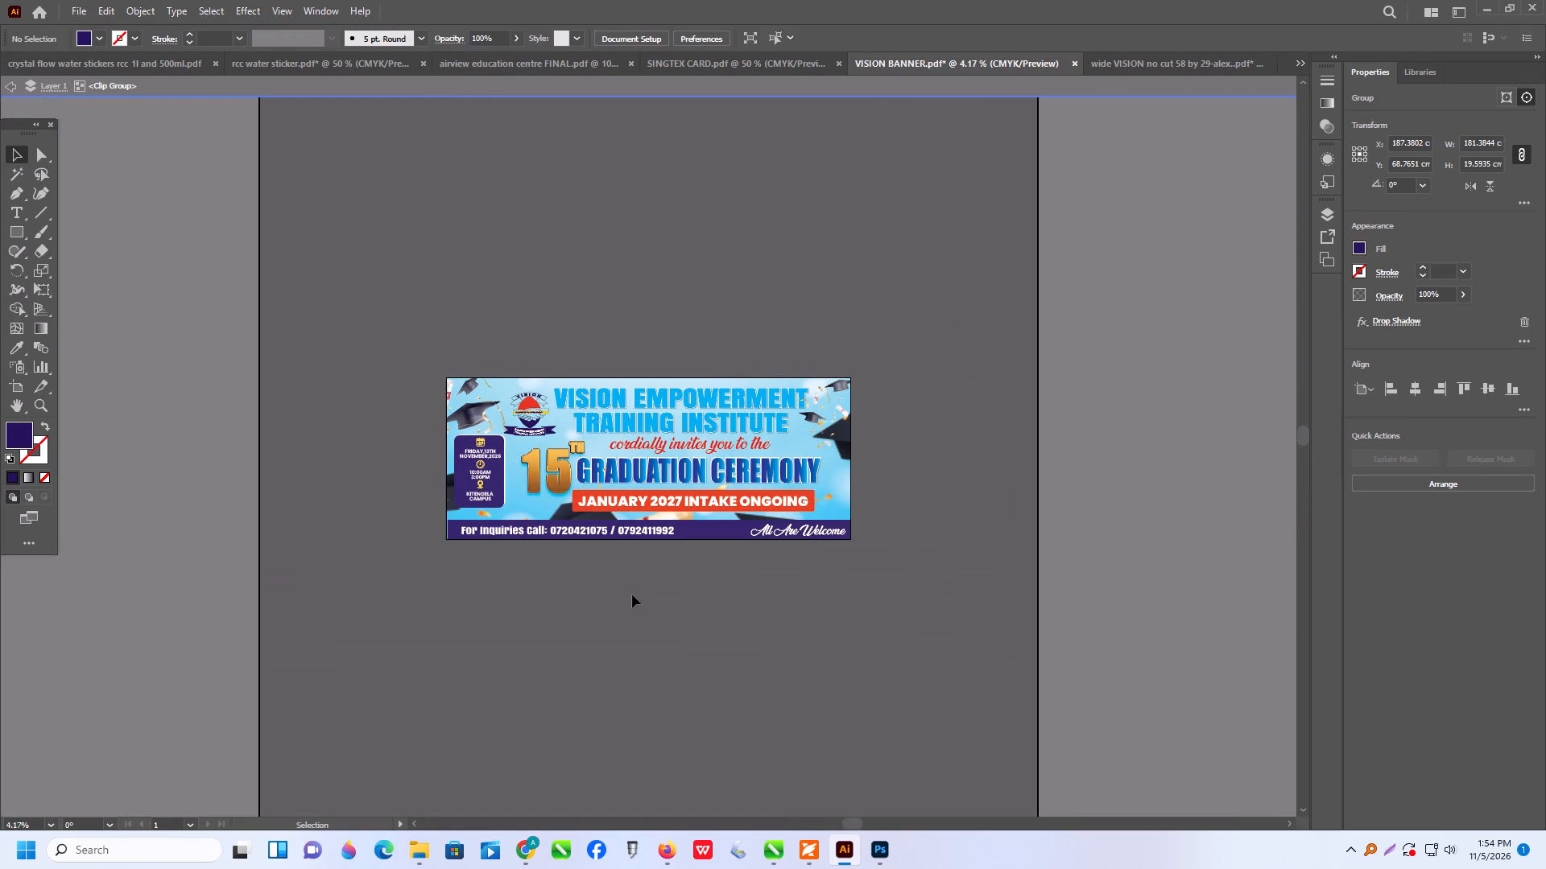
Isolate the institute name and recolour its "VISION EMPOWERMENT" line with the Eyedropper, sampling the dark purple of the event details box.
alt+scroll(612, 517, up, 5)
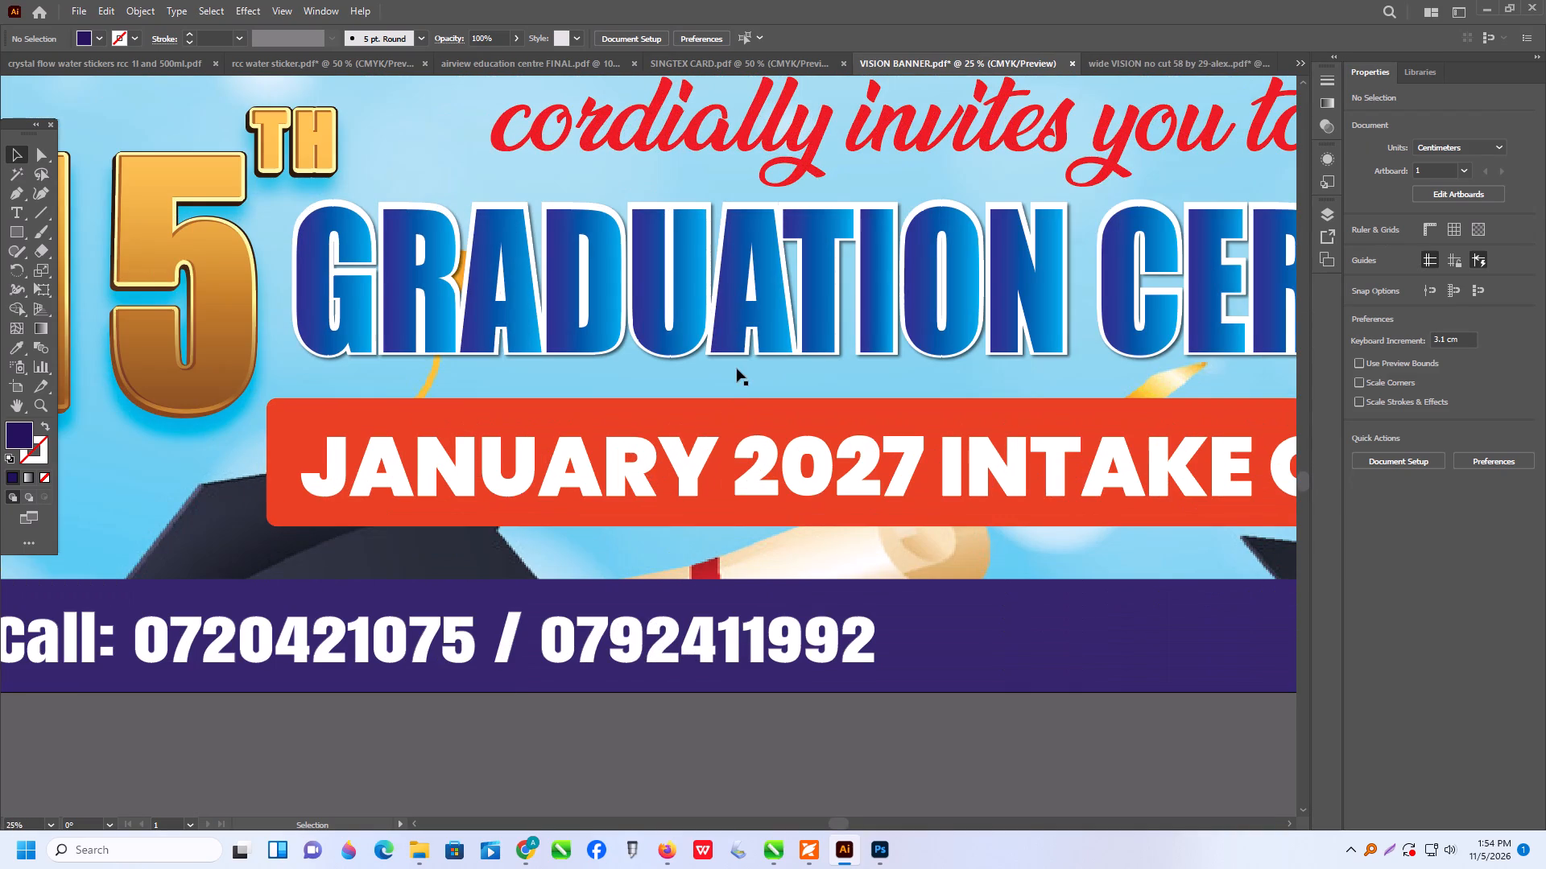
scroll(737, 369, down, 3)
scroll(740, 382, up, 9)
alt+scroll(853, 488, down, 2)
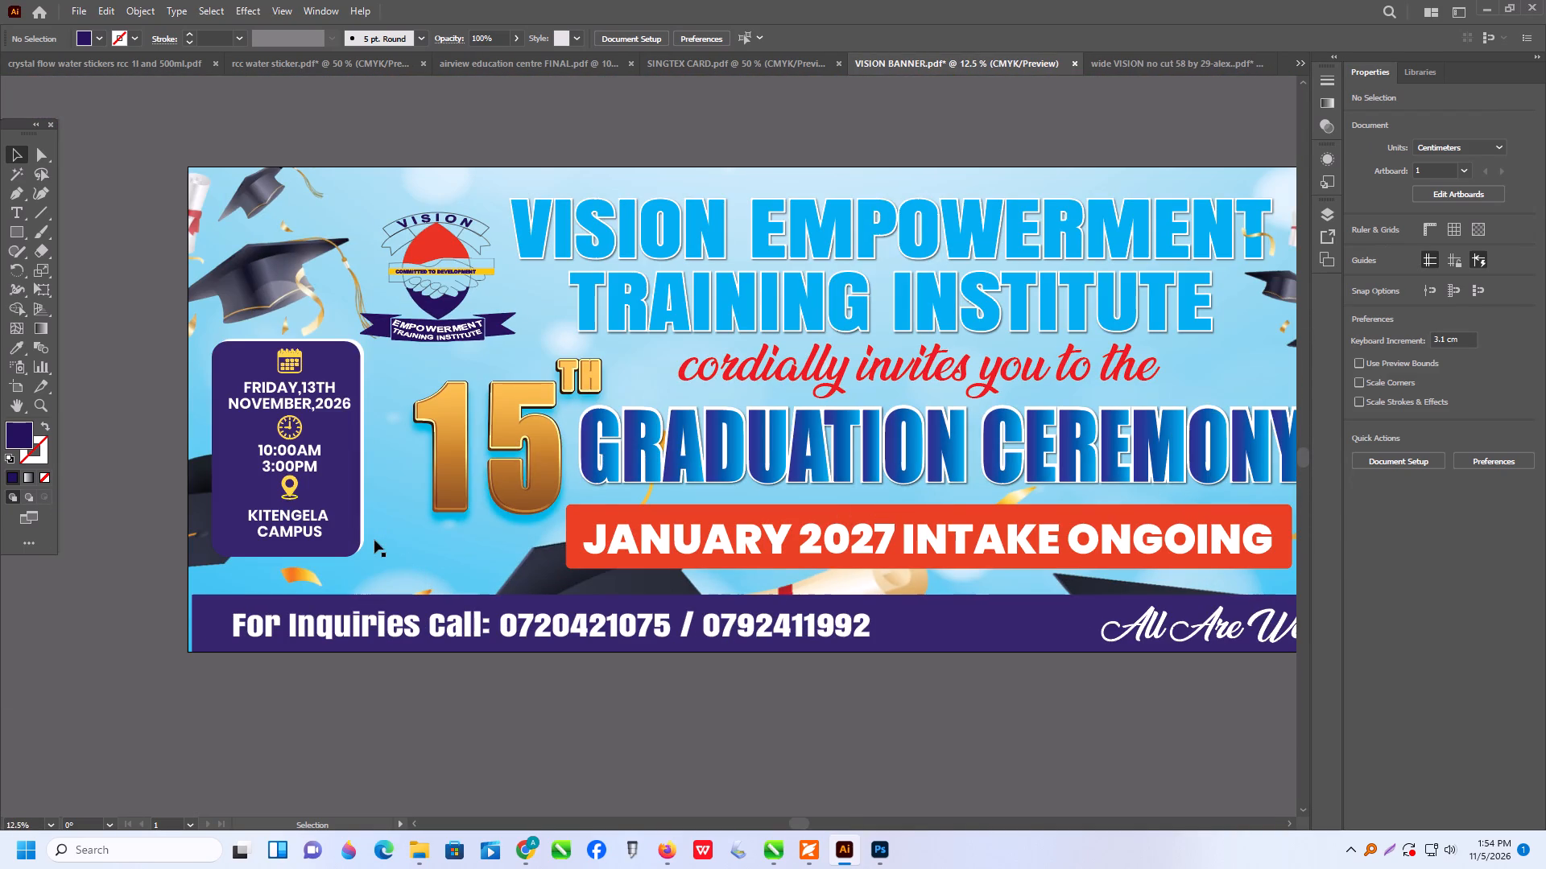
alt+scroll(376, 547, down, 3)
click(376, 352)
alt+scroll(424, 536, up, 3)
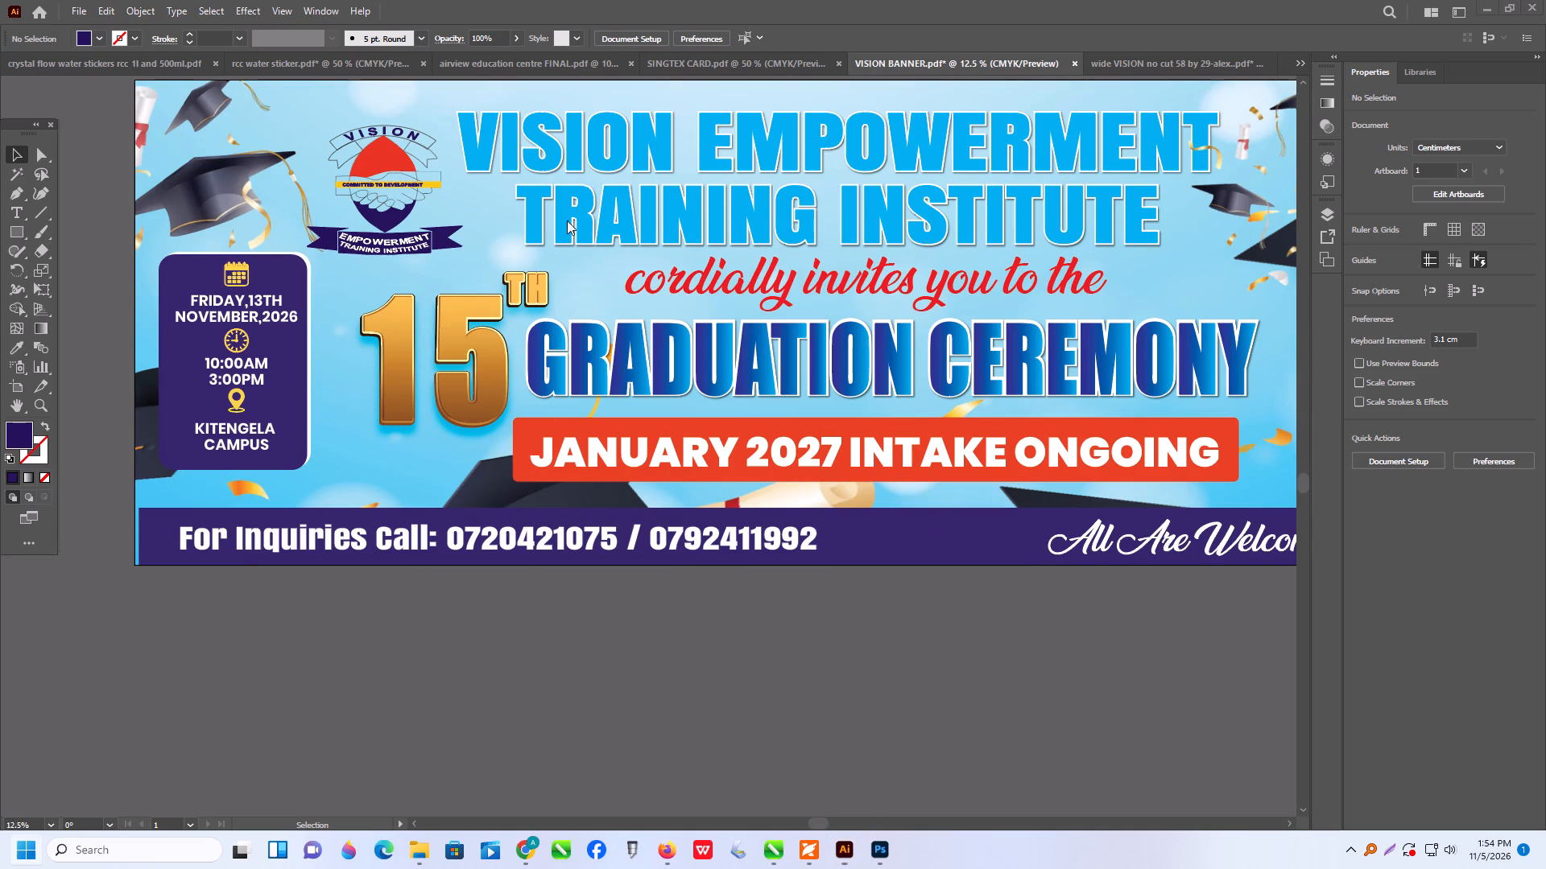
click(618, 150)
triple_click(618, 150)
triple_click(622, 148)
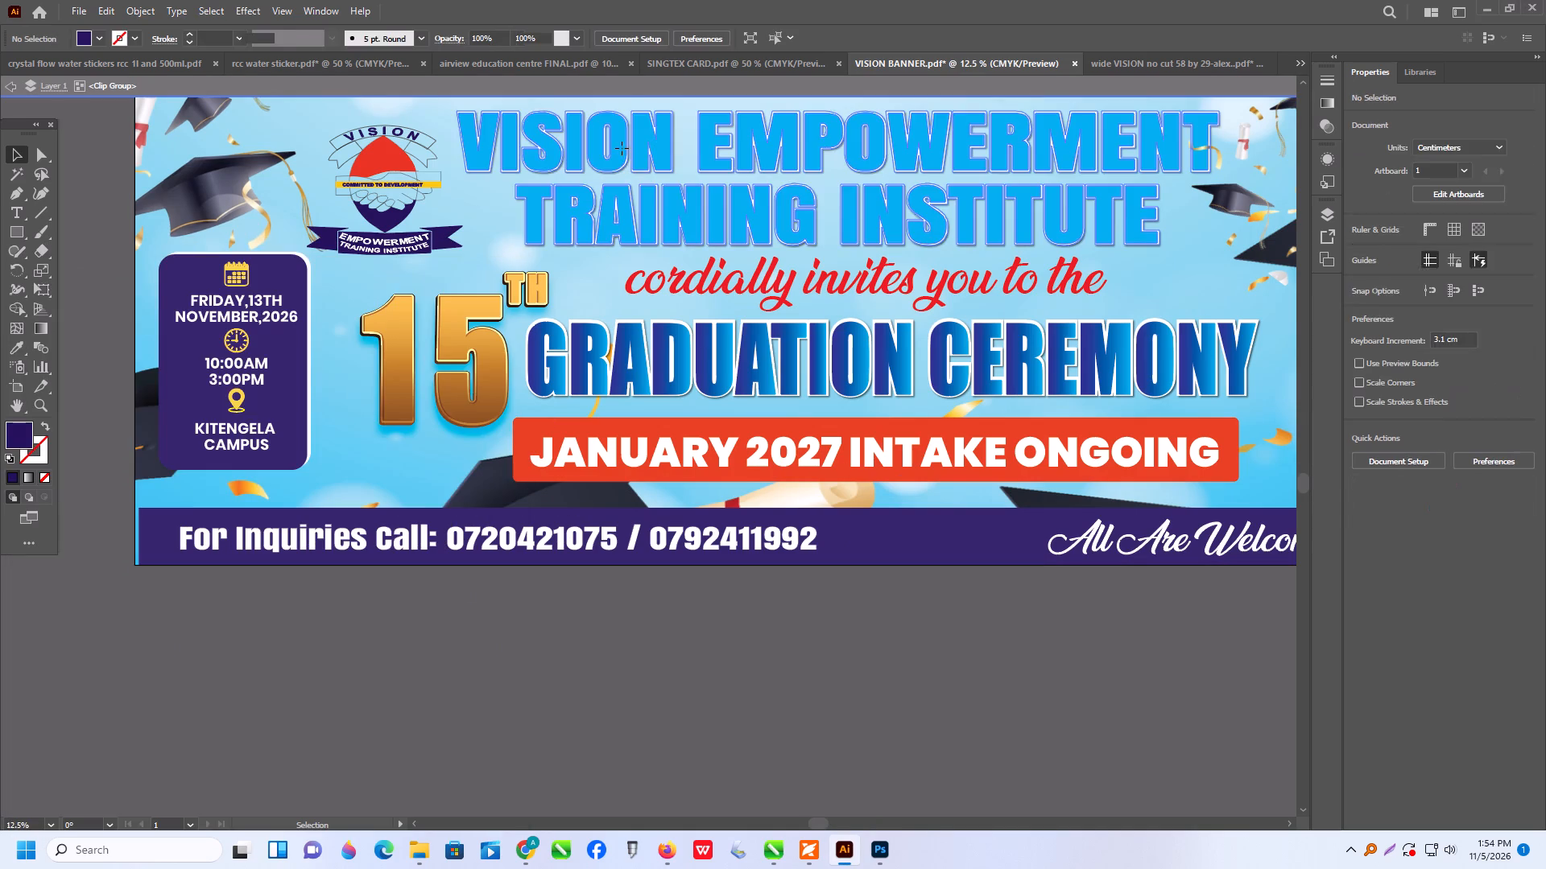
double_click(622, 148)
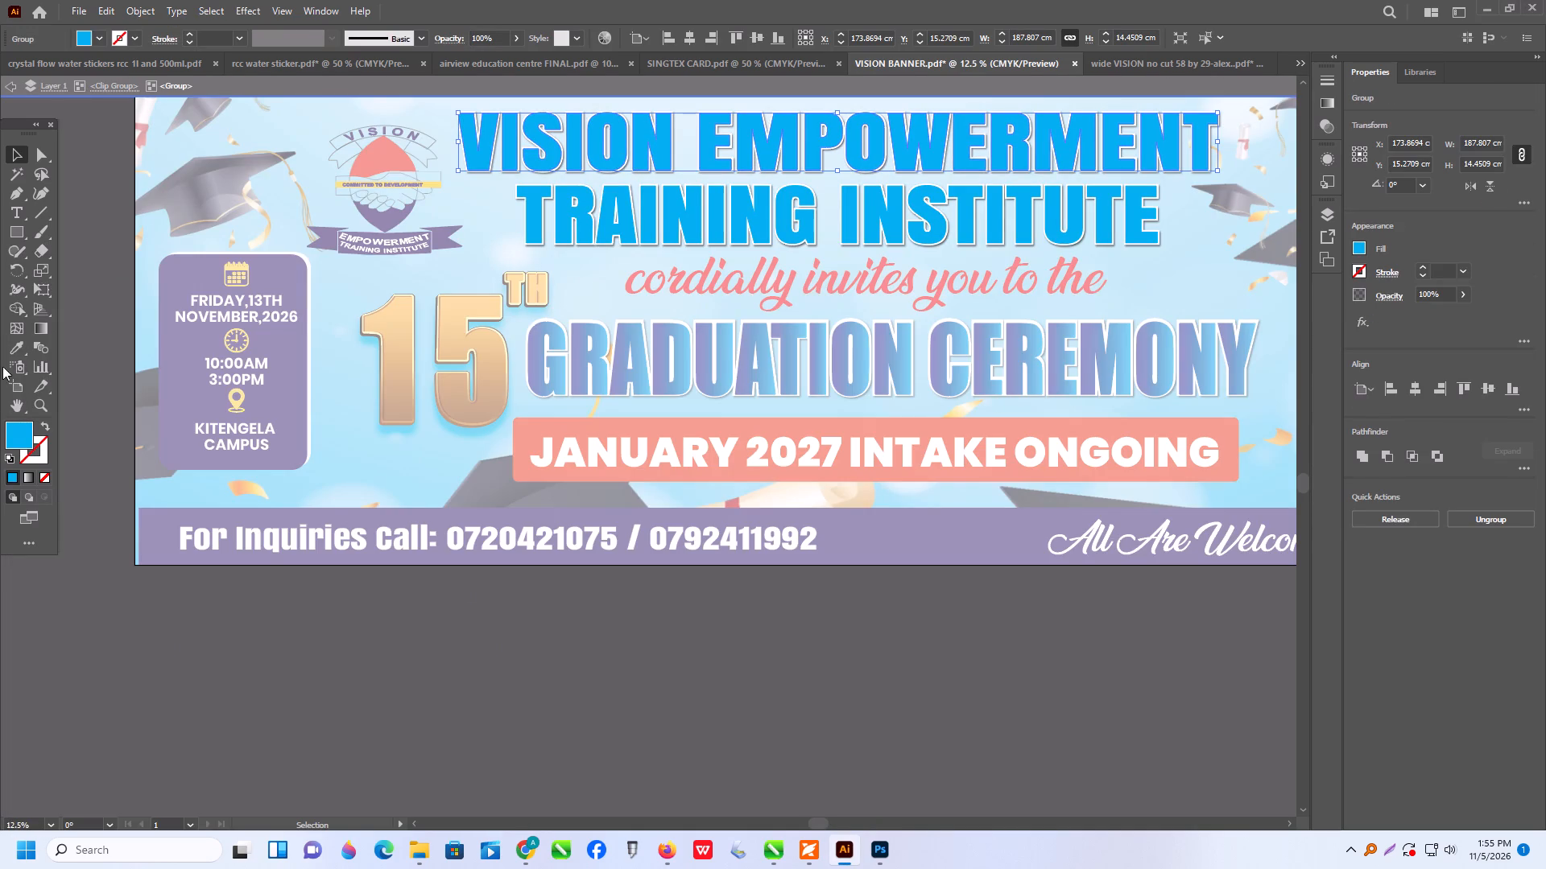
click(12, 344)
click(208, 350)
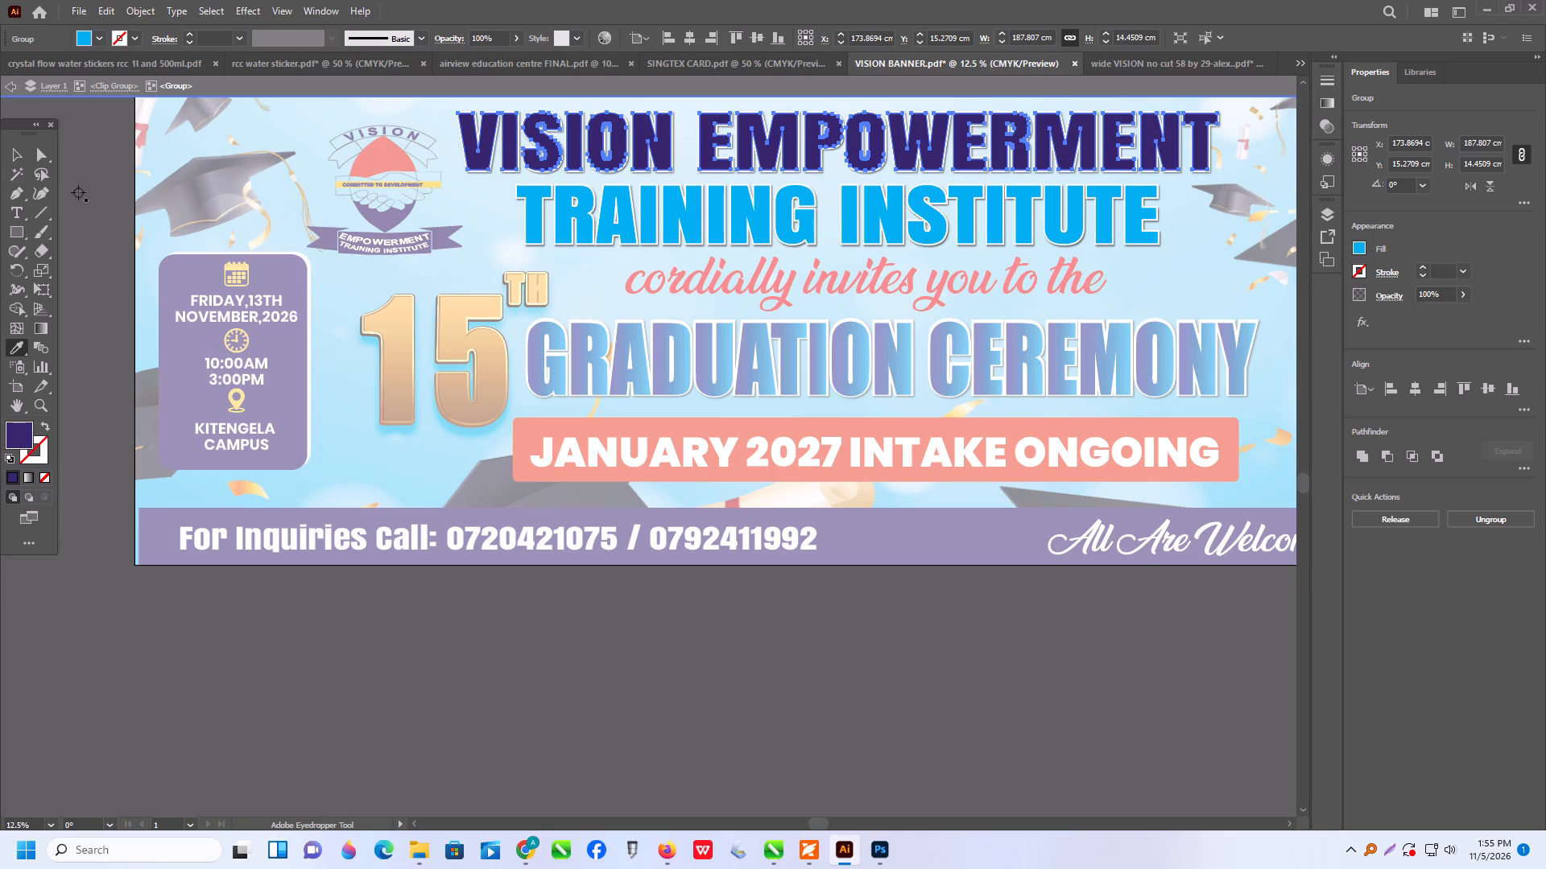
Recolour the "TRAINING INSTITUTE" line with the same dark purple from the event details box, and leave the isolated group.
click(23, 148)
click(531, 218)
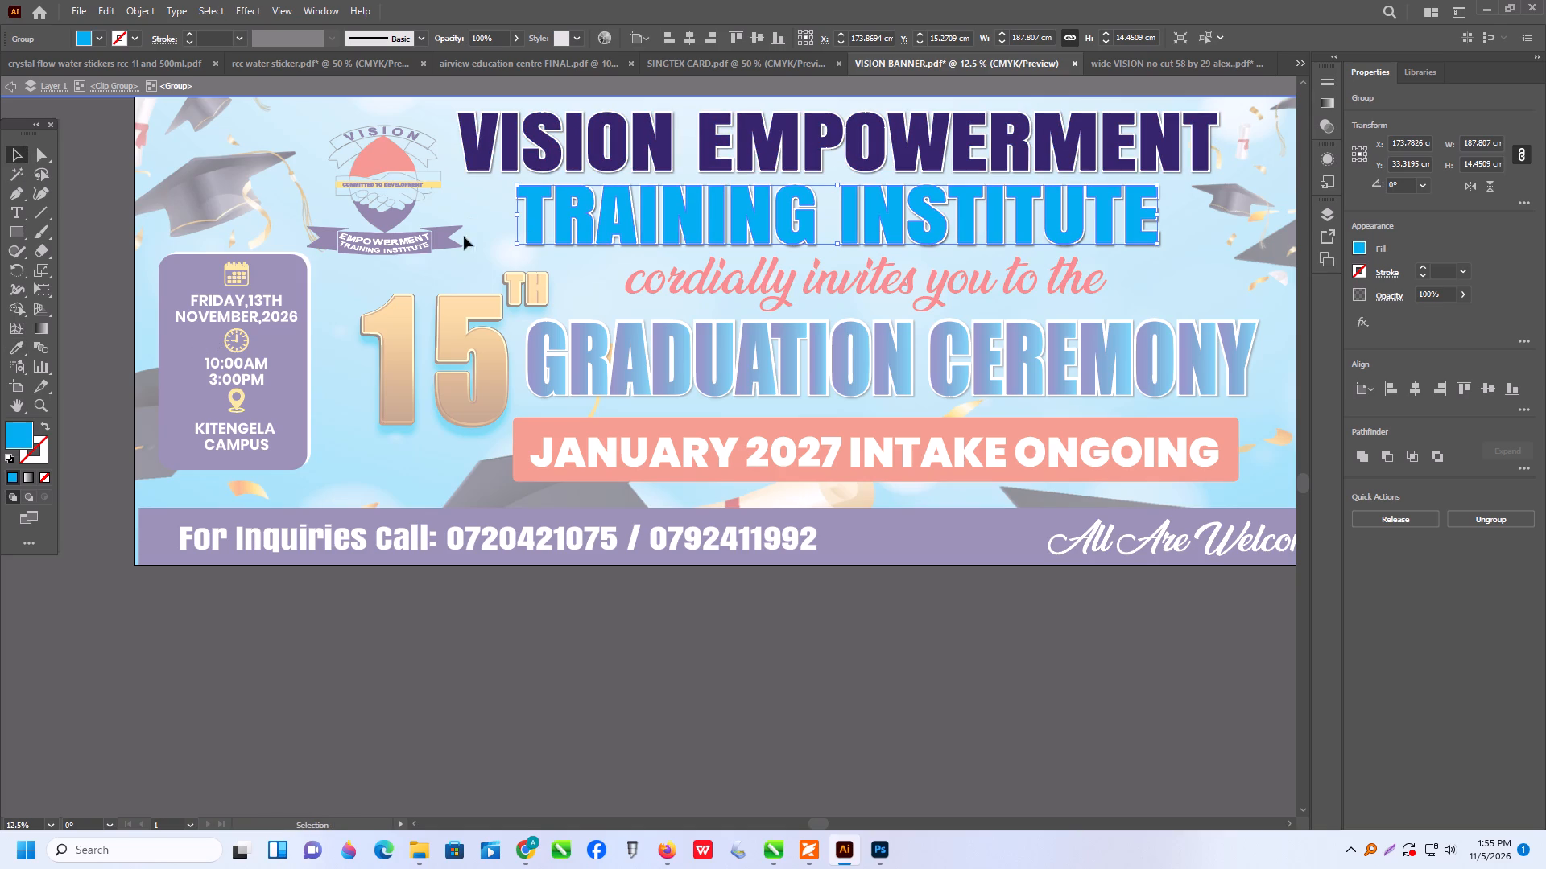
click(20, 348)
click(196, 344)
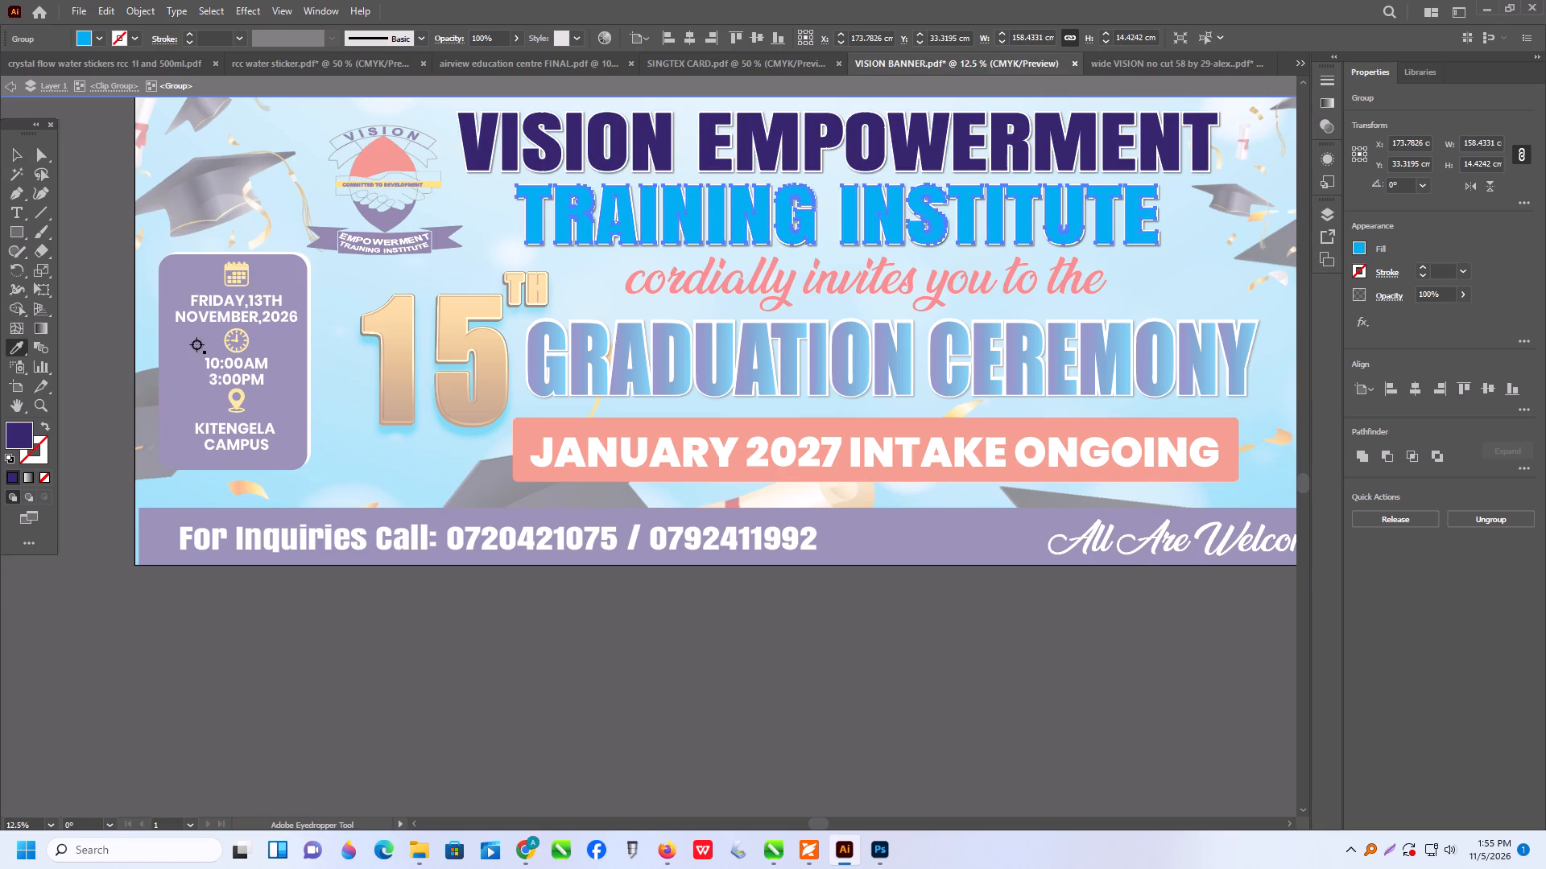
click(21, 154)
triple_click(564, 710)
click(564, 710)
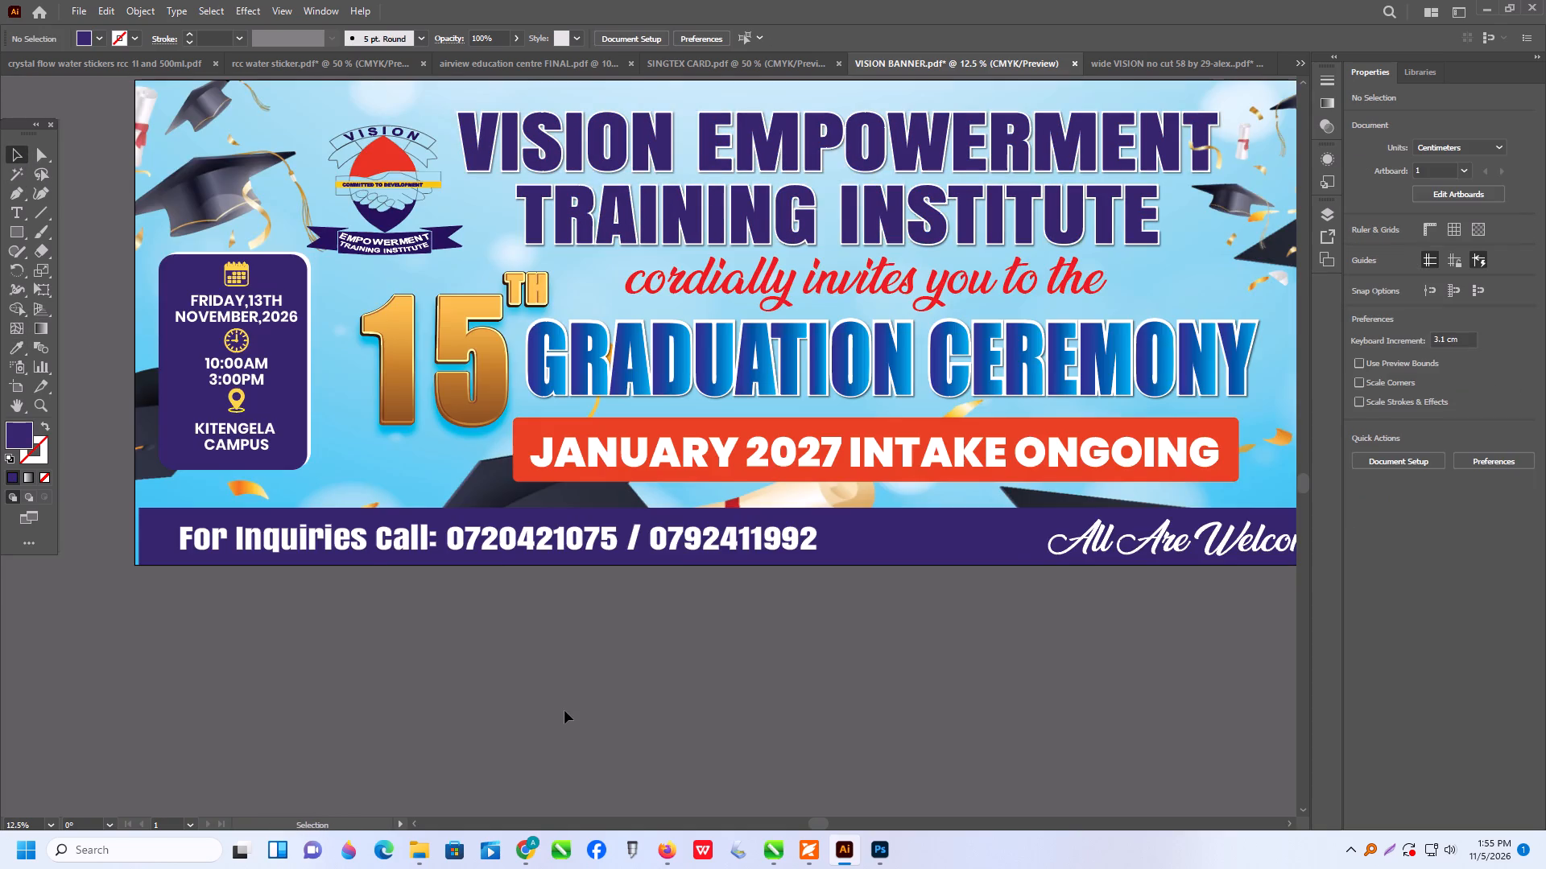
Examine the whole banner layout, checking the institute name's colour against the logo, the graduation heading and the contact strip.
alt+scroll(759, 664, down, 1)
scroll(798, 653, down, 2)
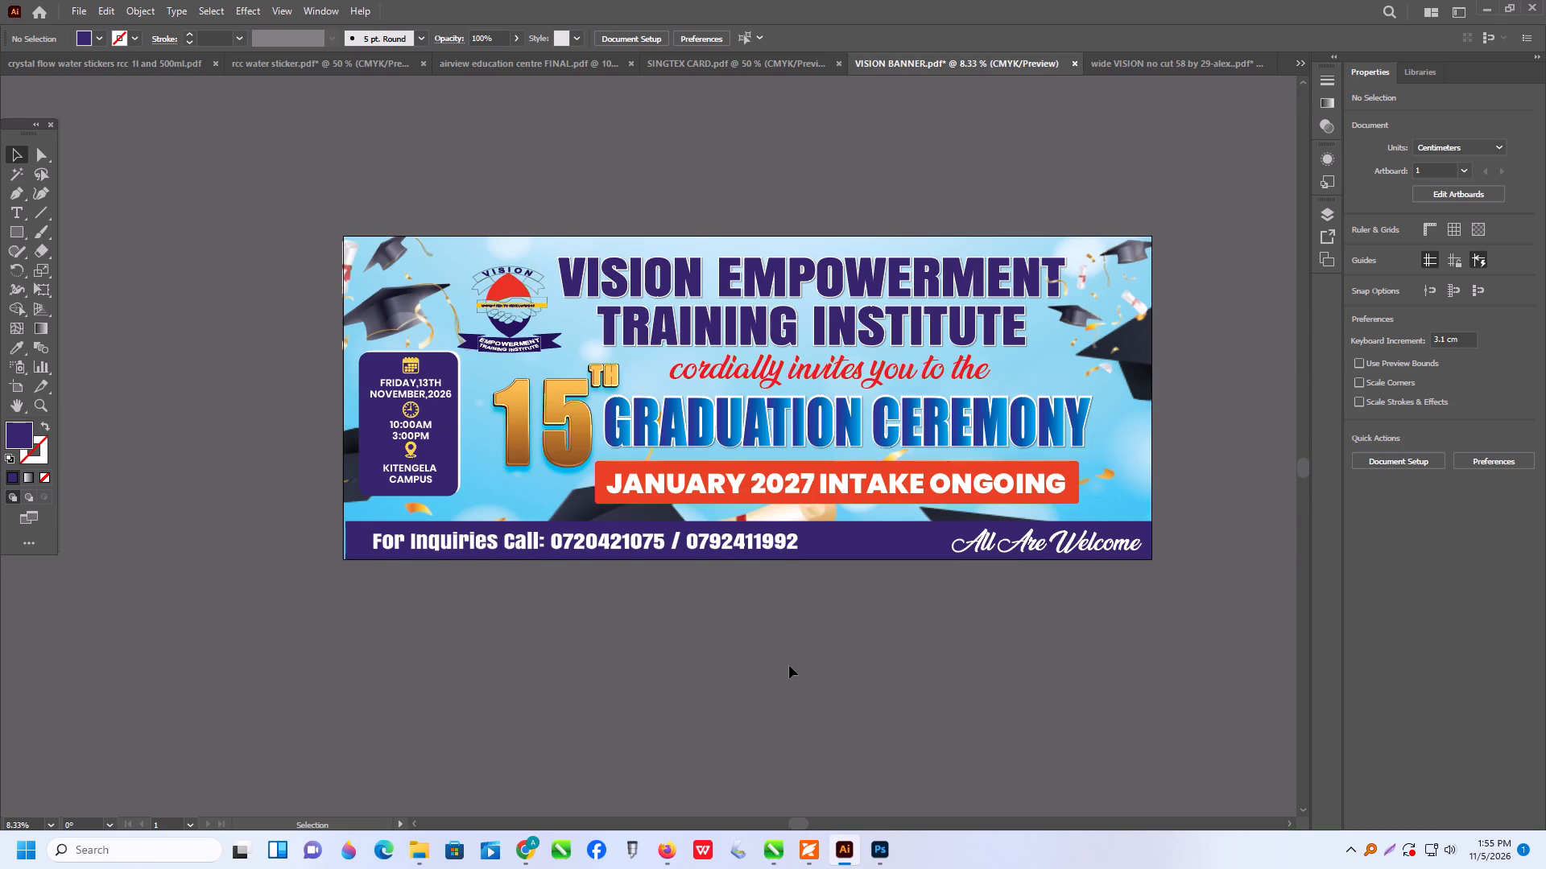
alt+scroll(789, 665, down, 2)
scroll(646, 653, down, 3)
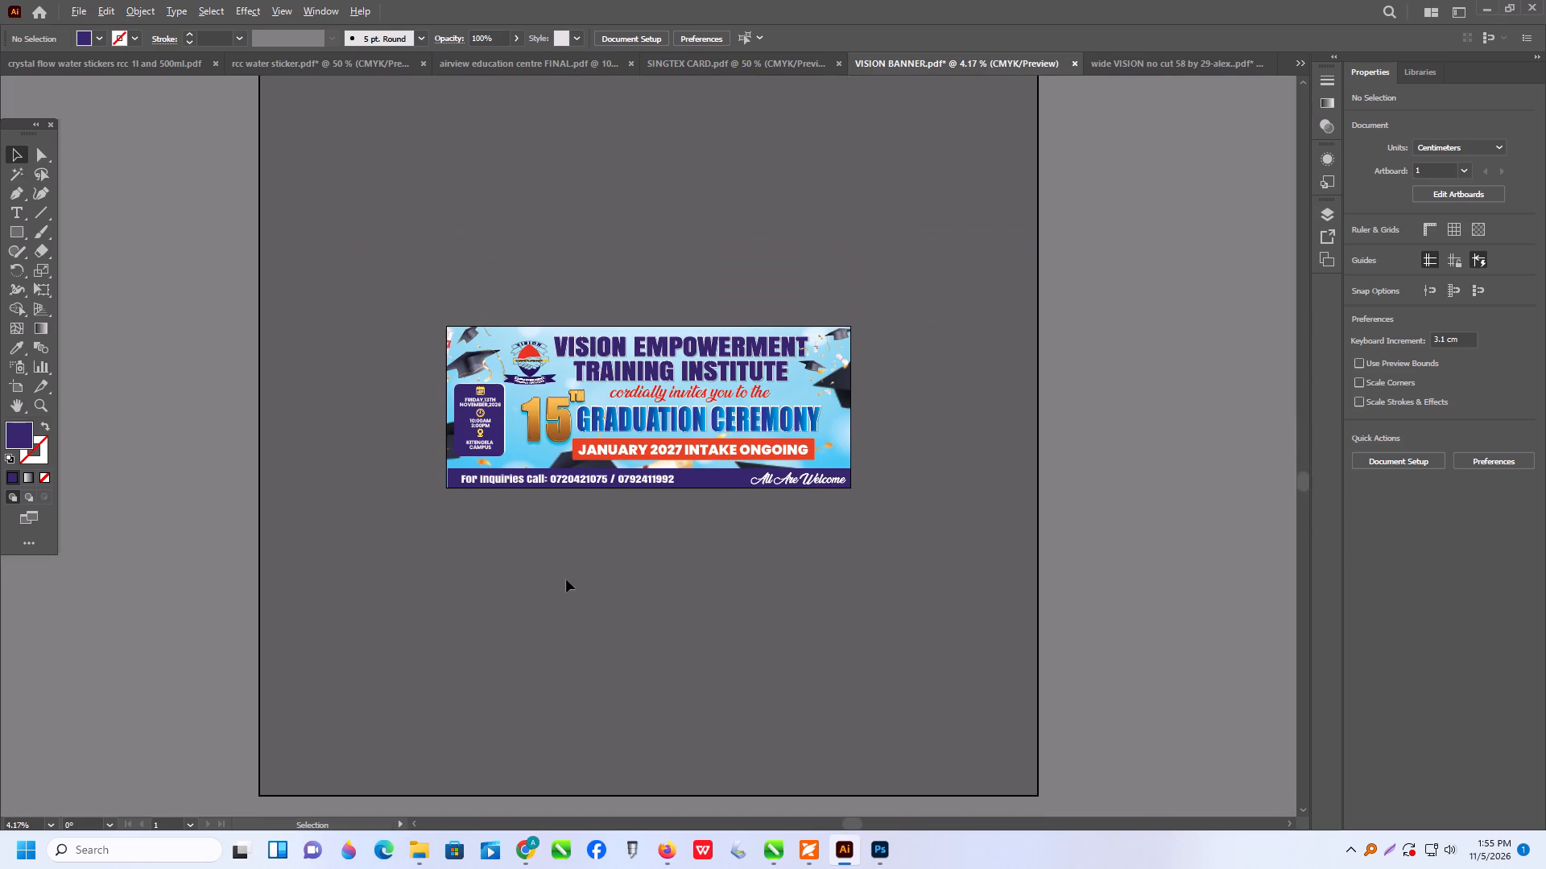
alt+scroll(566, 579, up, 2)
scroll(693, 683, up, 2)
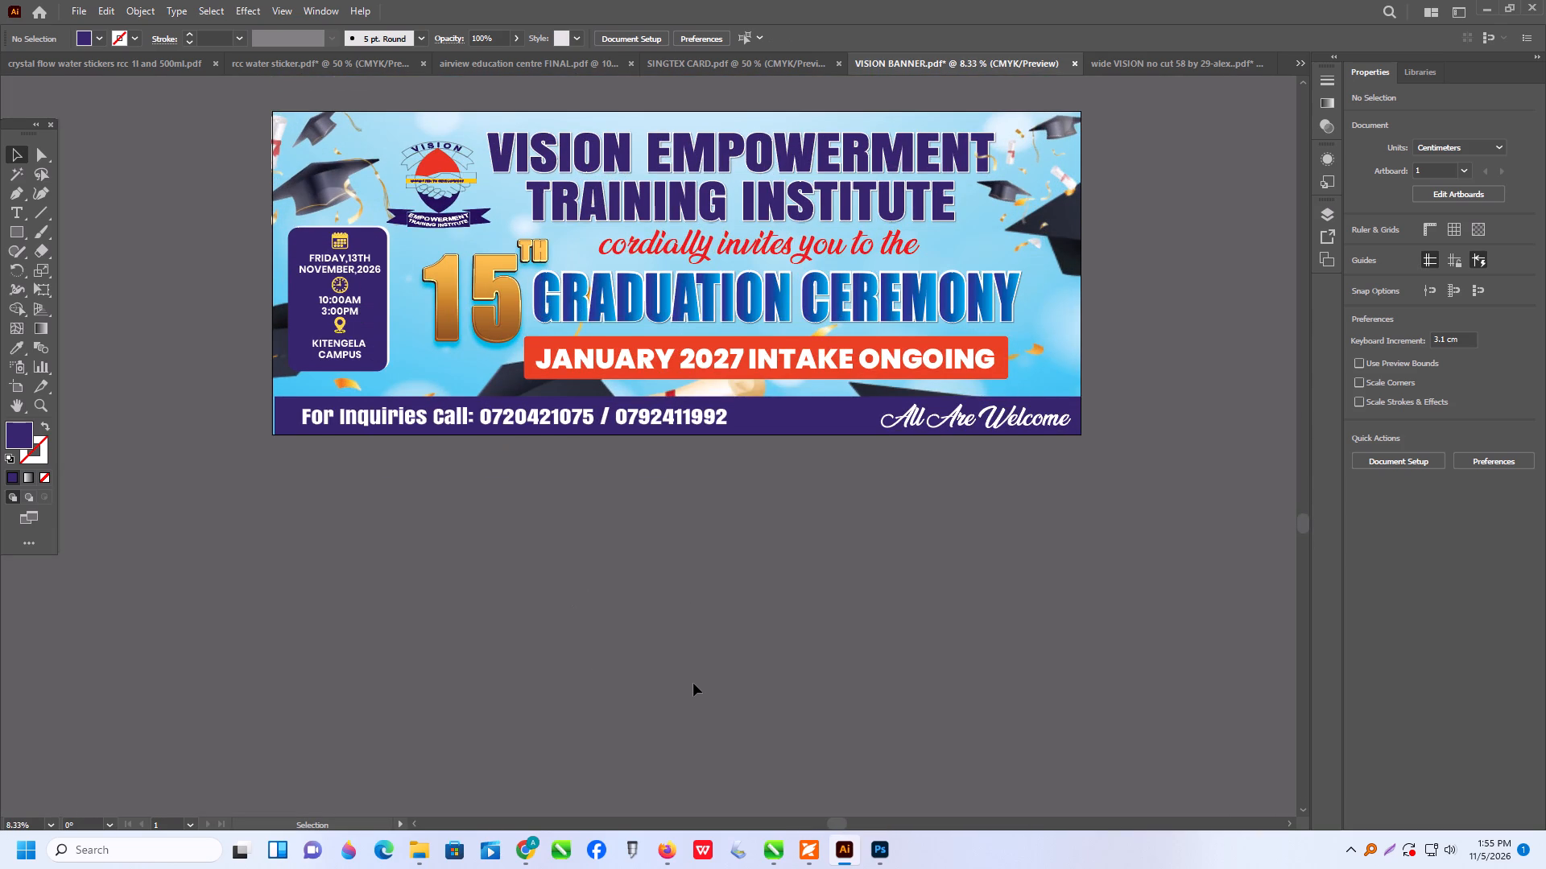
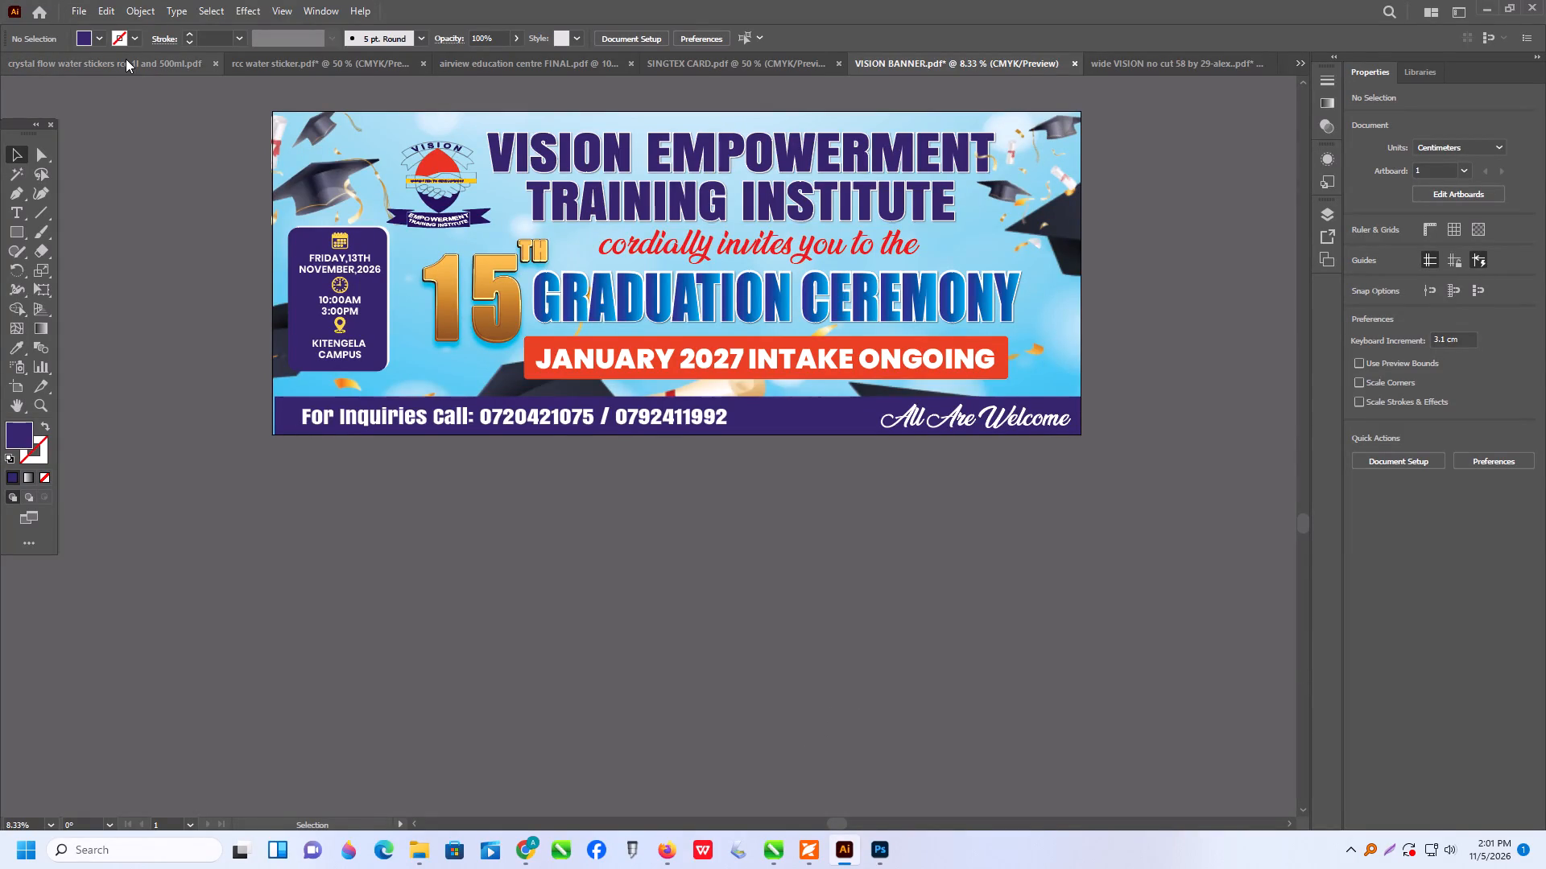
Save the VISION BANNER PDF document with its current edits.
click(73, 15)
click(129, 170)
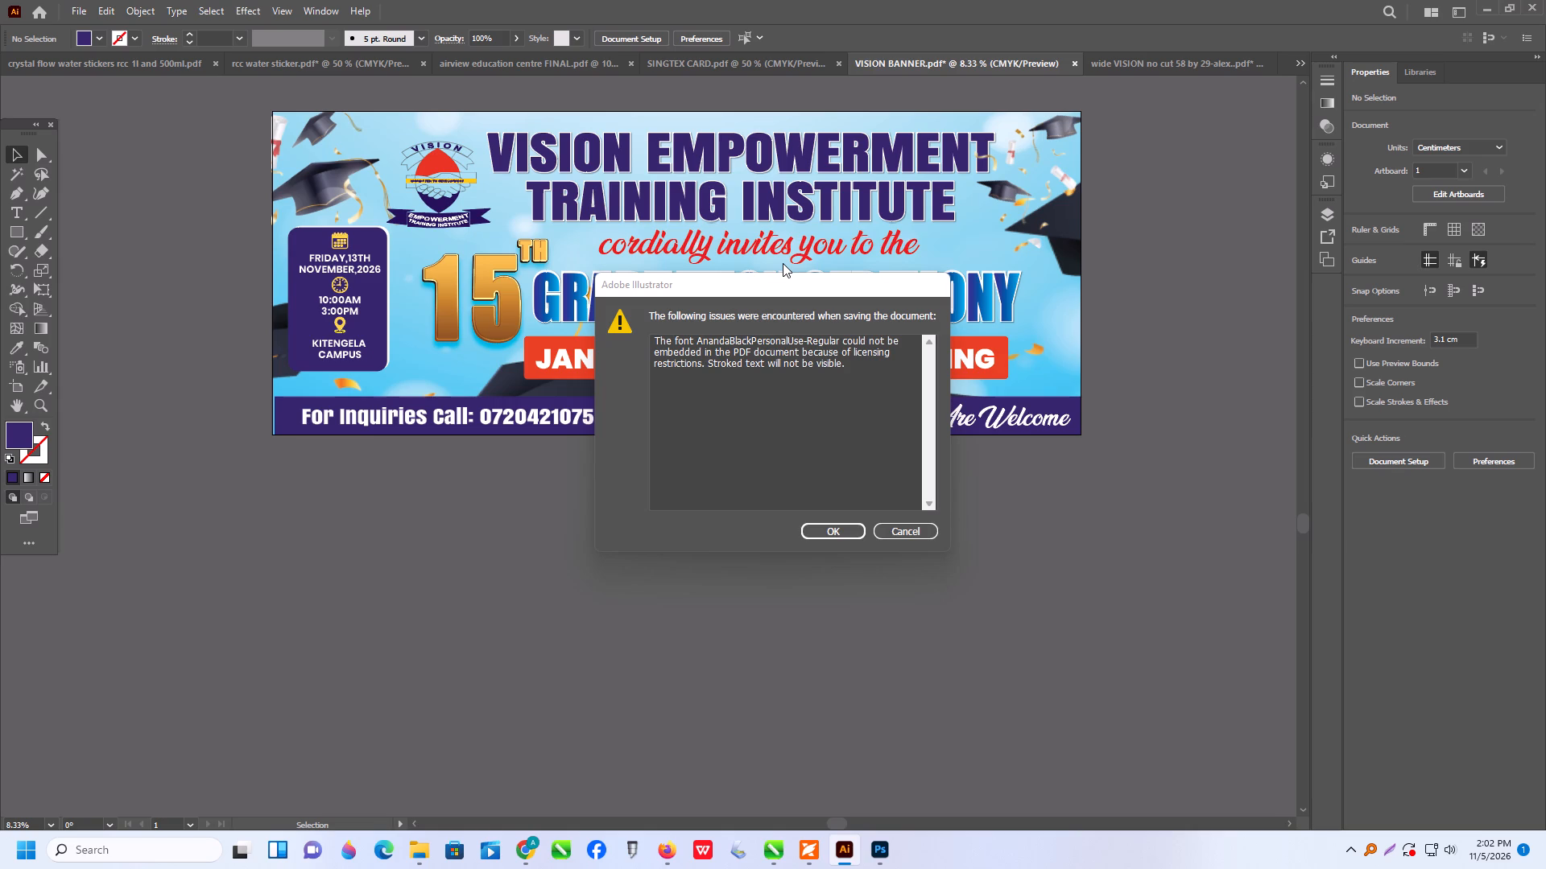
key(Return)
click(841, 534)
Isolate the purple contact strip's clip group, stretch the strip slightly to cover the banner's left edge, and leave isolation.
scroll(744, 475, up, 4)
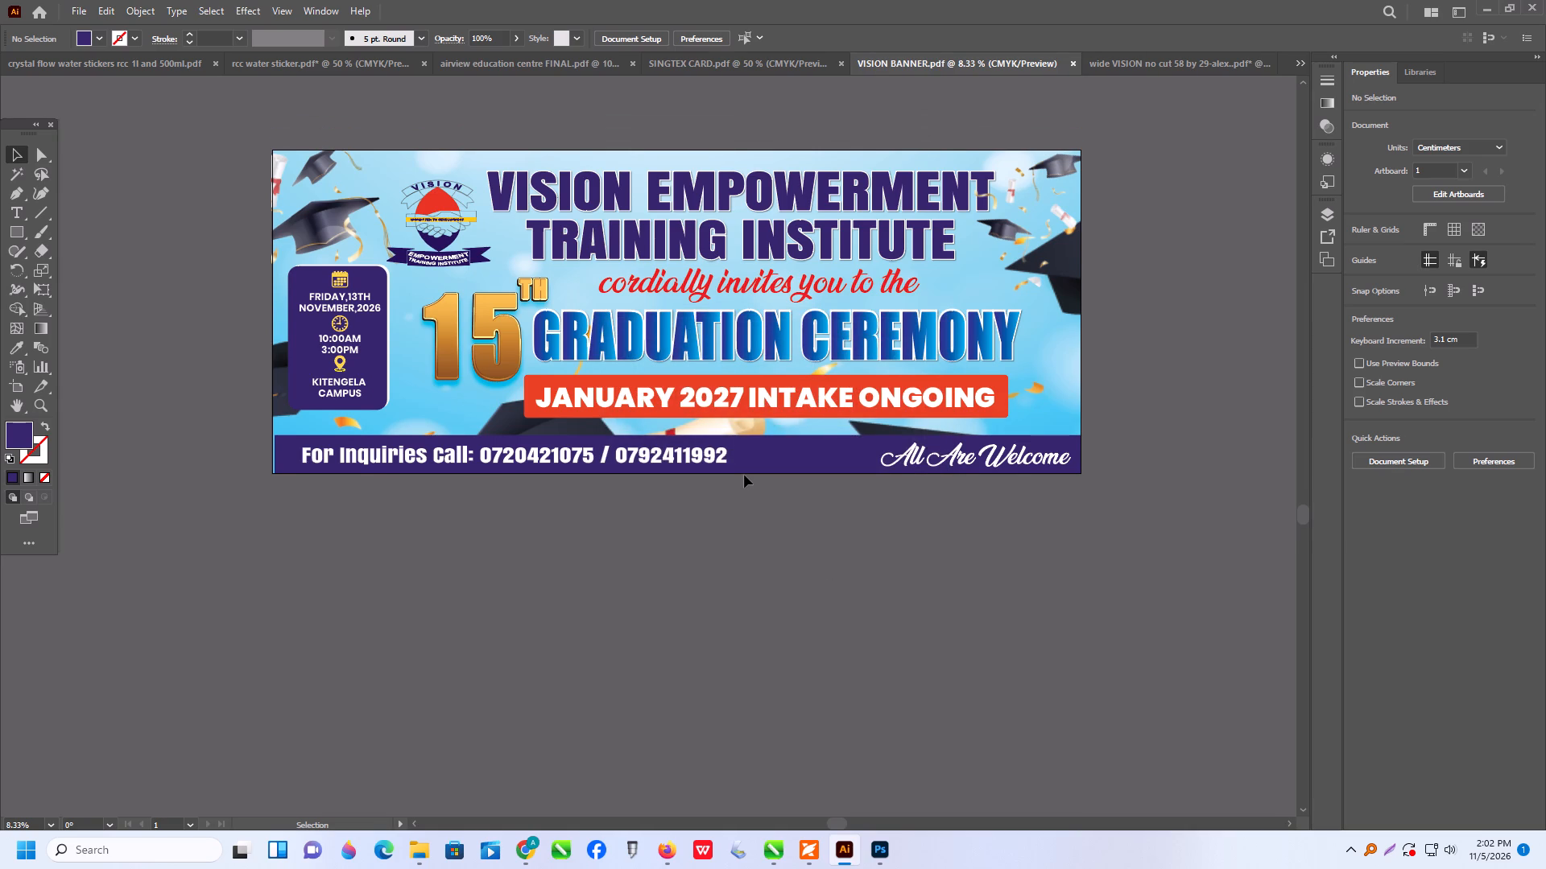
scroll(744, 475, up, 3)
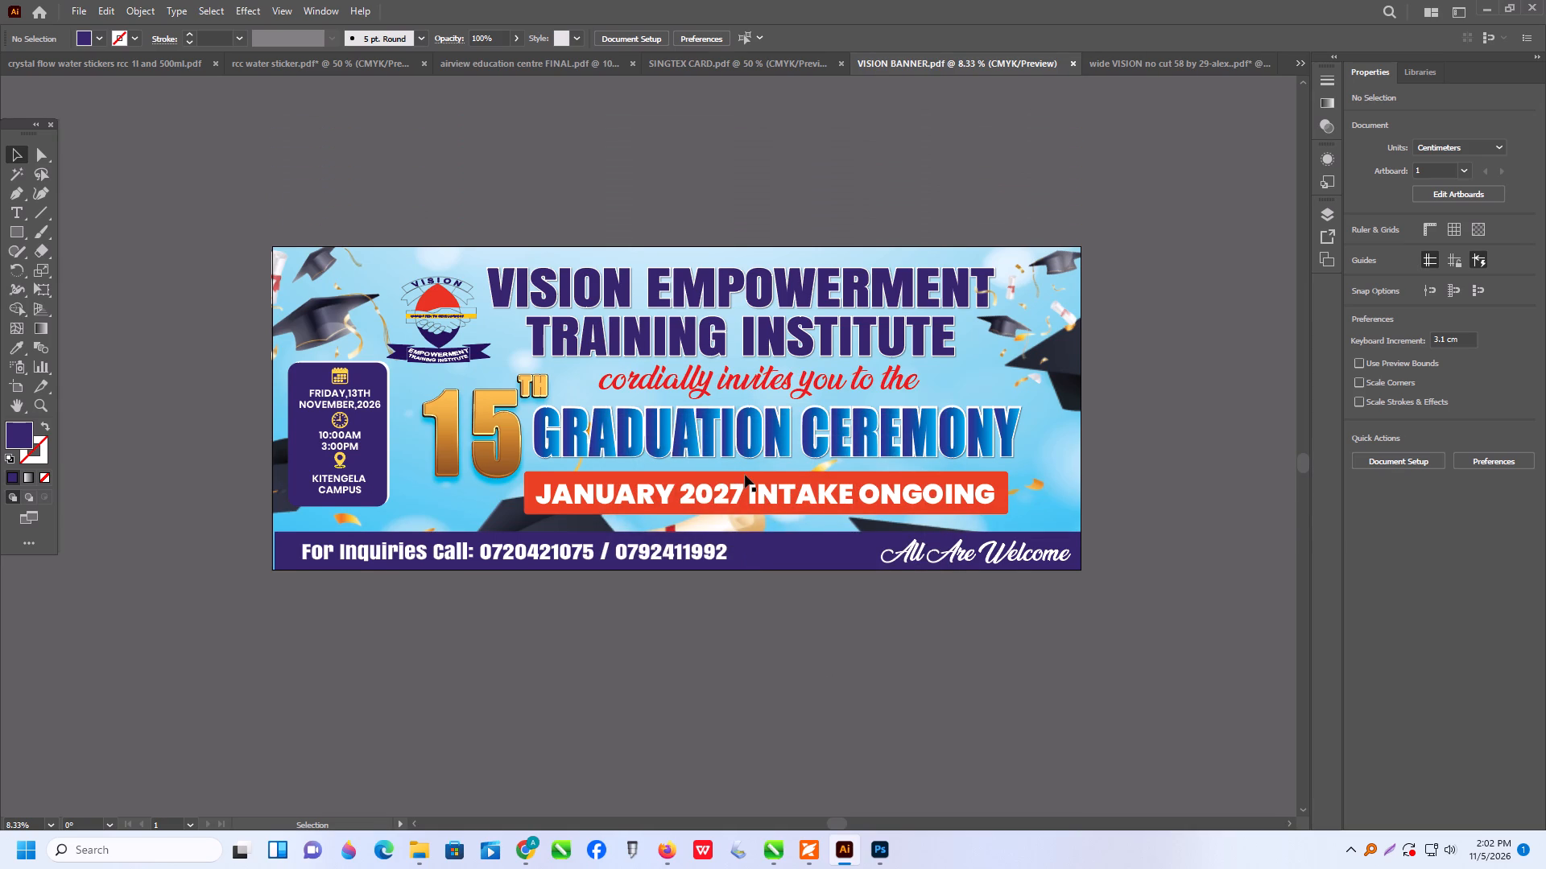
alt+scroll(278, 513, up, 1)
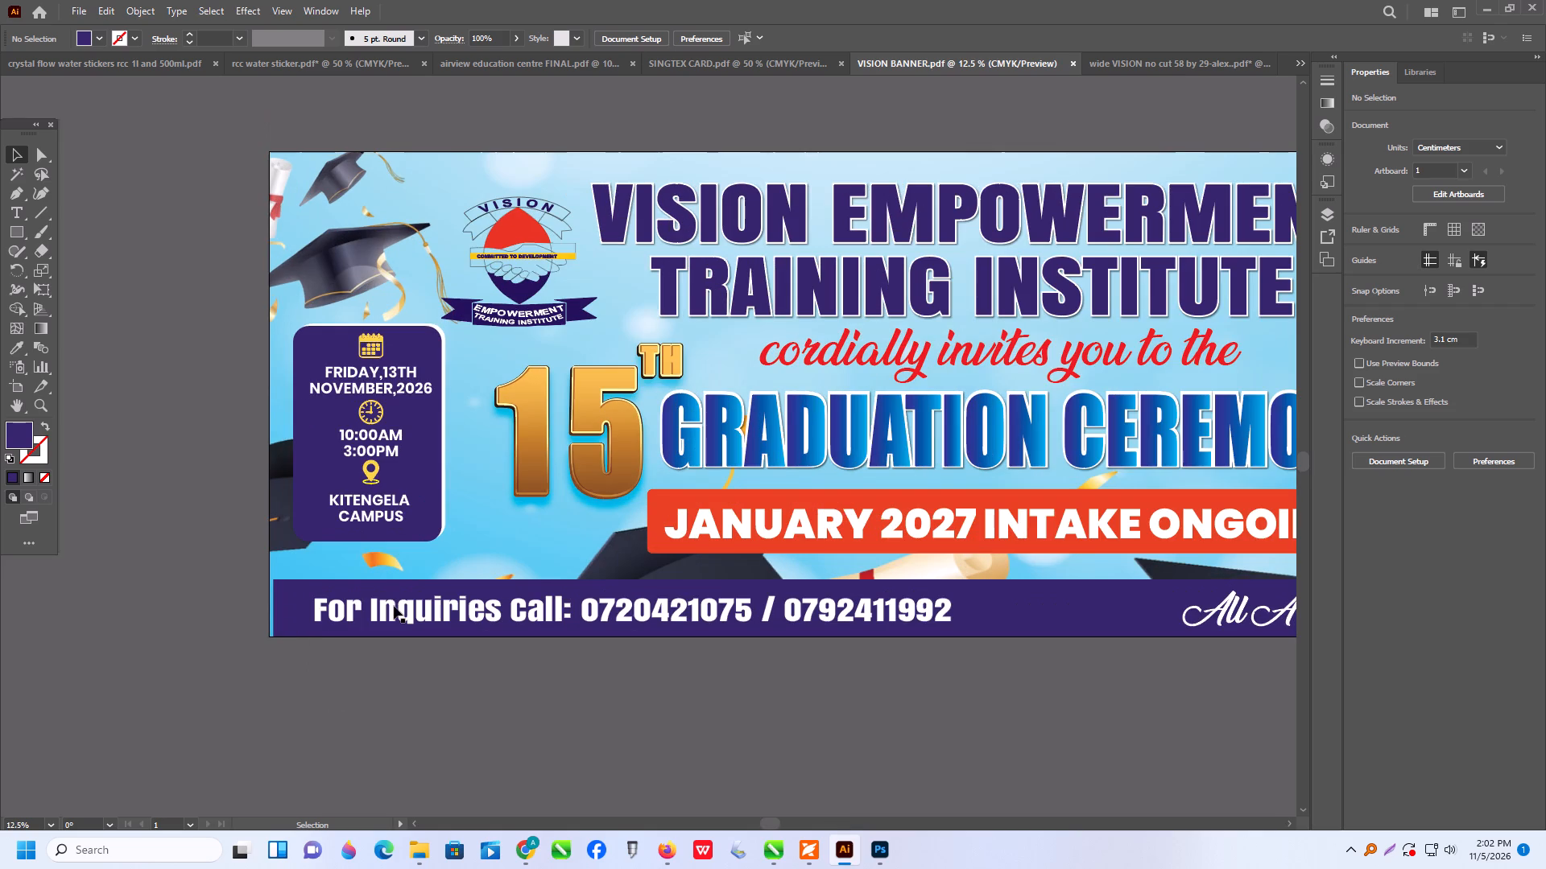
triple_click(307, 607)
double_click(307, 607)
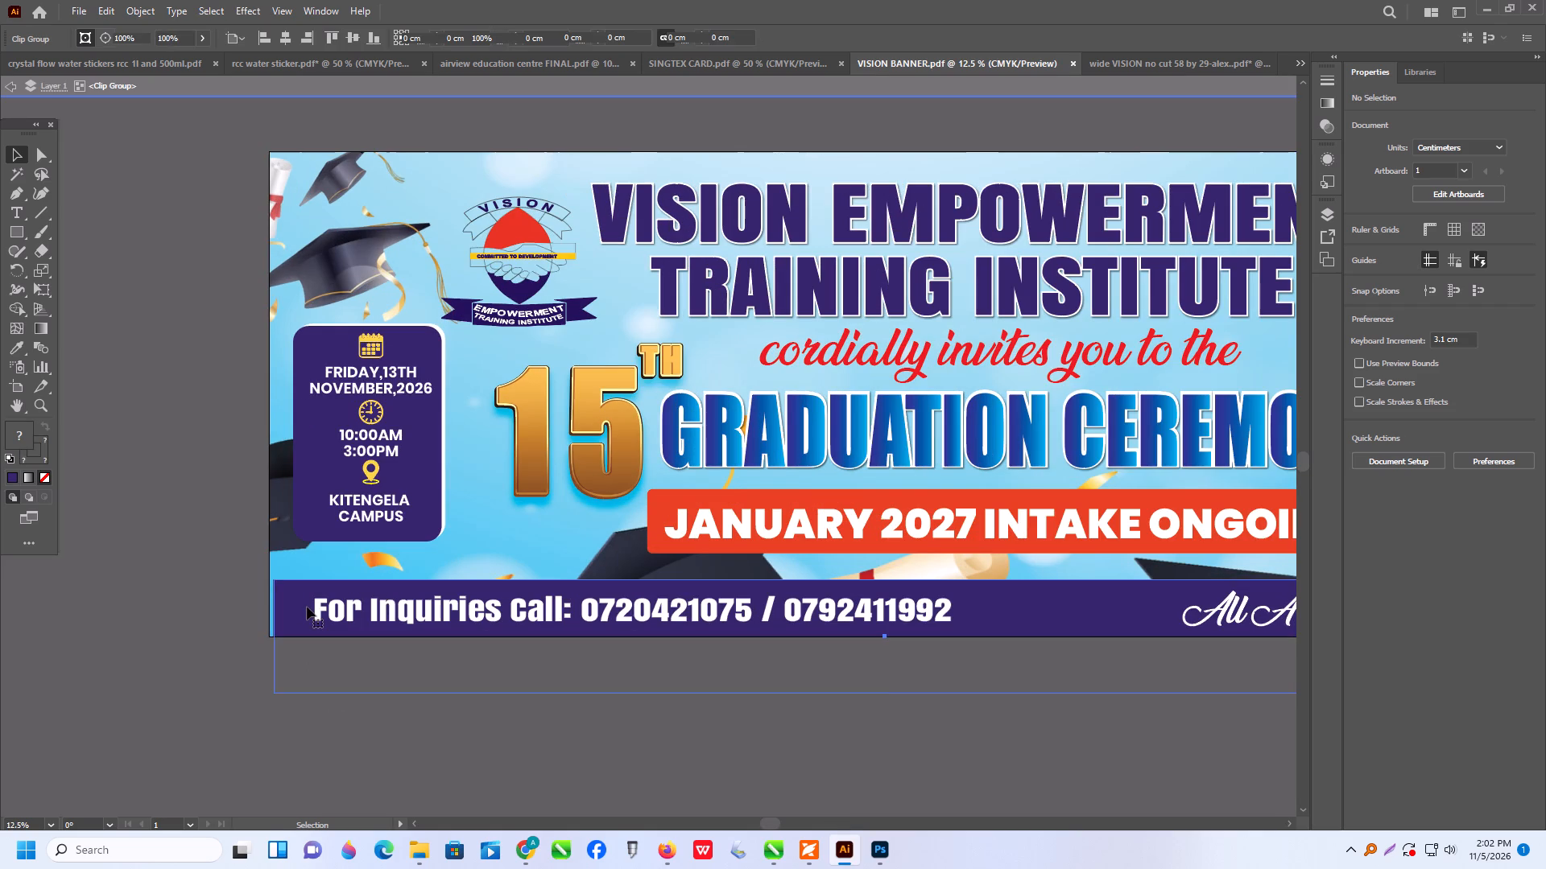
click(304, 607)
drag(273, 639, 260, 638)
triple_click(159, 649)
click(159, 649)
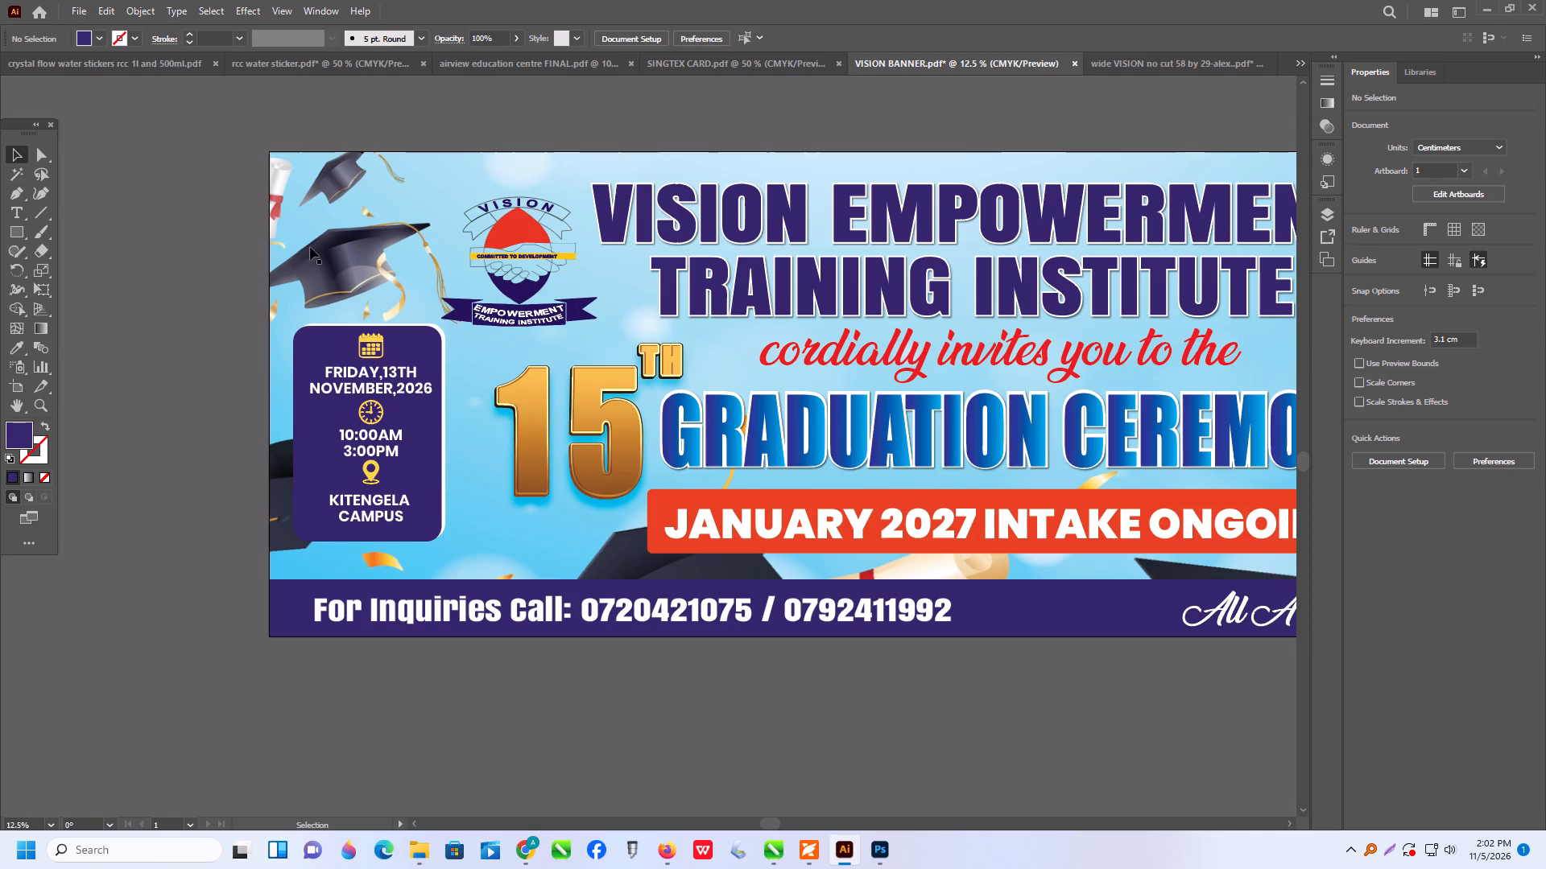
Save the banner as a new Adobe PDF named VISION BANNER 300 BY 120, using the Illustrator Default preset.
click(79, 8)
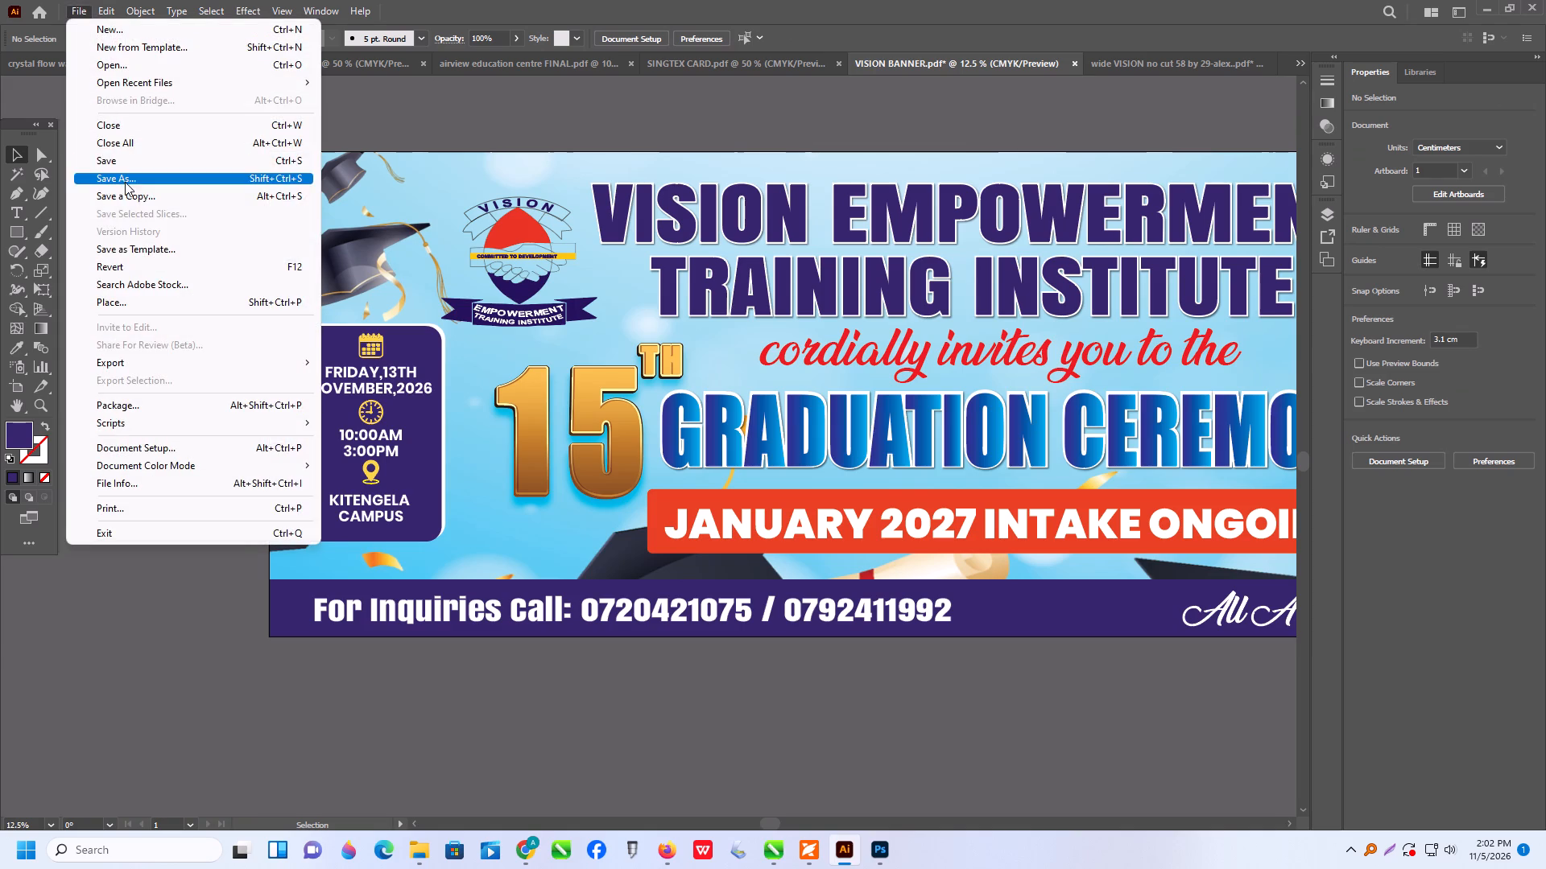
click(125, 182)
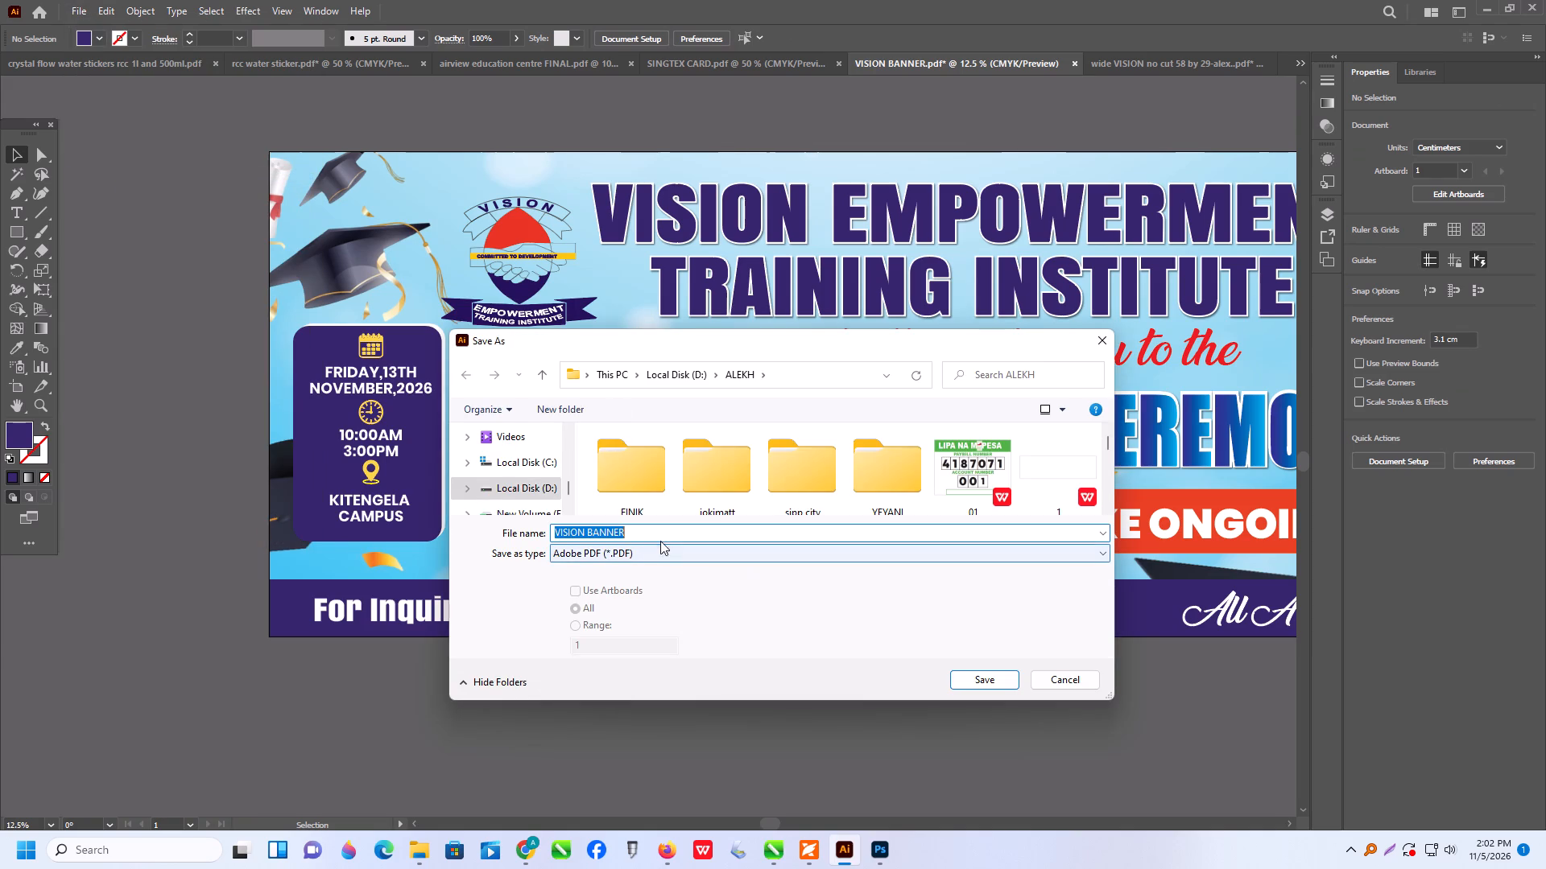
click(649, 529)
key(space)
text(300 BY)
key(space)
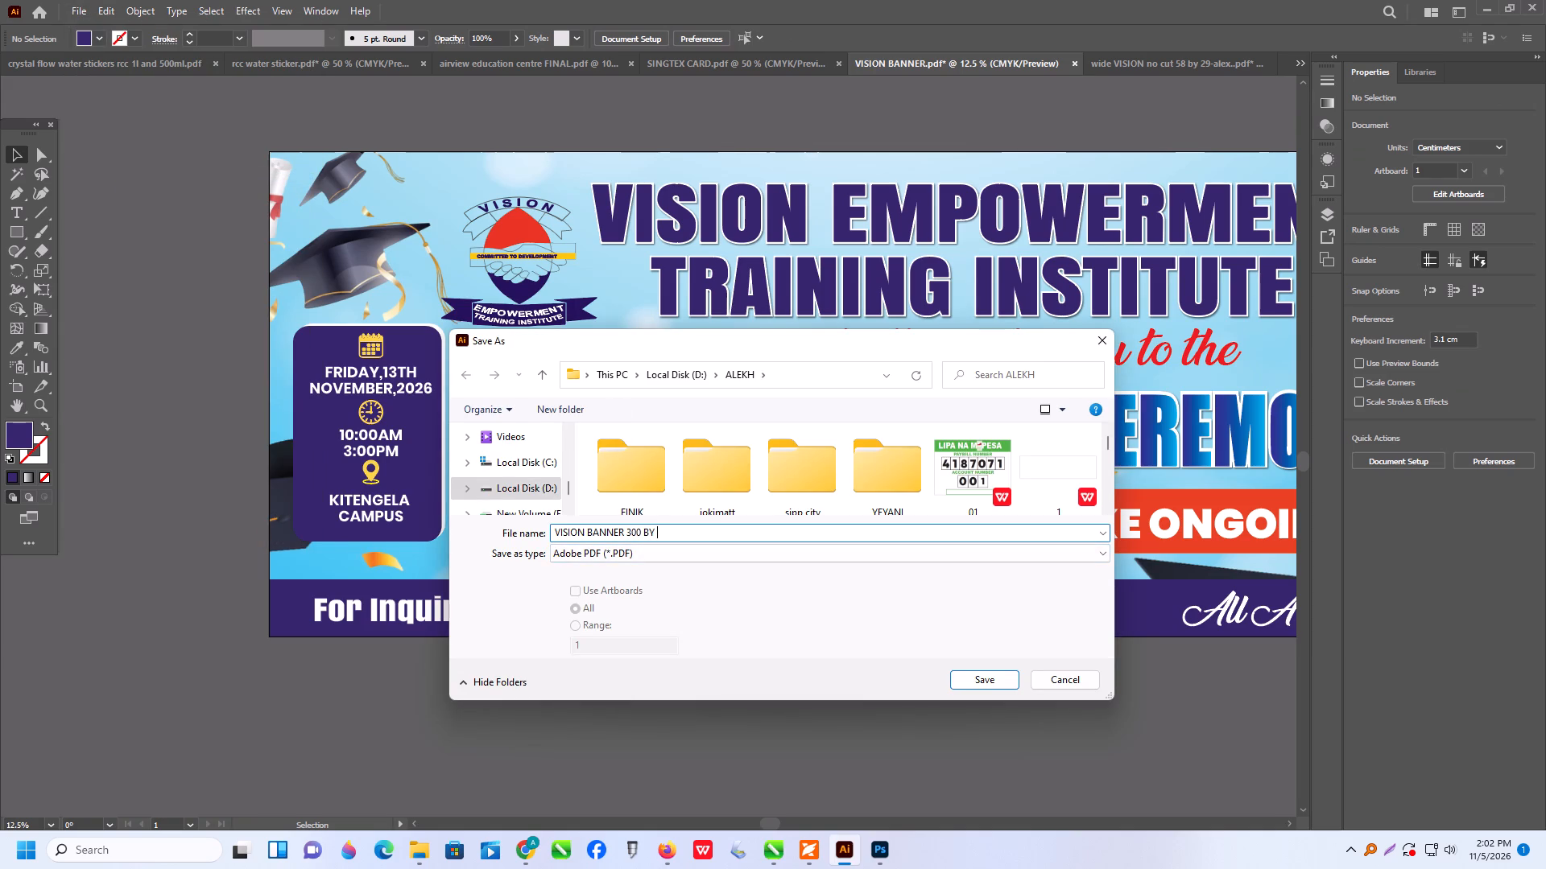
text(100)
key(BackSpace)
key(BackSpace)
text(20)
click(980, 686)
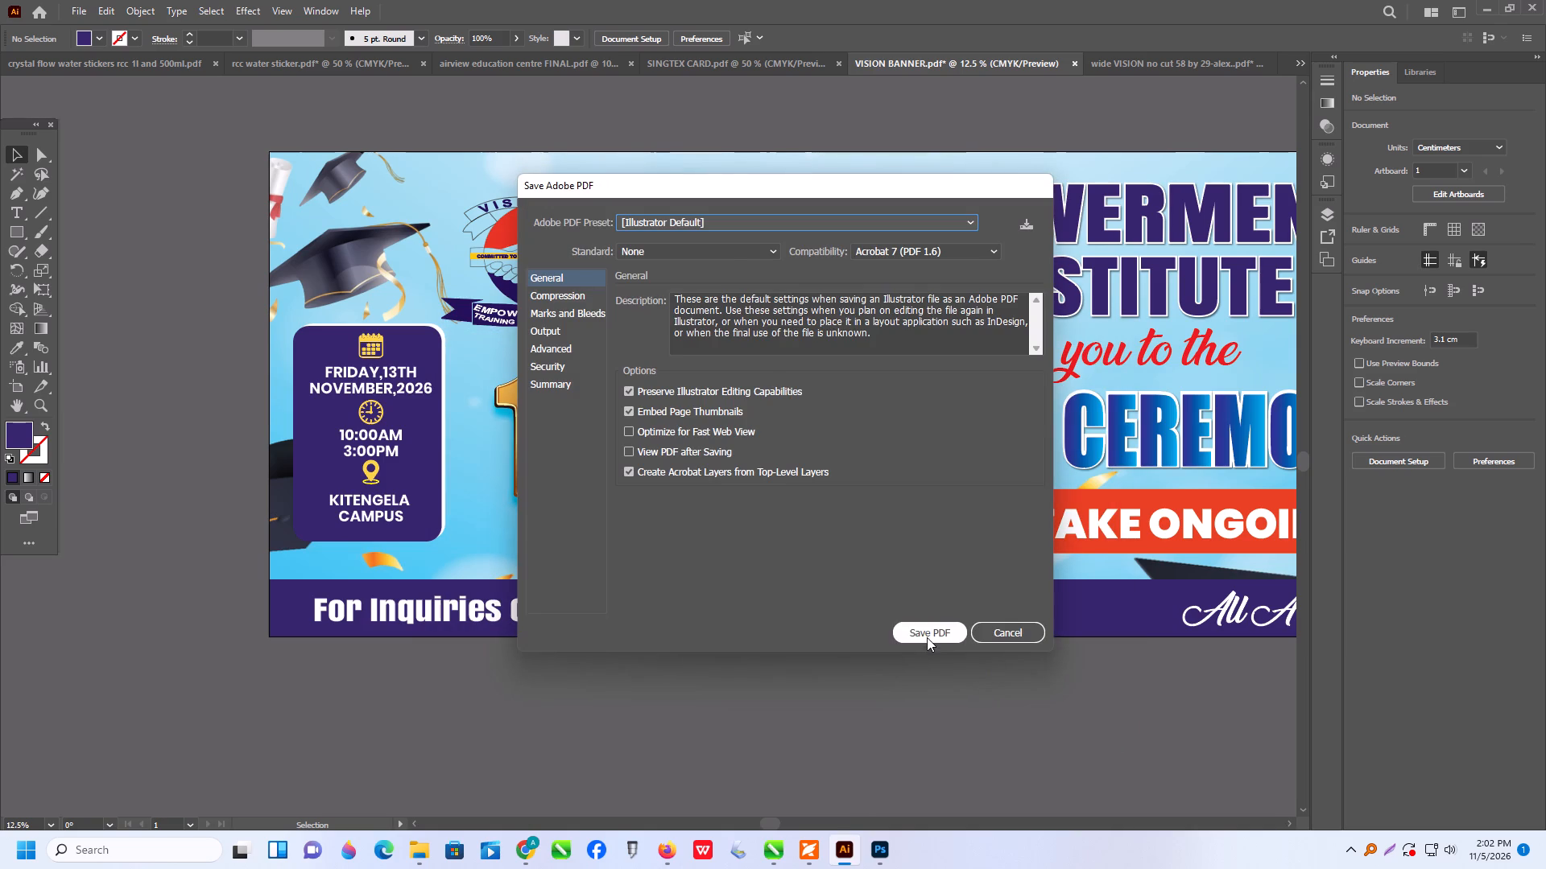
click(927, 637)
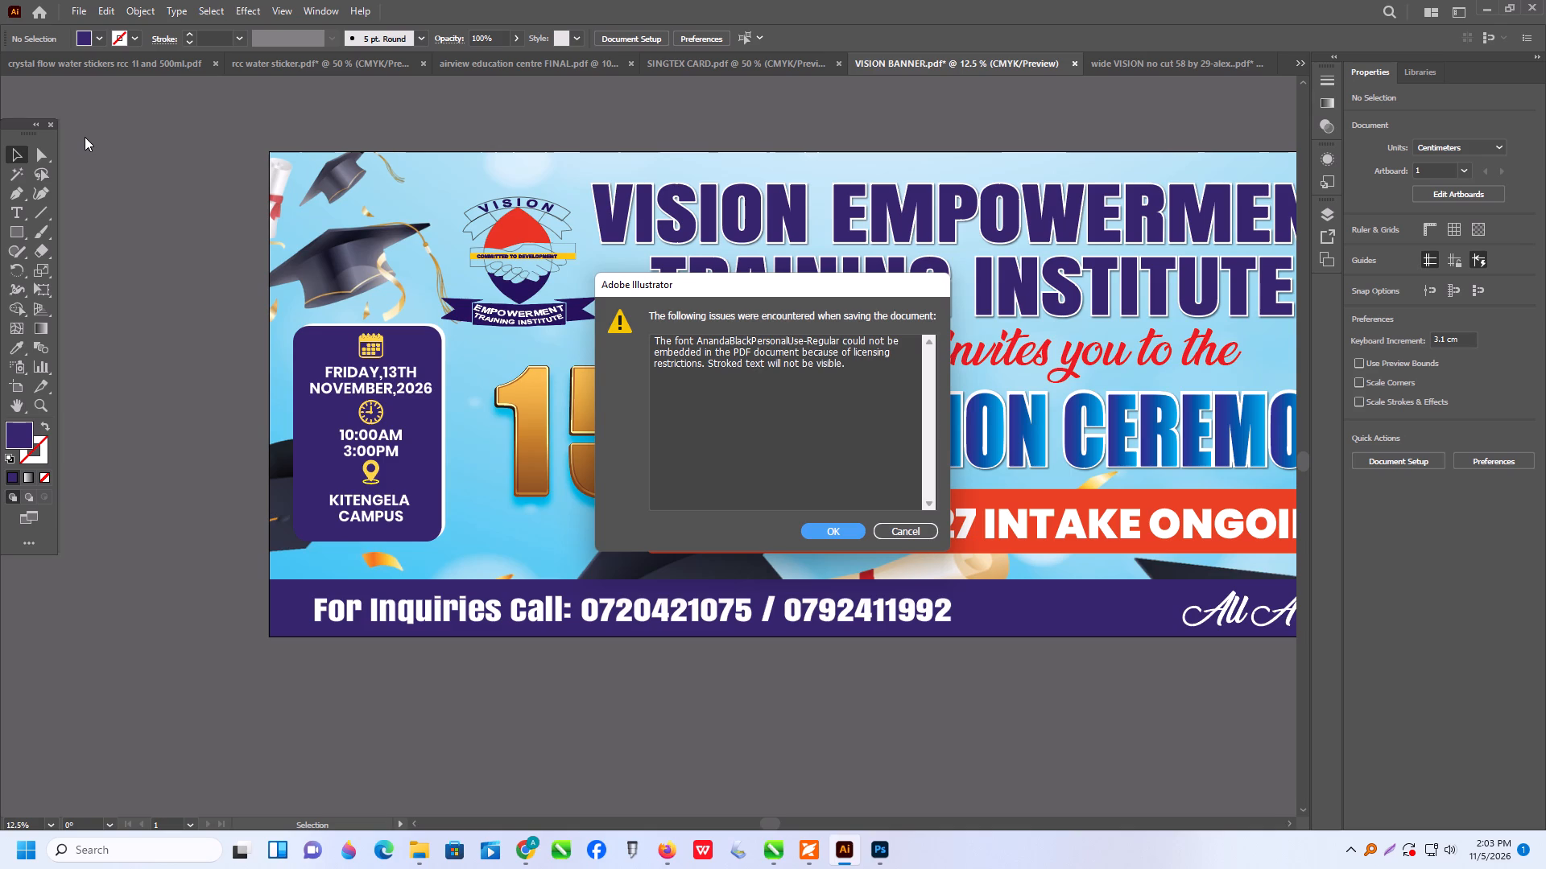
click(837, 529)
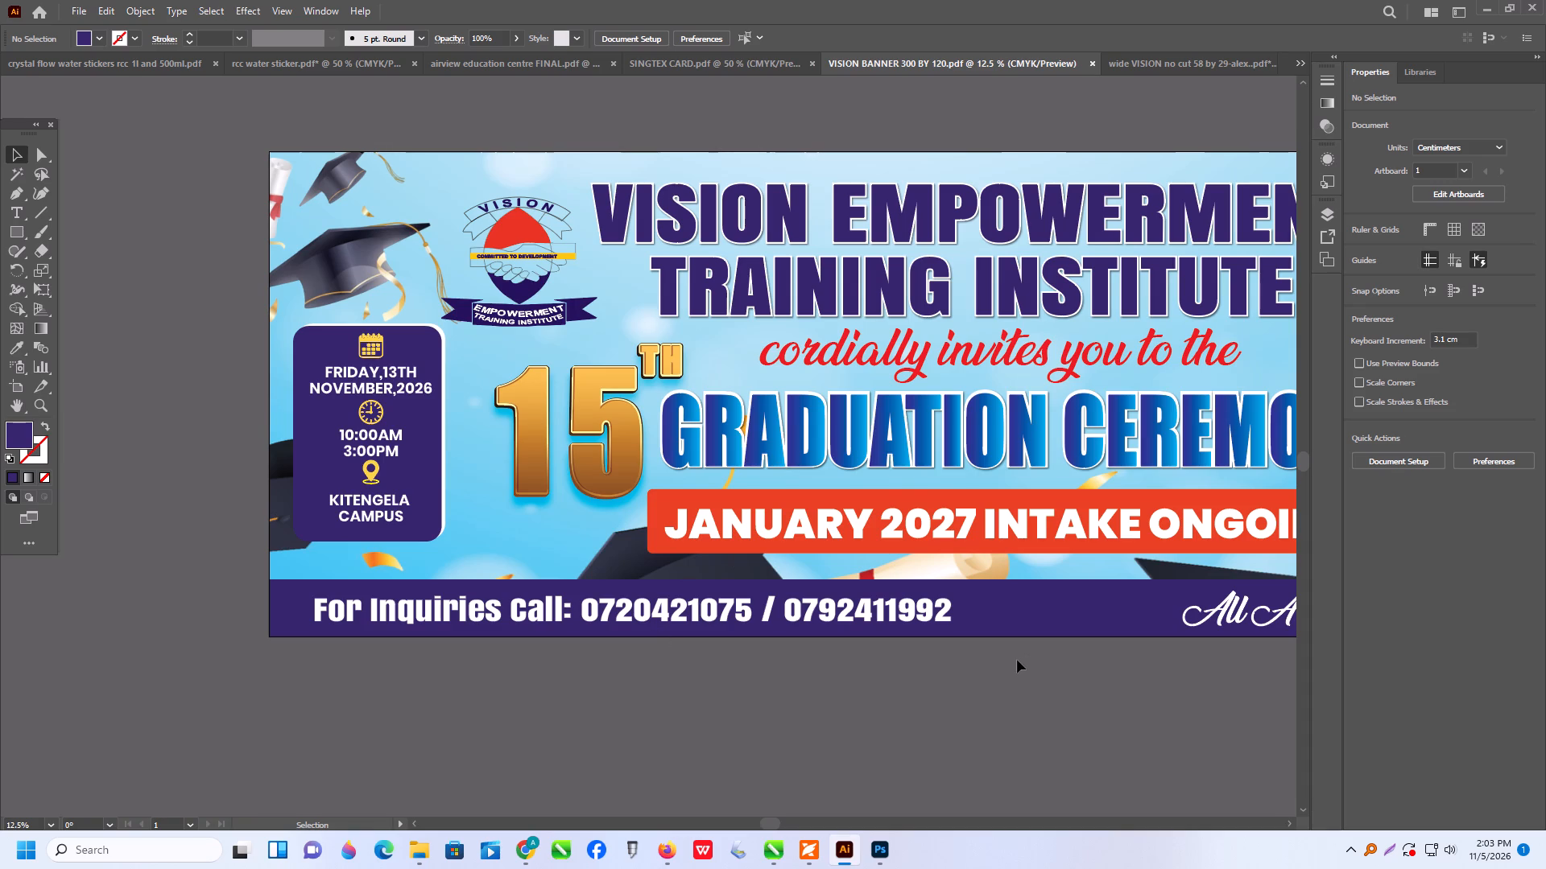
Export the banner as a JPEG named VISION BANNER 300 BY 120, using all artboards and the RGB color model.
click(75, 9)
click(138, 364)
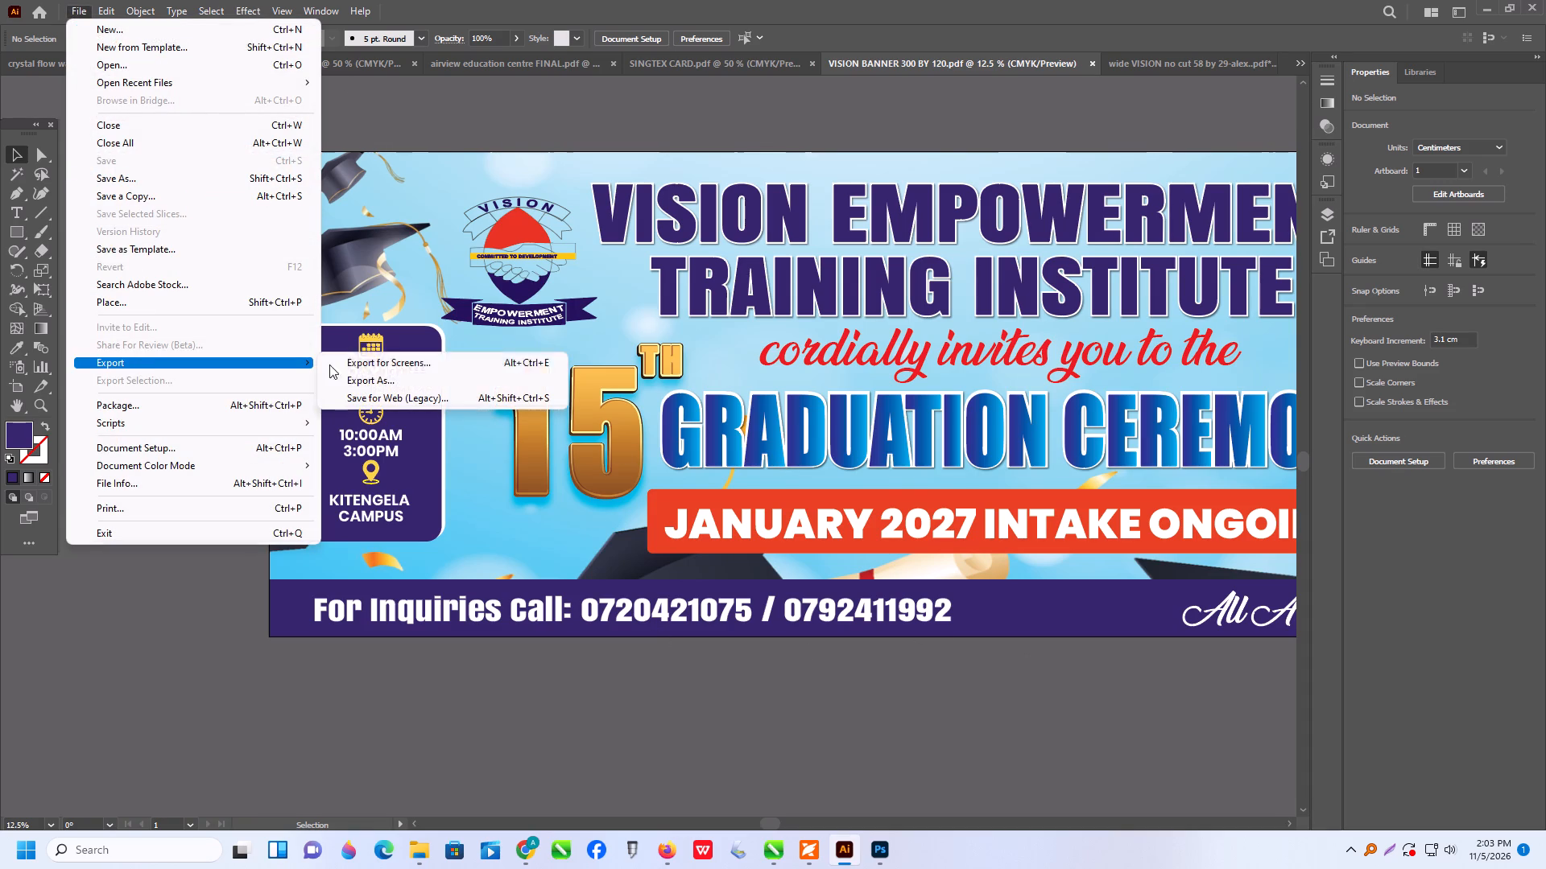
double_click(450, 375)
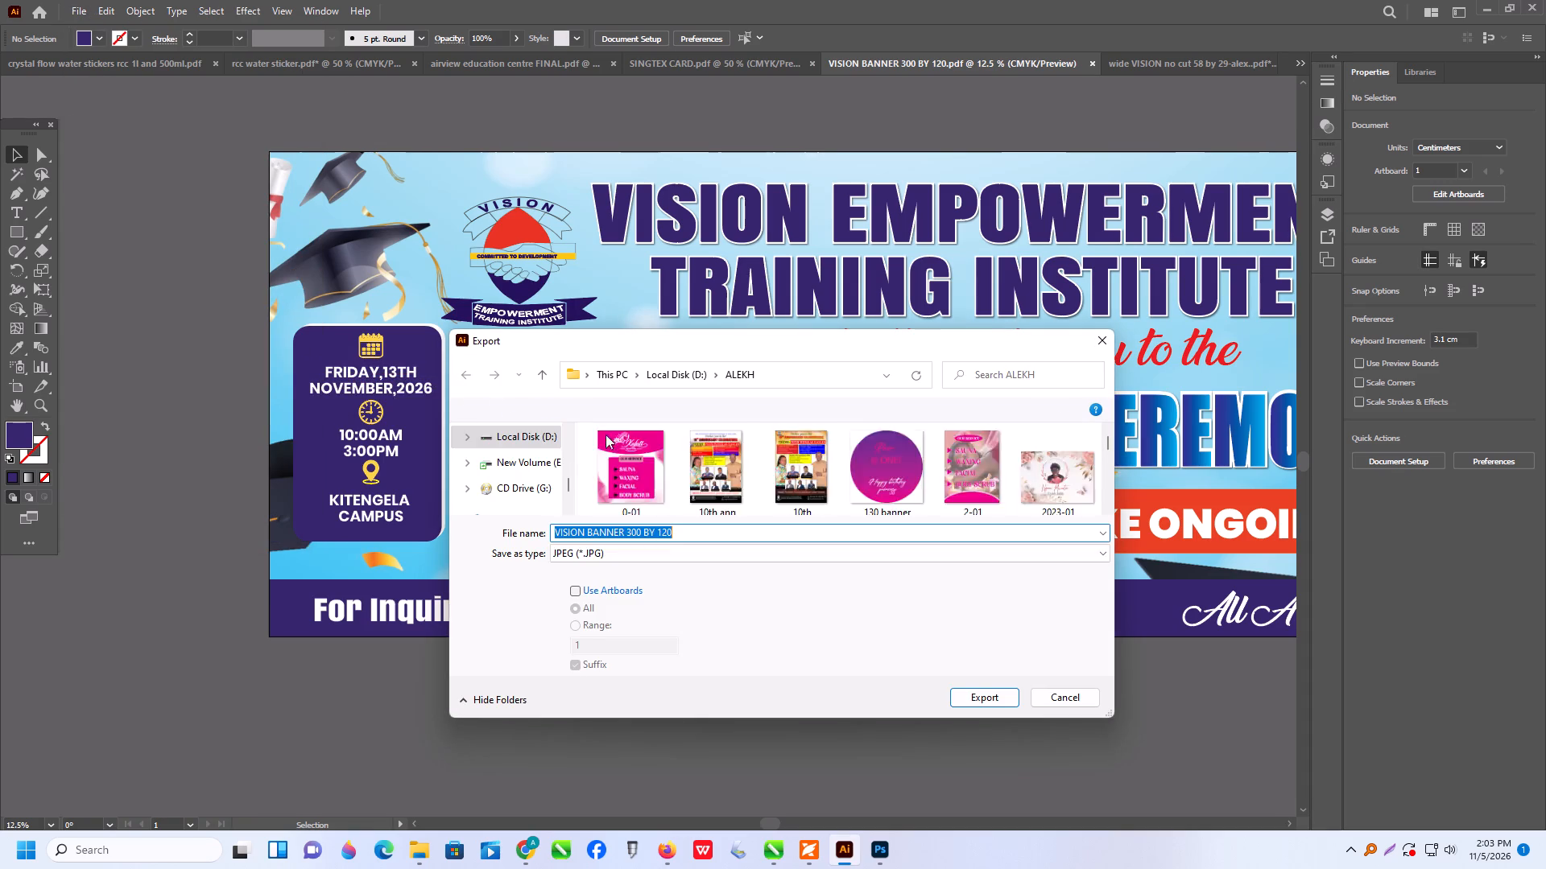
click(575, 590)
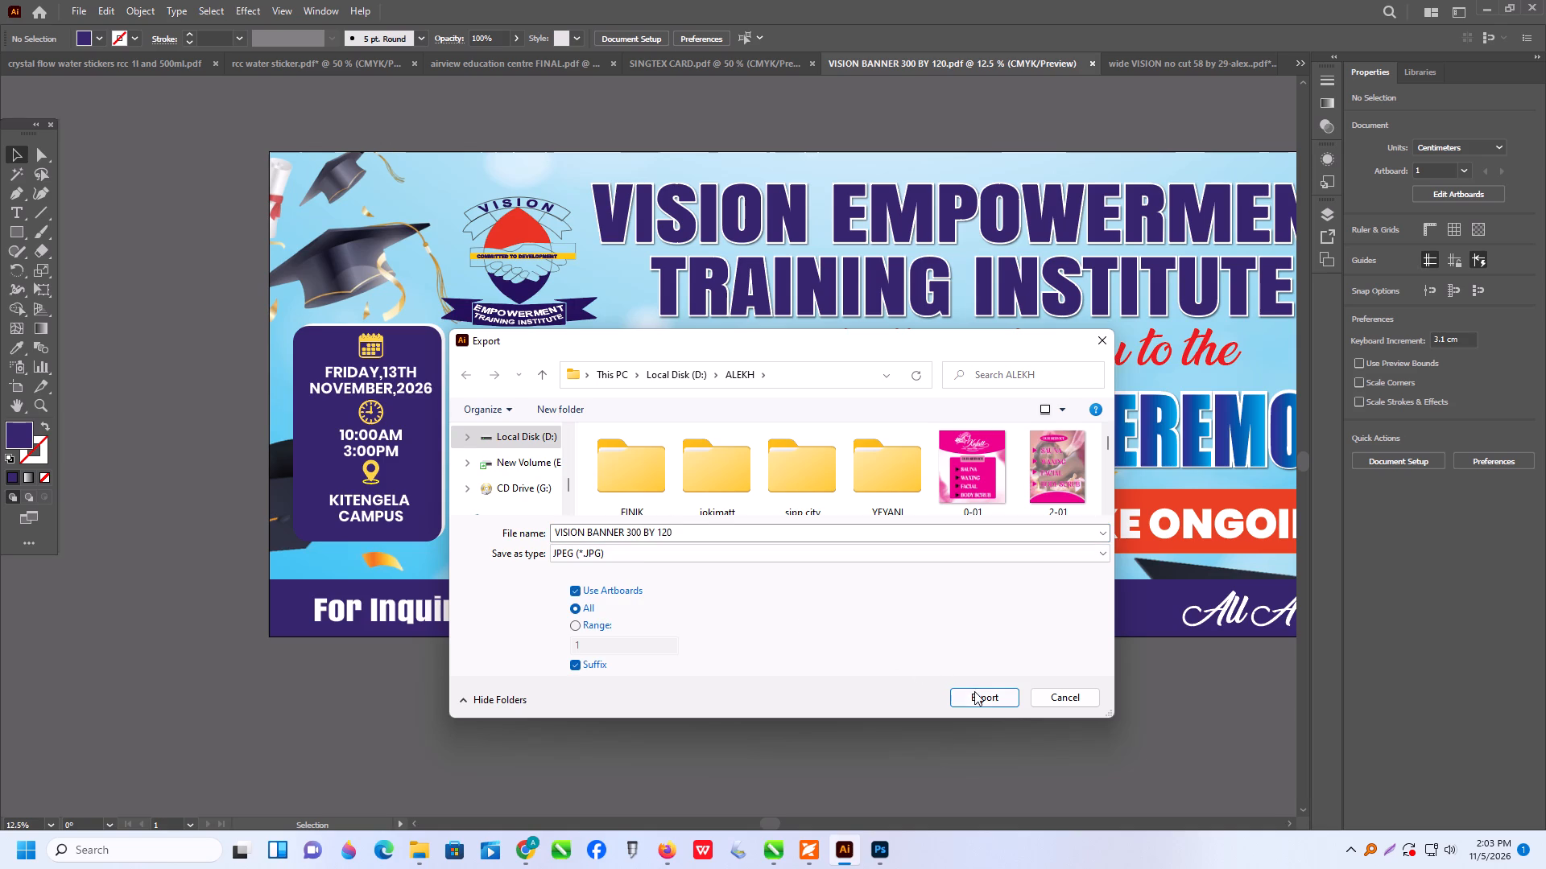
click(986, 698)
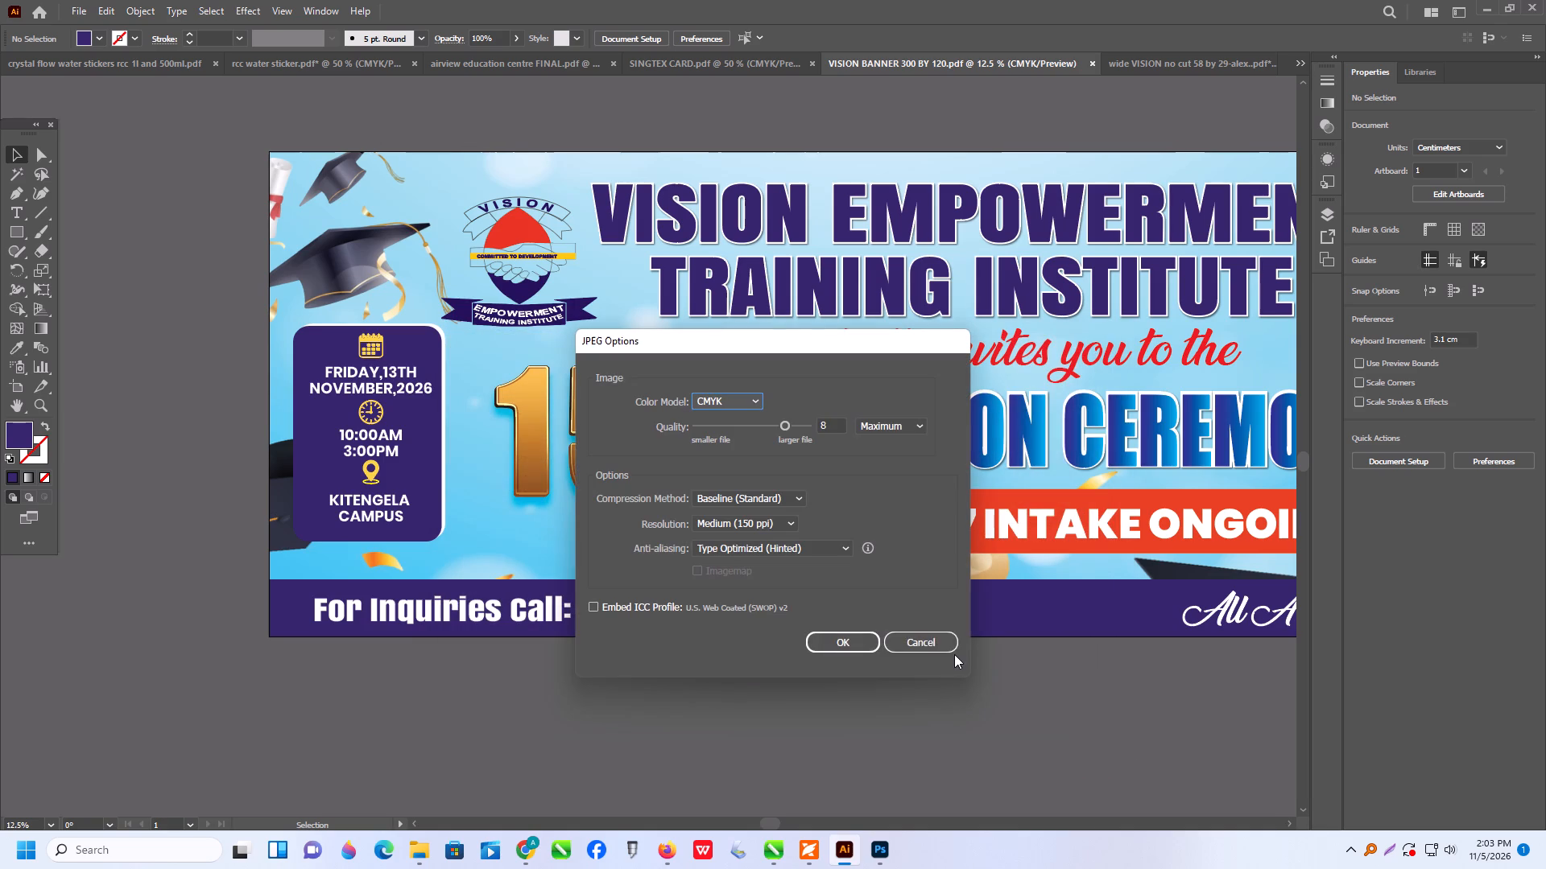
click(756, 398)
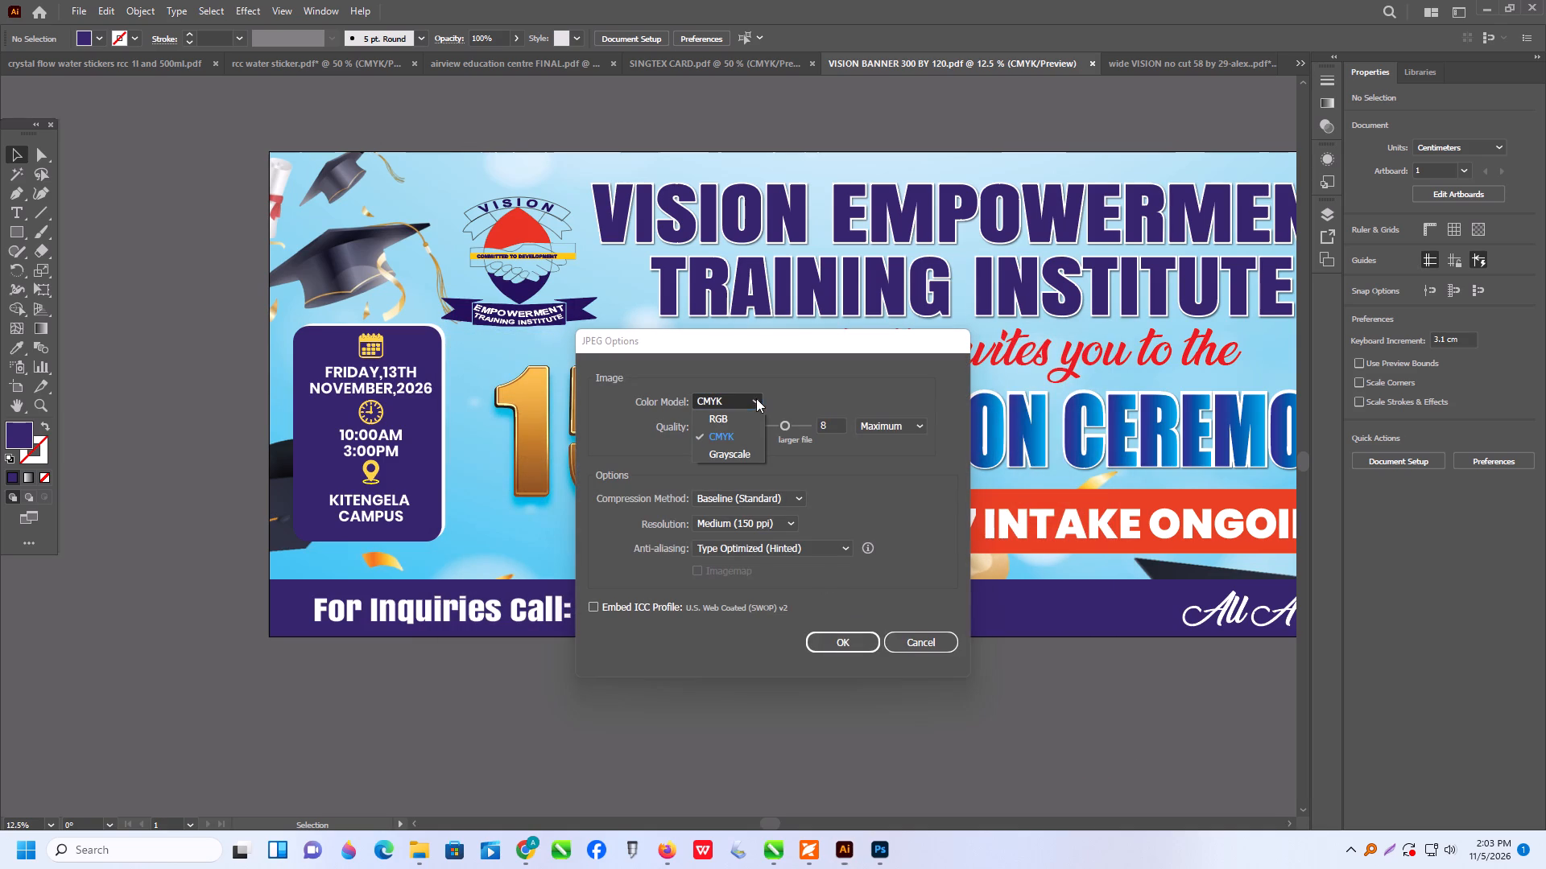
click(757, 421)
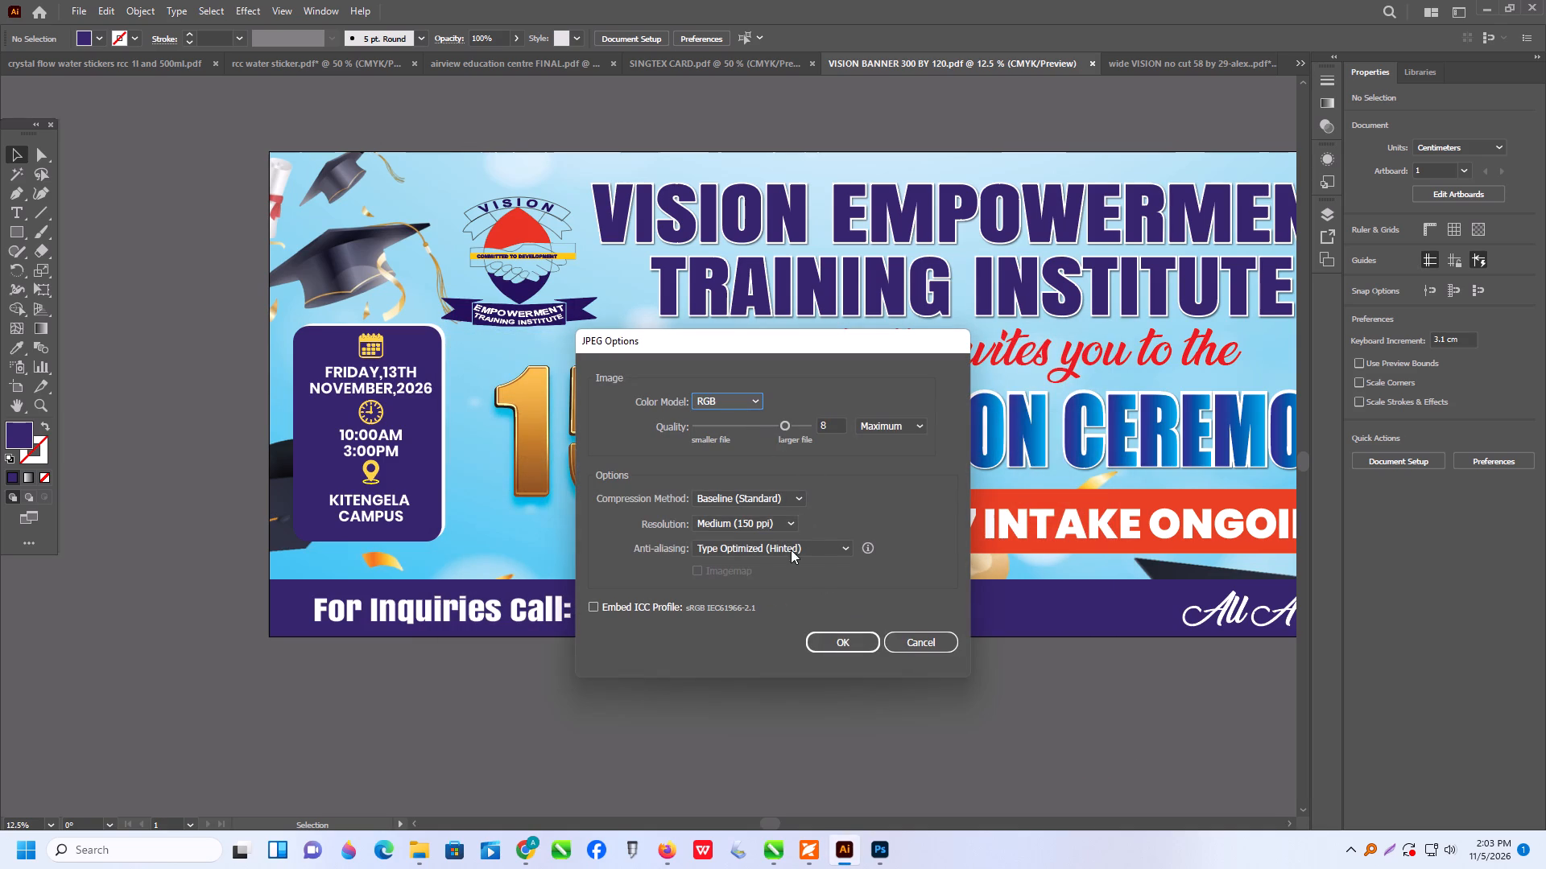
click(826, 639)
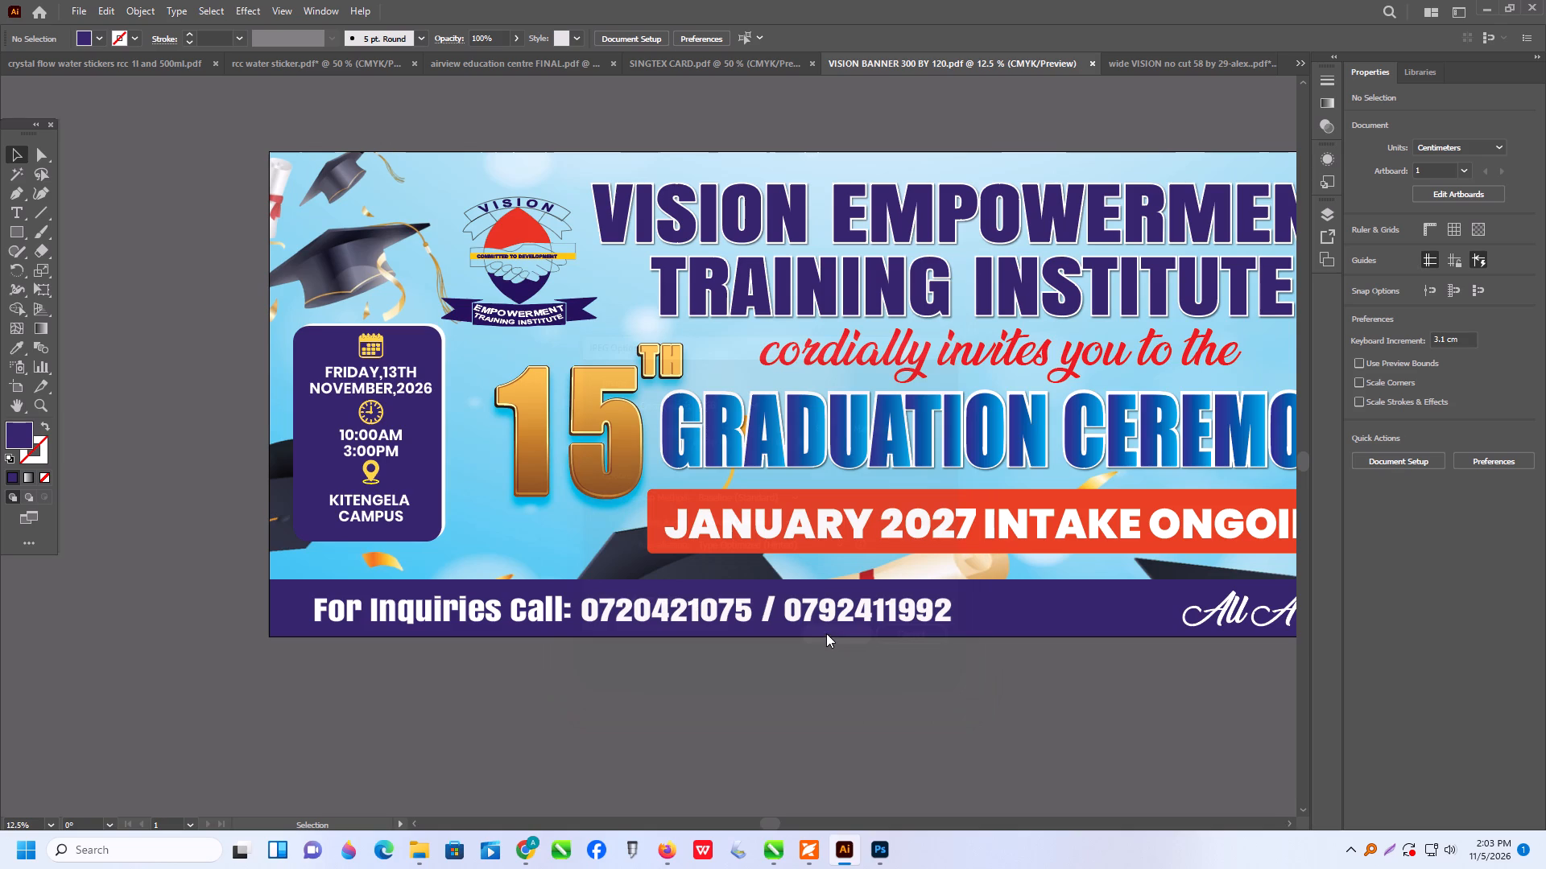